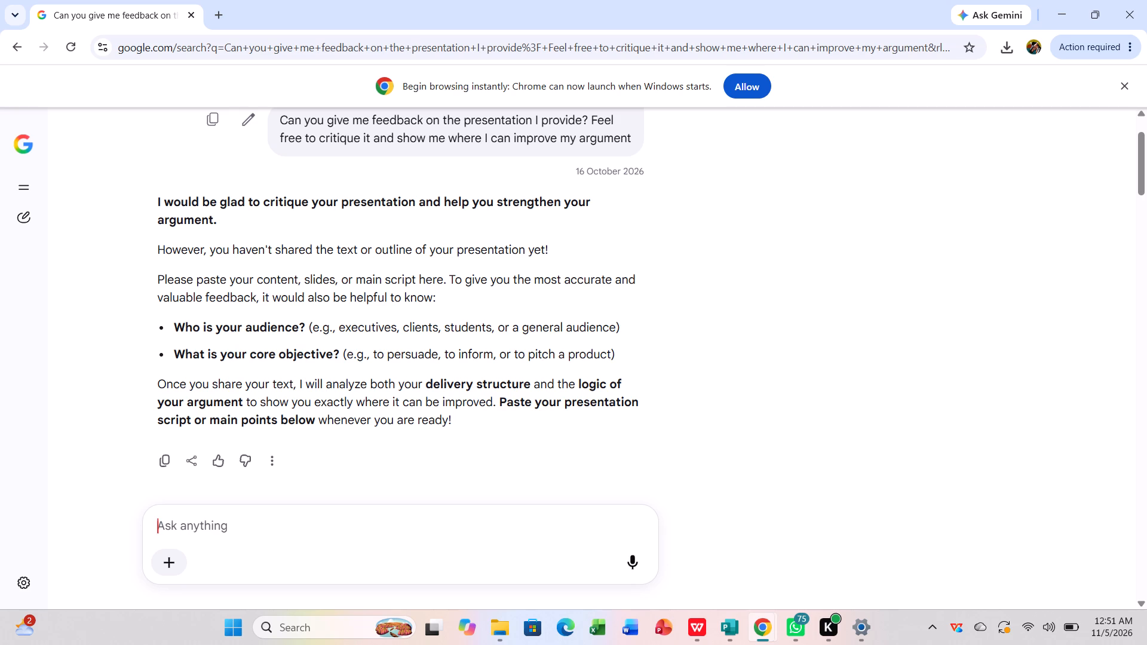
Switch to the already open WorldQuant BRAIN page and sign in with the prefilled account credentials.
scroll(435, 145, "left", 3)
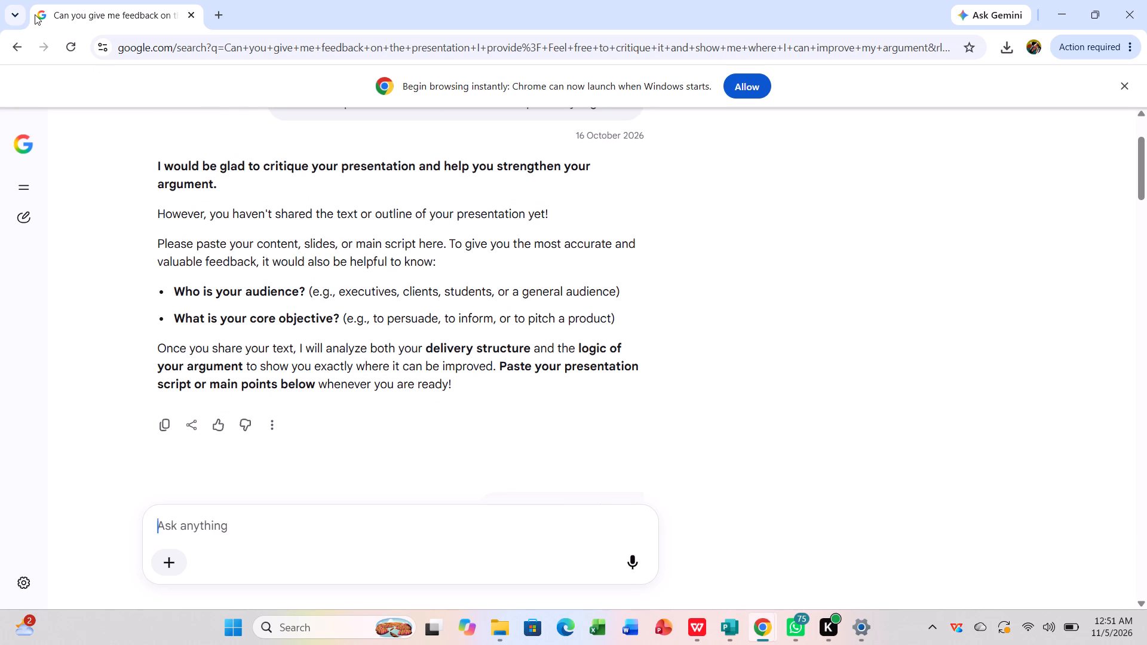
left_click(17, 12)
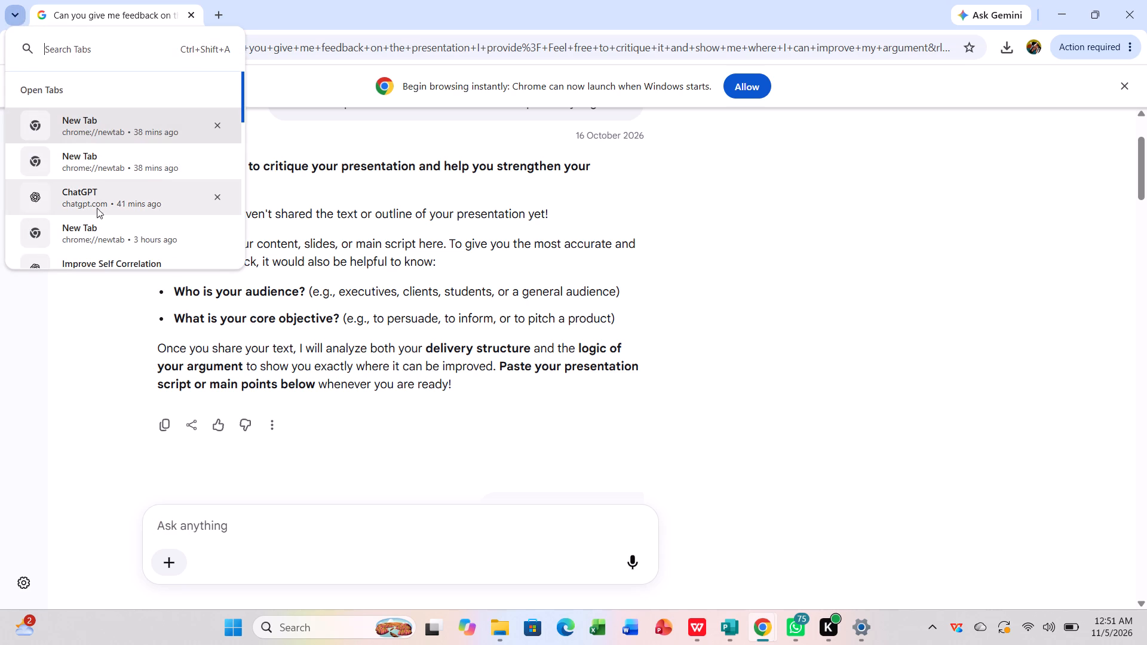
scroll(92, 222, "down", 1)
scroll(114, 170, "down", 1)
scroll(116, 228, "down", 3)
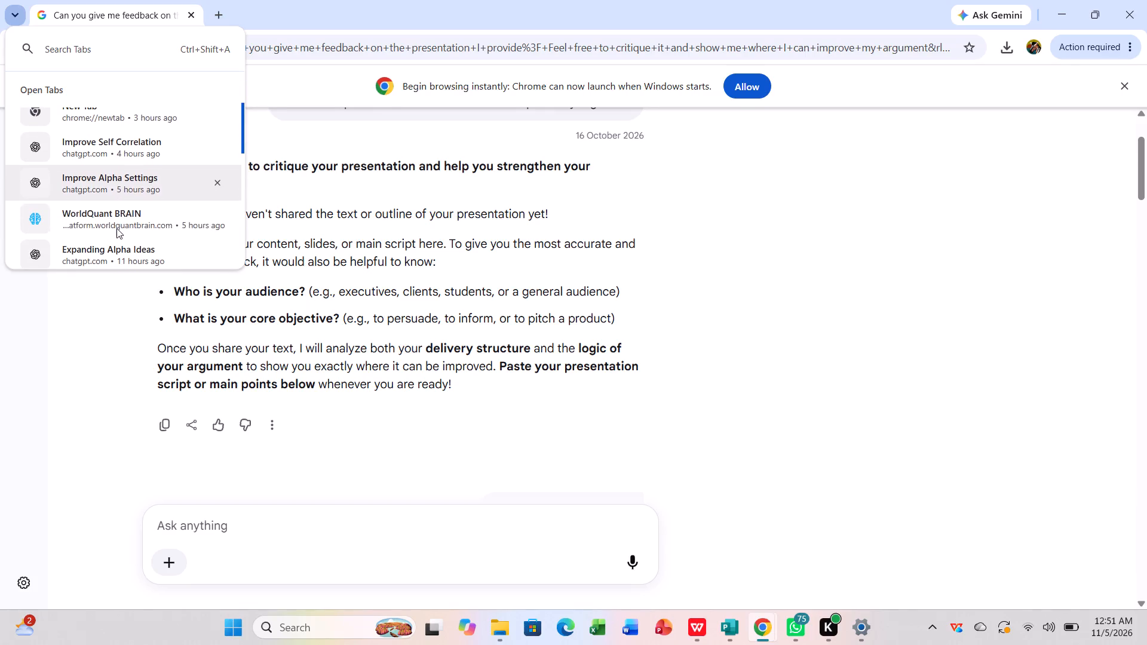
double_click(116, 228)
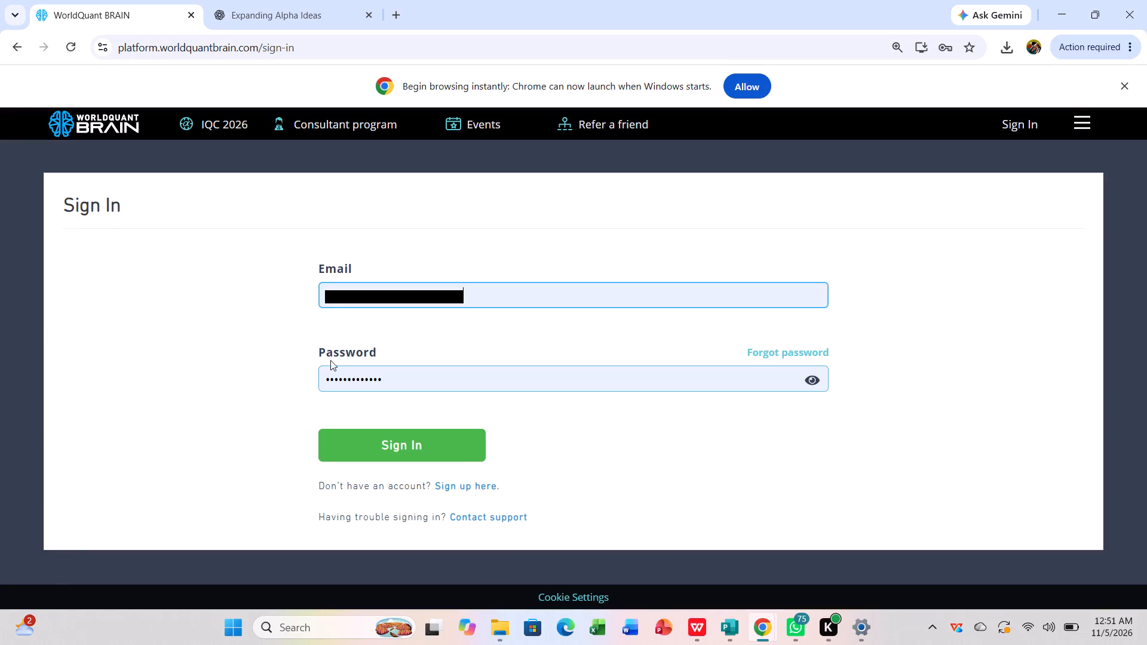
left_click(382, 444)
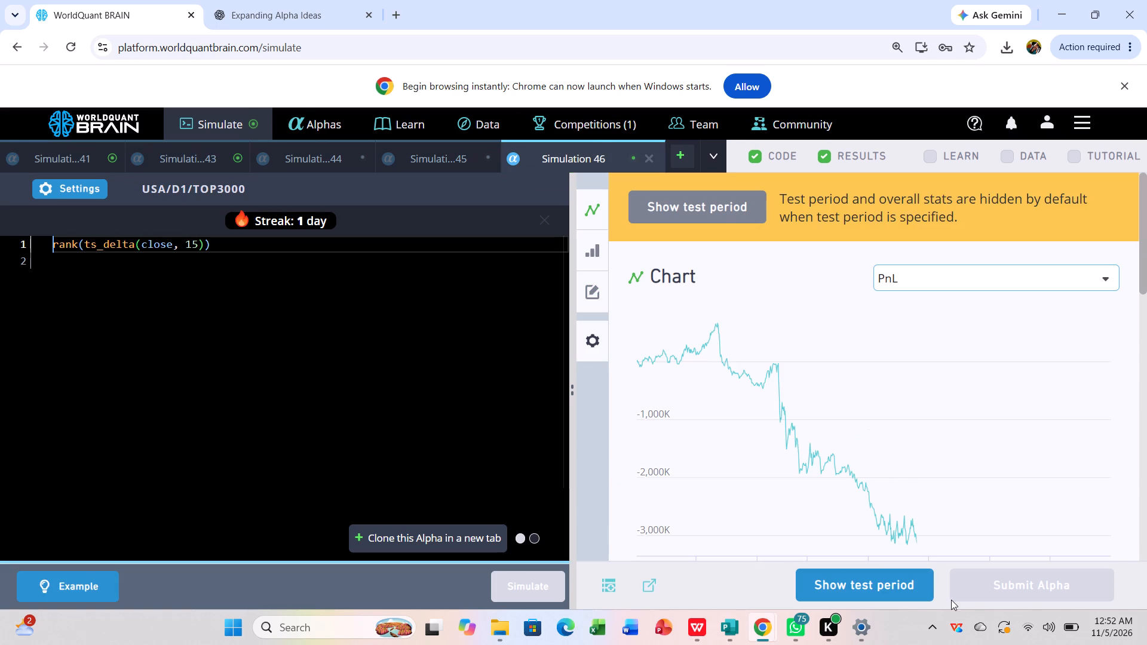
Reveal the test period results of Simulation 46 and view its IS Summary for the IS period.
left_click(886, 582)
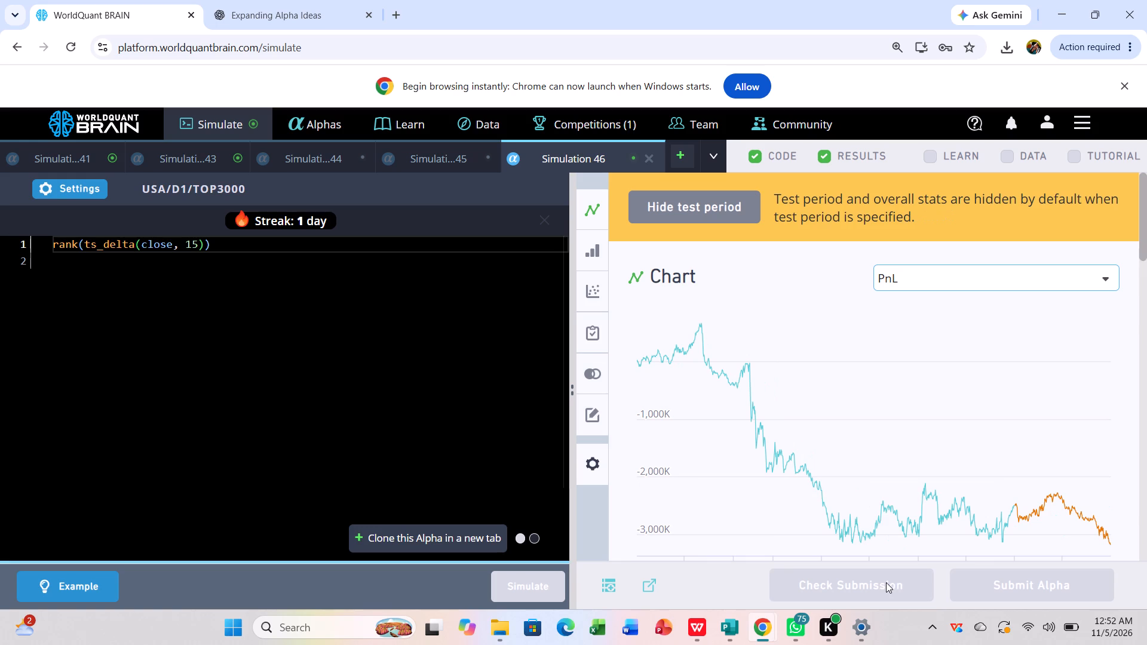
scroll(900, 443, "down", 3)
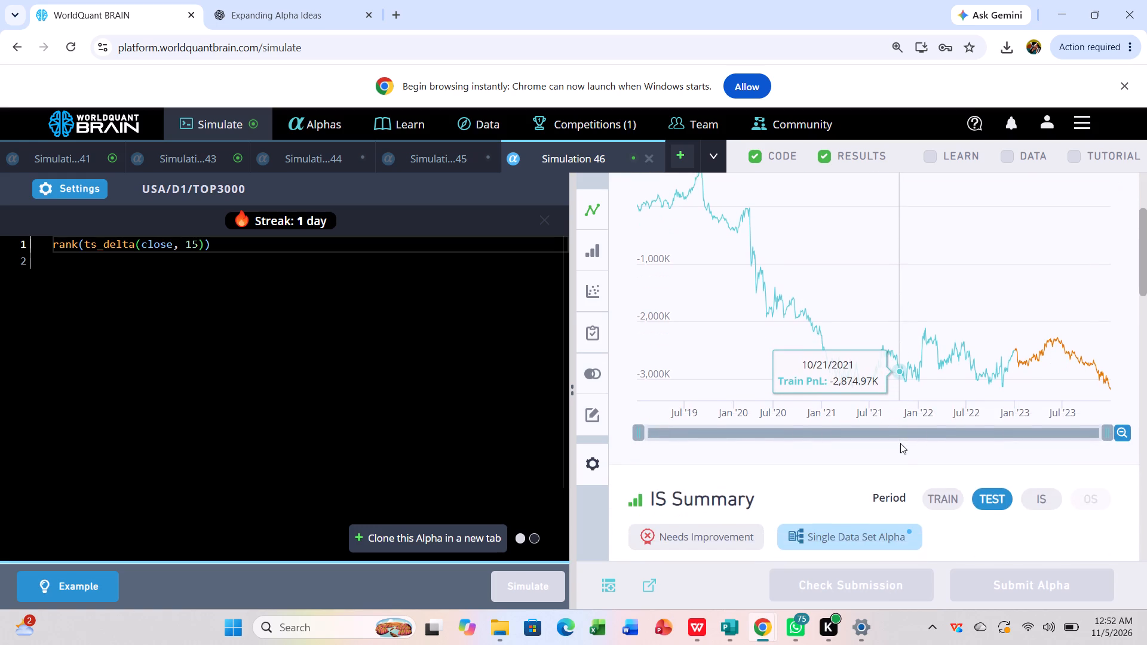
scroll(900, 443, "down", 2)
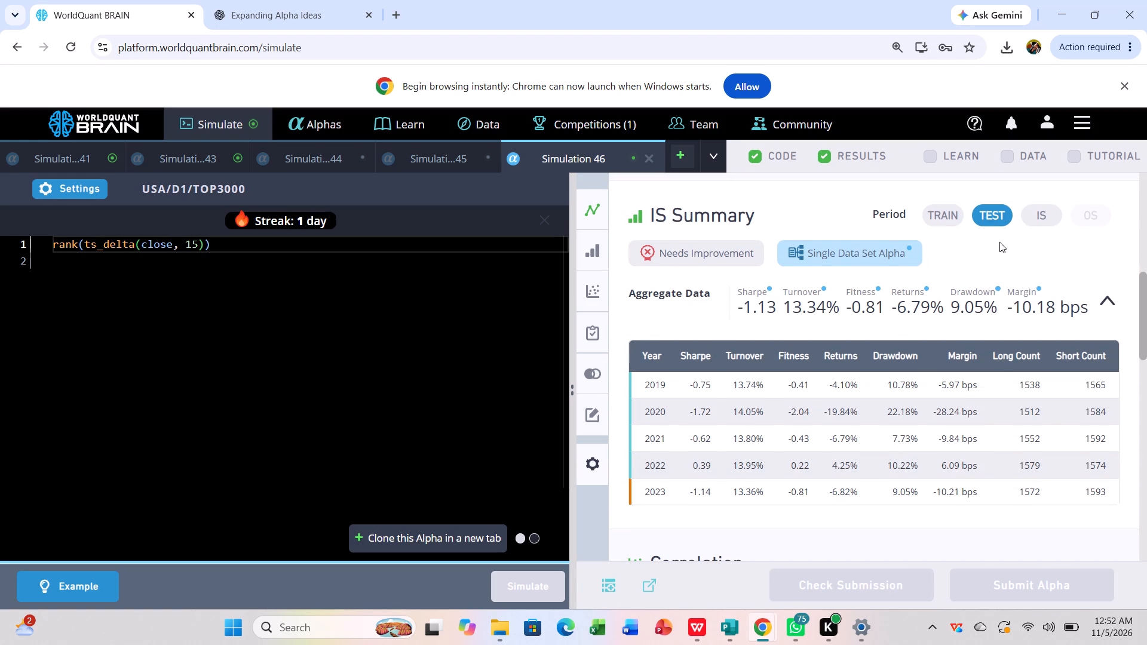
left_click(1041, 216)
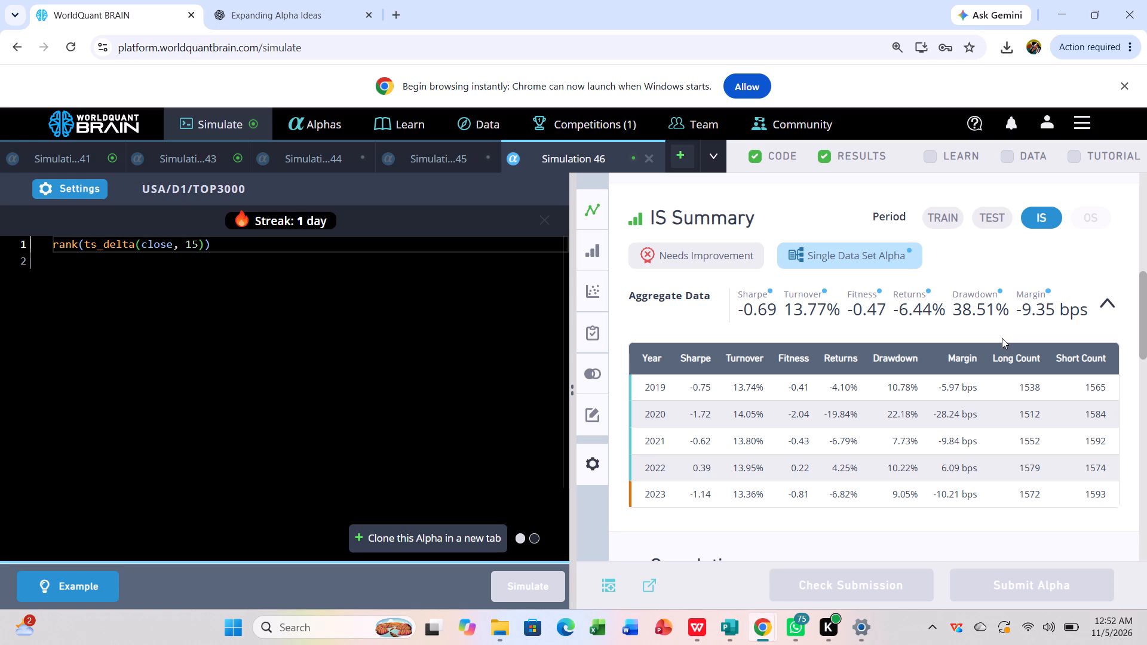
scroll(1002, 338, "left", 1)
Reveal the test period results of Simulation 43 and expand the failed checks in its IS Testing Status.
left_click(200, 165)
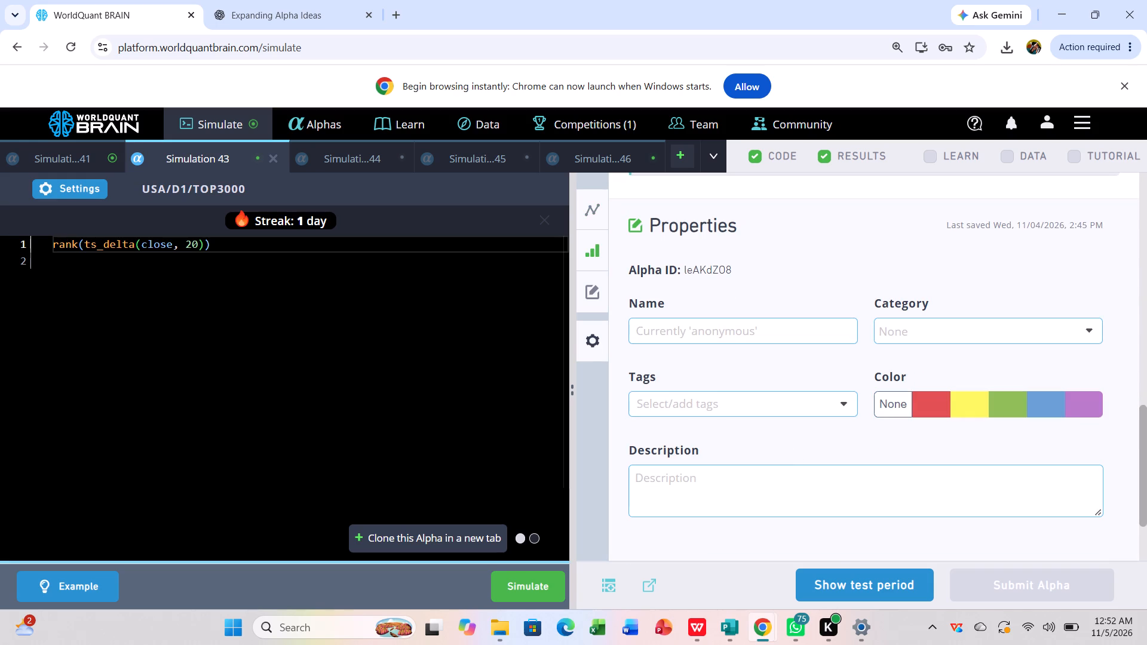
left_click(867, 579)
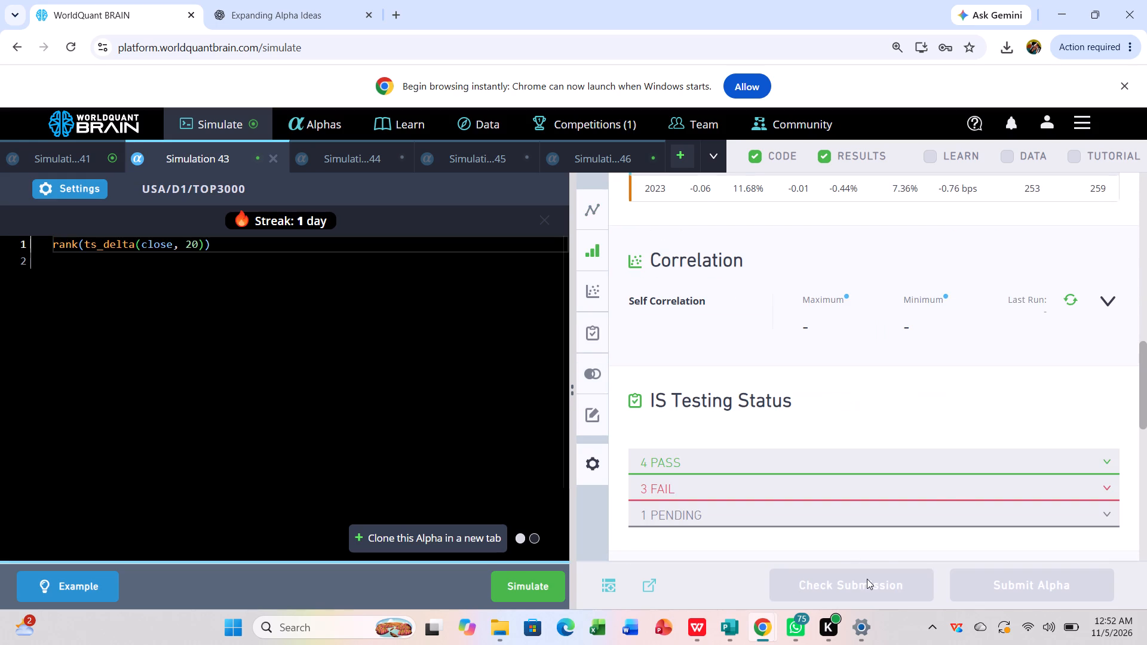
left_click(958, 489)
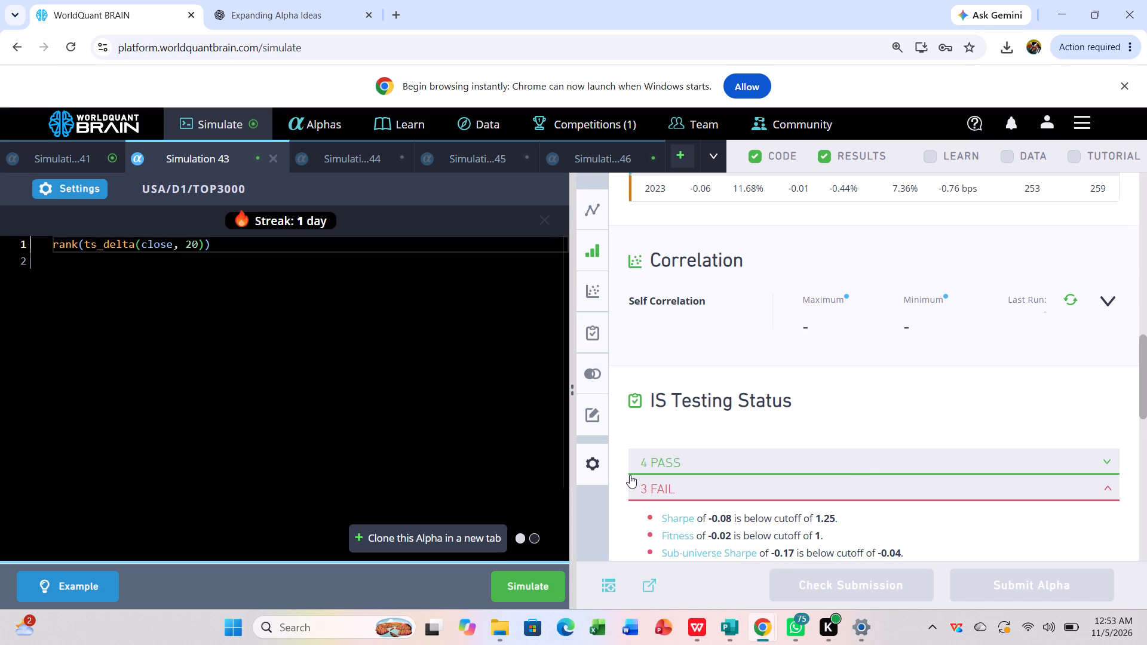
Reveal the test period results of Simulation 41 and expand the failed checks in its IS Testing Status.
left_click(59, 155)
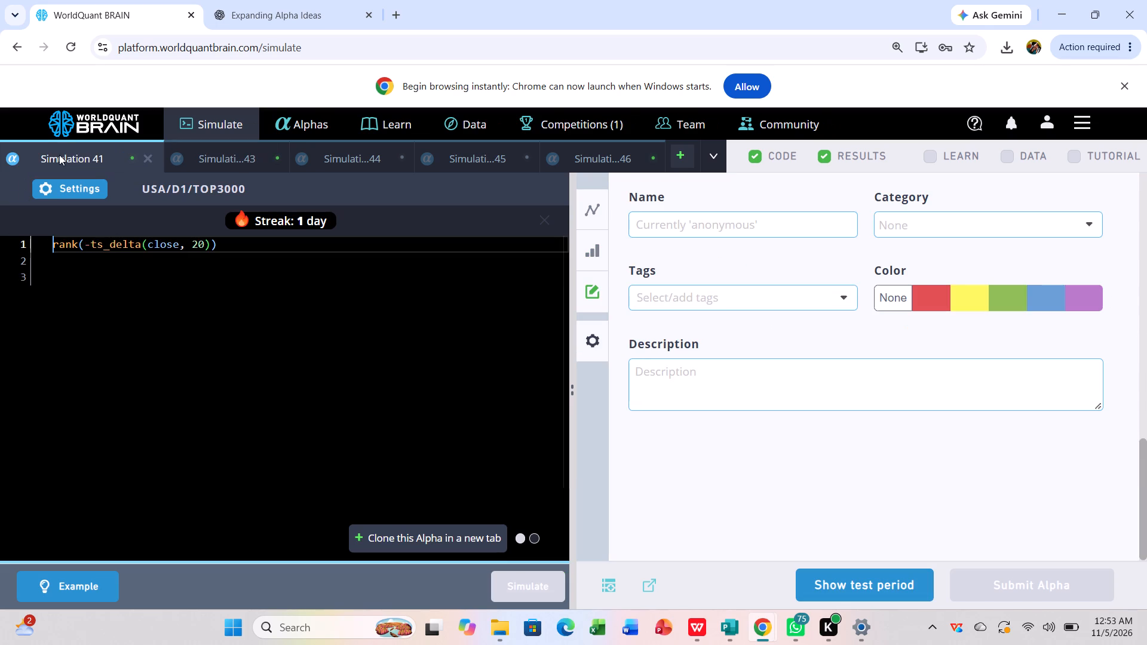
left_click(875, 576)
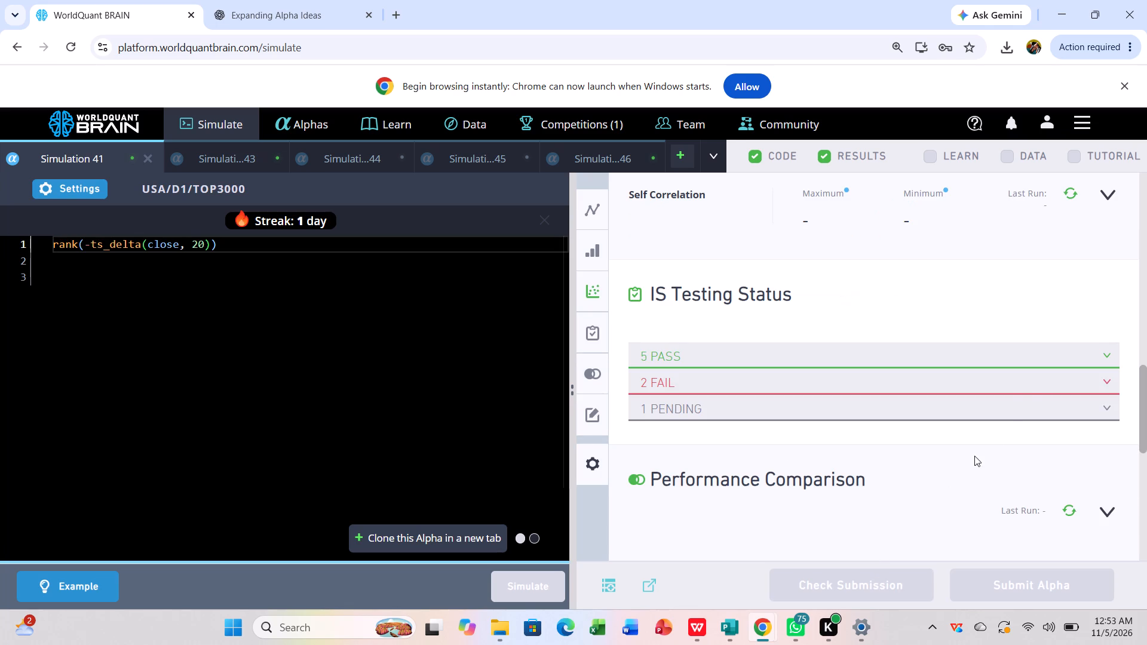
left_click(1033, 388)
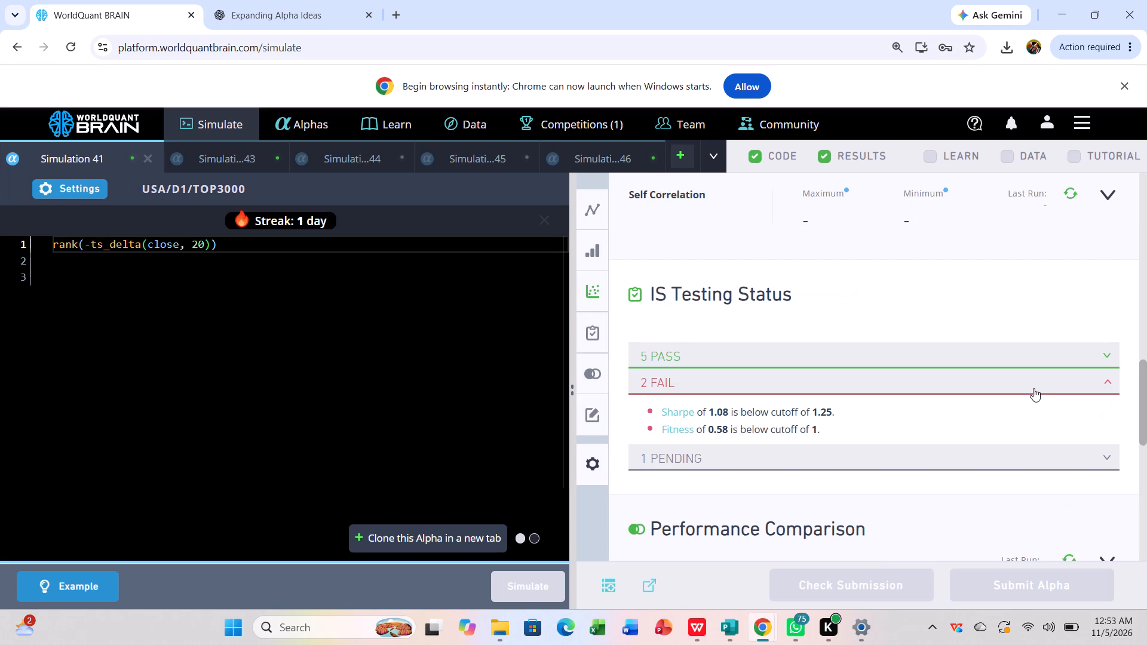
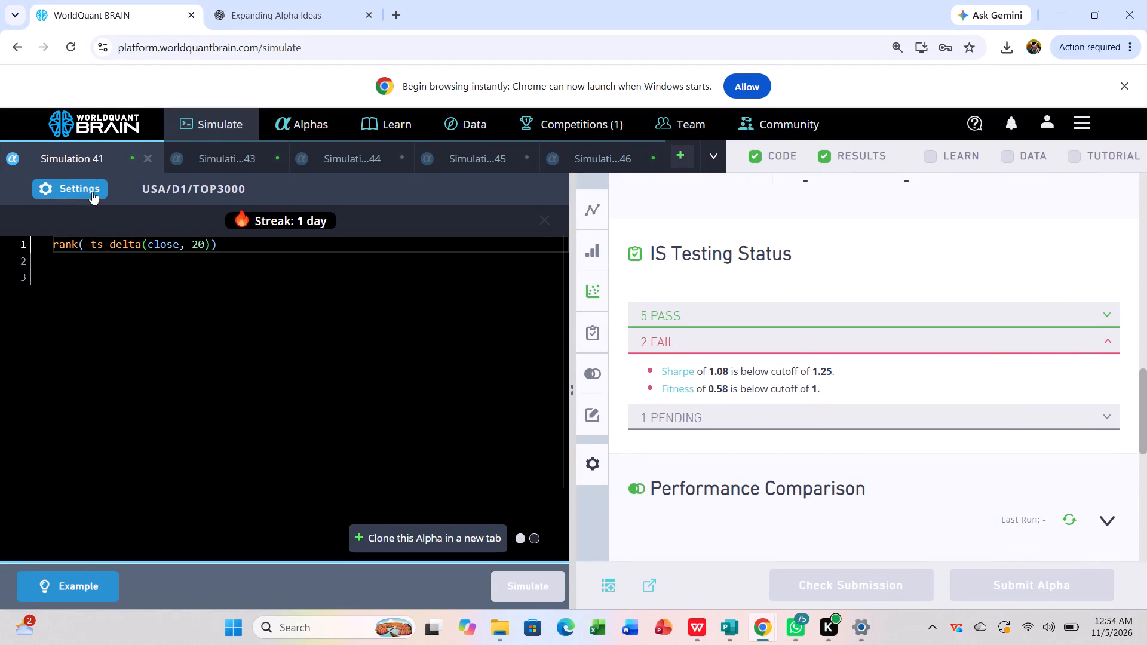
Review the simulation settings of Simulation 41 without changing them.
left_click(72, 184)
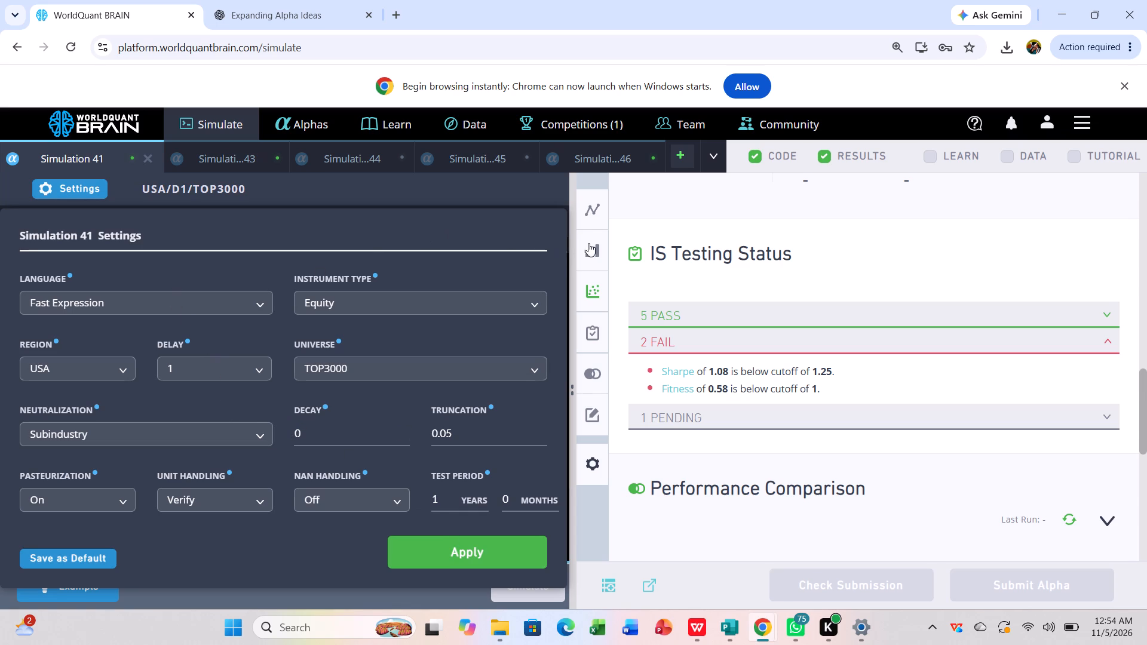
left_click(653, 238)
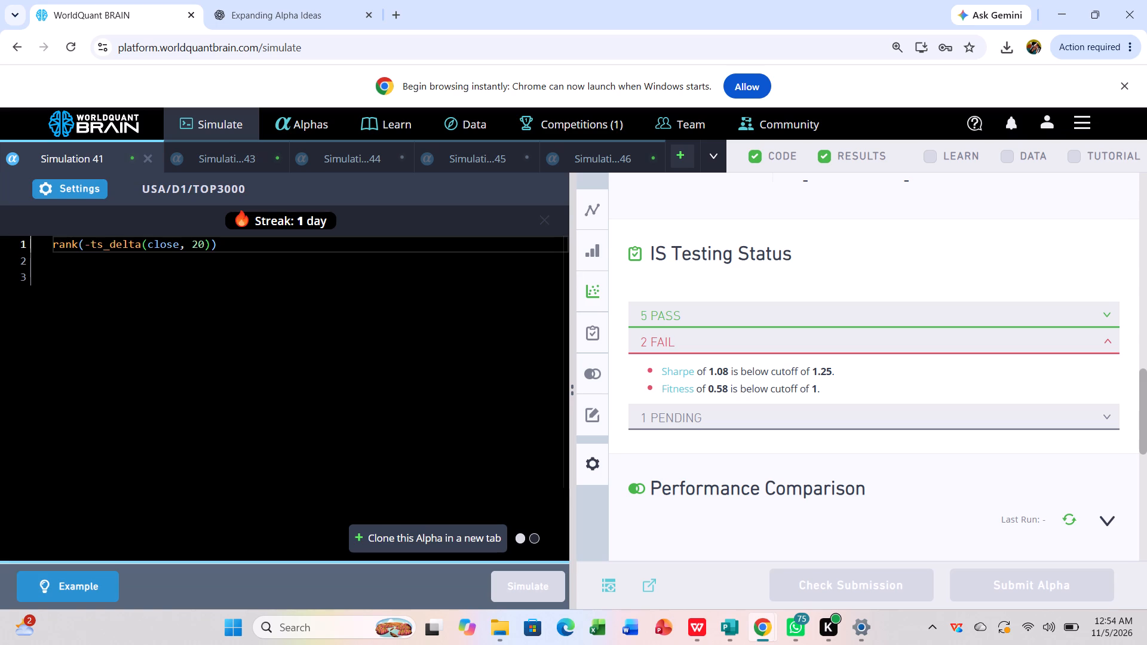
Set the ts_delta lookback in Simulation 41's expression to 5 days and run the simulation.
left_click(202, 243)
key("BackSpace")
key("BackSpace")
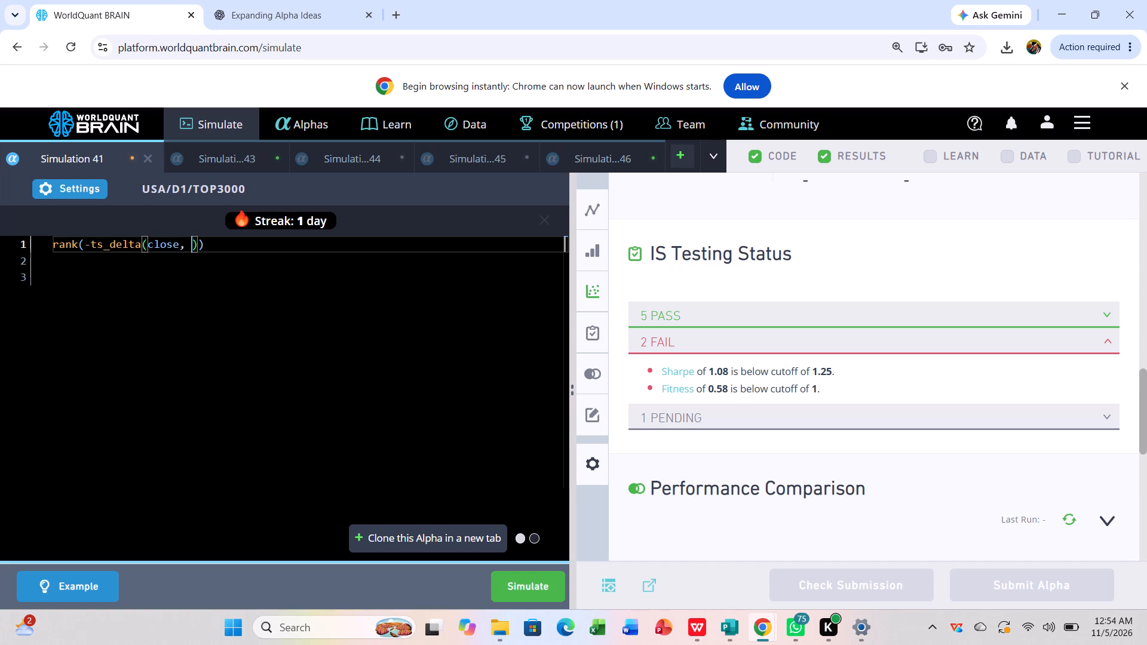
key("5")
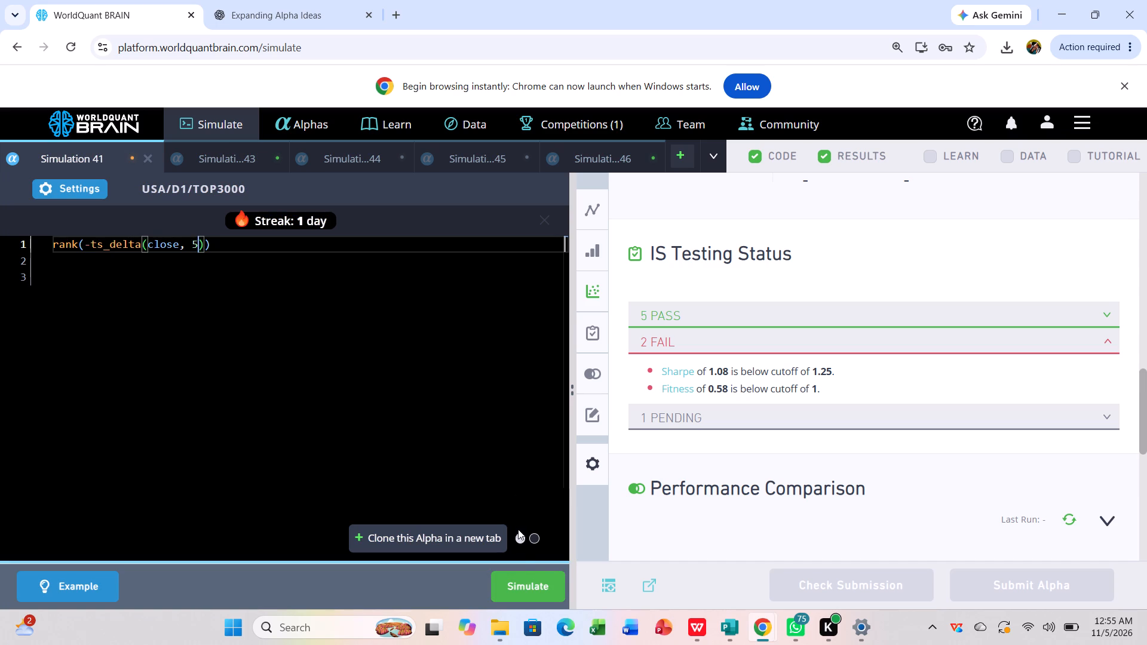
left_click(530, 583)
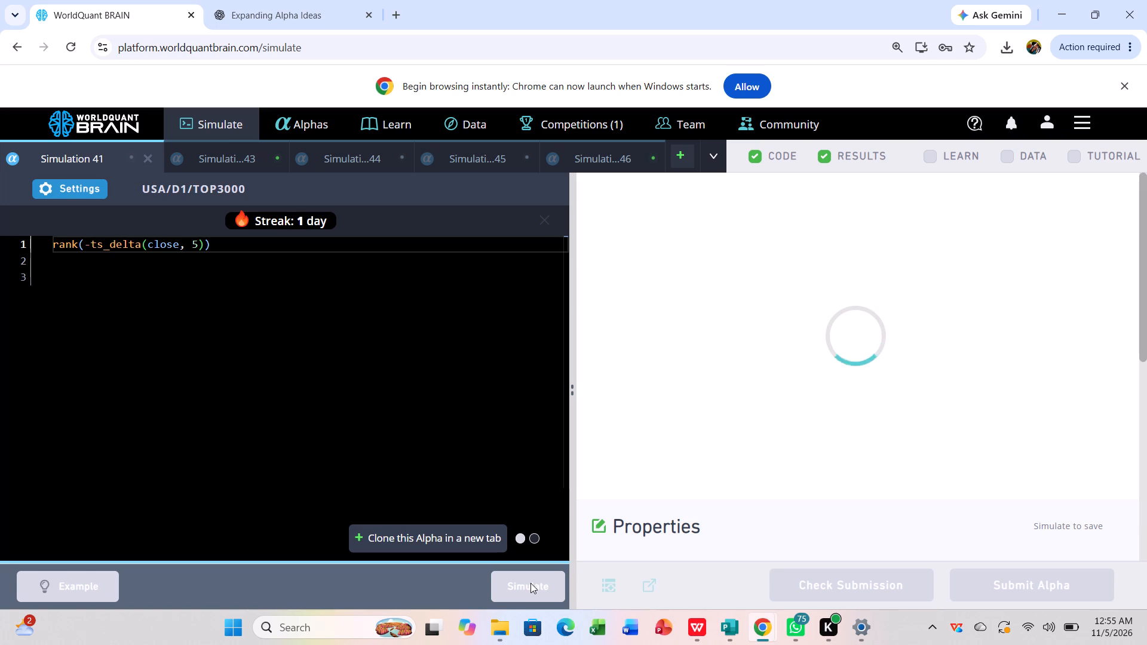
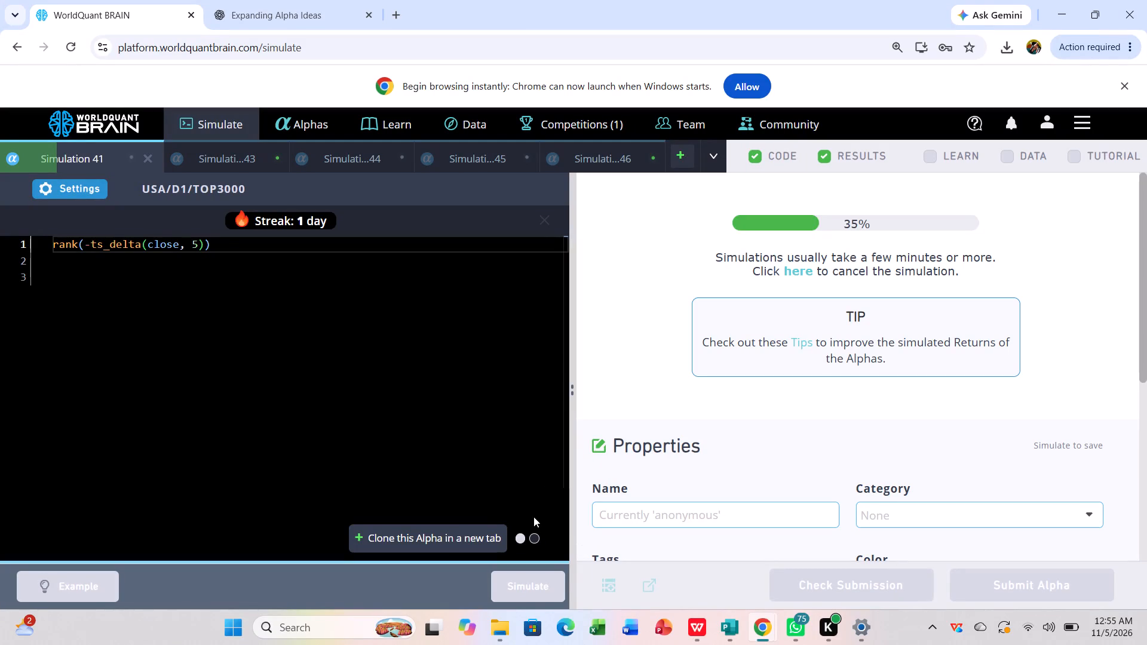
Clone Simulation 41's alpha, rank(-ts_delta(close, 5)), into a separate simulation and run the copy.
left_click(494, 534)
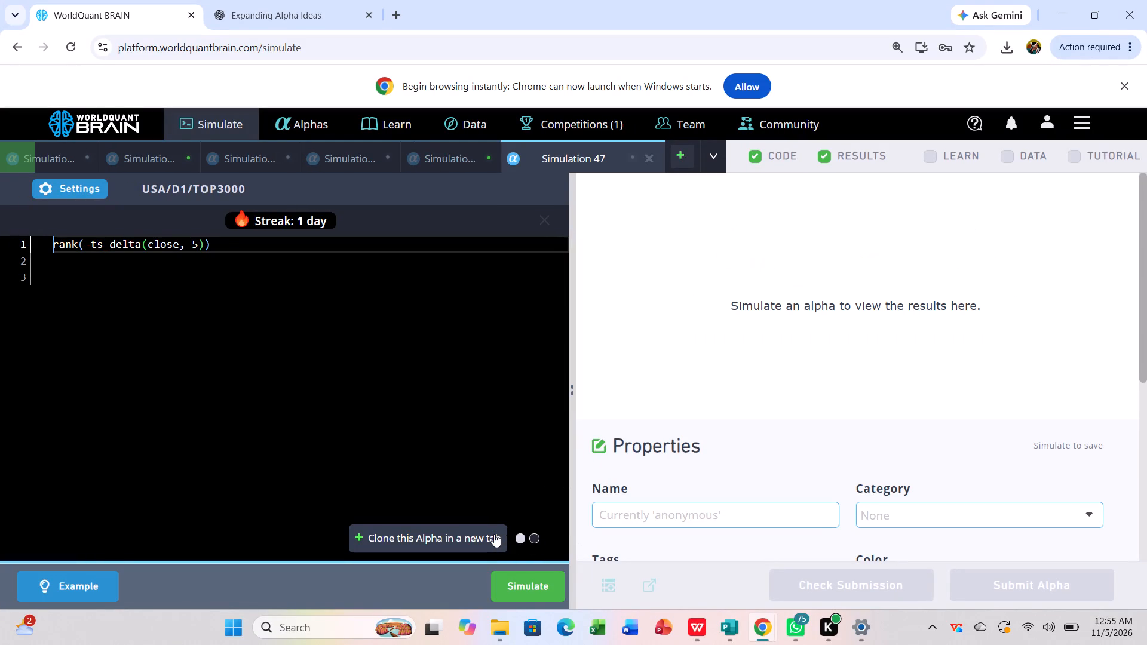
left_click(530, 586)
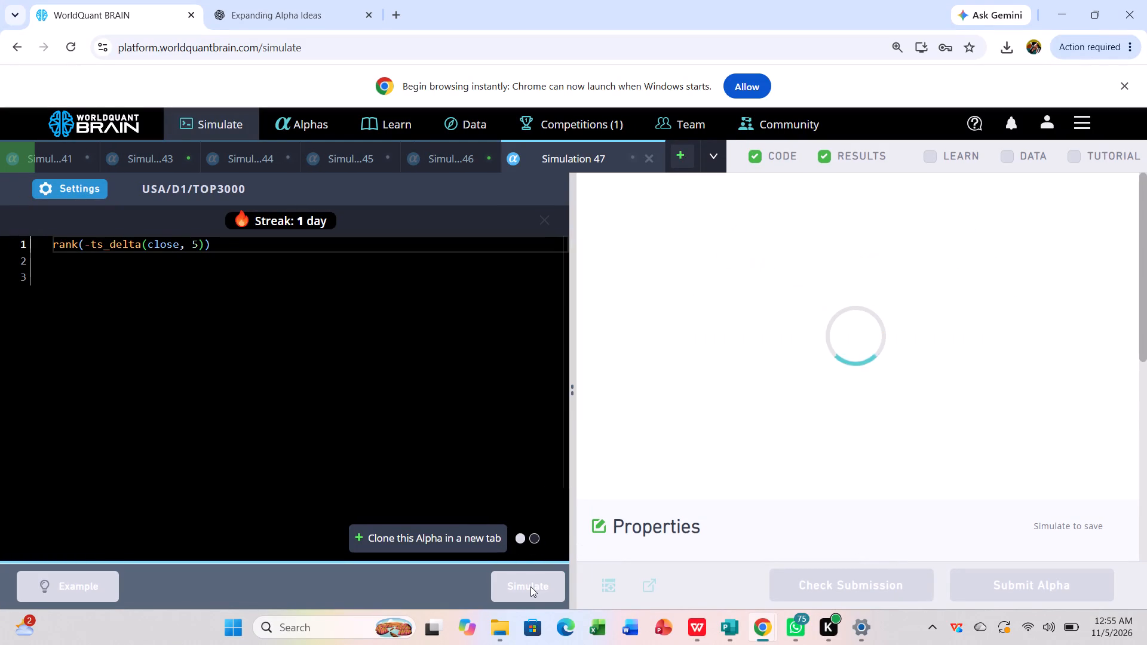
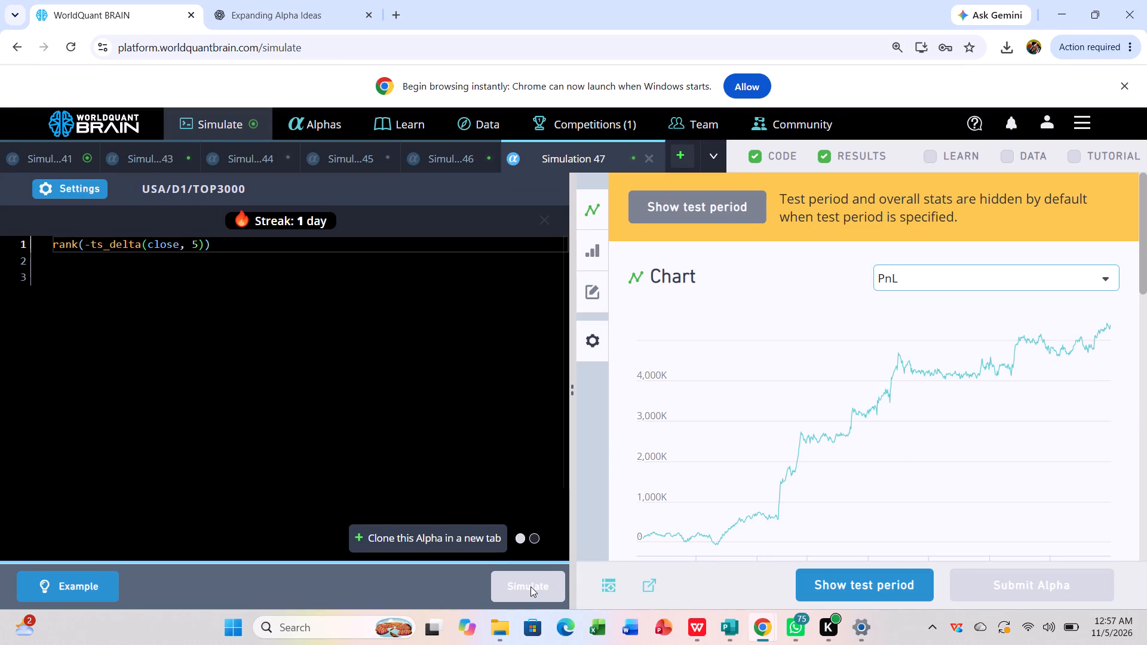
Reveal Simulation 47's test period and examine its IS-period summary and failed IS test.
left_click(855, 584)
scroll(863, 473, "down", 4)
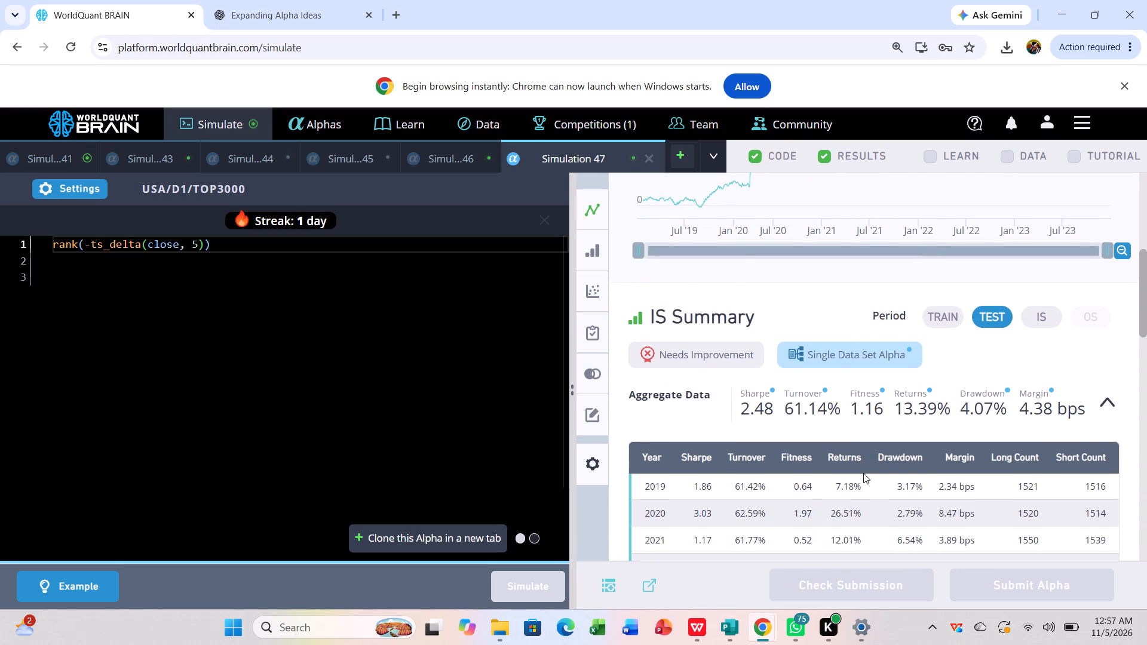
left_click(1042, 313)
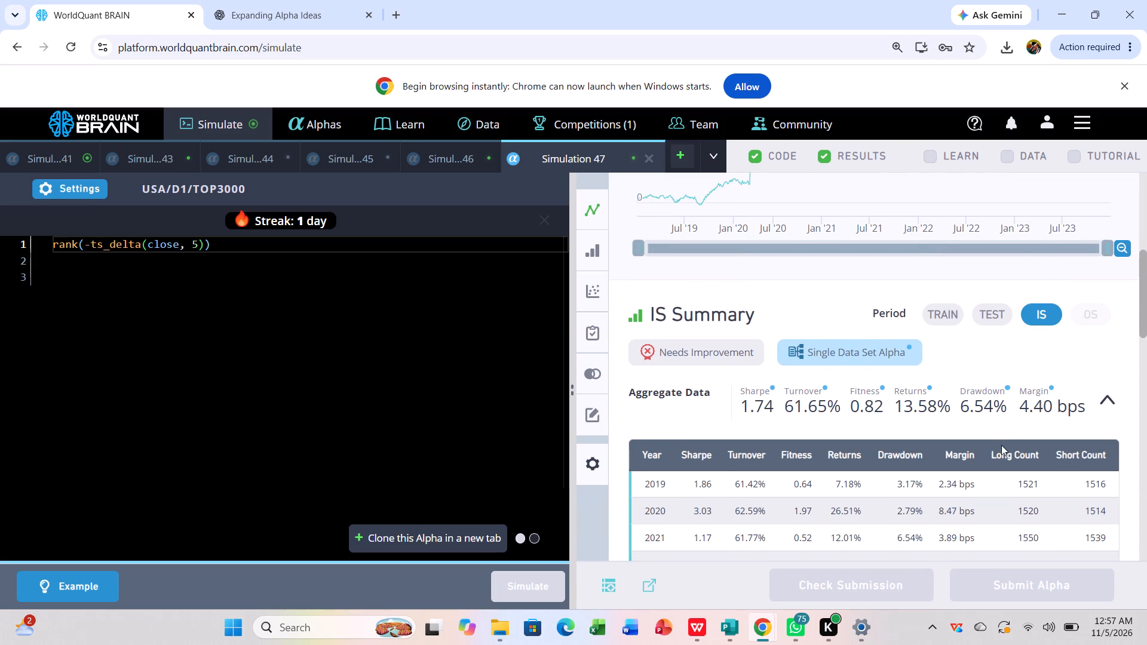
scroll(1001, 445, "down", 5)
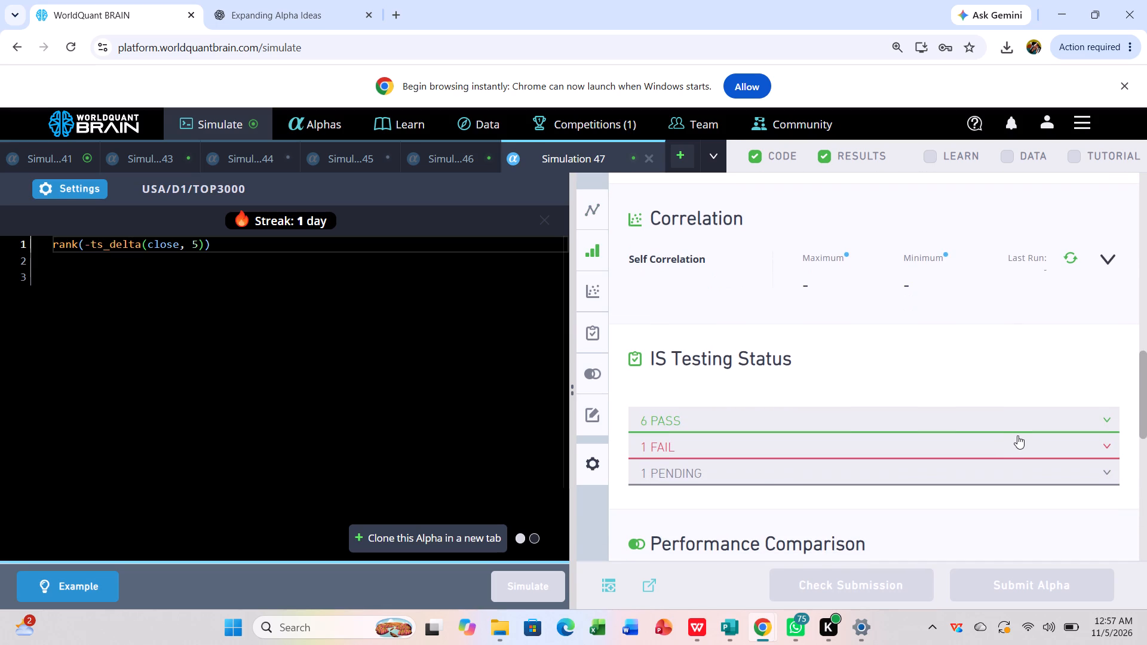
left_click(1018, 437)
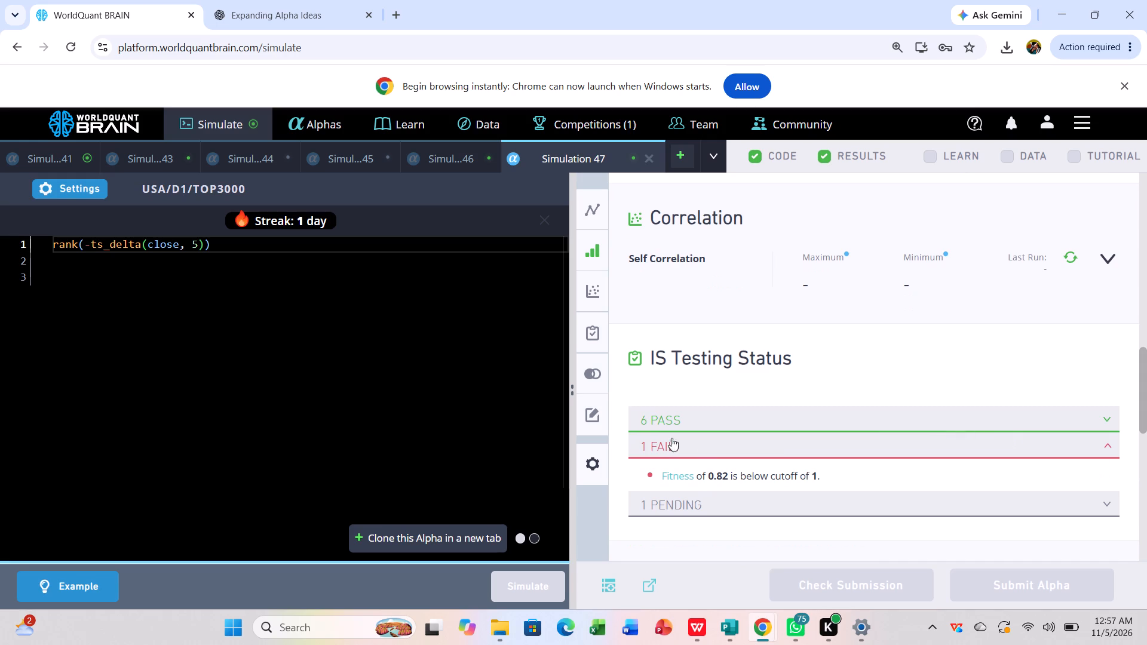
Set the decay in Simulation 47's settings to 4 and apply it.
left_click(82, 183)
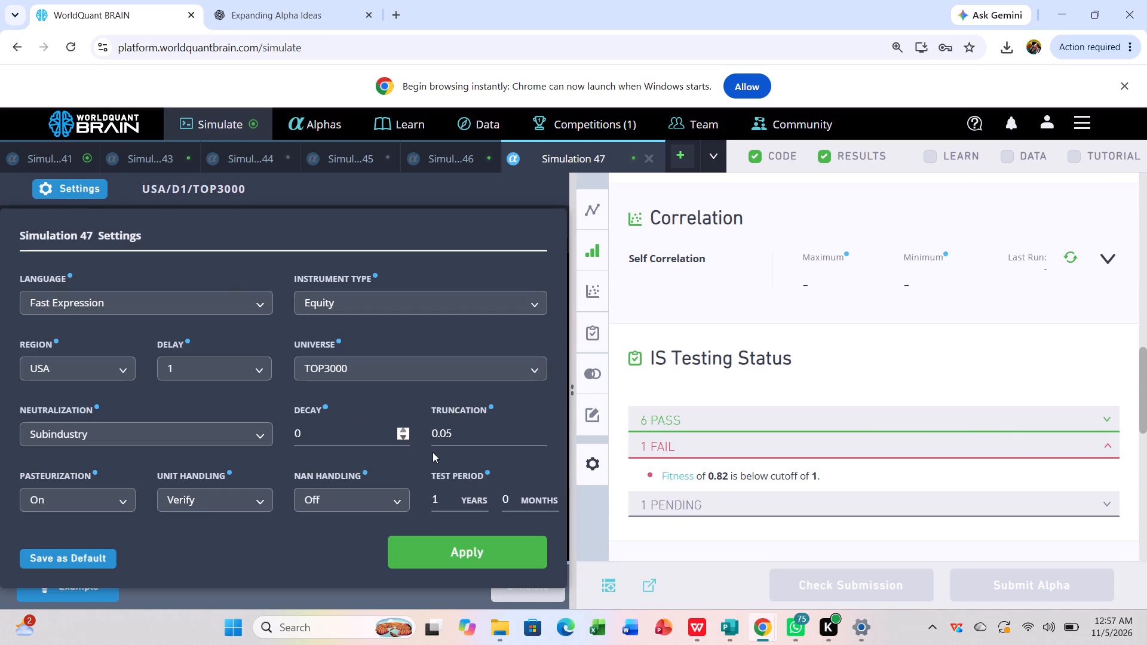
left_click(334, 446)
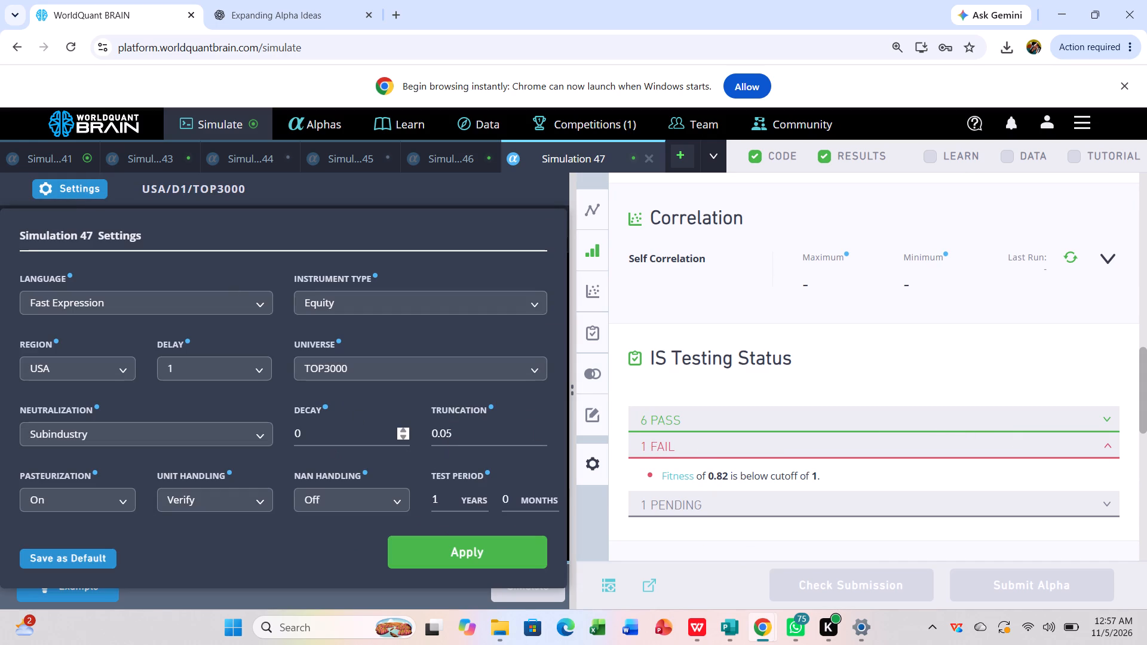
left_click(327, 438)
key("BackSpace")
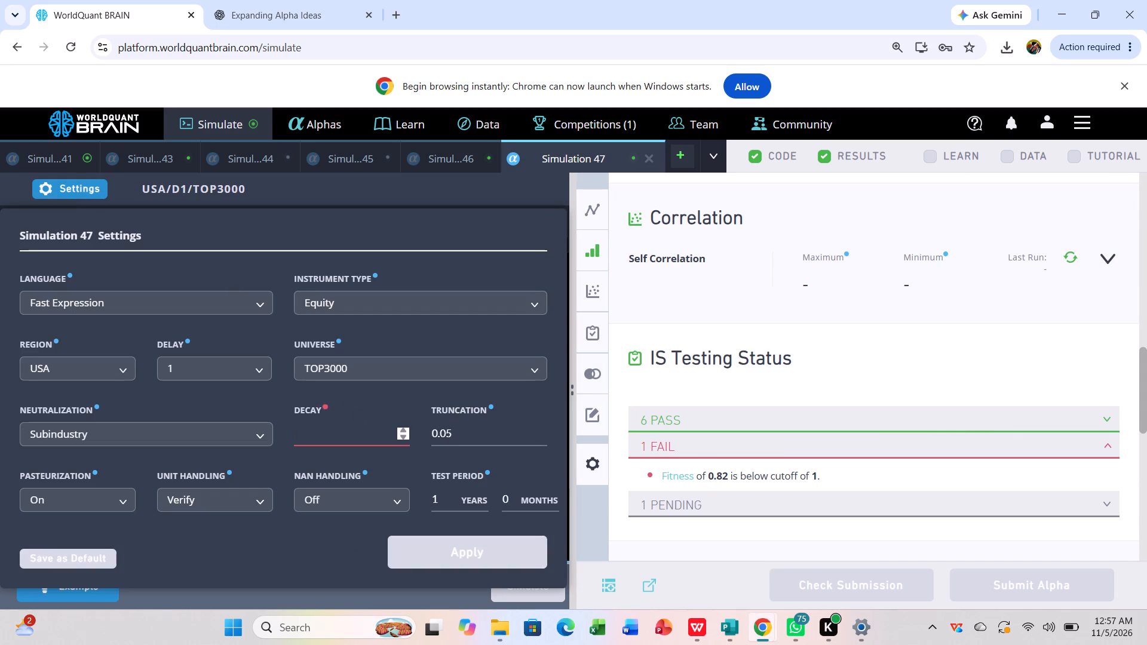
key("4")
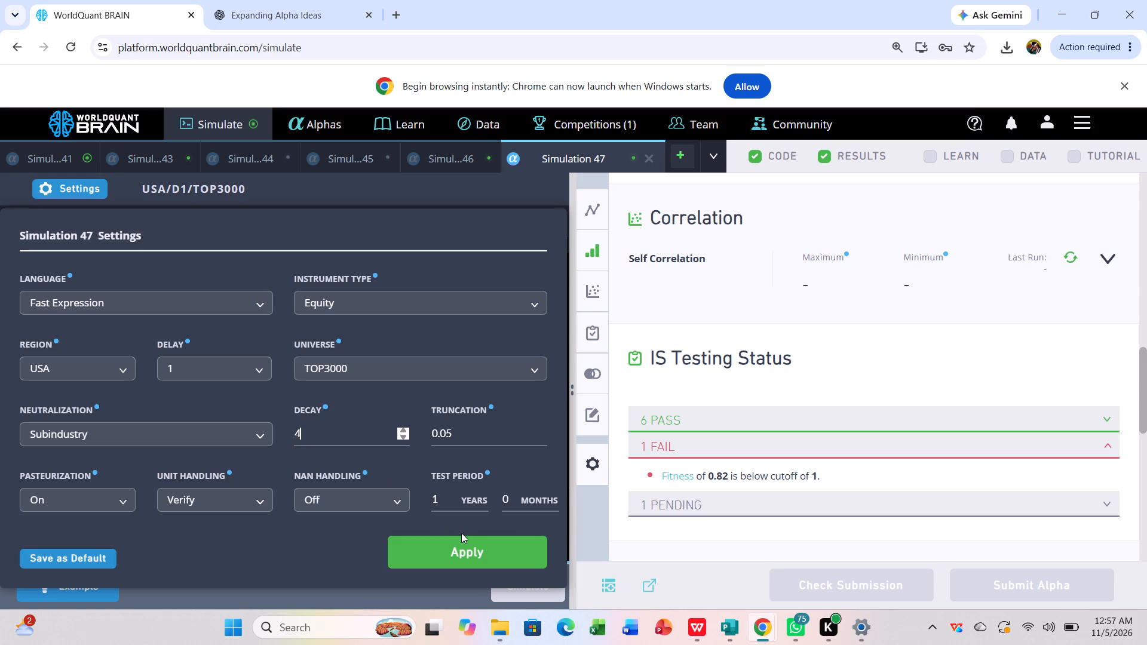
left_click(467, 546)
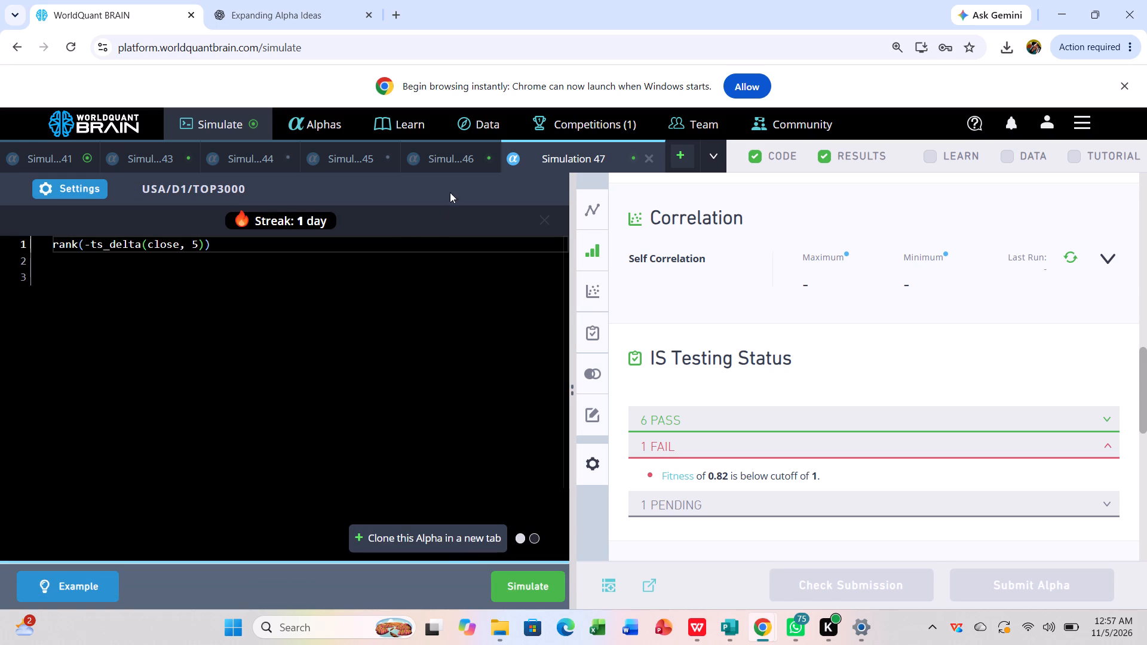
Reveal Simulation 41's test period and examine which IS test it fails.
left_click(62, 158)
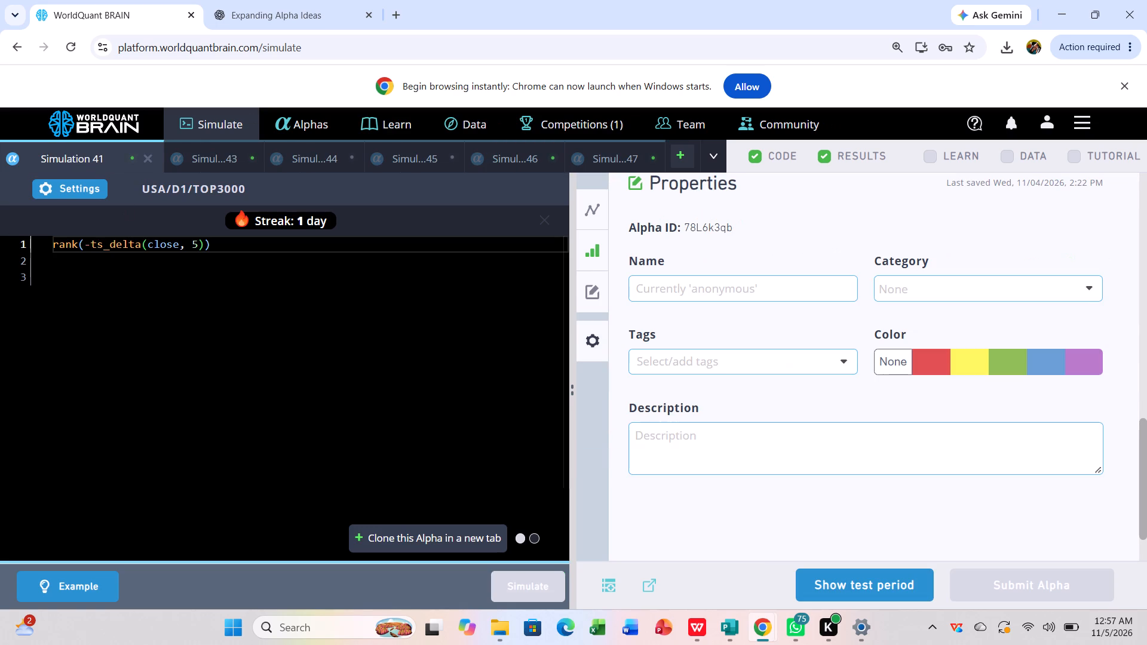
left_click(842, 578)
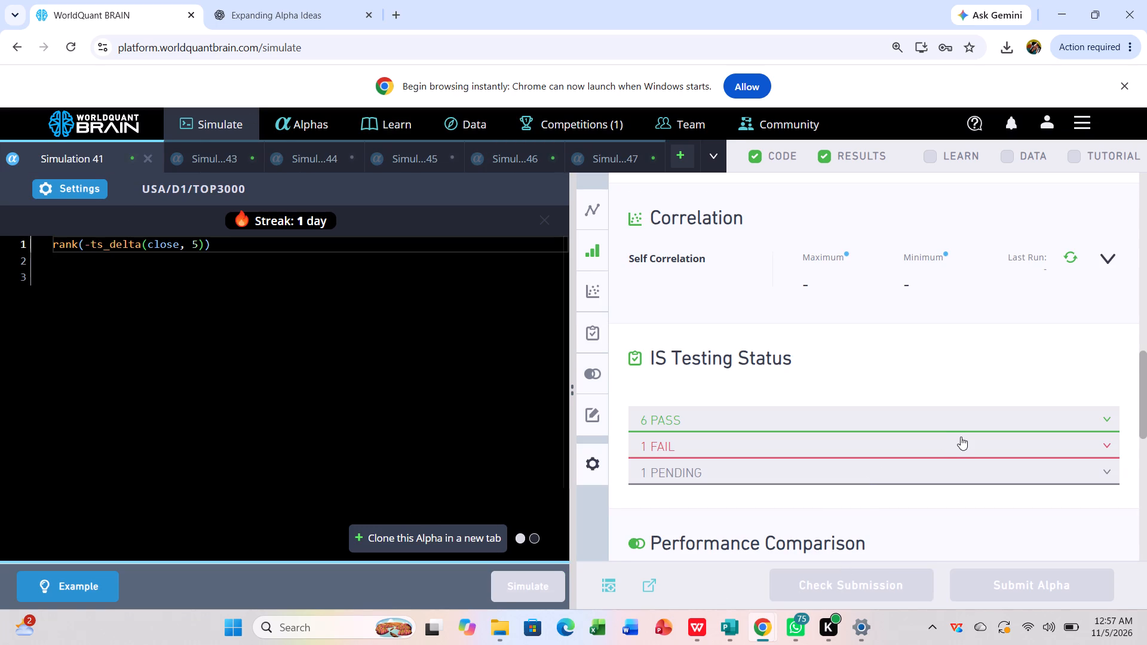
left_click(961, 437)
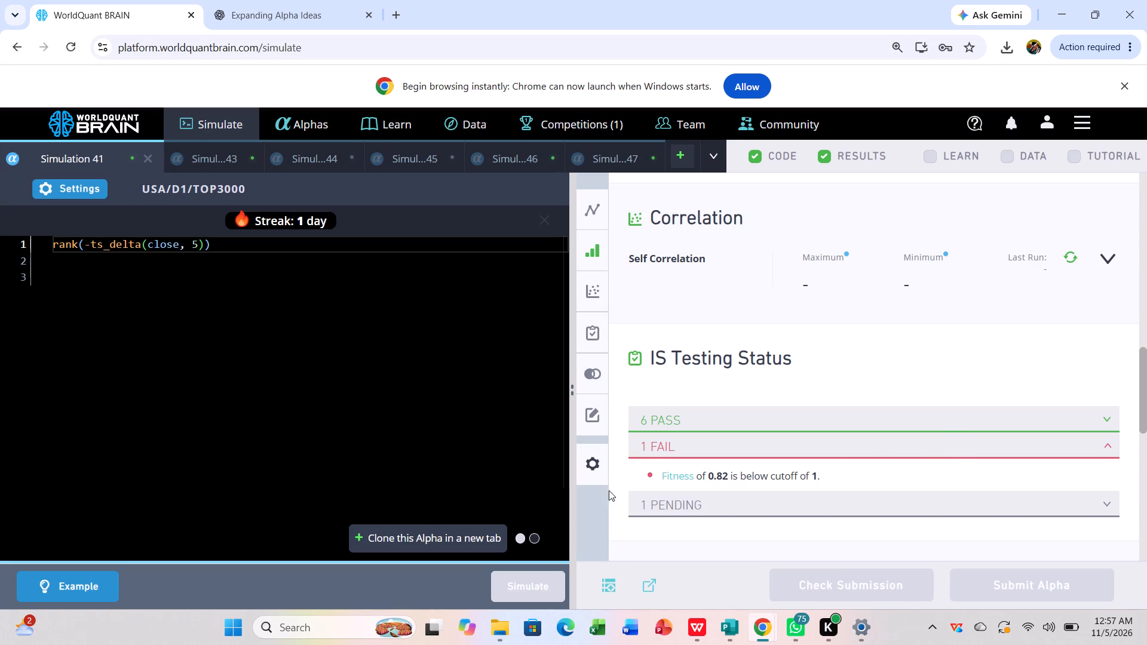
scroll(158, 431, "down", 1)
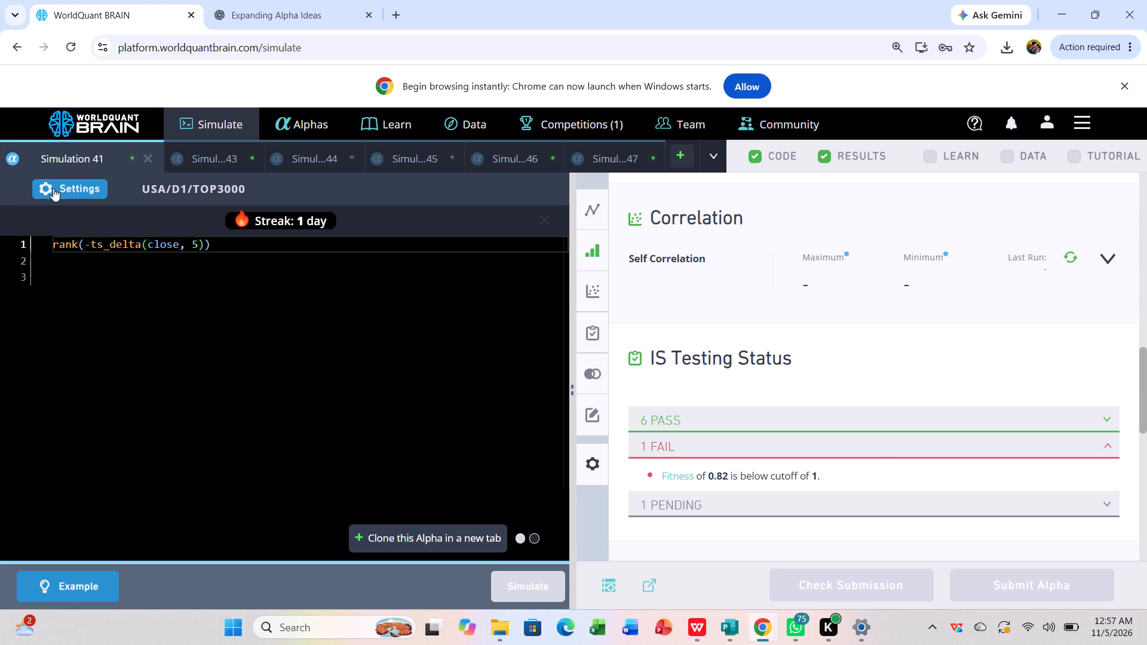
Set Simulation 41's decay to 8, apply the settings and re-run its simulation.
left_click(60, 188)
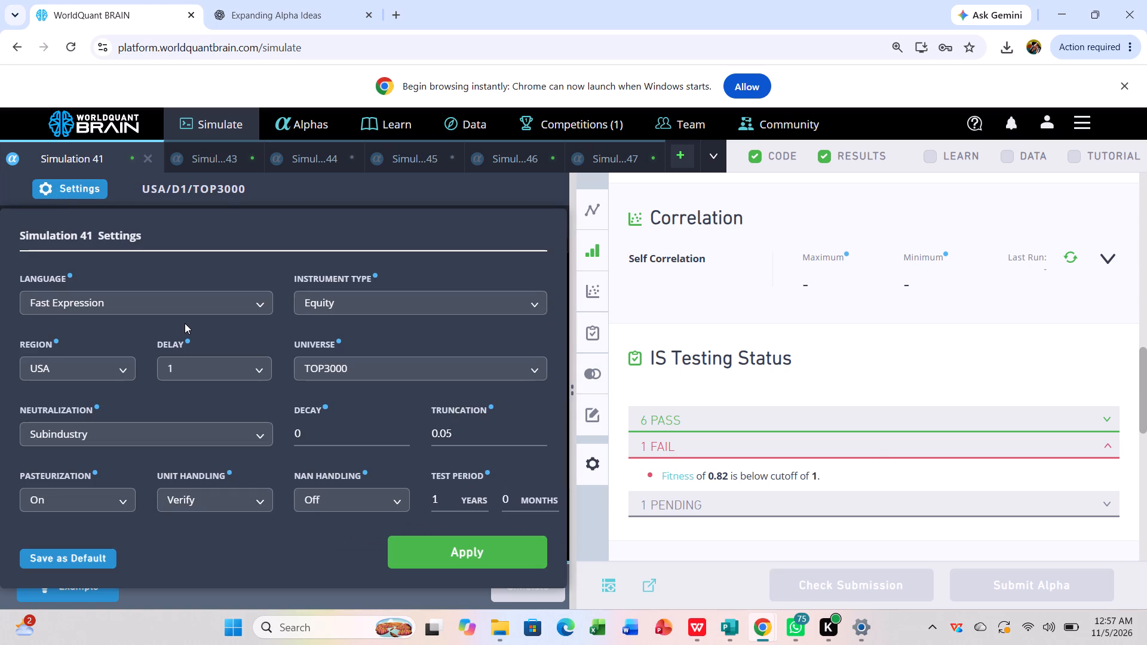
left_click(311, 432)
key("BackSpace")
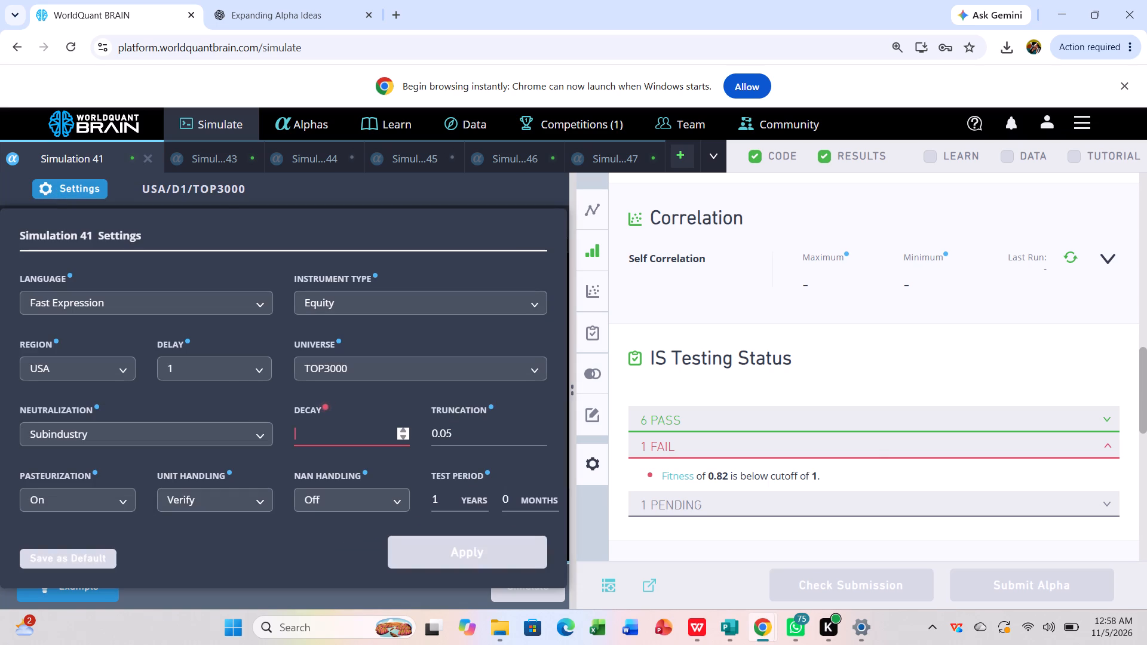
key("8")
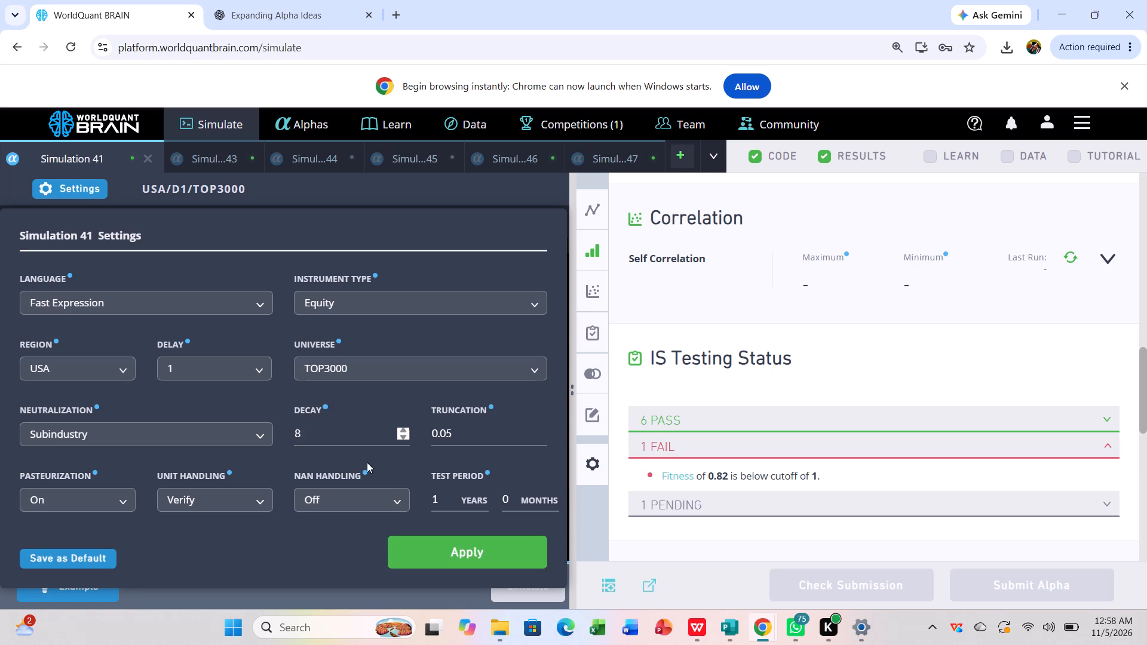
left_click(434, 546)
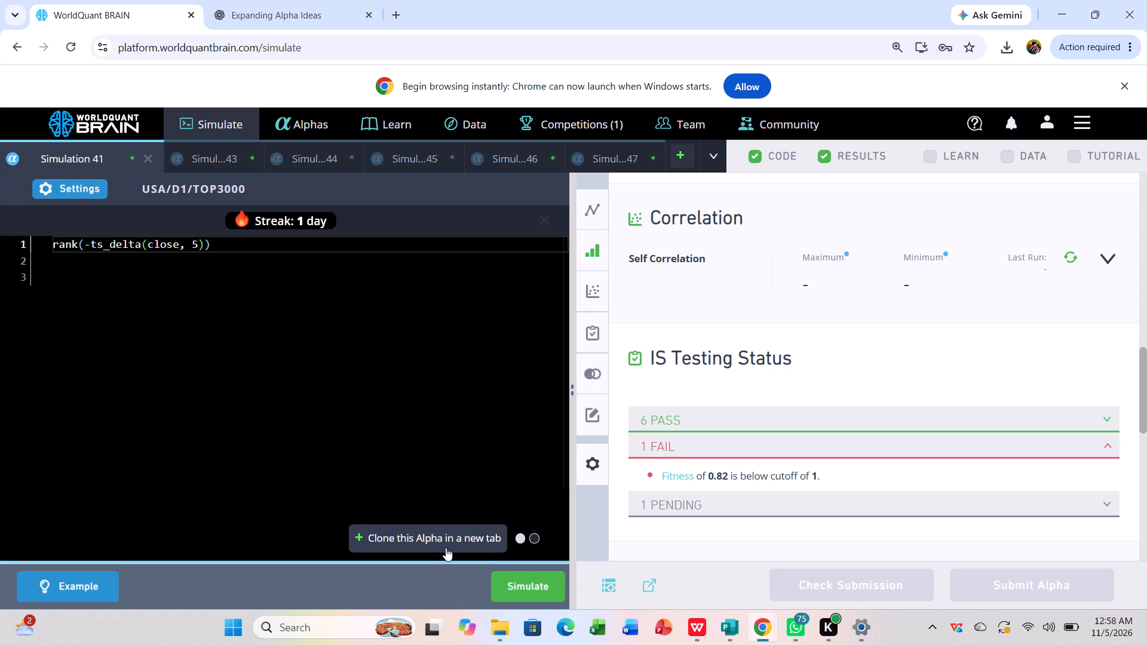
left_click(531, 586)
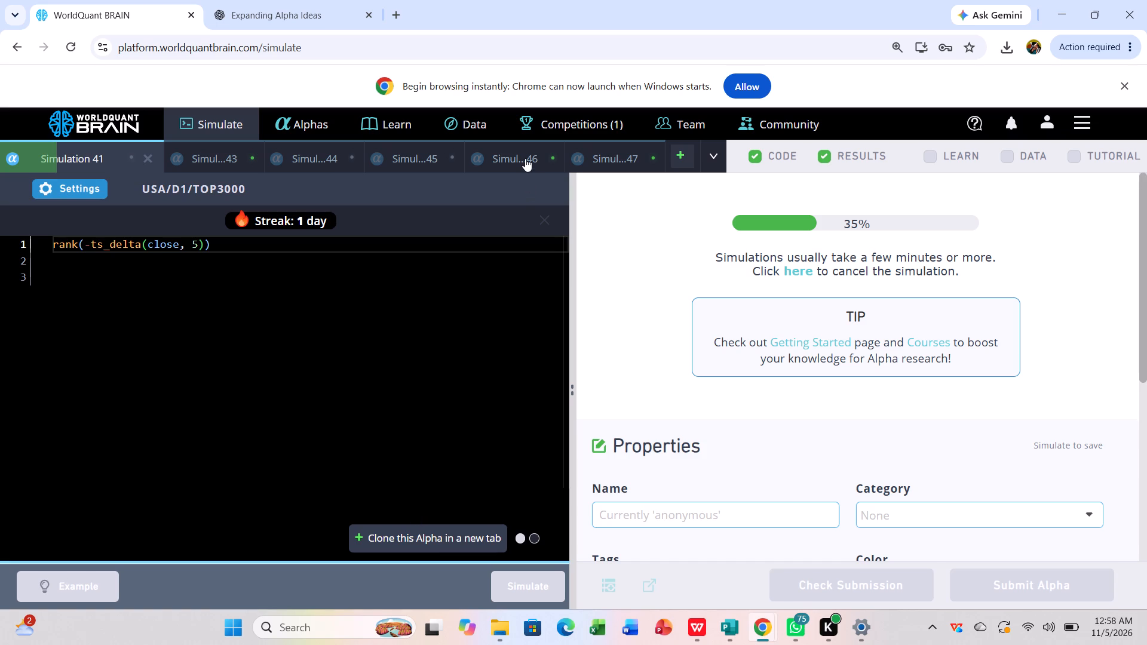
Examine Simulation 46's expression and PnL chart.
scroll(525, 158, "left", 2)
left_click(512, 149)
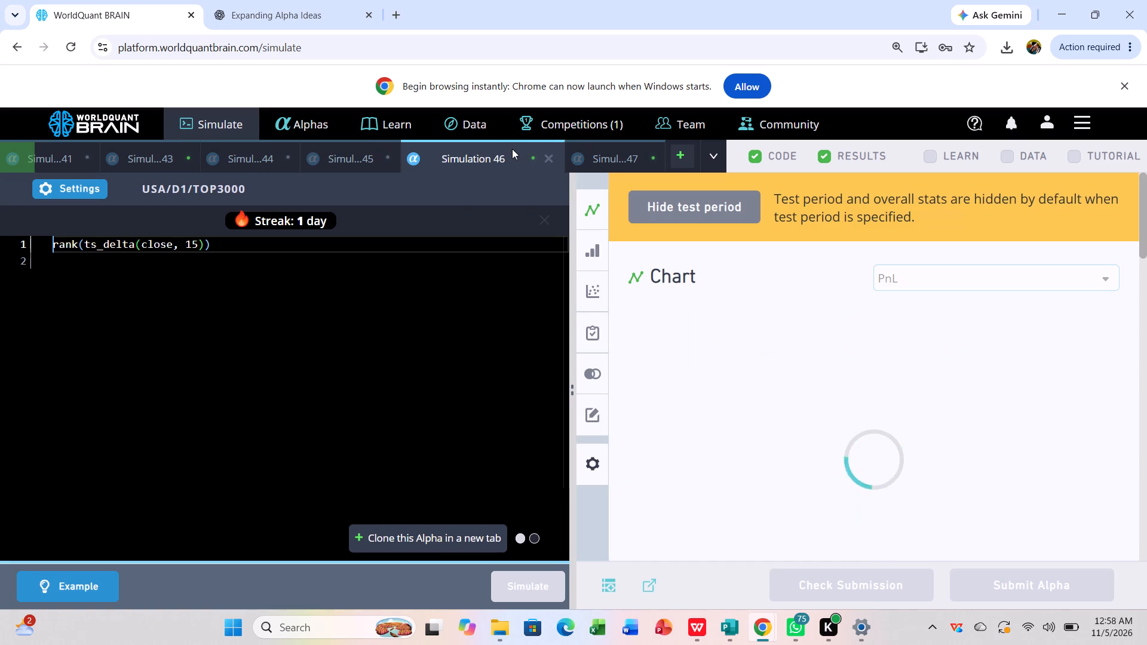
scroll(512, 149, "left", 1)
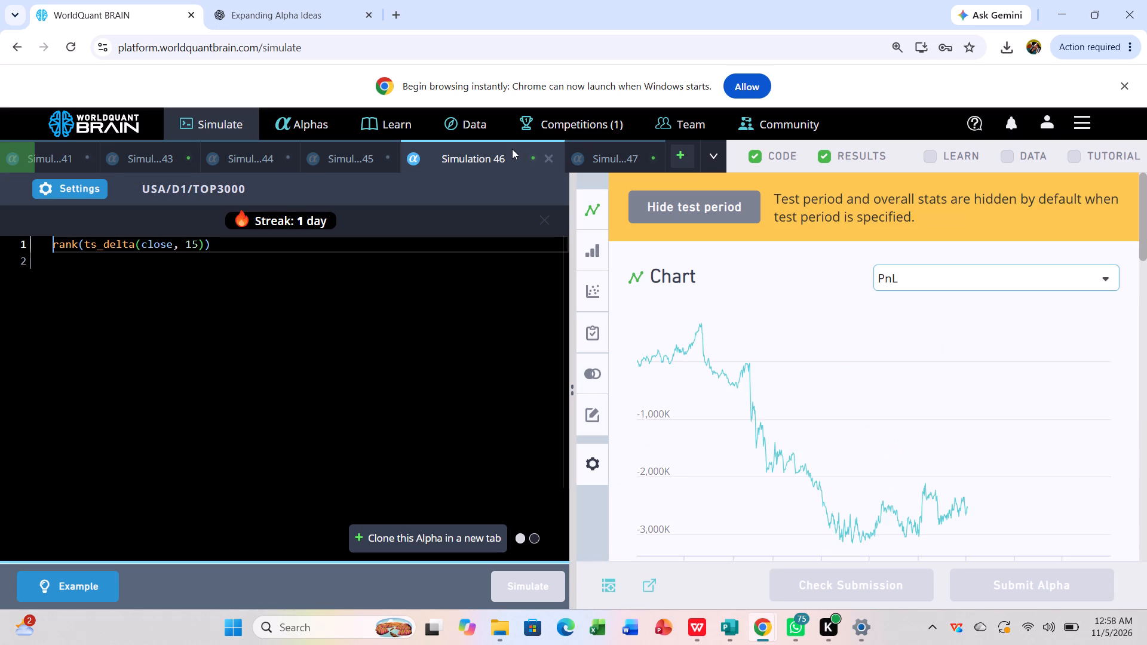
scroll(512, 149, "left", 1)
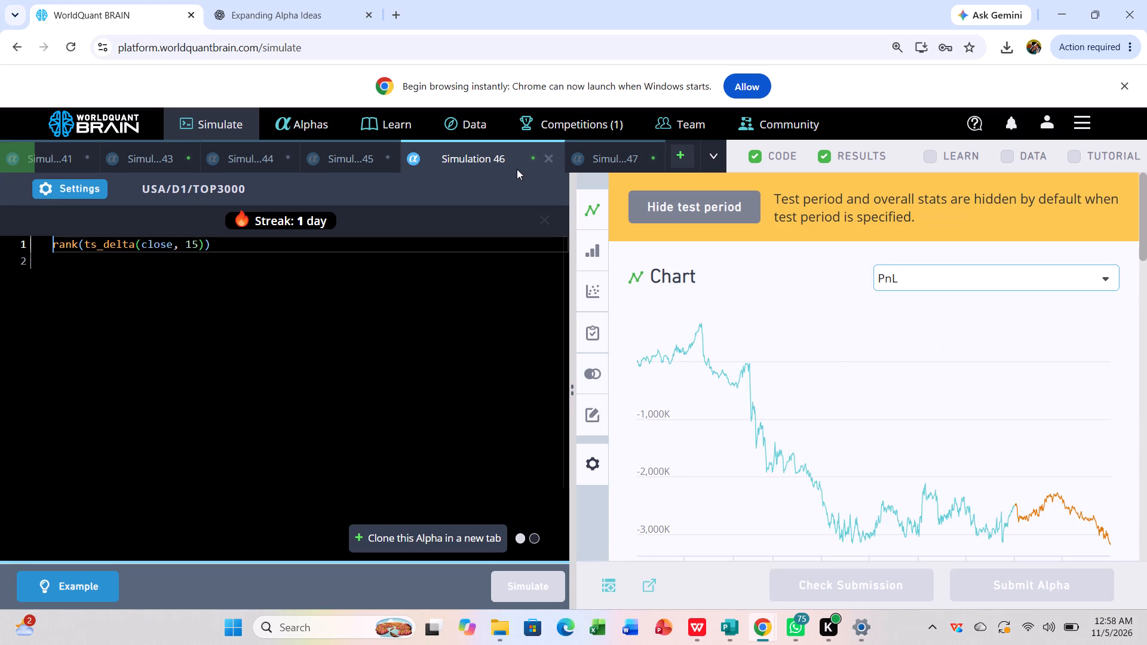
scroll(486, 174, "down", 2)
scroll(479, 159, "left", 1)
Check and reapply Simulation 47's settings with decay 4, and re-run its simulation.
left_click(631, 150)
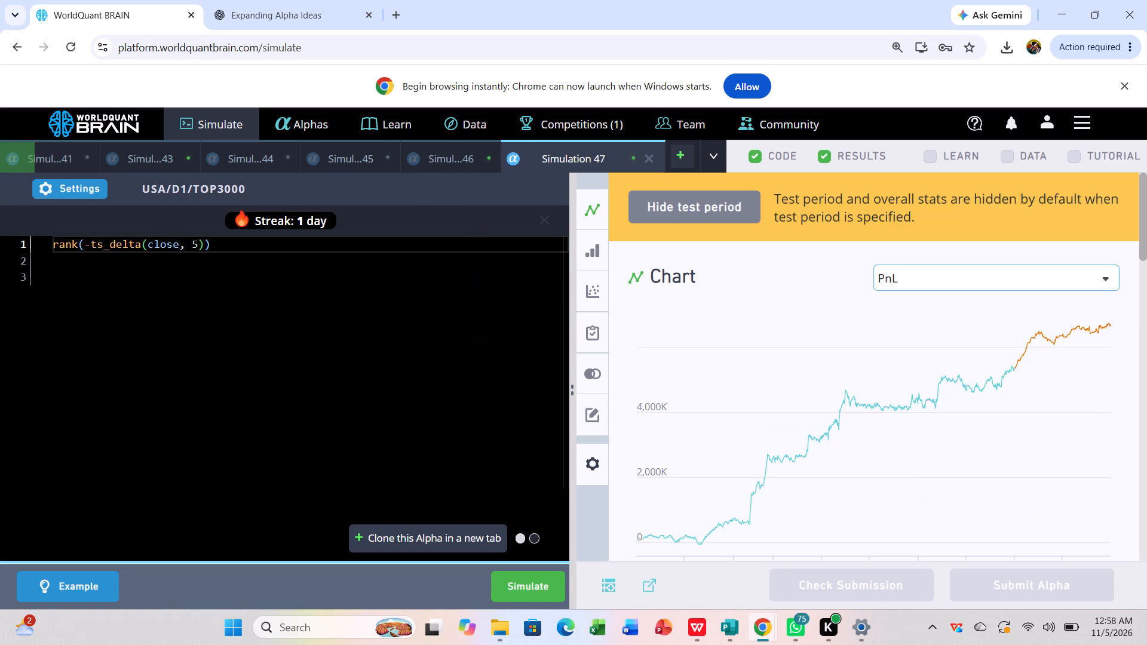
left_click(69, 190)
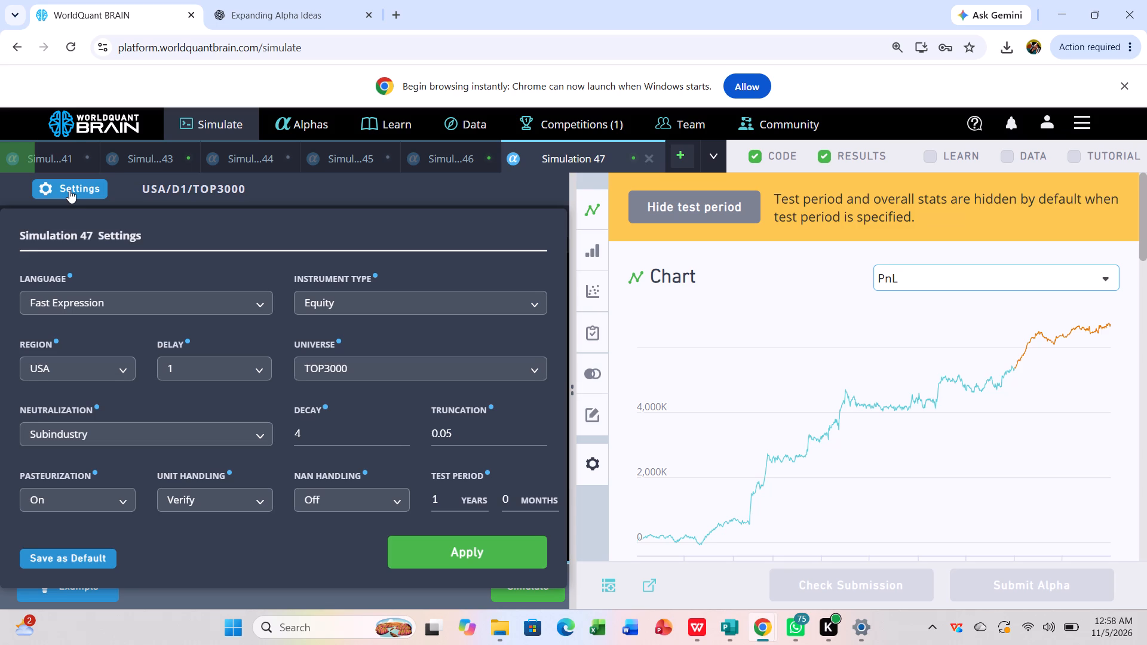
left_click(458, 544)
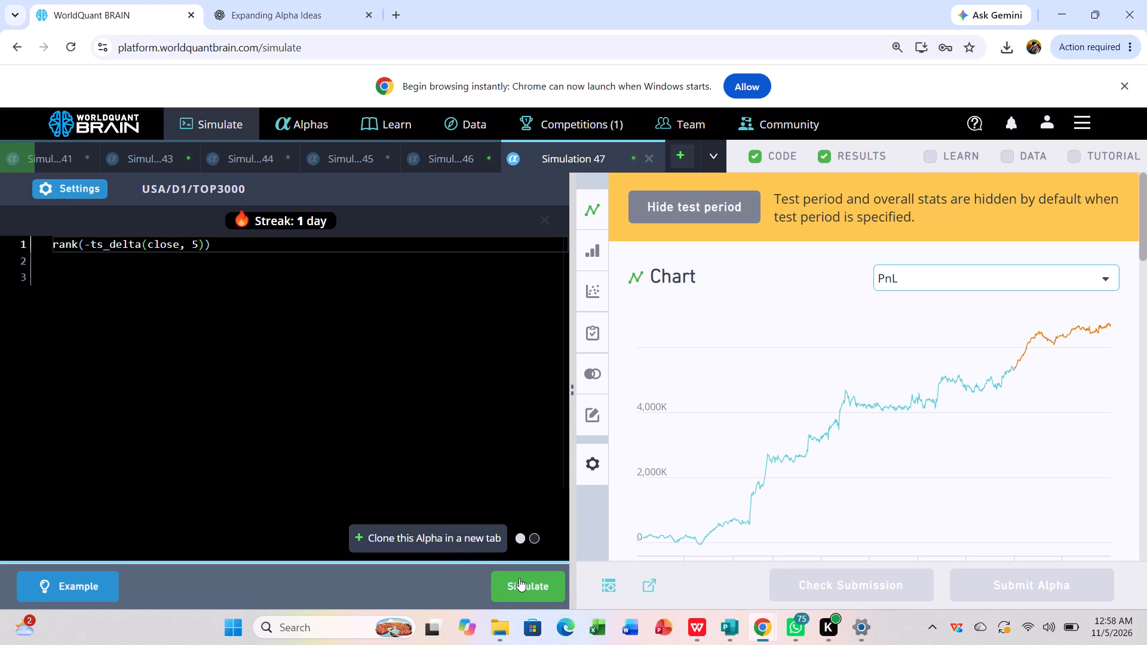
left_click(519, 578)
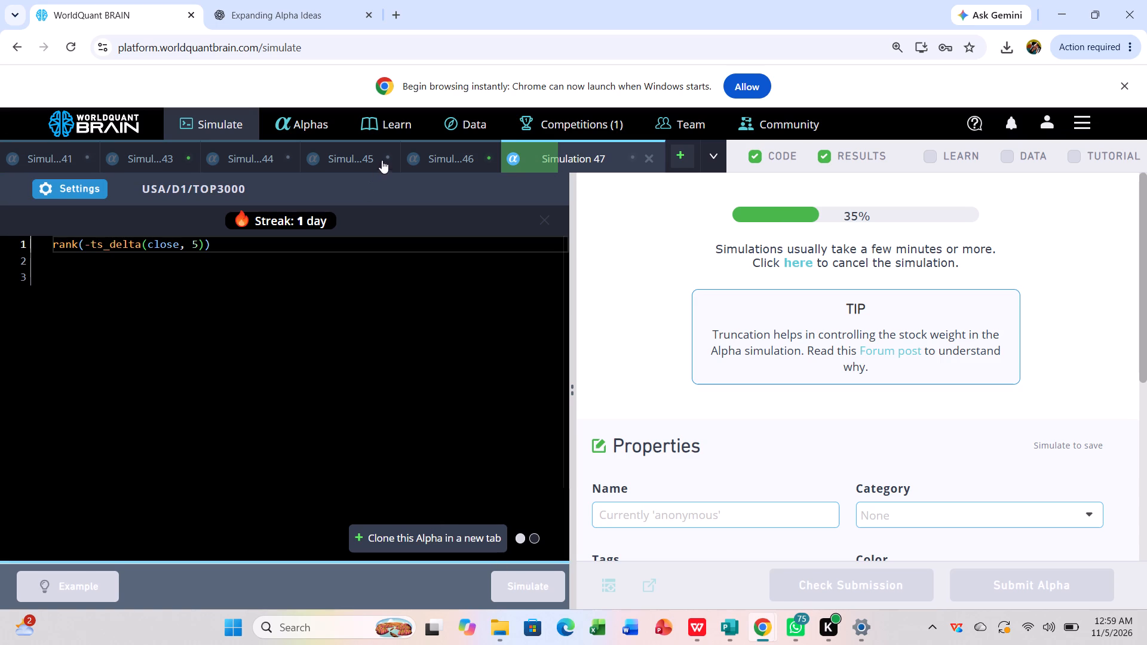
Clone Simulation 46's alpha, rank(ts_delta(close, 15)), into a separate simulation and run the copy.
left_click(428, 152)
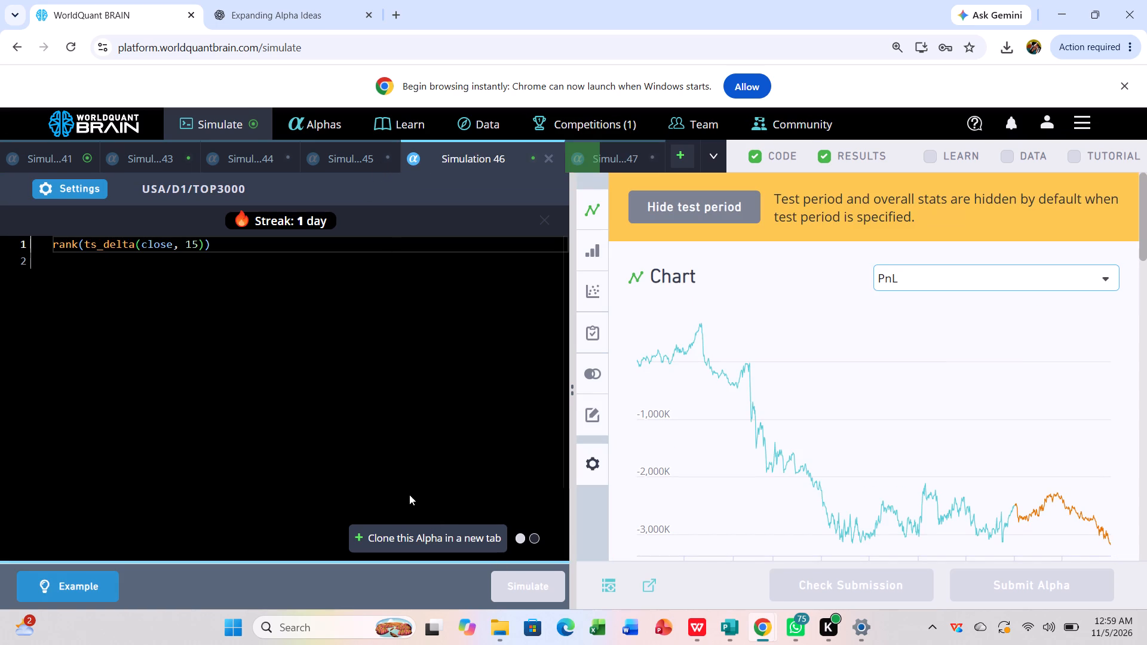
left_click(416, 539)
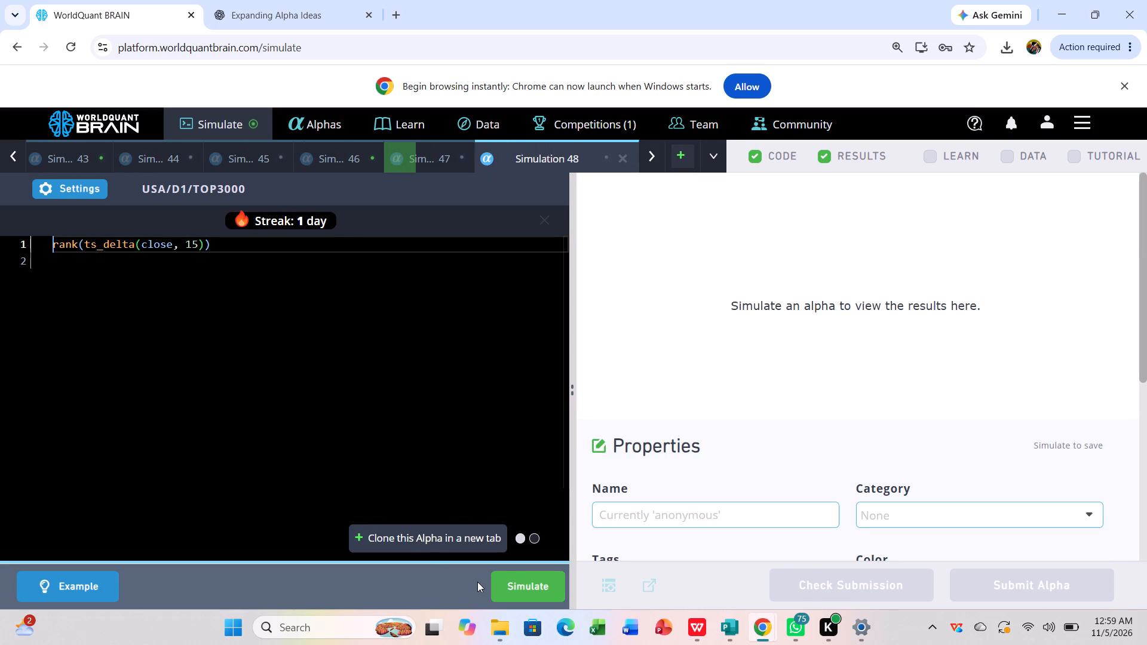
left_click(512, 574)
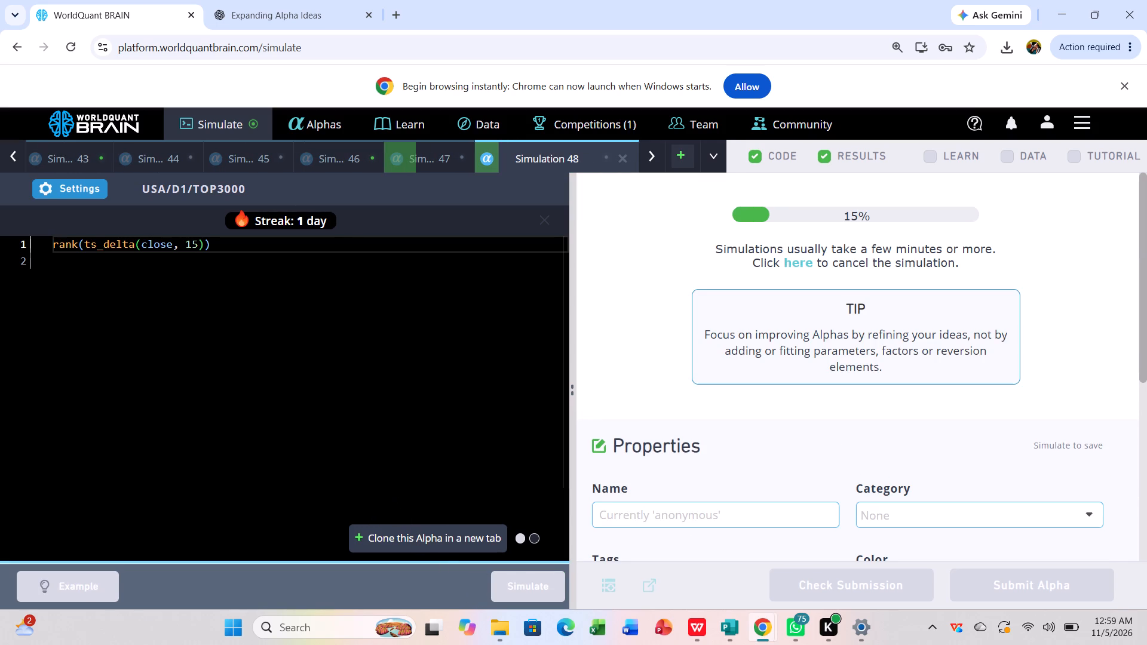
scroll(451, 167, "left", 1)
Examine Simulation 41's results with the test period shown, including the IS-period summary and the failed check under IS Testing Status.
scroll(451, 167, "left", 3)
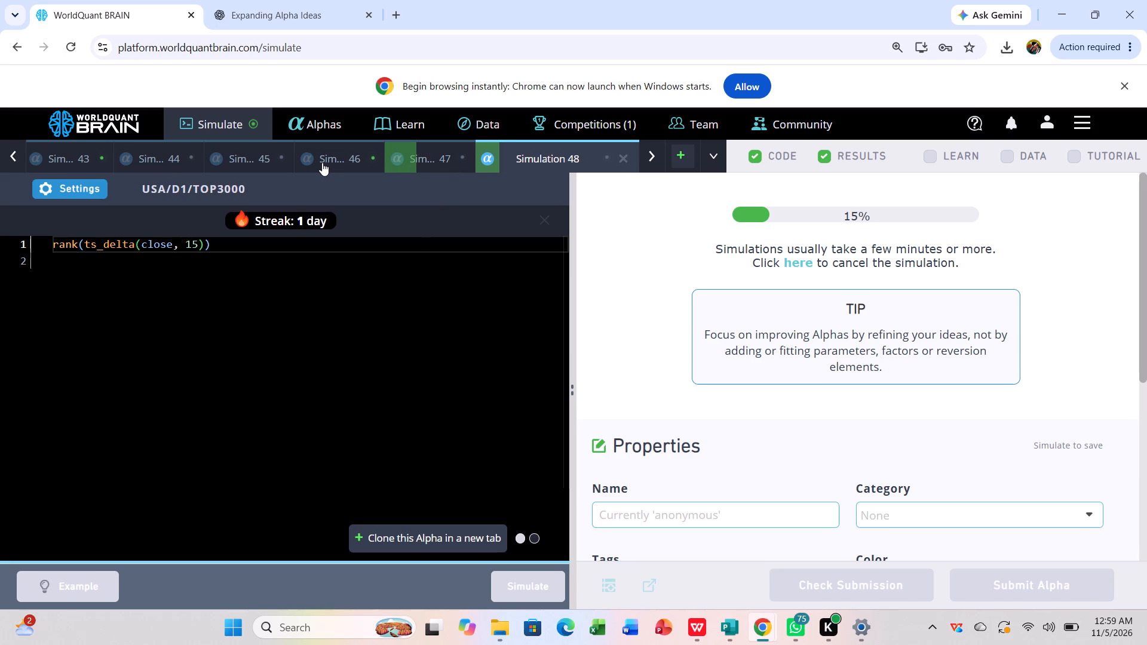
scroll(322, 162, "right", 3)
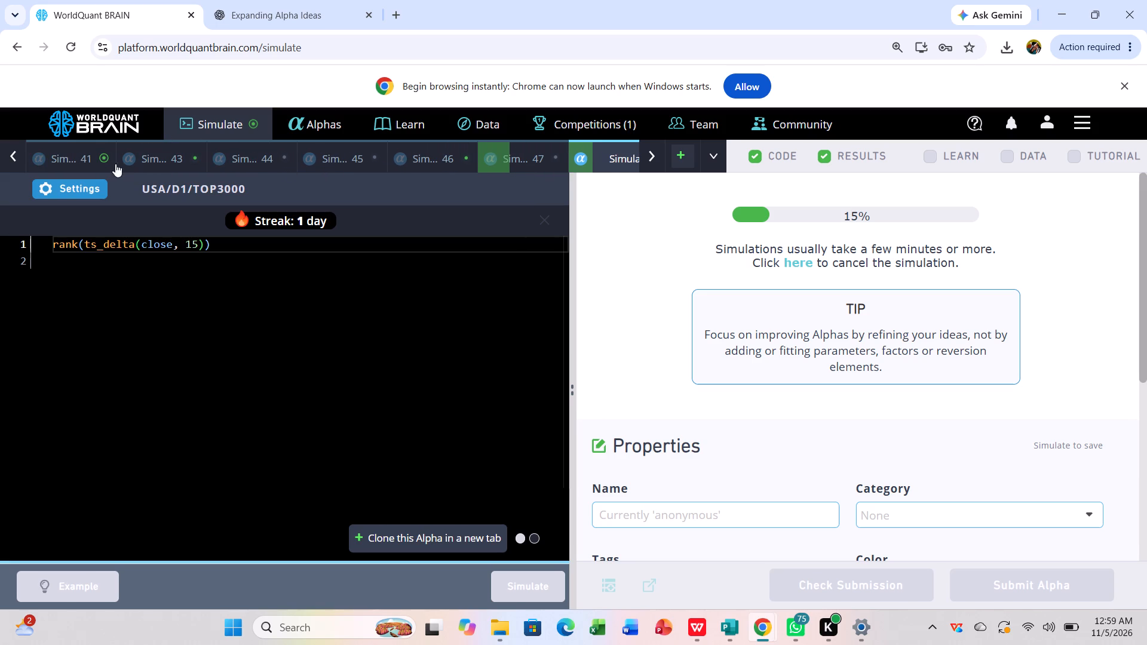
left_click(94, 152)
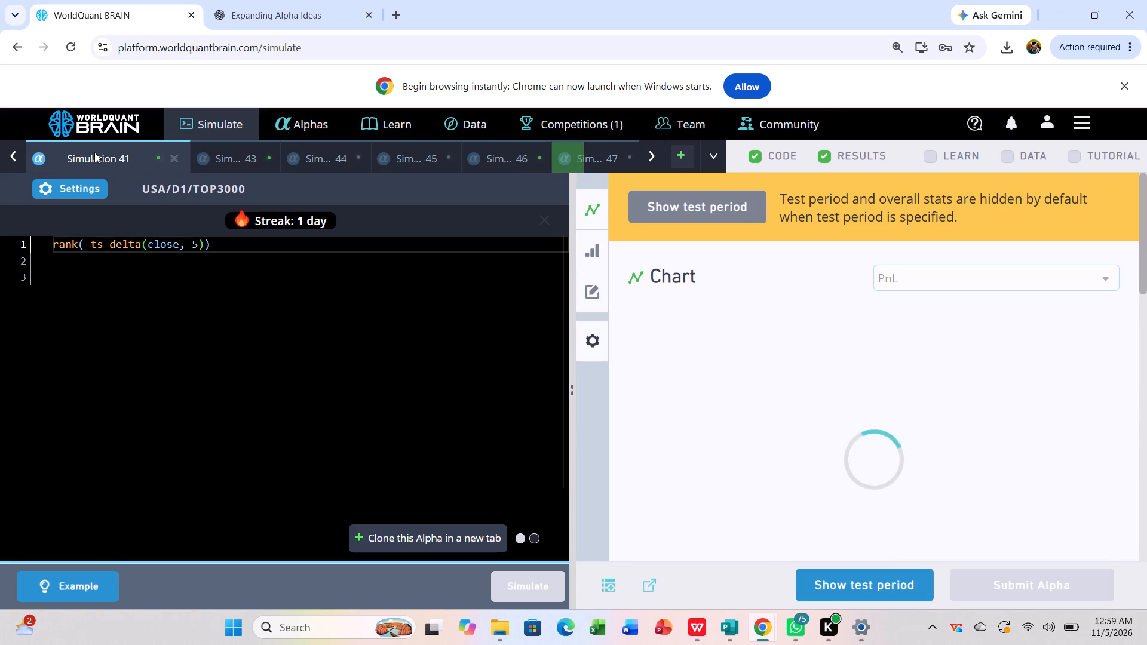
left_click(830, 573)
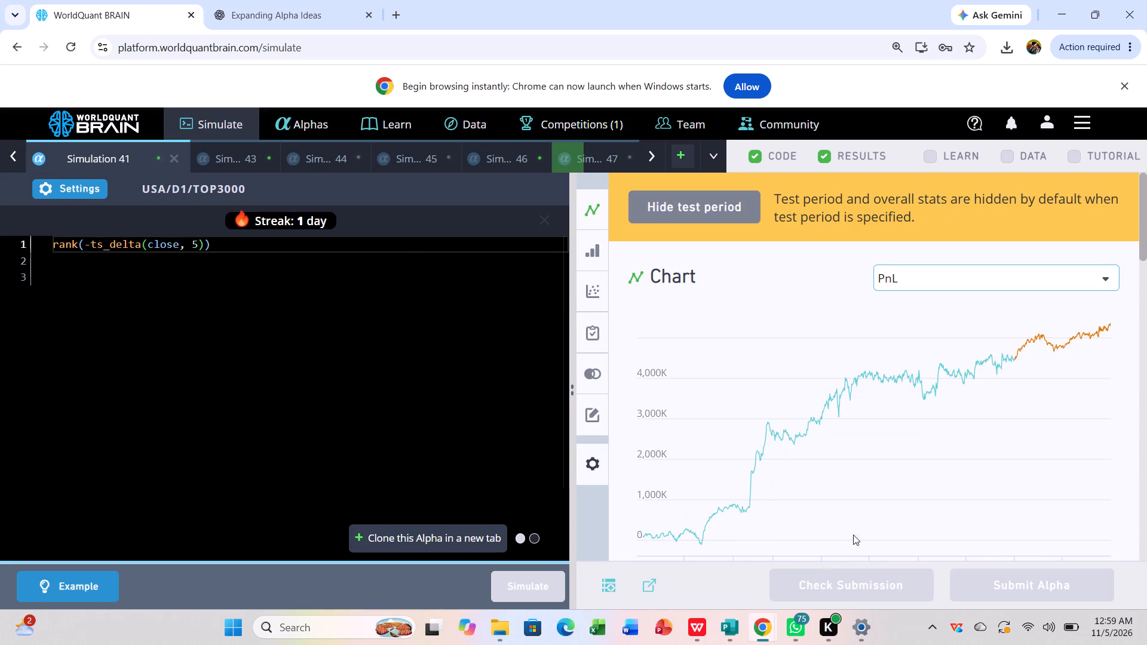
scroll(866, 516, "down", 4)
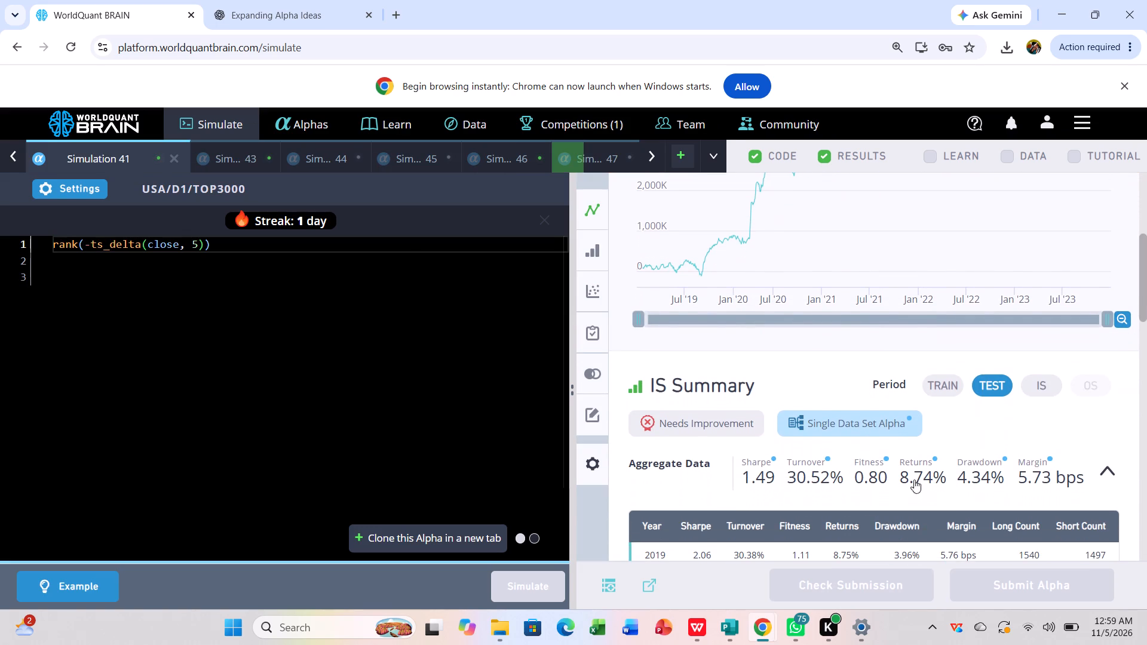
left_click(1039, 385)
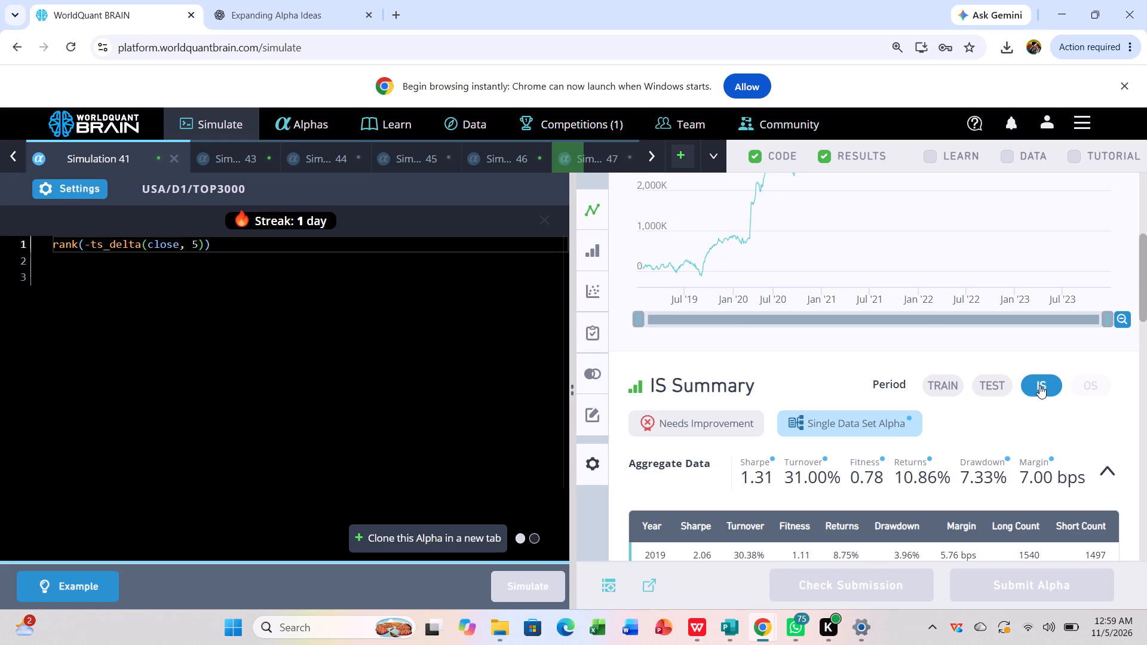
scroll(1039, 385, "down", 5)
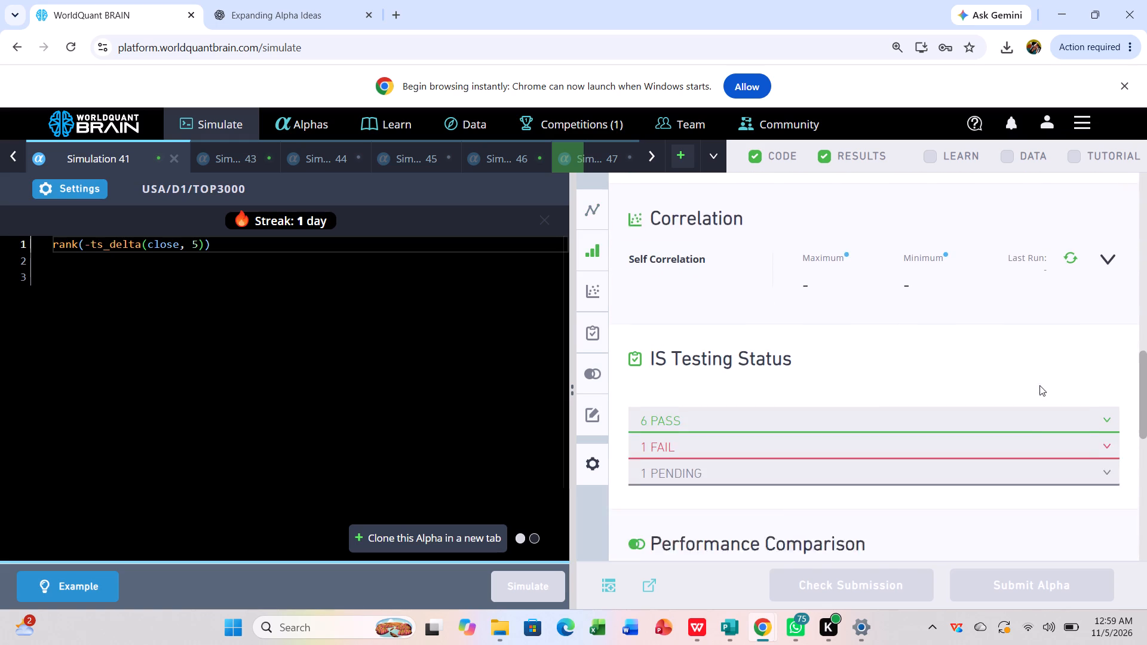
scroll(1039, 385, "down", 2)
left_click(1036, 388)
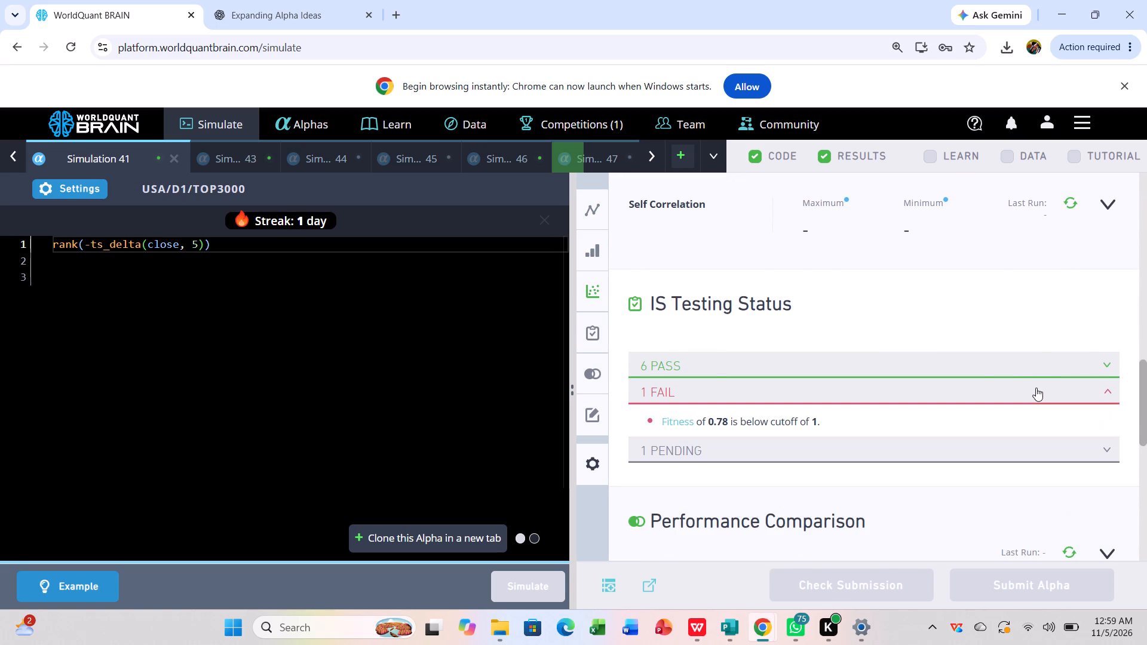
Set Simulation 41's decay to 2, apply the settings, re-run the simulation and recheck its settings.
left_click(76, 193)
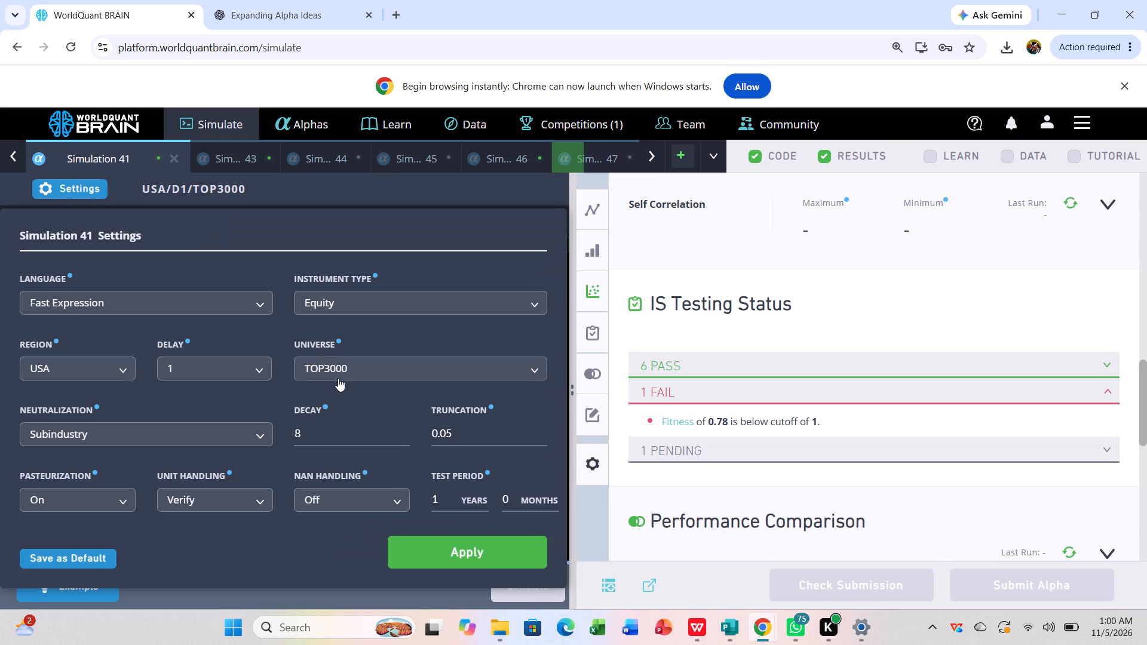
left_click(343, 440)
key("BackSpace")
key("2")
left_click(446, 556)
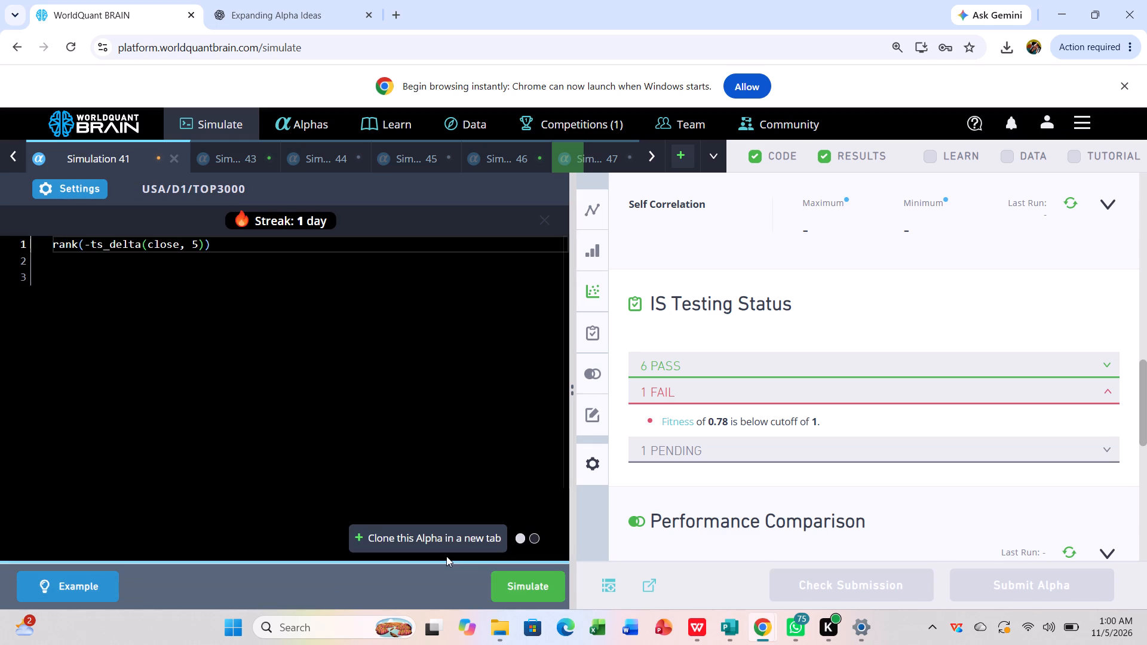
left_click(519, 587)
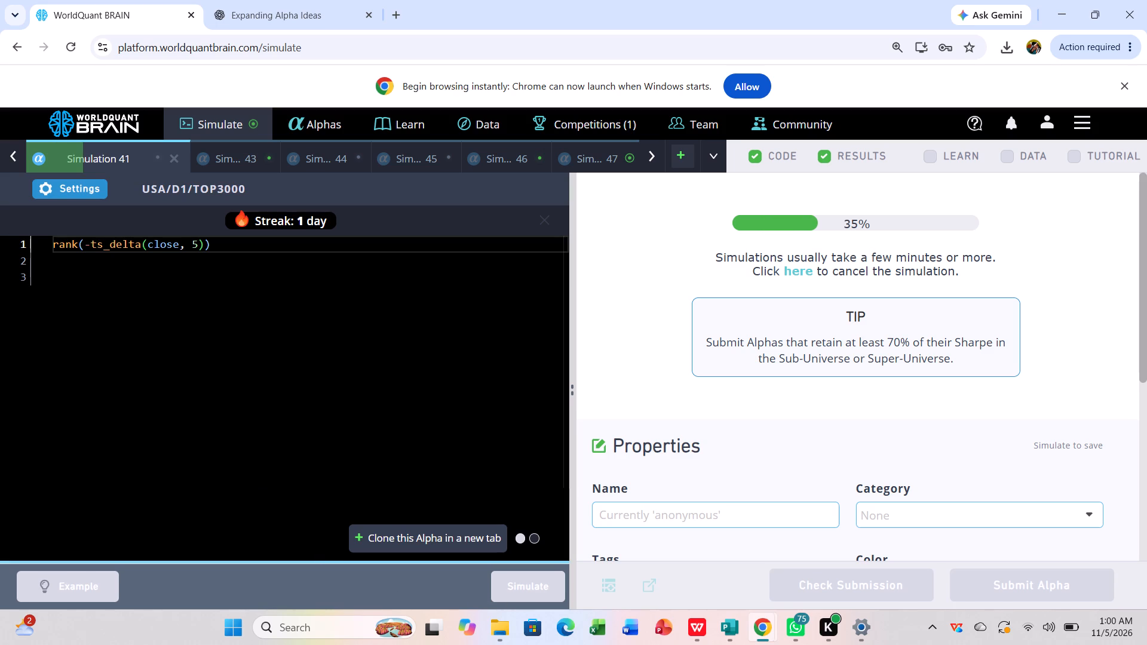
left_click(44, 184)
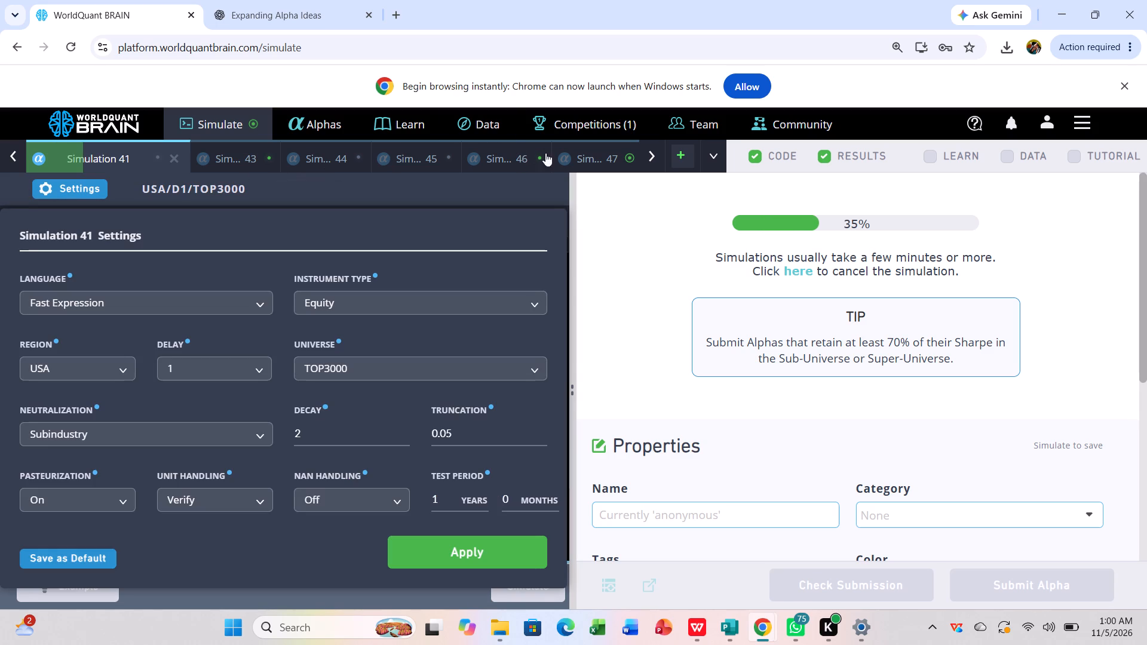
Examine Simulation 47's results with the test period shown, including the IS-period summary and the failed check under IS Testing Status.
left_click(596, 150)
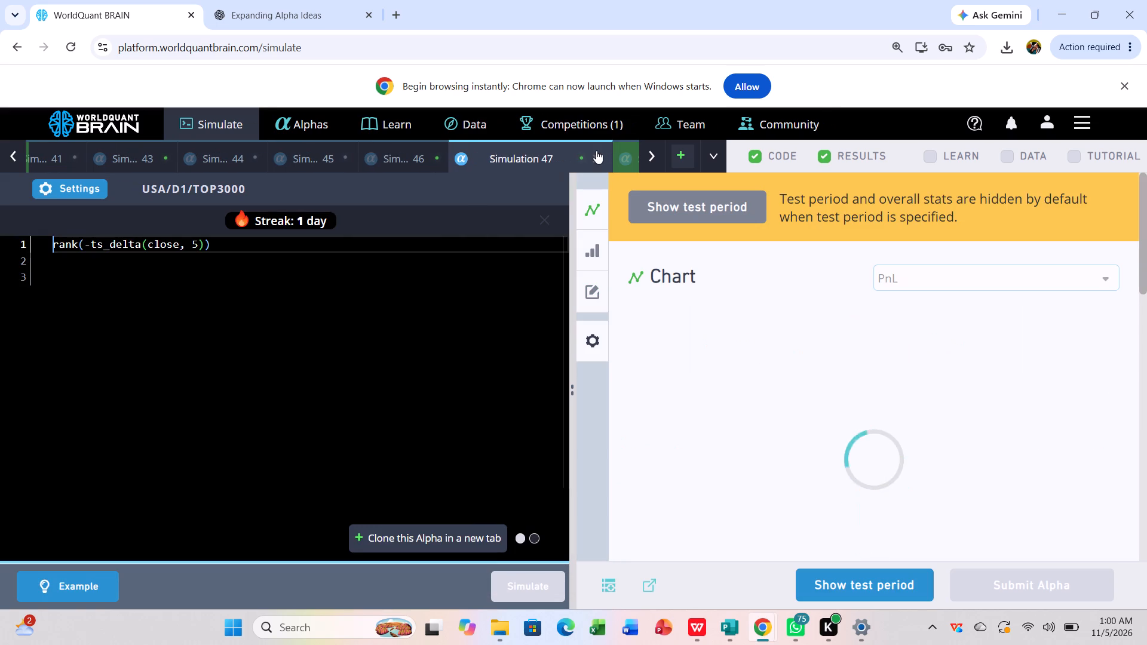
left_click(854, 575)
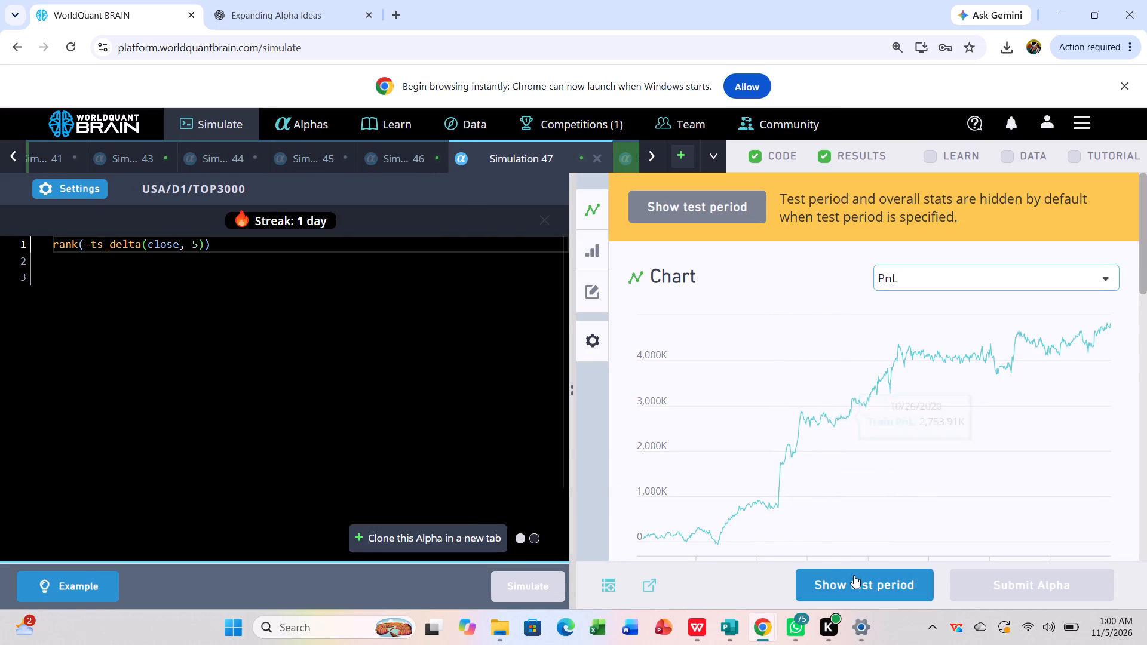
scroll(904, 489, "down", 4)
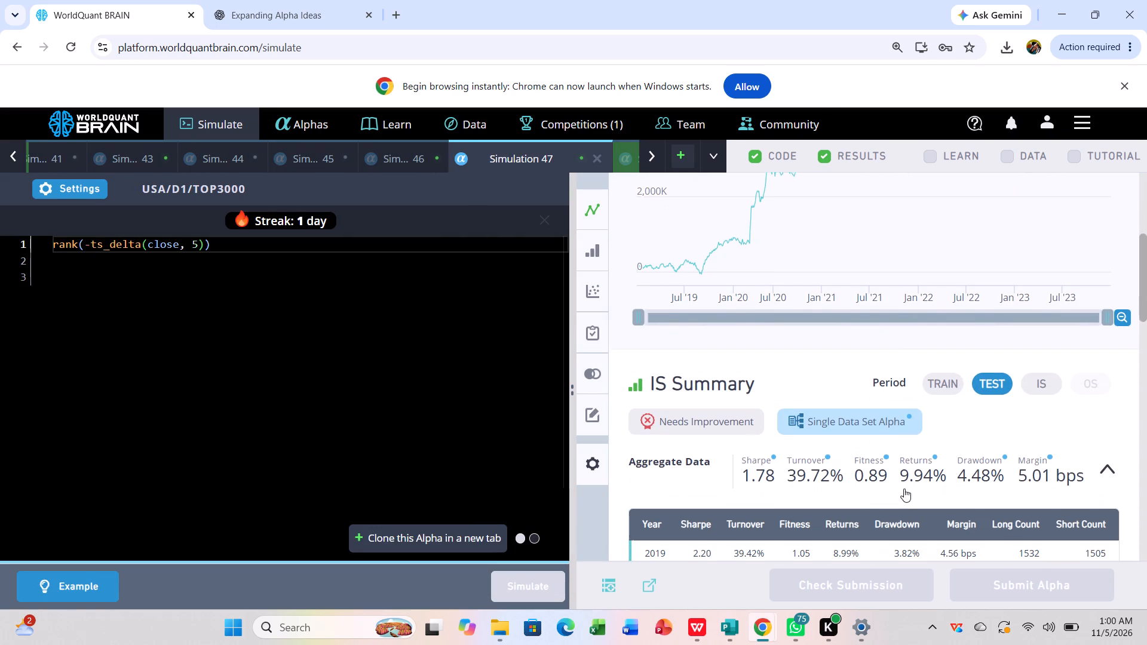
scroll(904, 489, "down", 1)
left_click(1038, 381)
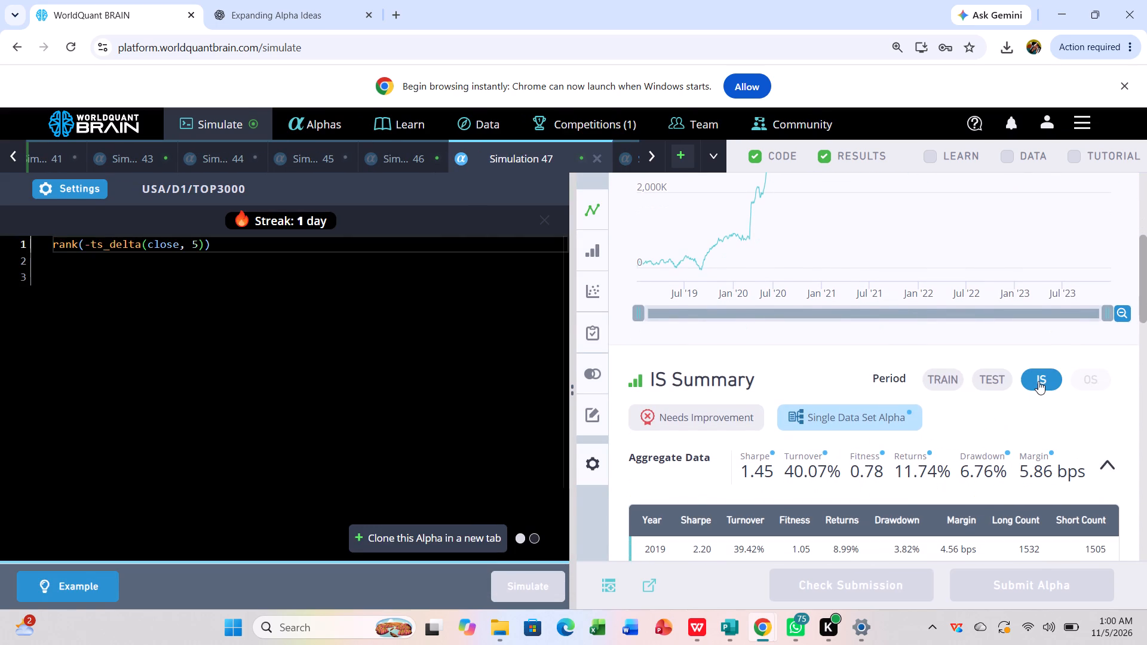
scroll(1038, 381, "down", 4)
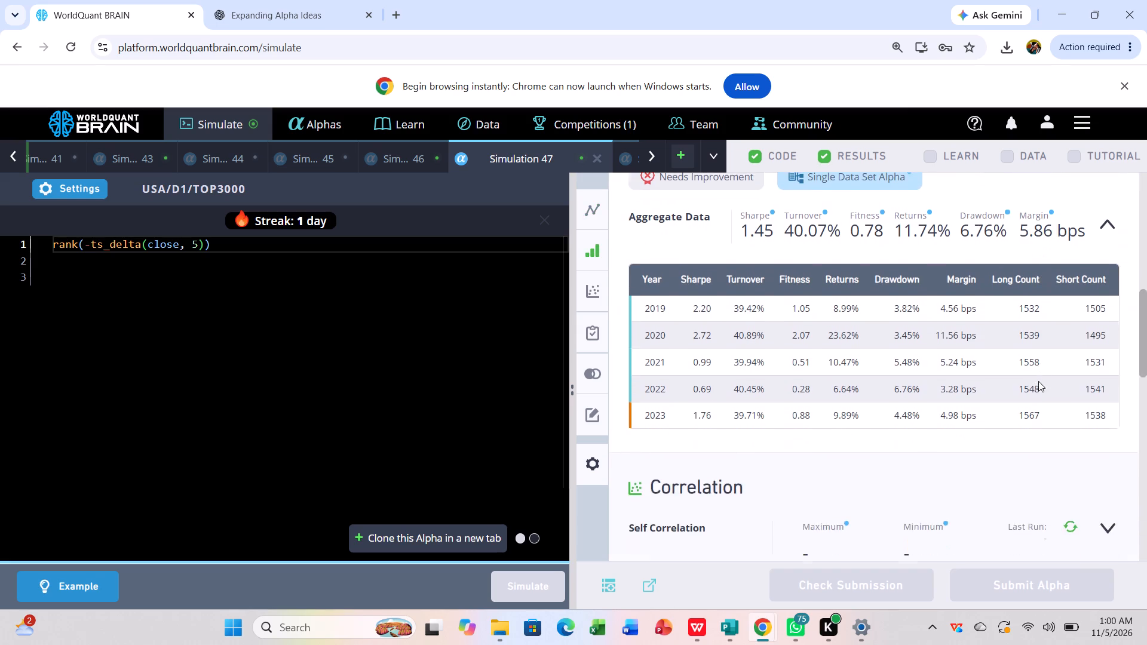
scroll(1038, 381, "down", 3)
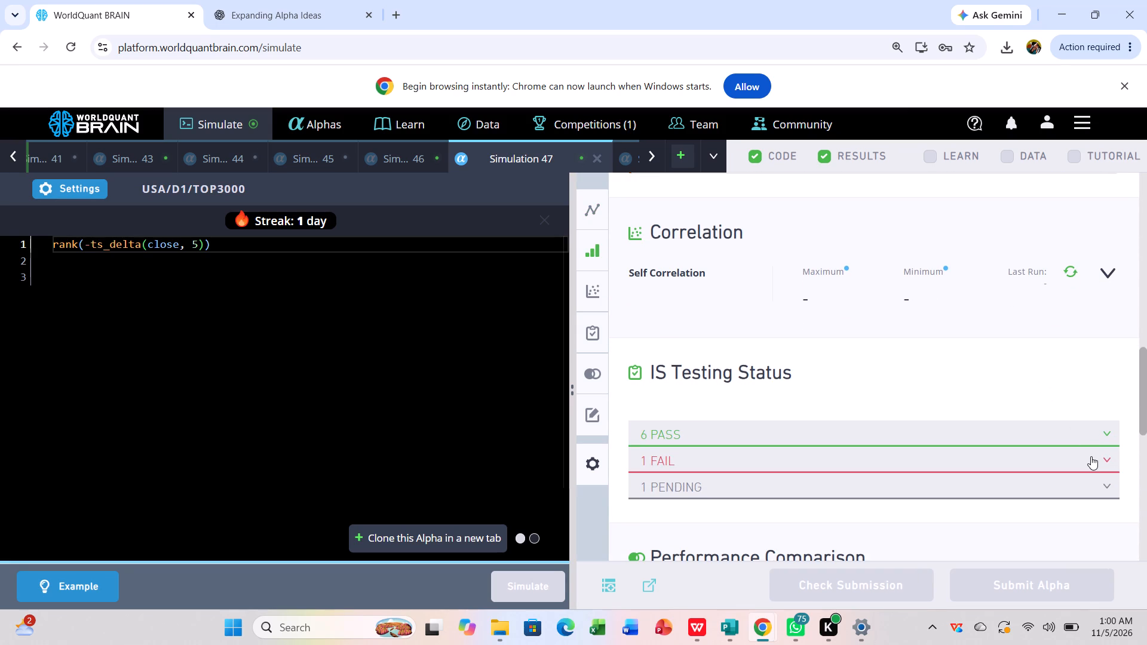
left_click(1091, 456)
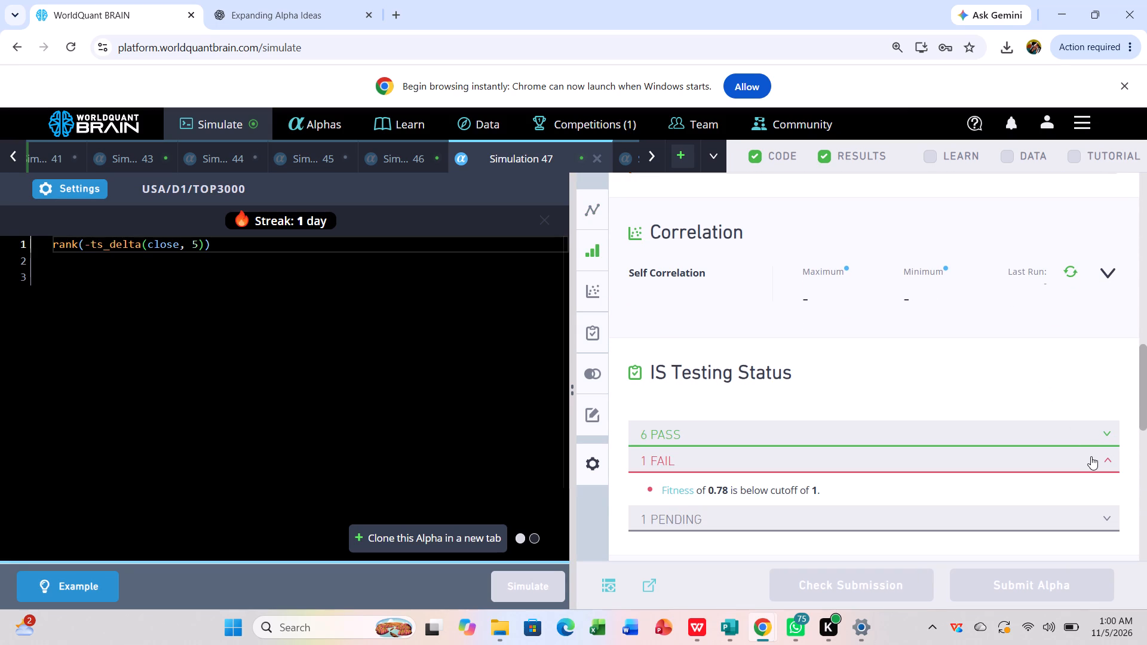
Set Simulation 47's decay to 1, apply the settings and re-run its simulation.
left_click(50, 184)
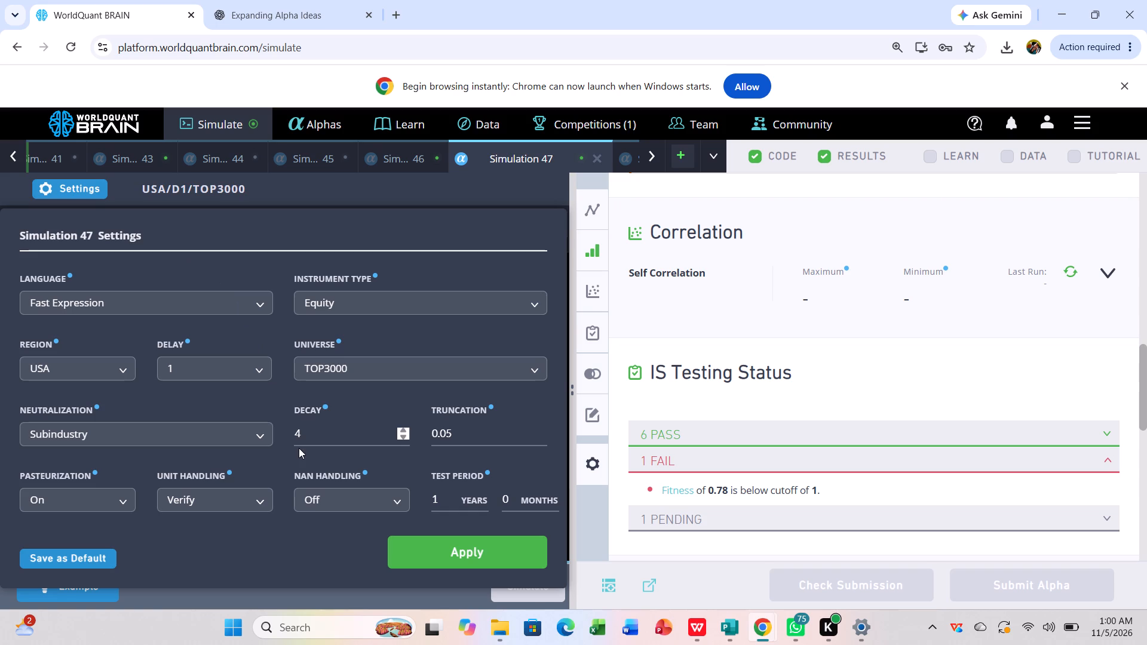
left_click(311, 439)
key("BackSpace")
key("1")
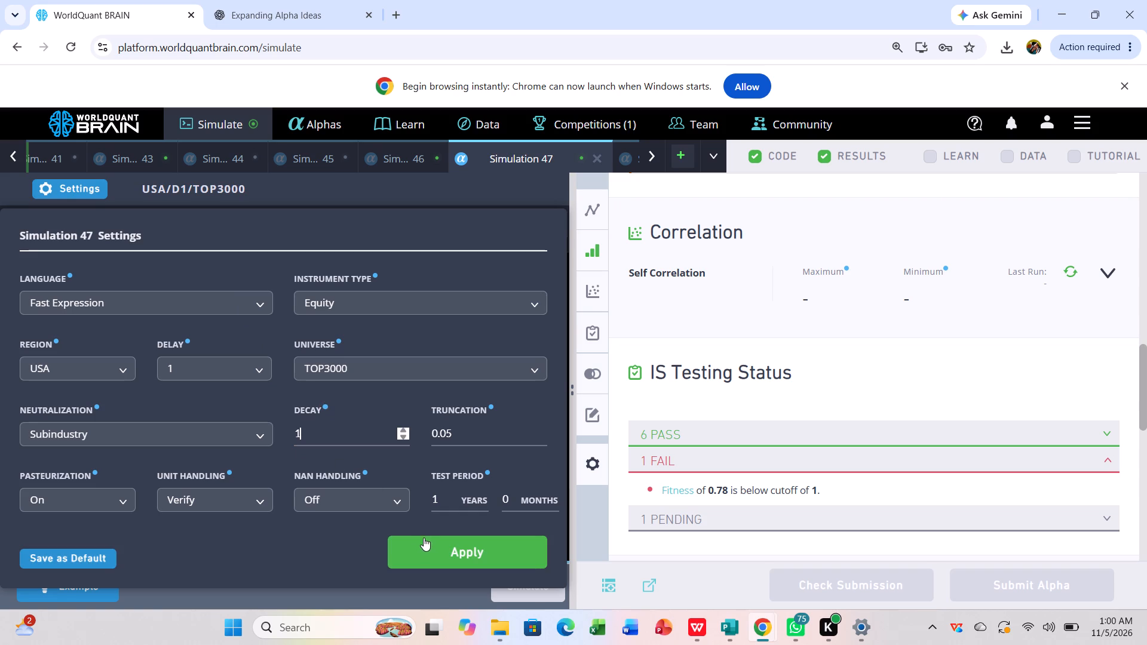
left_click(430, 541)
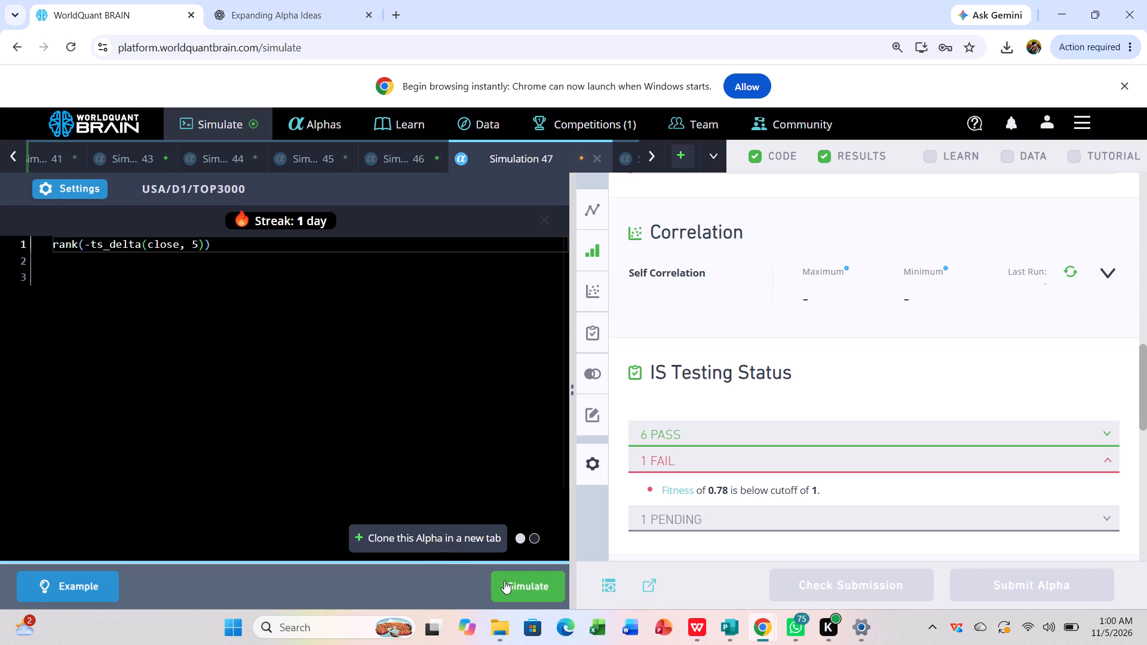
left_click(509, 580)
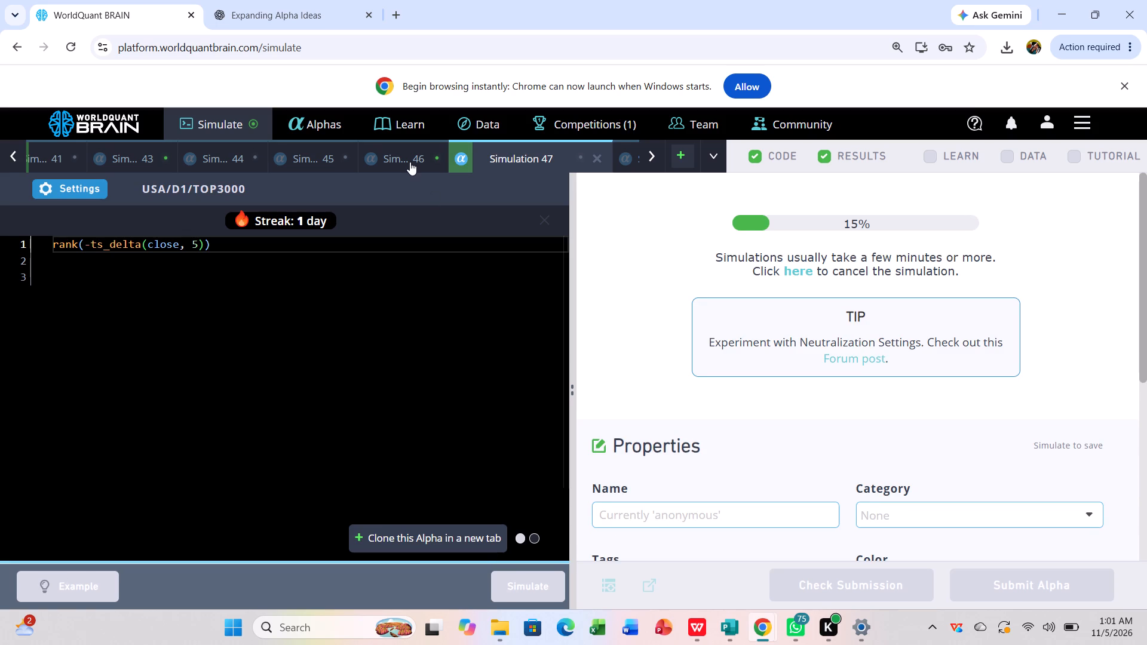
Examine Simulation 46's PnL chart, IS-period summary with yearly figures, and IS Testing Status.
scroll(409, 161, "right", 1)
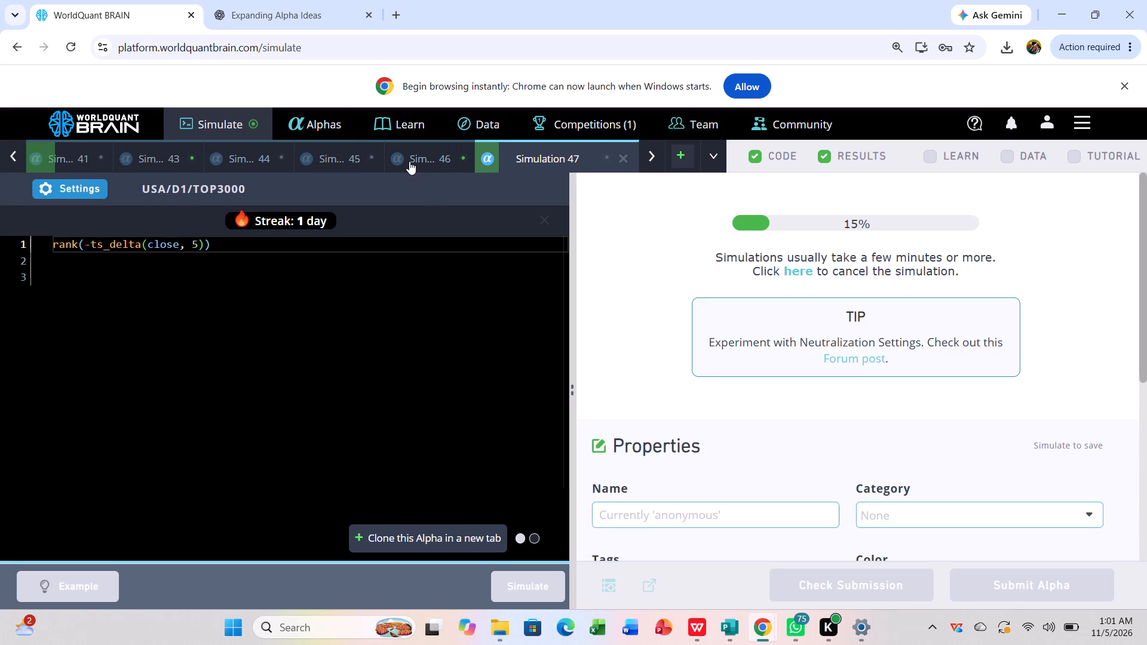
left_click(409, 161)
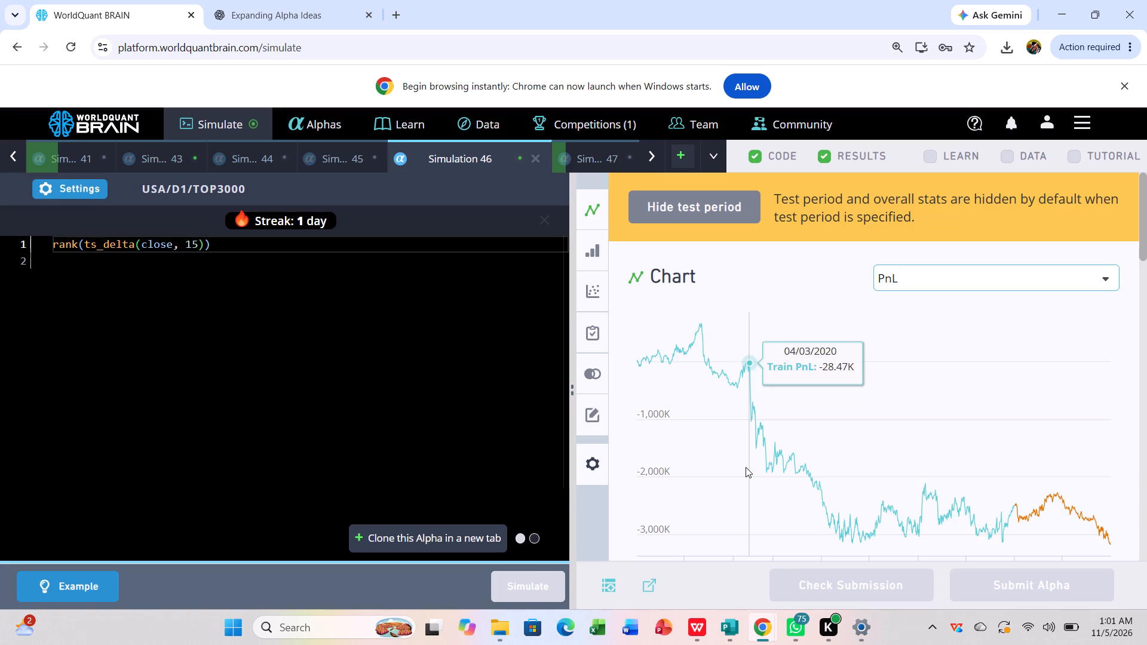
scroll(746, 467, "down", 5)
scroll(766, 453, "right", 1)
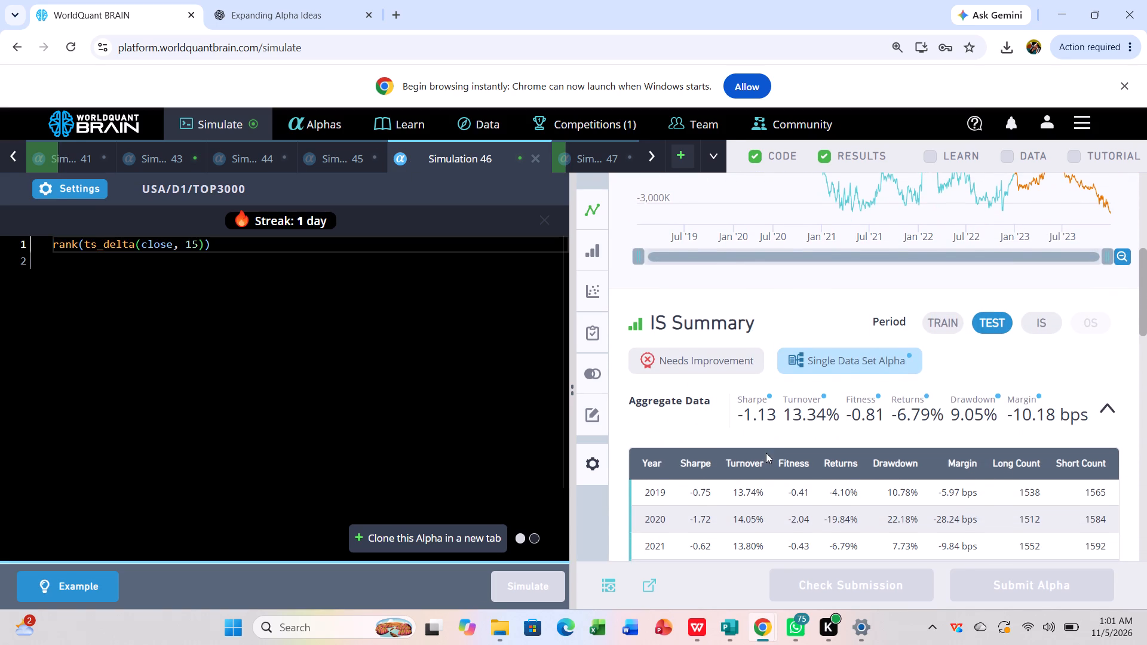
left_click(1033, 323)
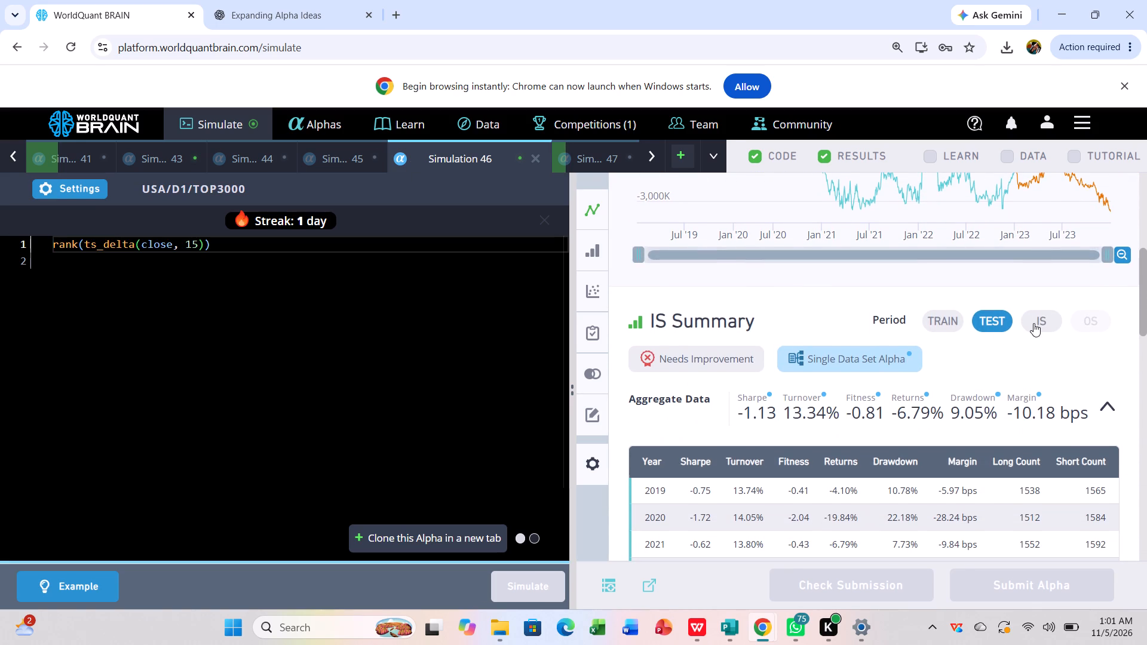
scroll(965, 373, "down", 4)
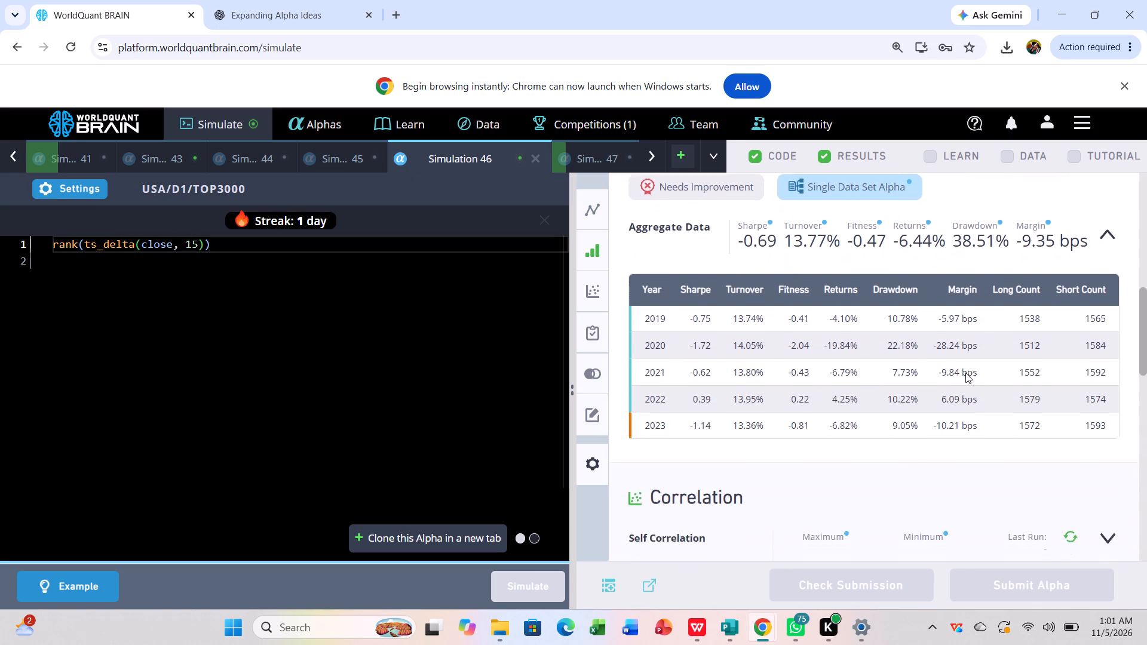
scroll(965, 373, "down", 2)
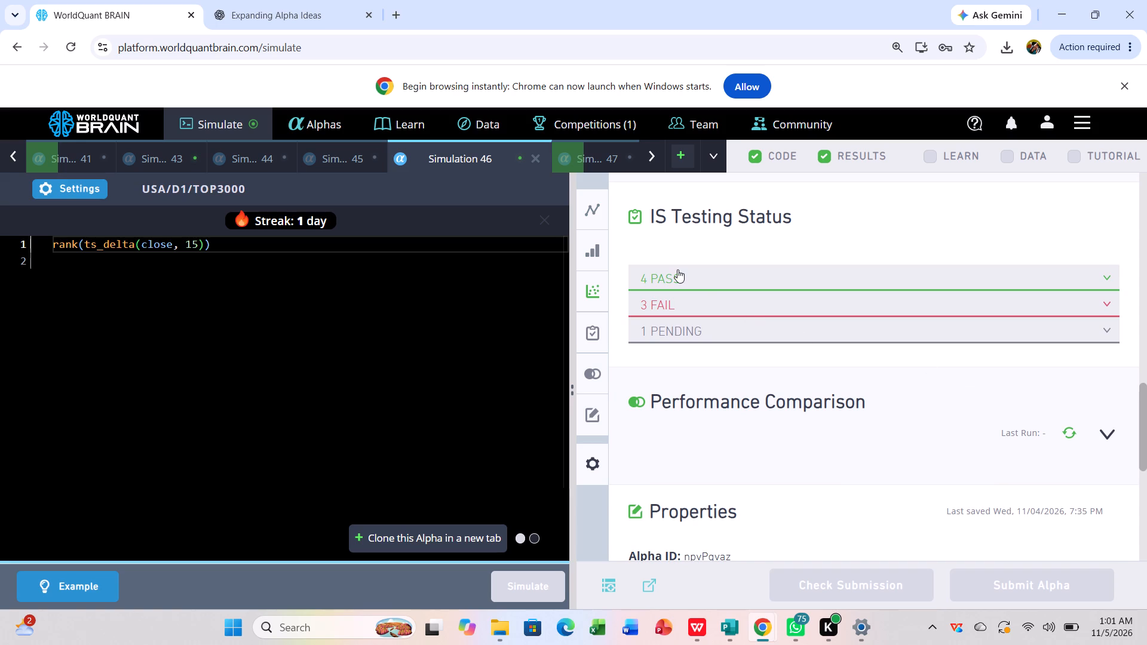
Close Simulation 46, discarding its unsaved progress.
left_click(533, 160)
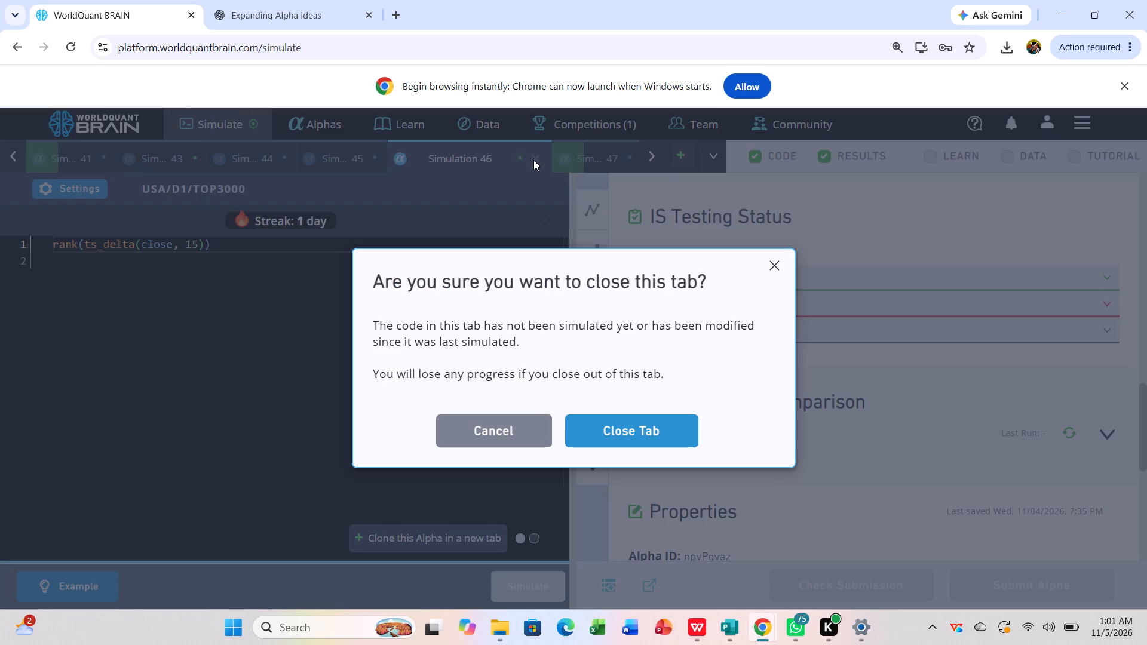
left_click(611, 429)
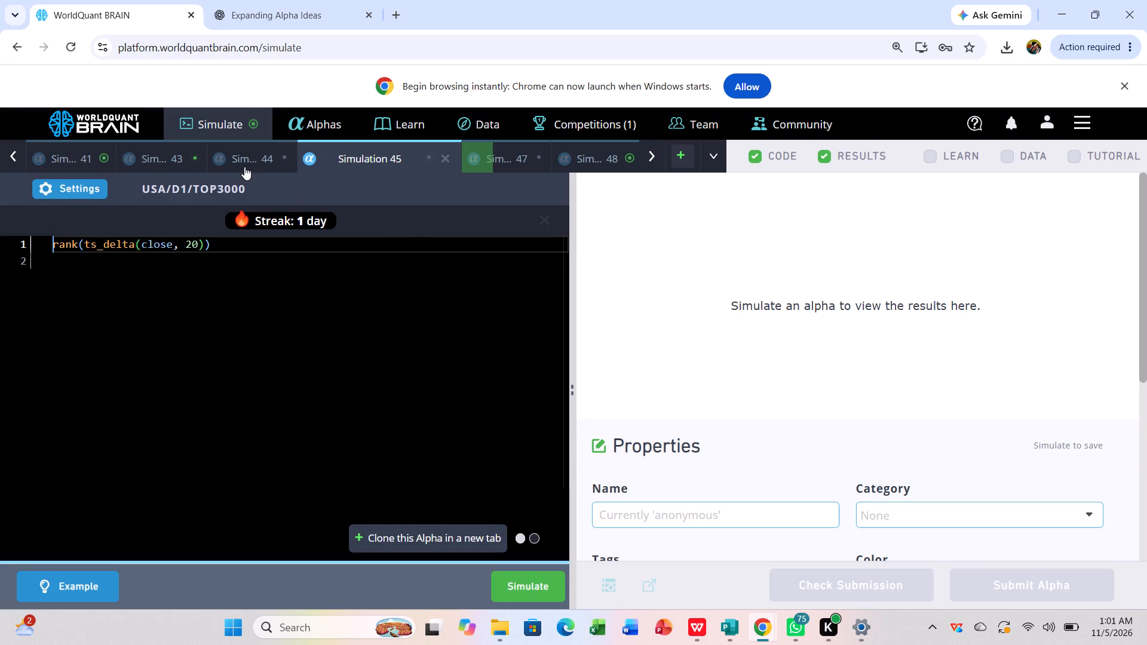
Examine Simulation 41's results with the test period shown, including the PnL chart, IS-period summary and failed check under IS Testing Status.
left_click(108, 152)
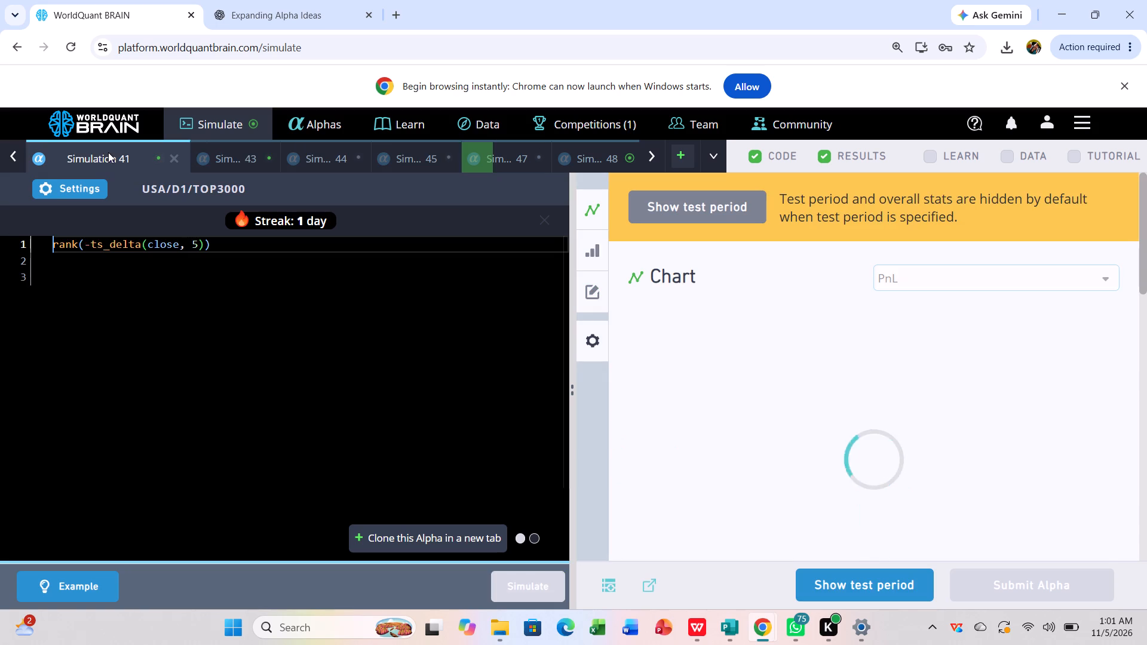
left_click(823, 576)
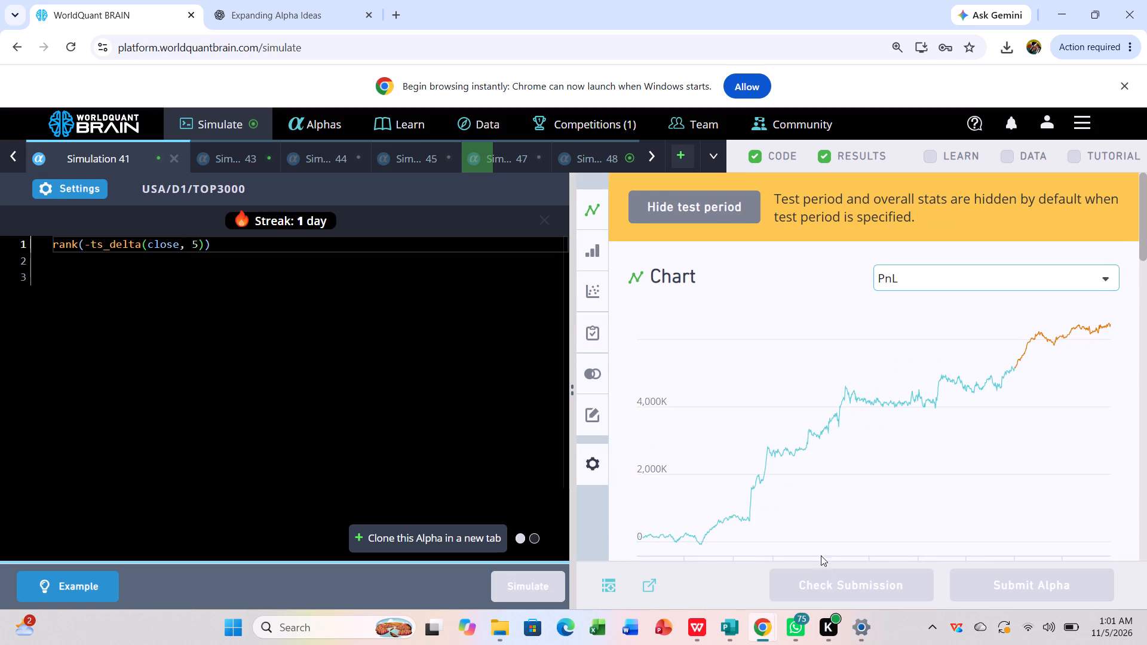
scroll(820, 523, "down", 2)
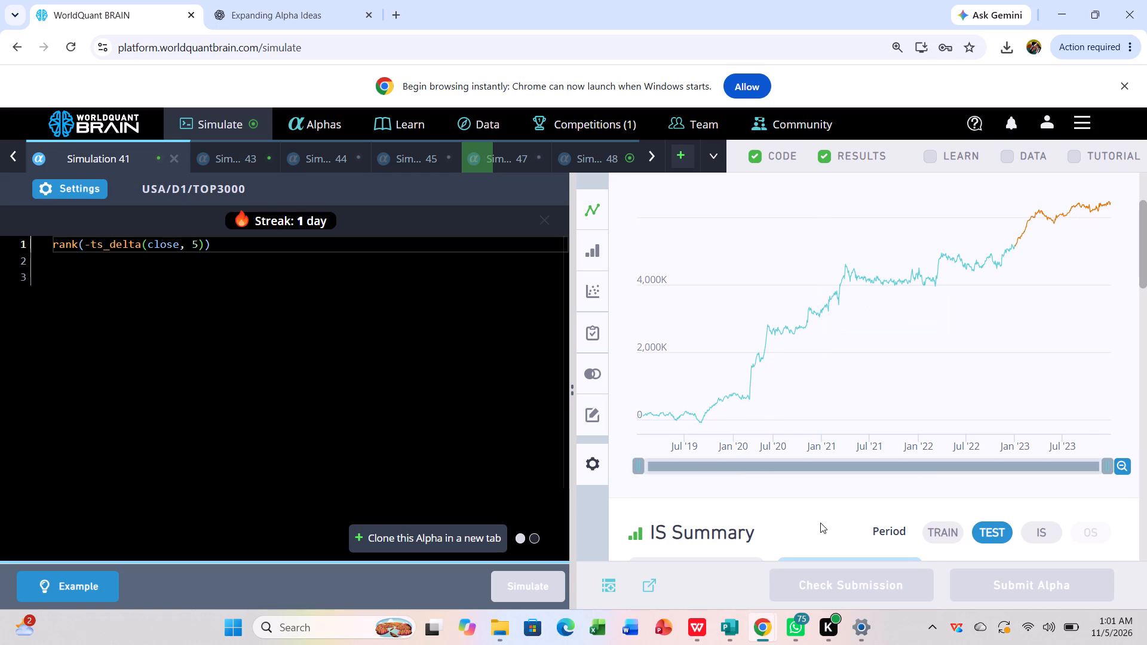
scroll(820, 523, "down", 2)
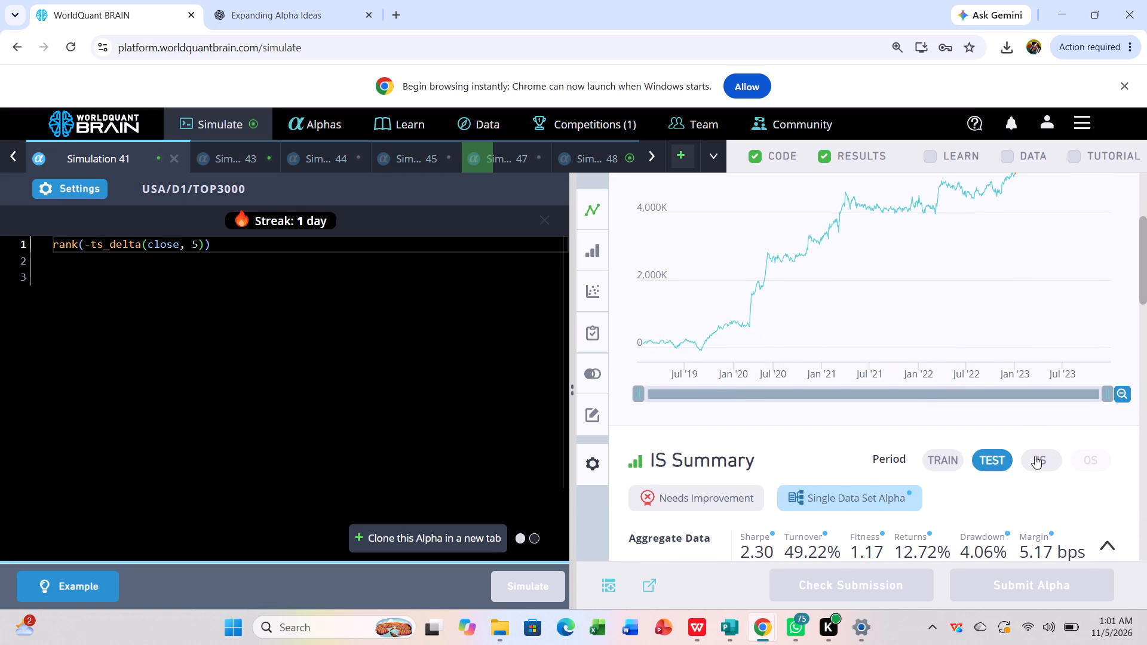
left_click(1036, 456)
scroll(1036, 456, "down", 1)
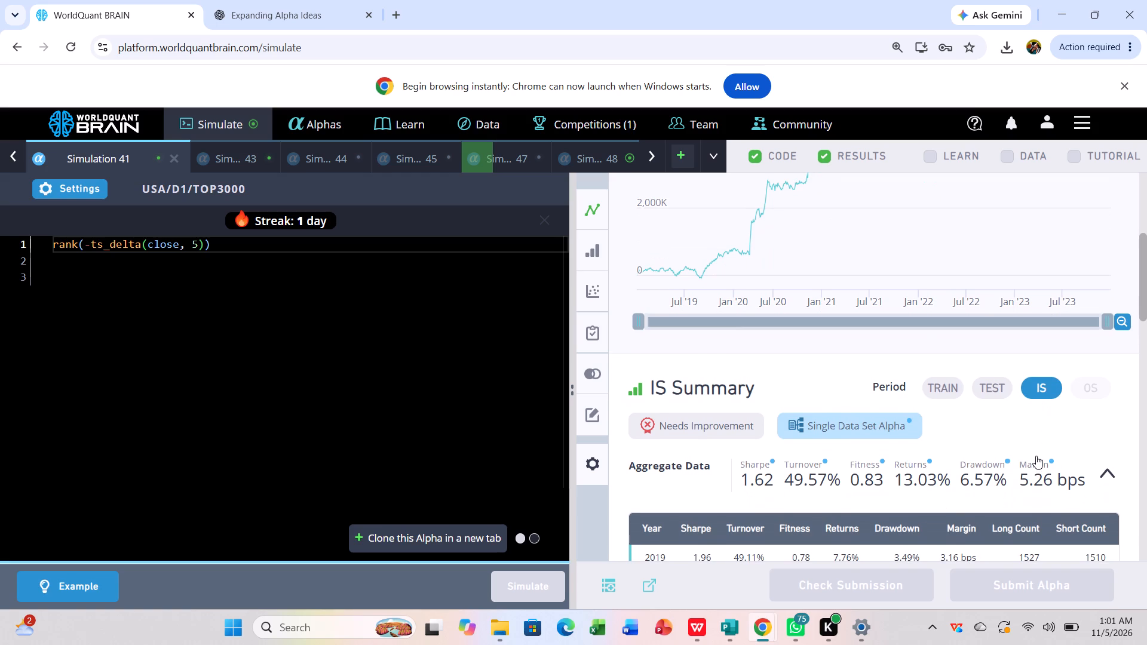
scroll(1036, 456, "down", 4)
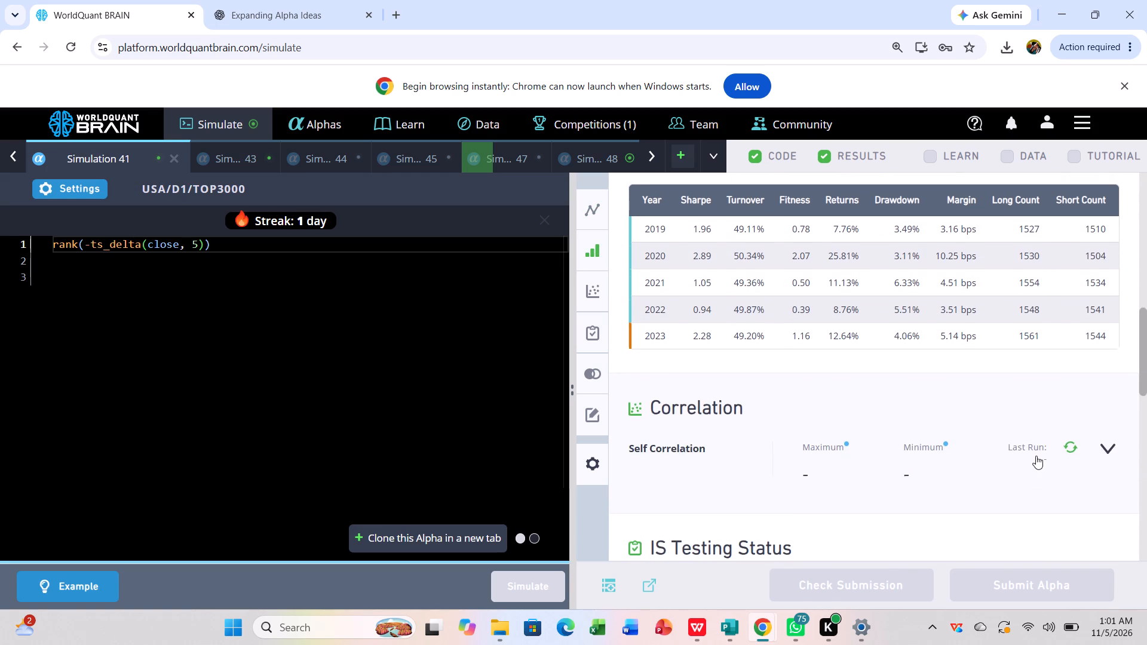
scroll(1036, 456, "down", 1)
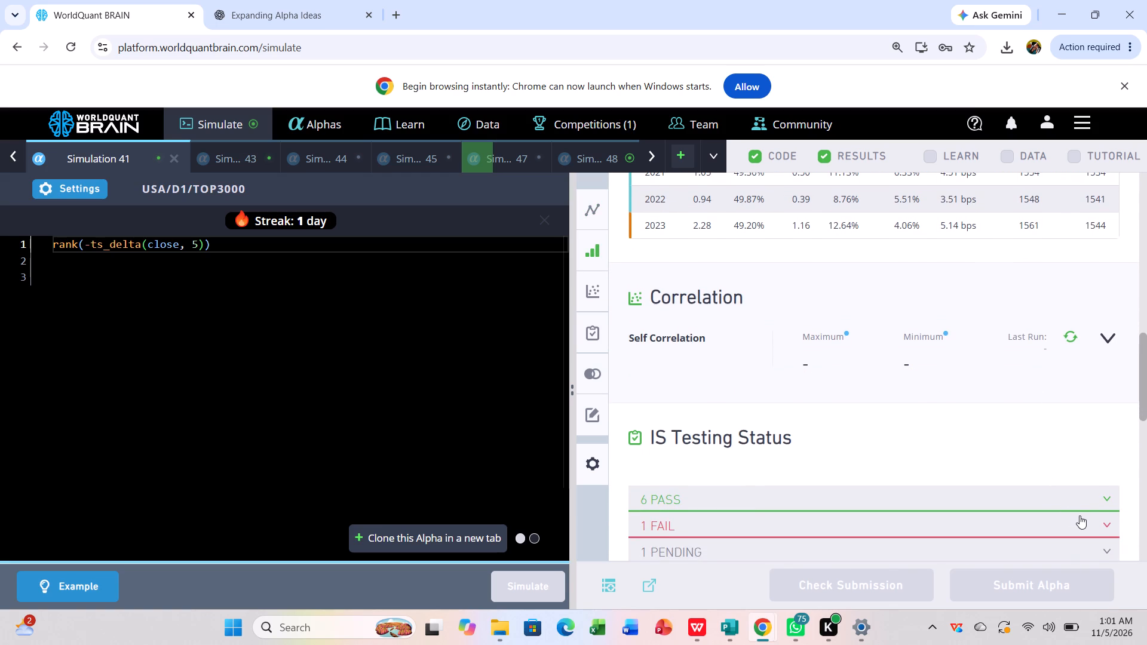
left_click(1079, 515)
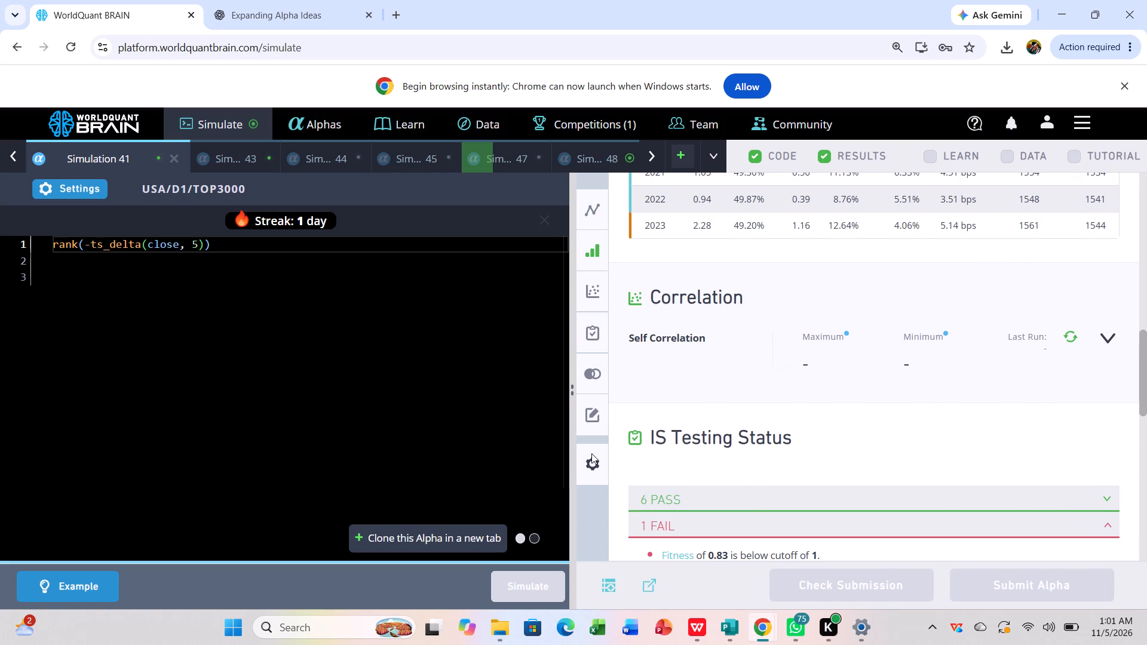
Review Simulation 41's settings, checking its decay value.
left_click(82, 181)
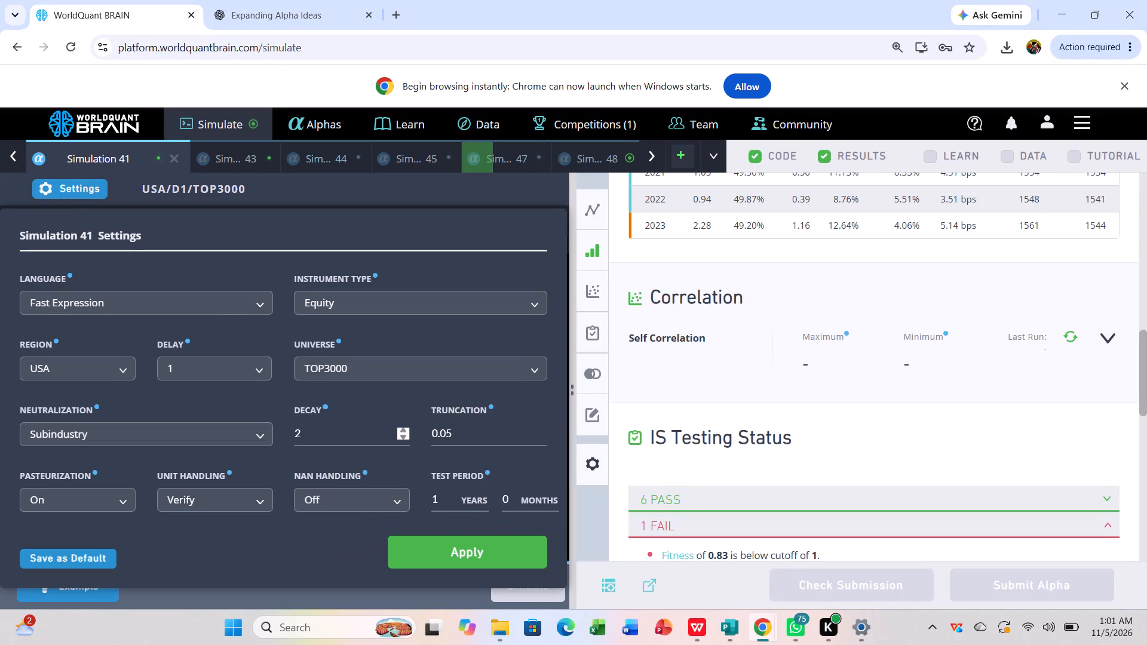
left_click(318, 437)
left_click_drag(318, 437, 504, 188)
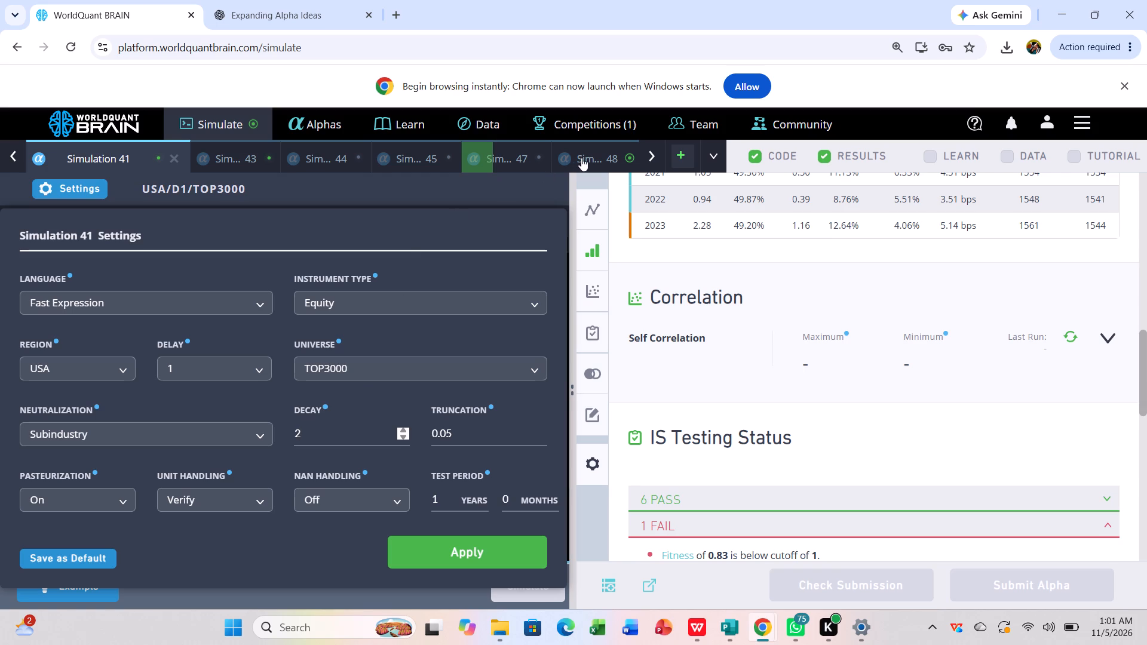
Examine Simulation 48's results with the test period shown, including the failed checks under IS Testing Status, and review its settings.
left_click(600, 149)
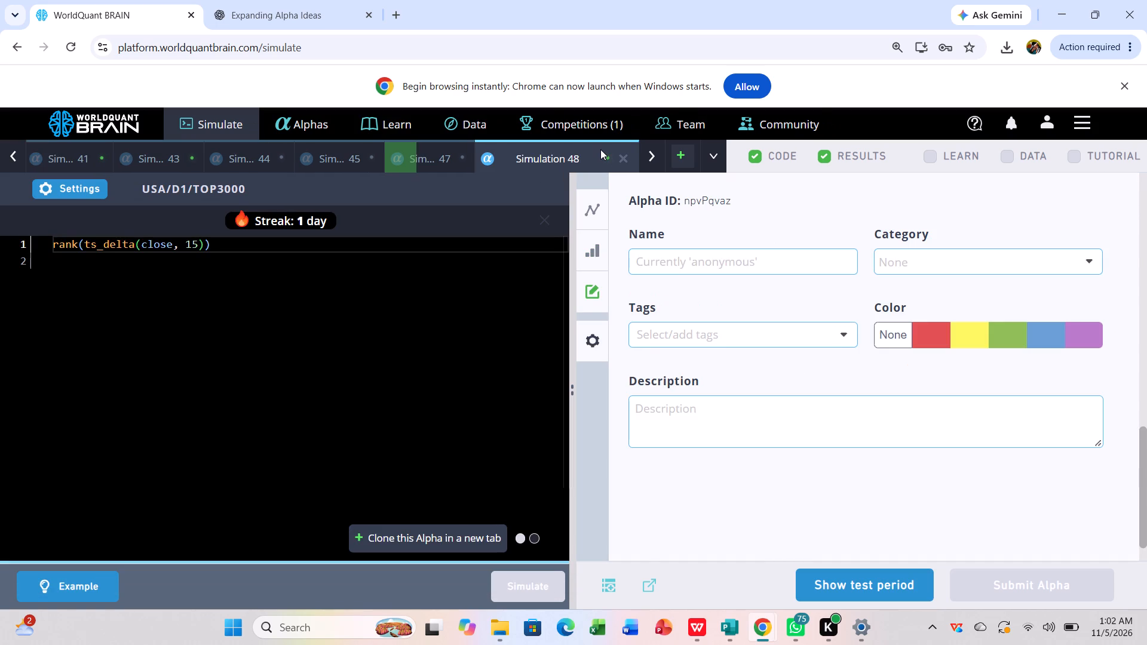
left_click(846, 576)
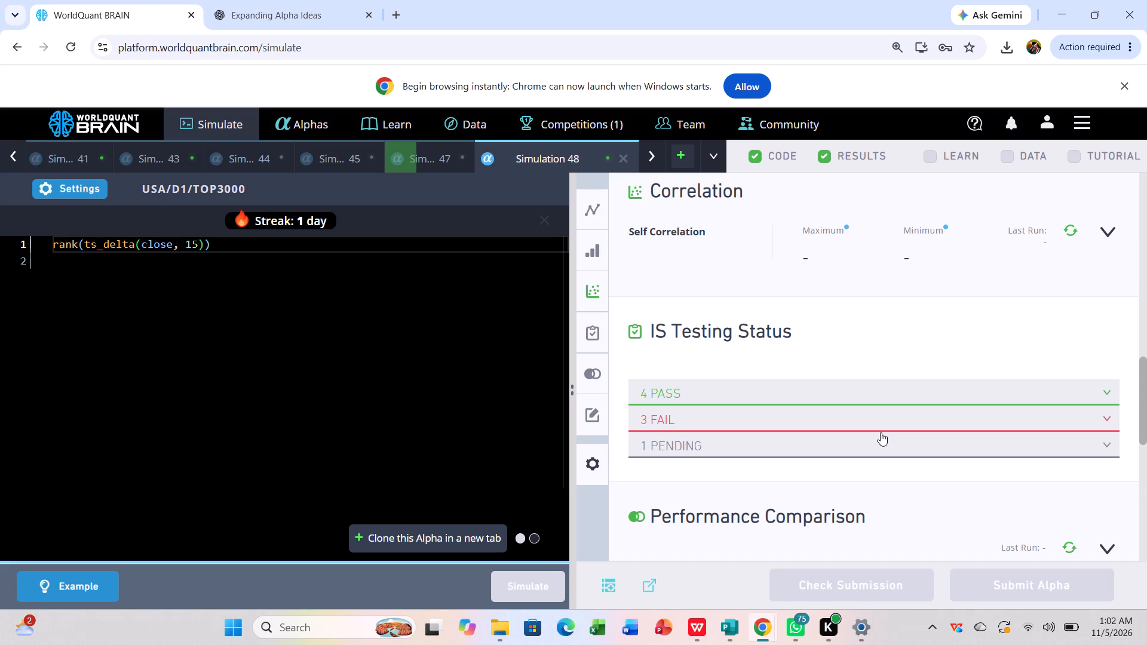
left_click(885, 410)
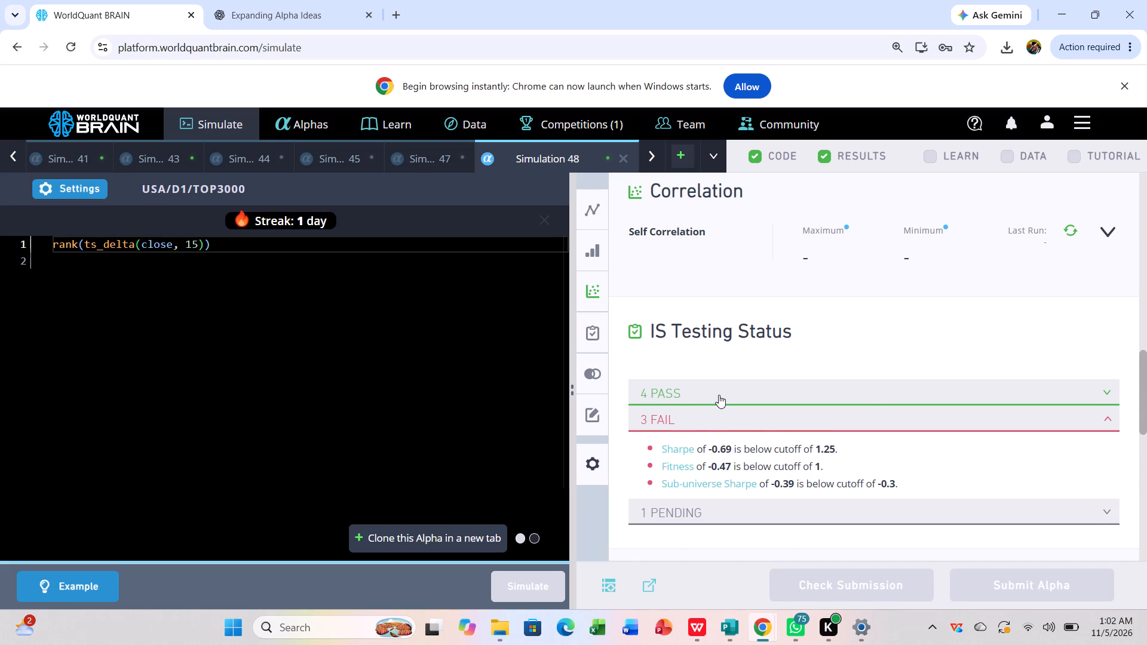
scroll(719, 395, "down", 6)
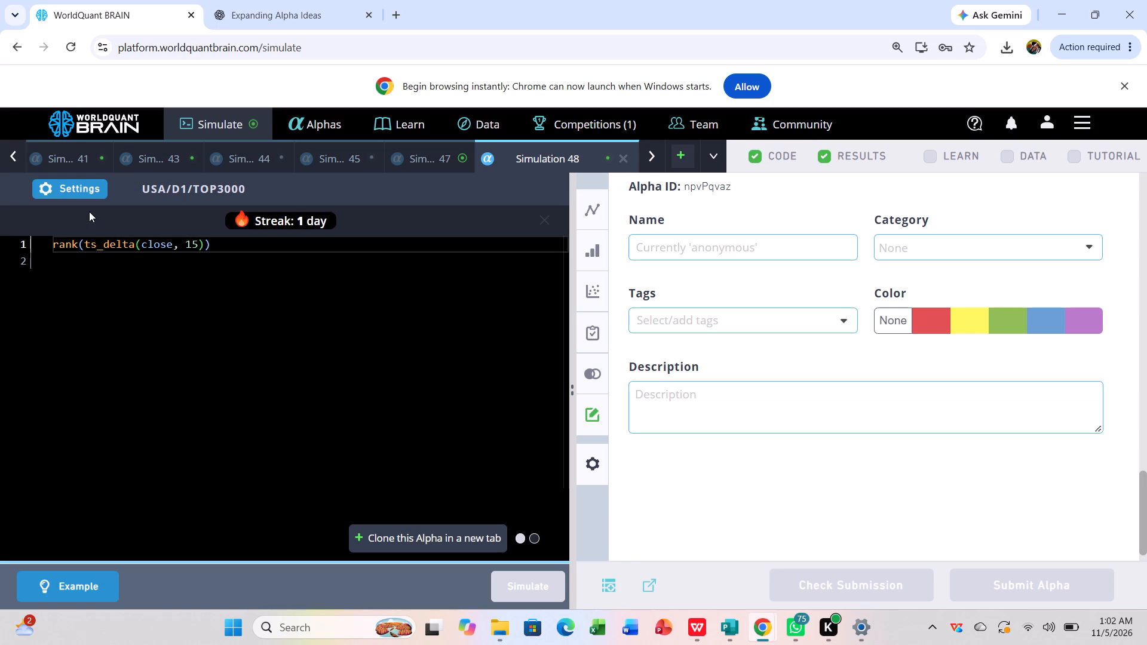
left_click(76, 185)
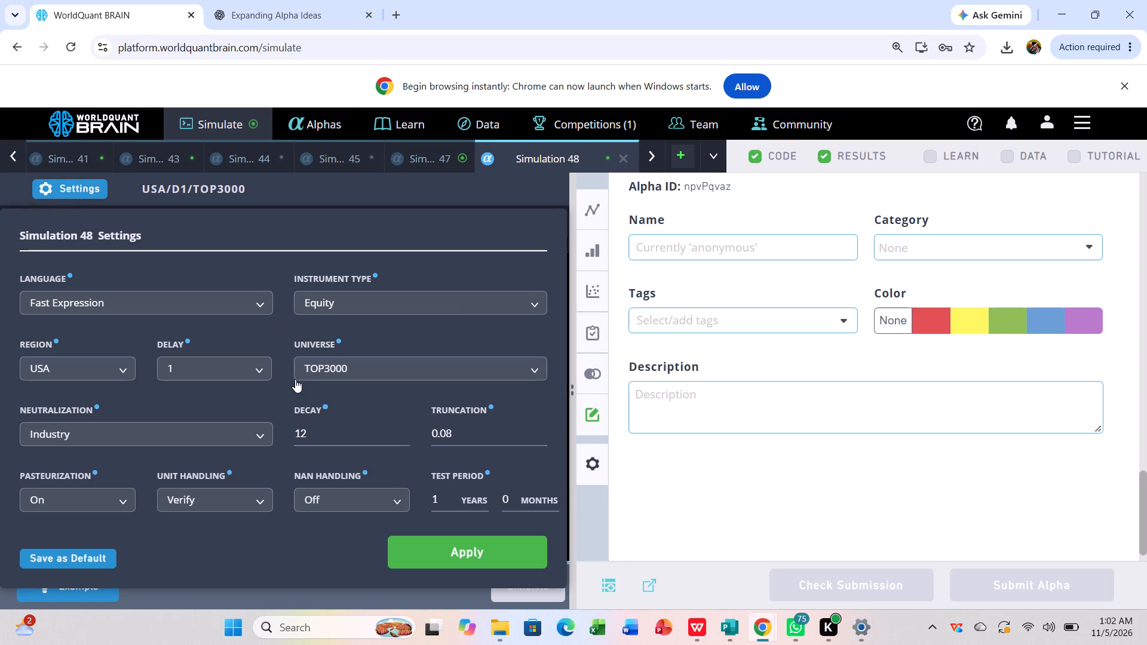
Show the test period in Simulation 47's re-run results.
left_click(452, 151)
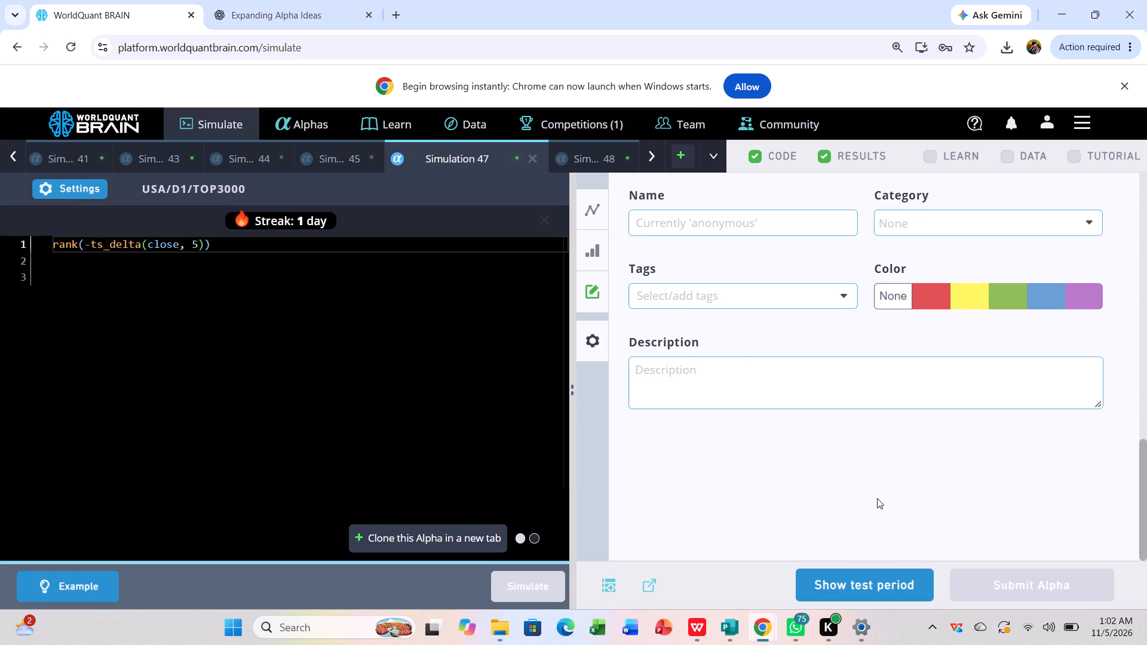
left_click(857, 578)
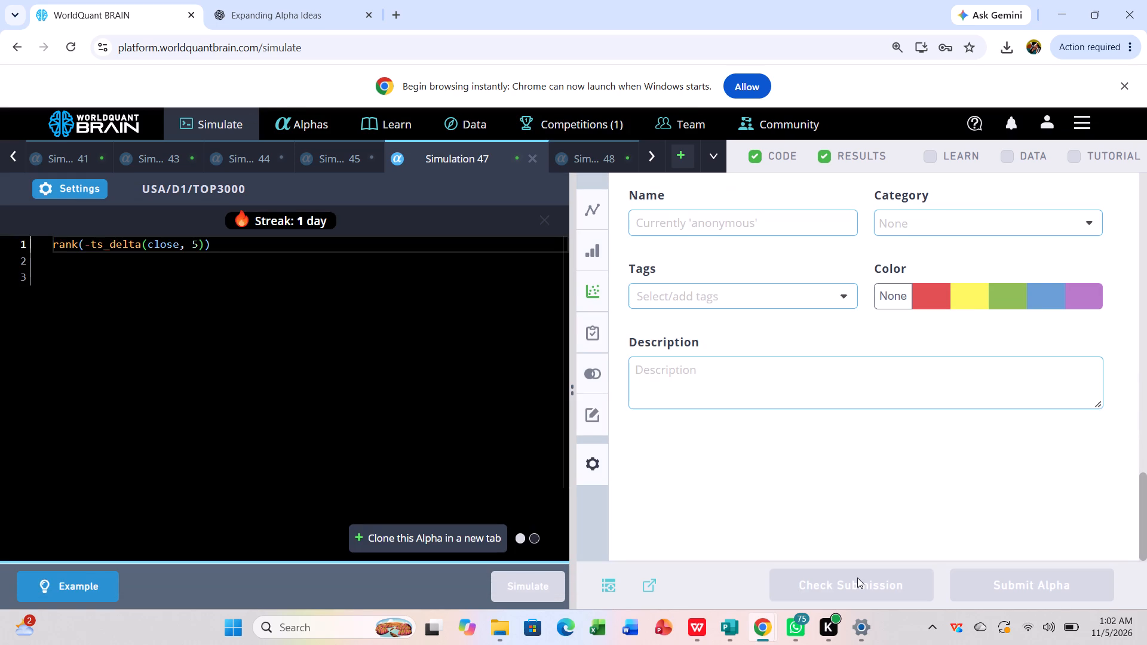
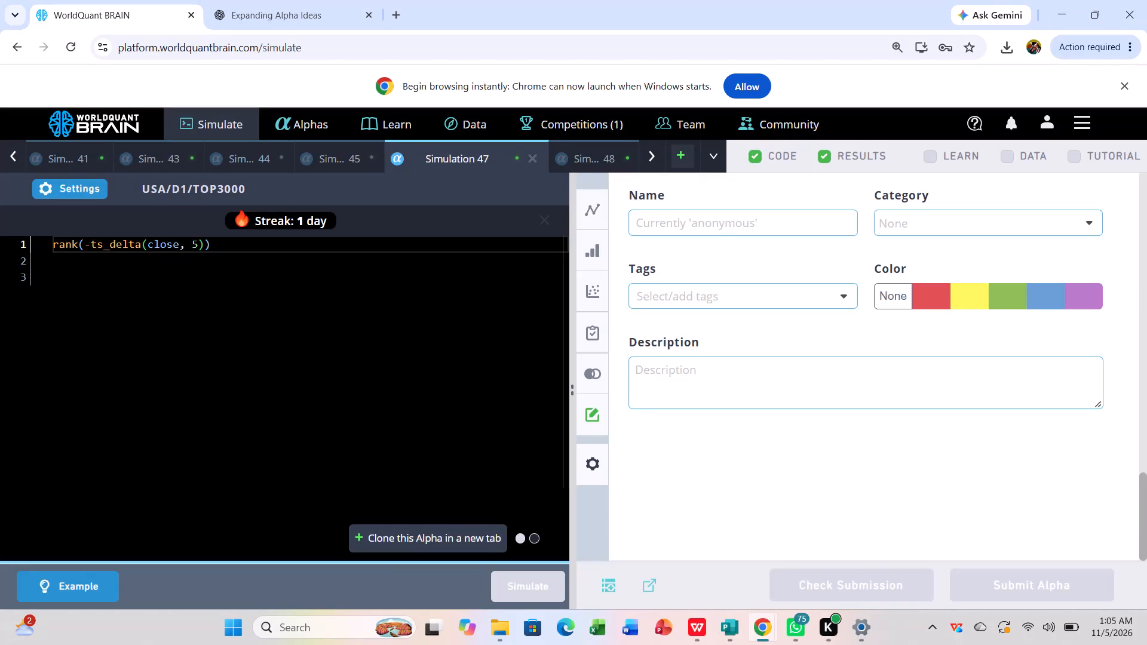
Examine Simulation 47's results down to IS Testing Status, including the details of the failed check.
scroll(726, 405, "down", 9)
scroll(752, 376, "up", 5)
scroll(752, 376, "right", 1)
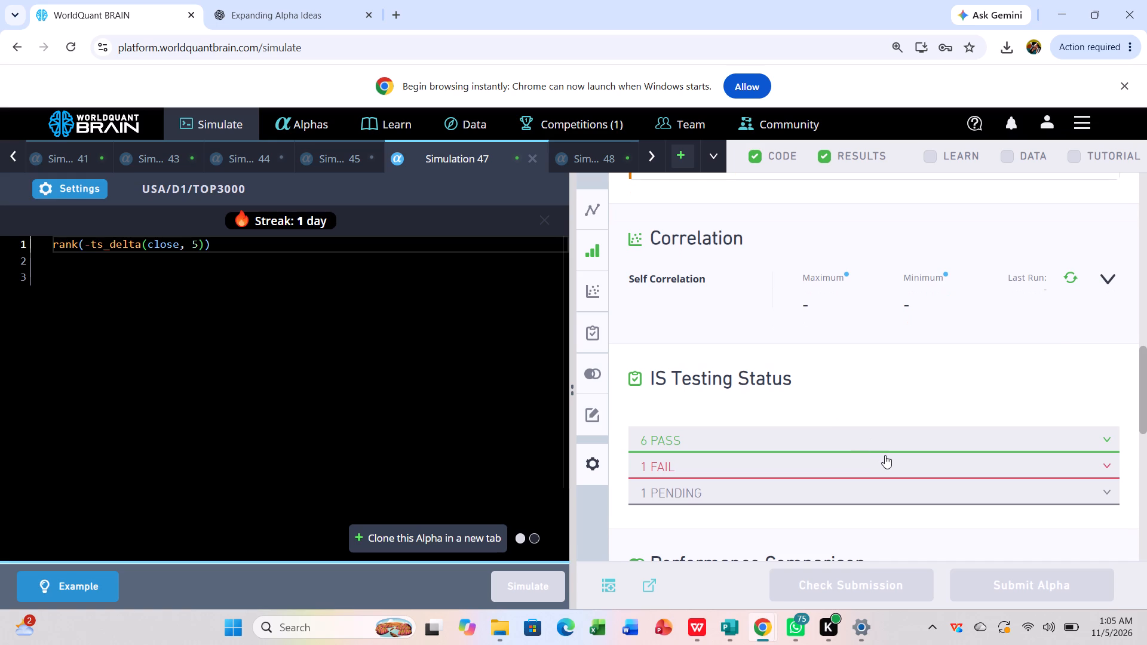
left_click(885, 455)
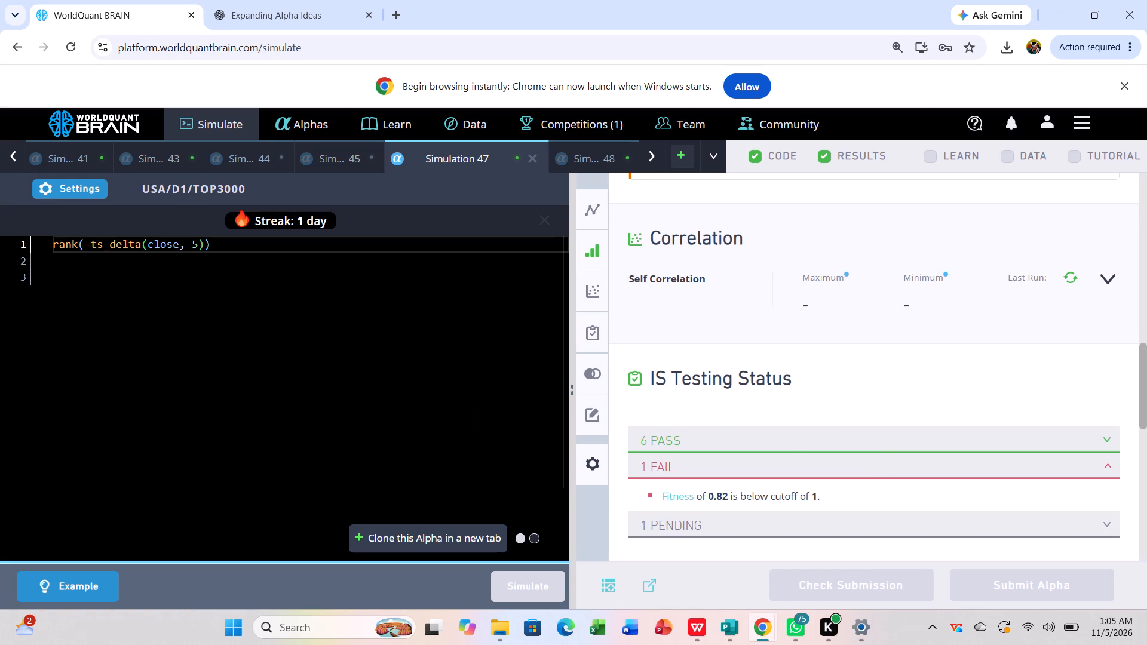
Set Simulation 47's decay to 20, apply the settings and run the simulation again.
left_click(66, 190)
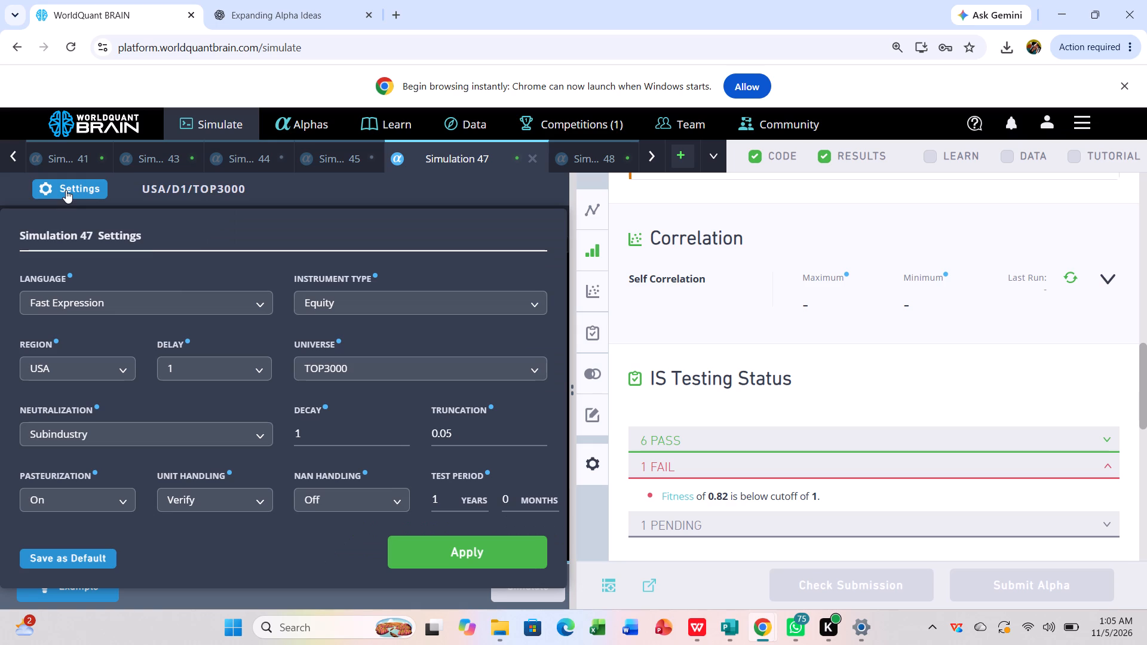
left_click(306, 423)
key("BackSpace")
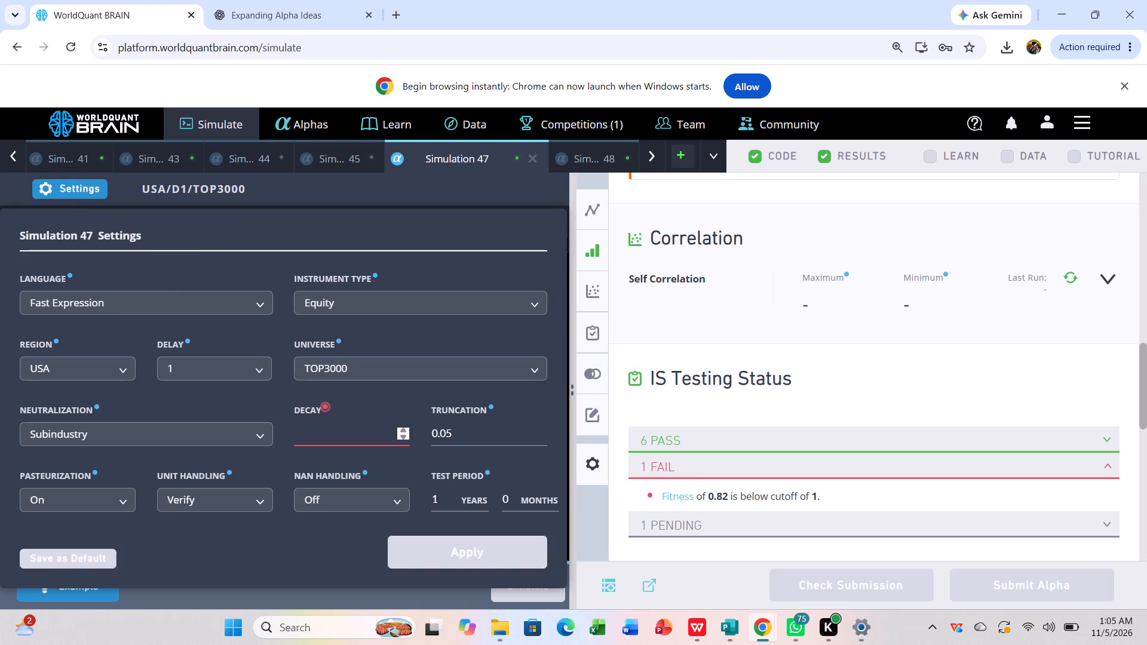
key("2")
key("0")
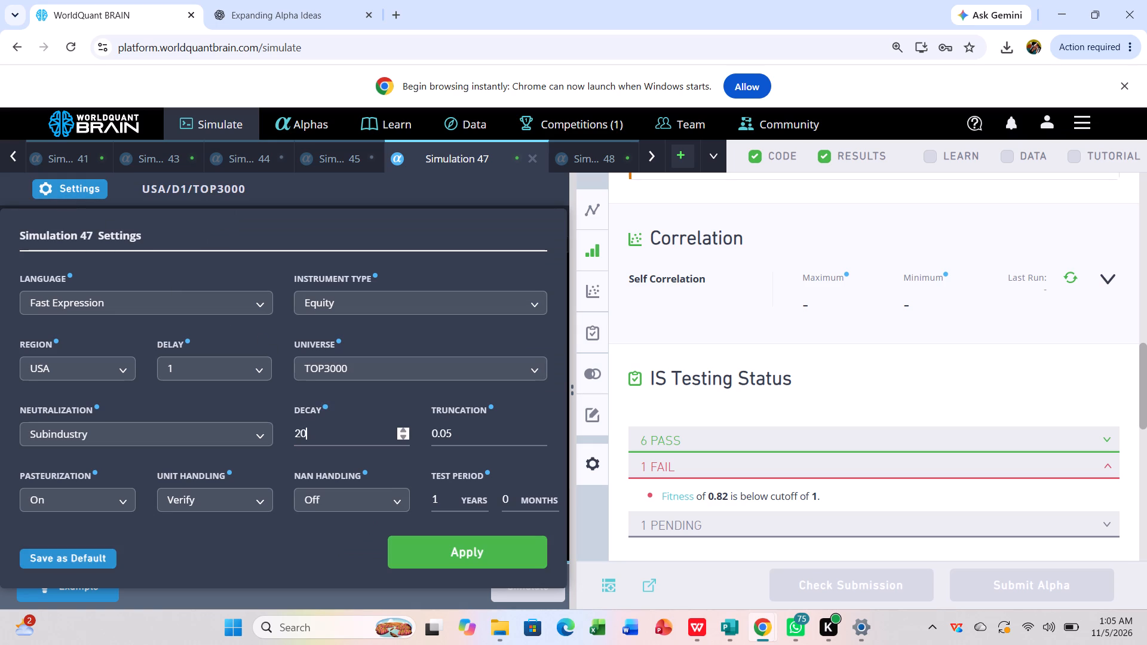
left_click(456, 537)
left_click(528, 588)
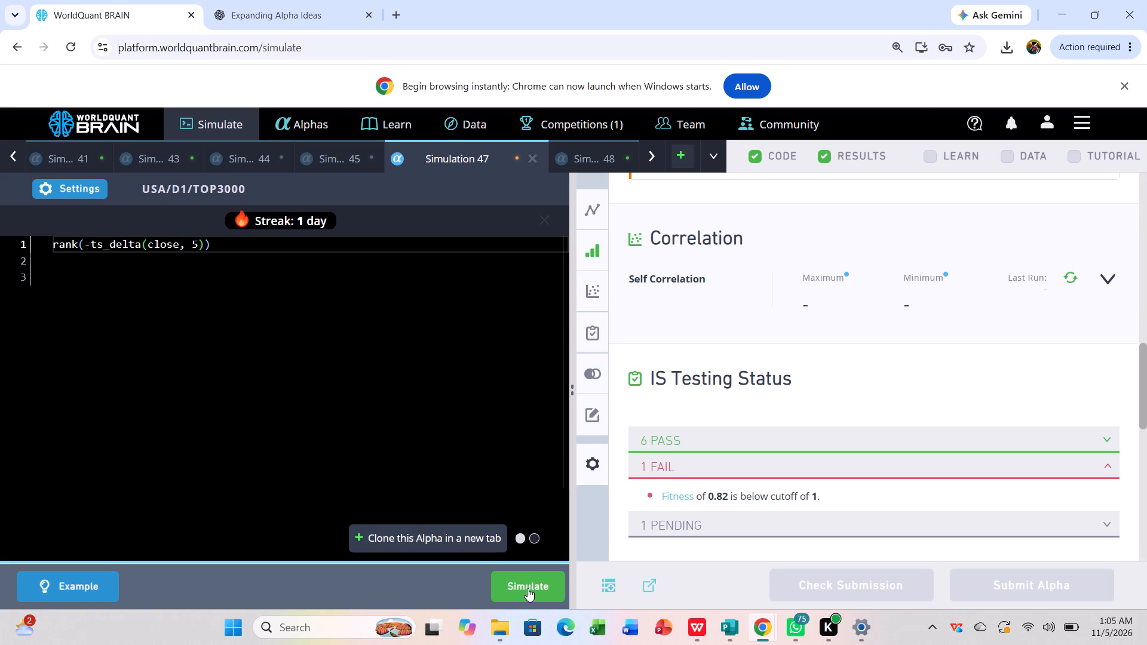
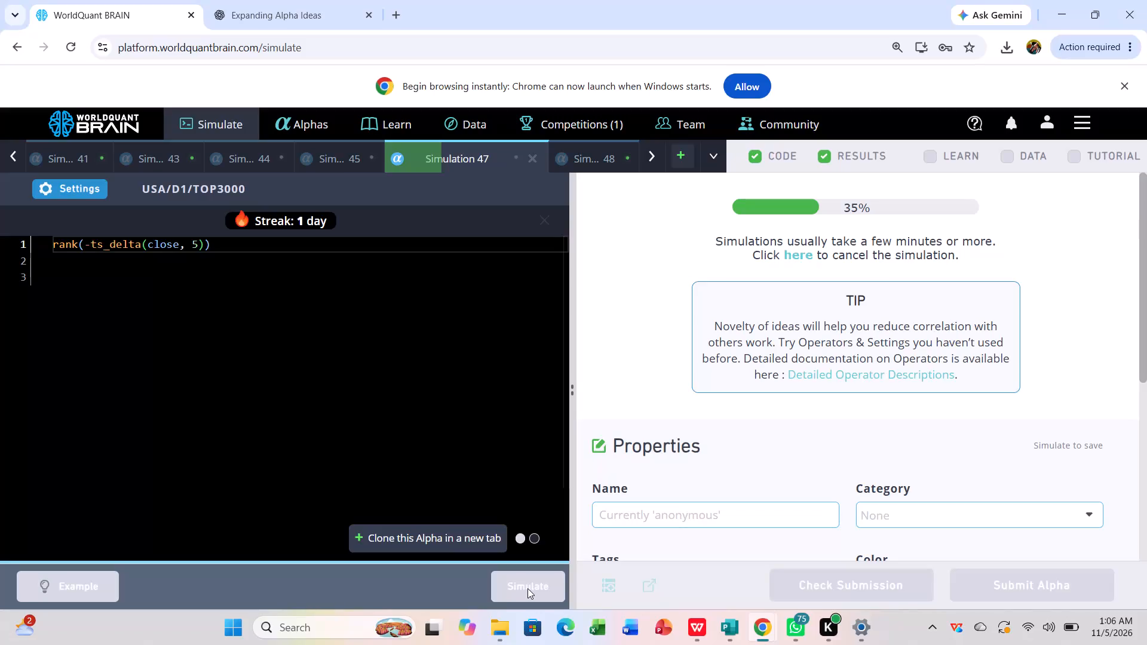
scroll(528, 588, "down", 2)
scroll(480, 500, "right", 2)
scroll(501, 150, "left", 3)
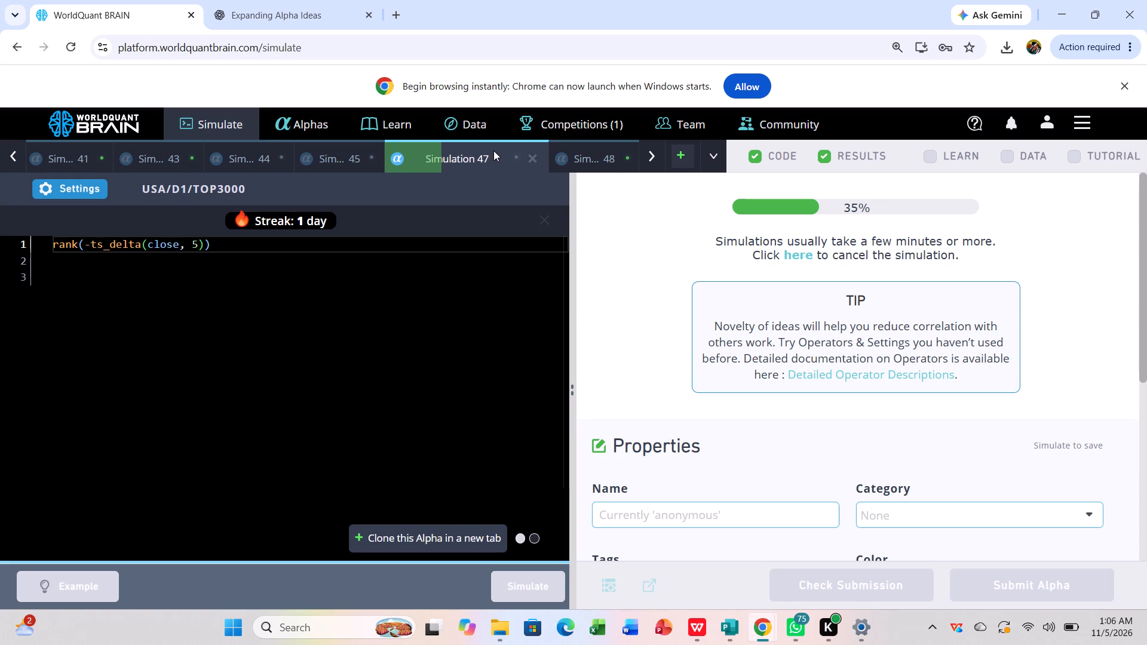
Switch to Simulation 45 and run its alpha rank(ts_delta(close, 20)).
left_click(335, 153)
left_click_drag(335, 153, 318, 171)
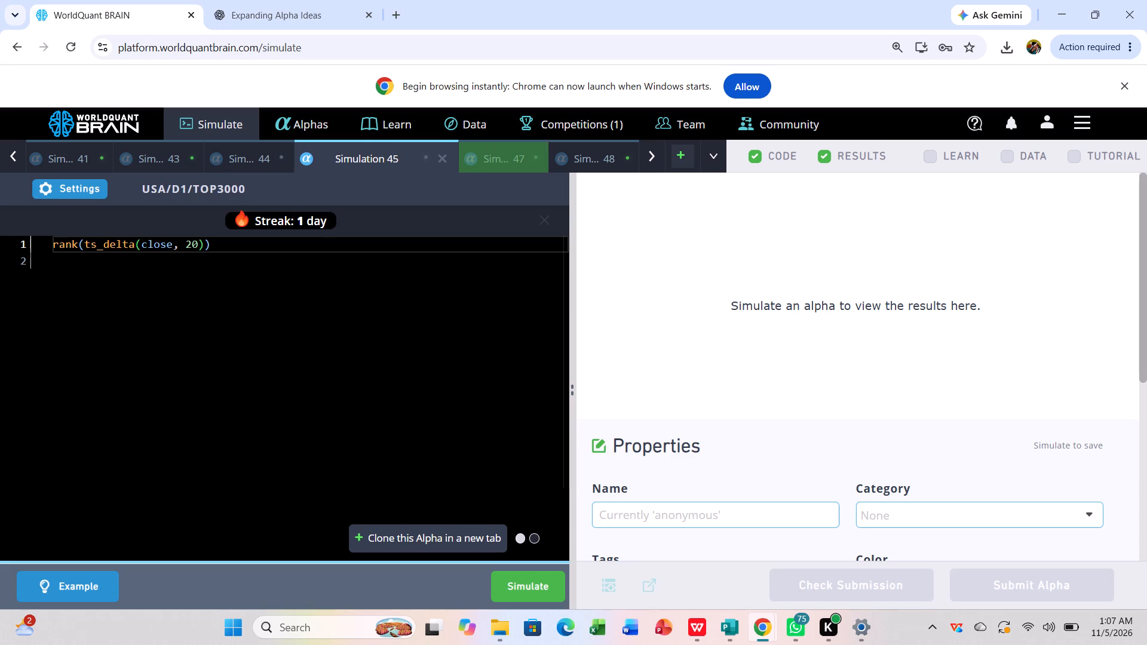
scroll(753, 438, "down", 3)
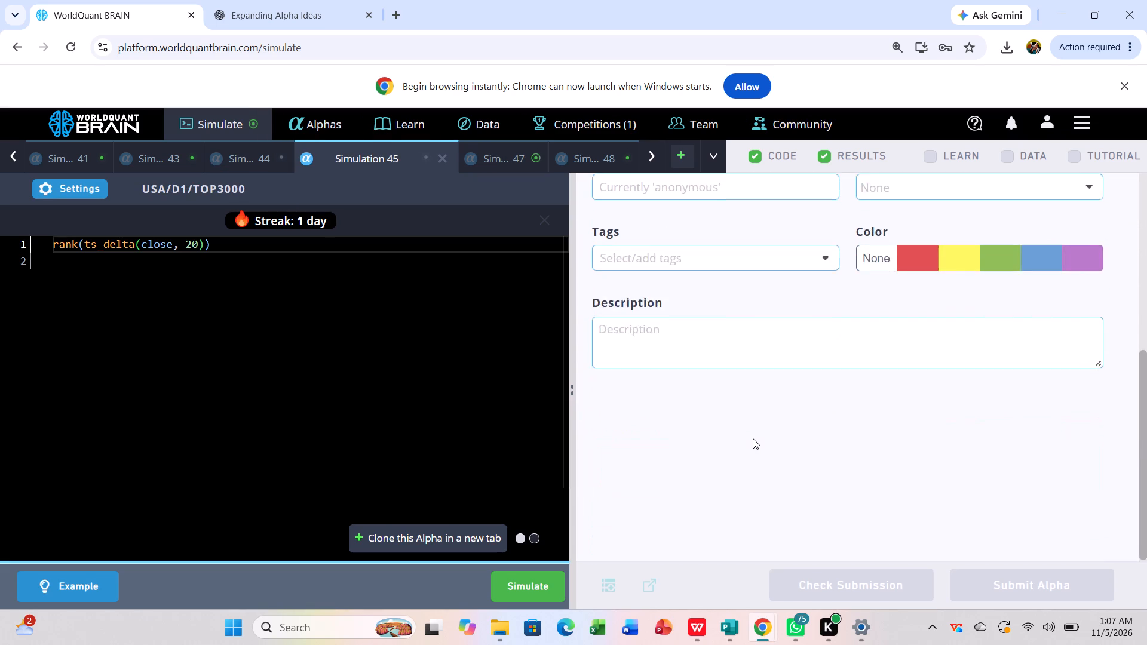
left_click(532, 585)
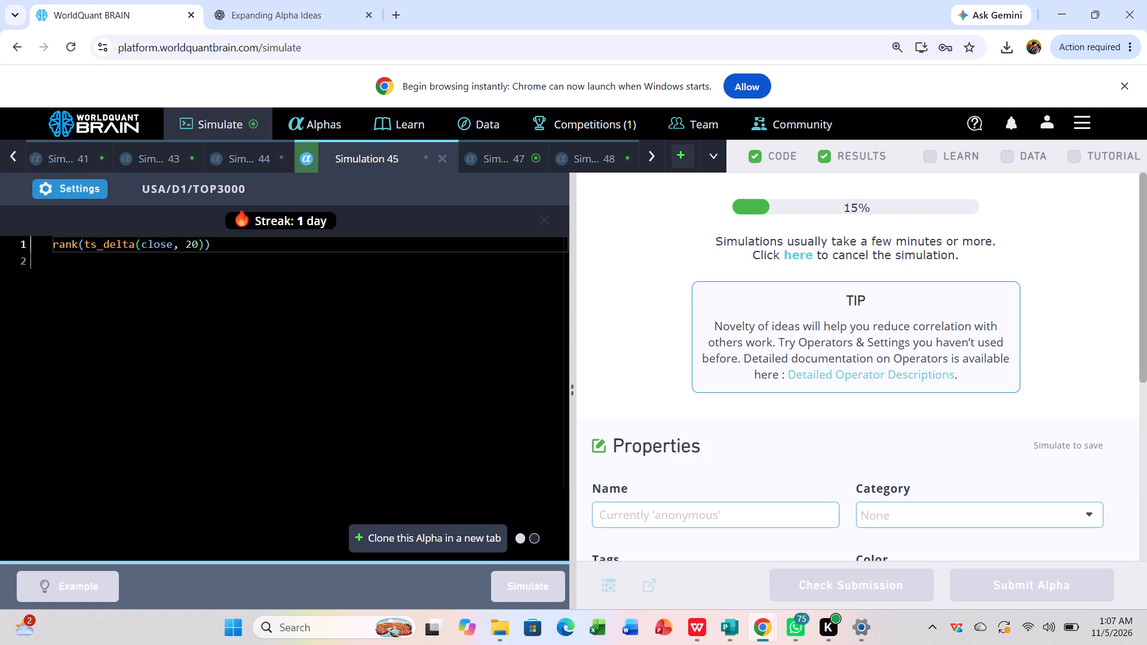
Examine Simulation 47's results with the test period shown, including the IS-period summary and the details of the failed IS tests.
left_click(503, 153)
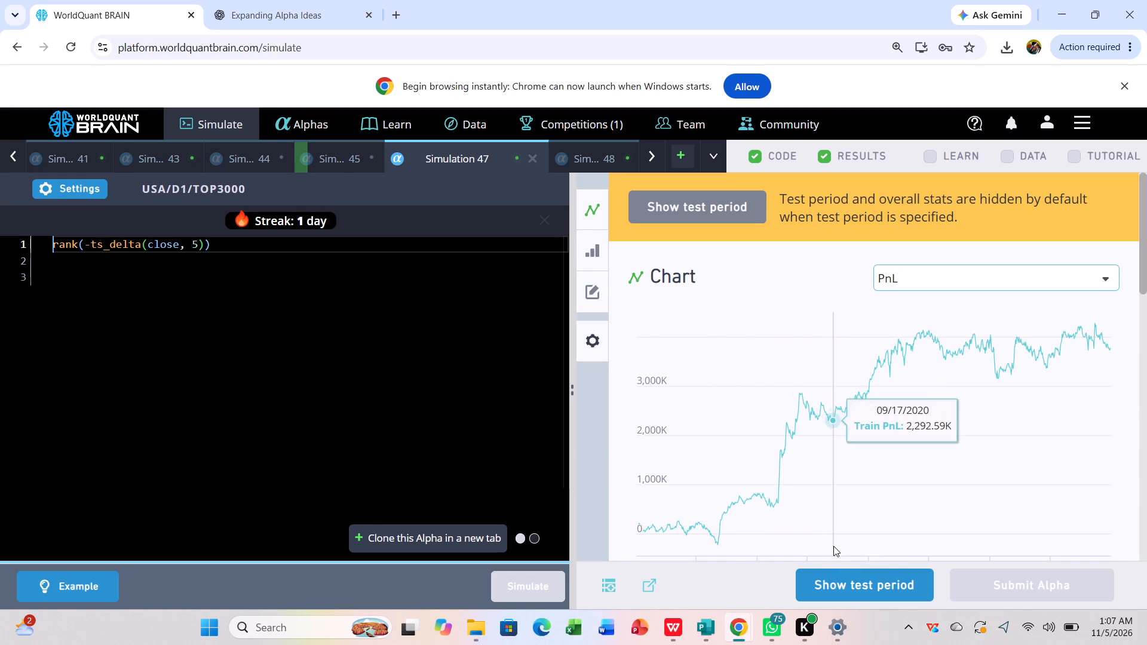
left_click(843, 582)
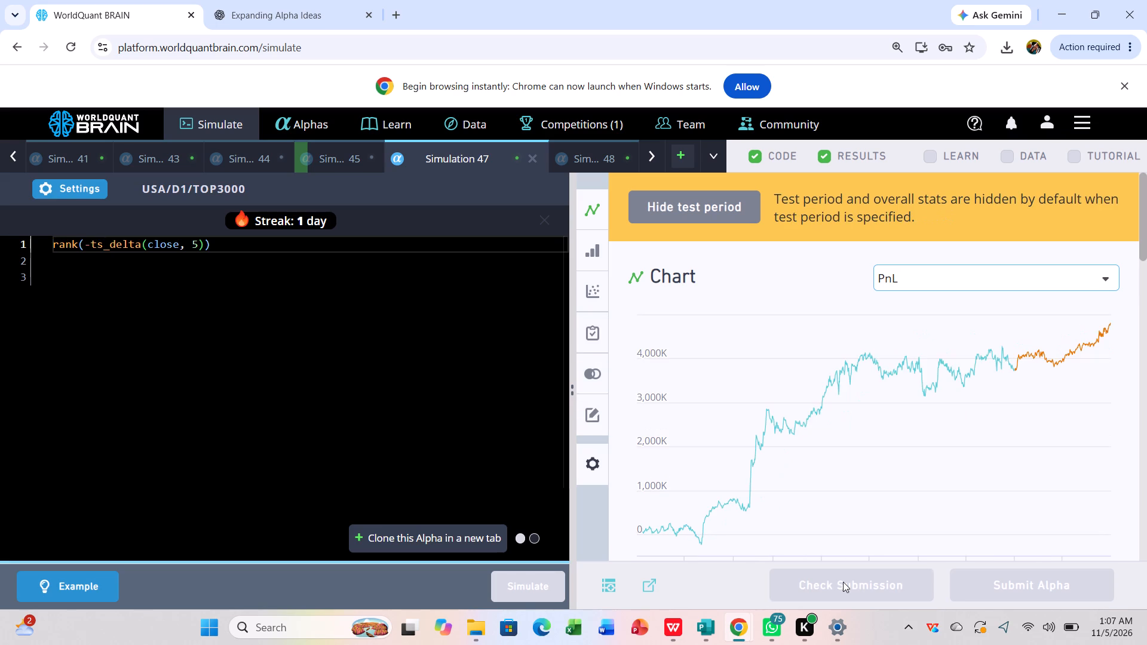
scroll(879, 505, "down", 5)
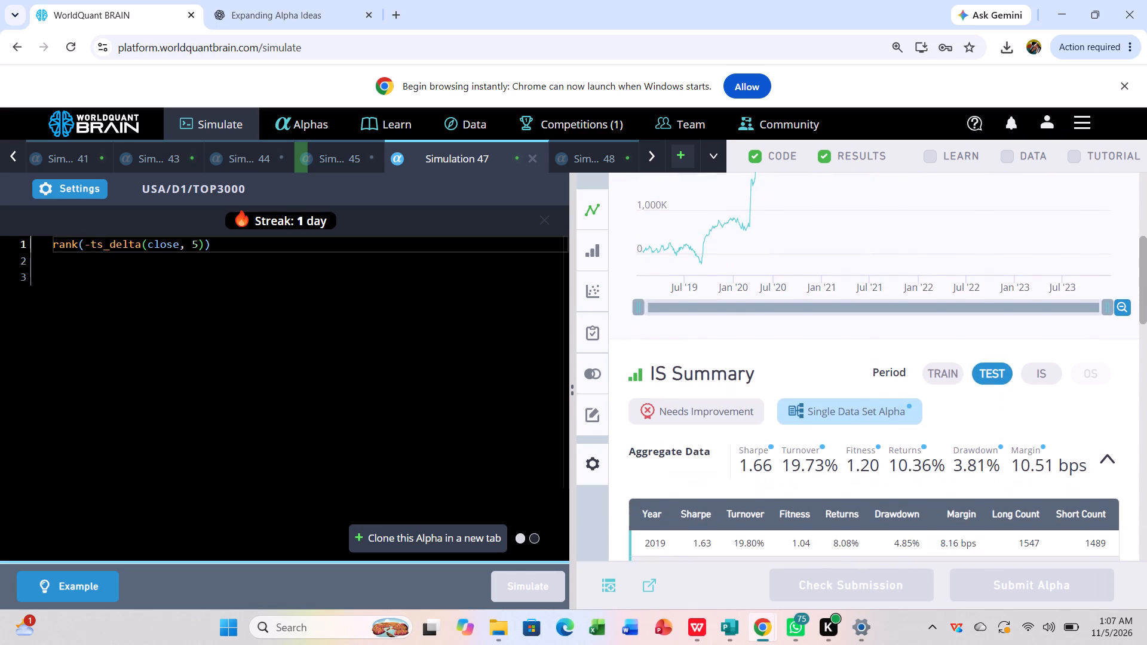
scroll(879, 505, "down", 1)
left_click(1039, 360)
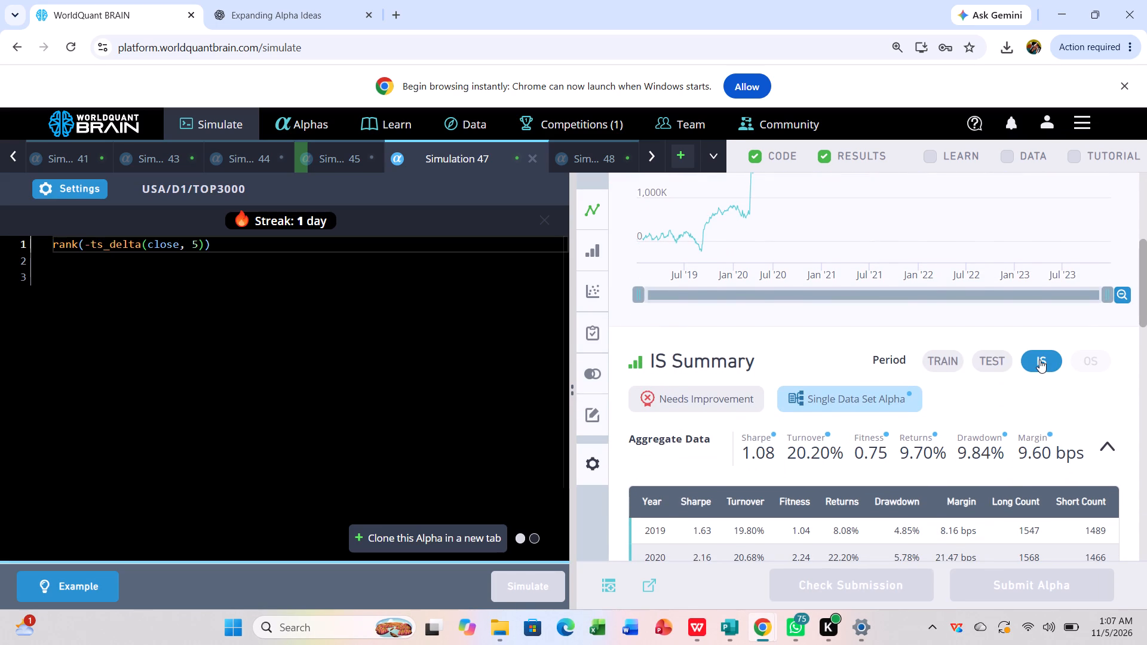
scroll(1013, 386, "down", 4)
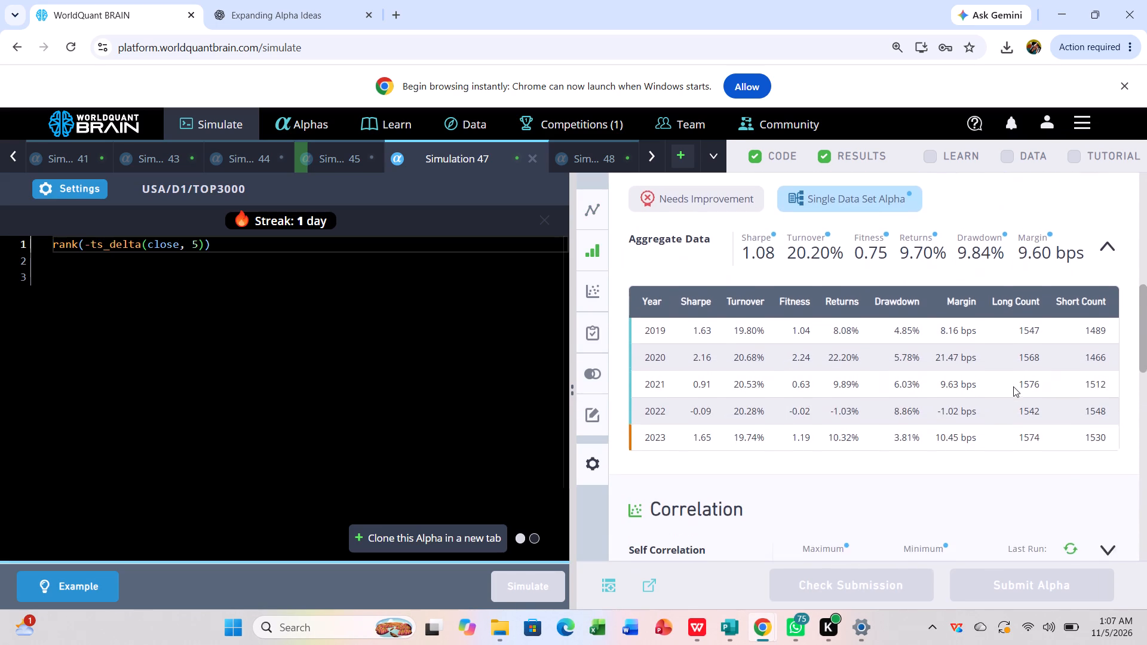
scroll(1013, 386, "down", 1)
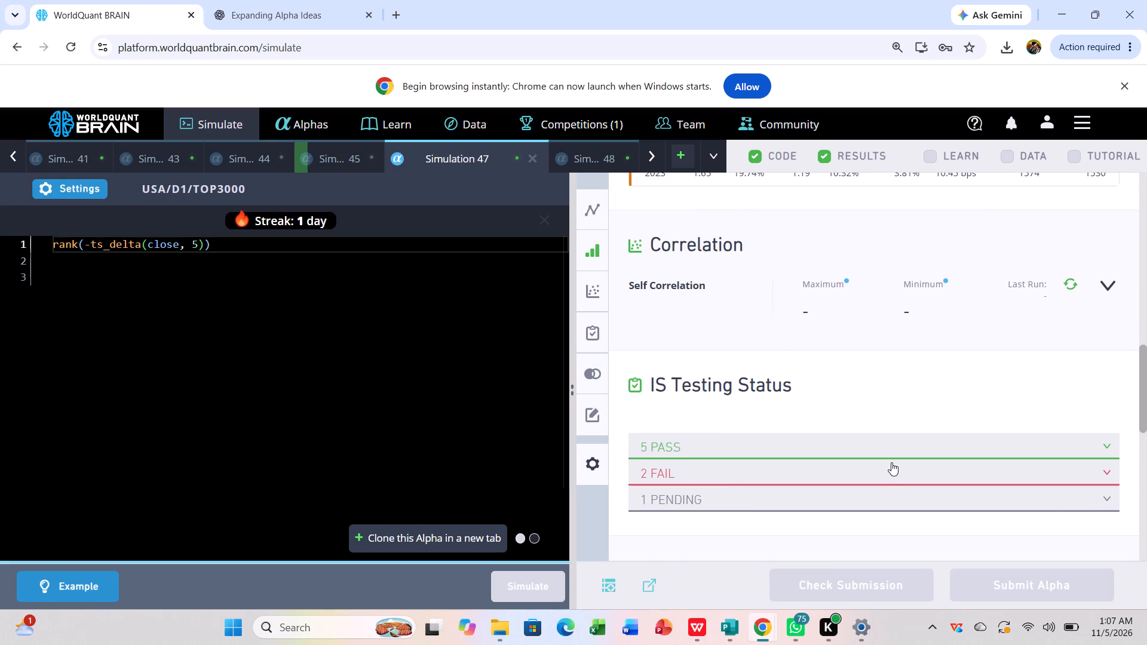
left_click(891, 462)
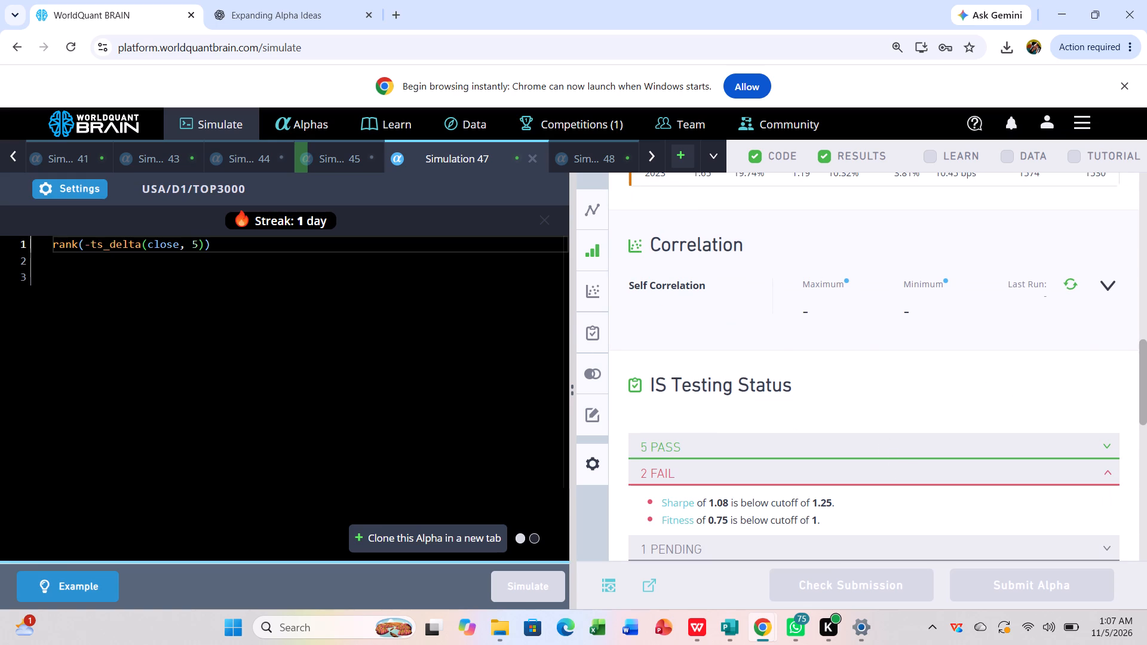
Set Simulation 47's neutralization to Industry, apply the settings and run the simulation again.
left_click(77, 188)
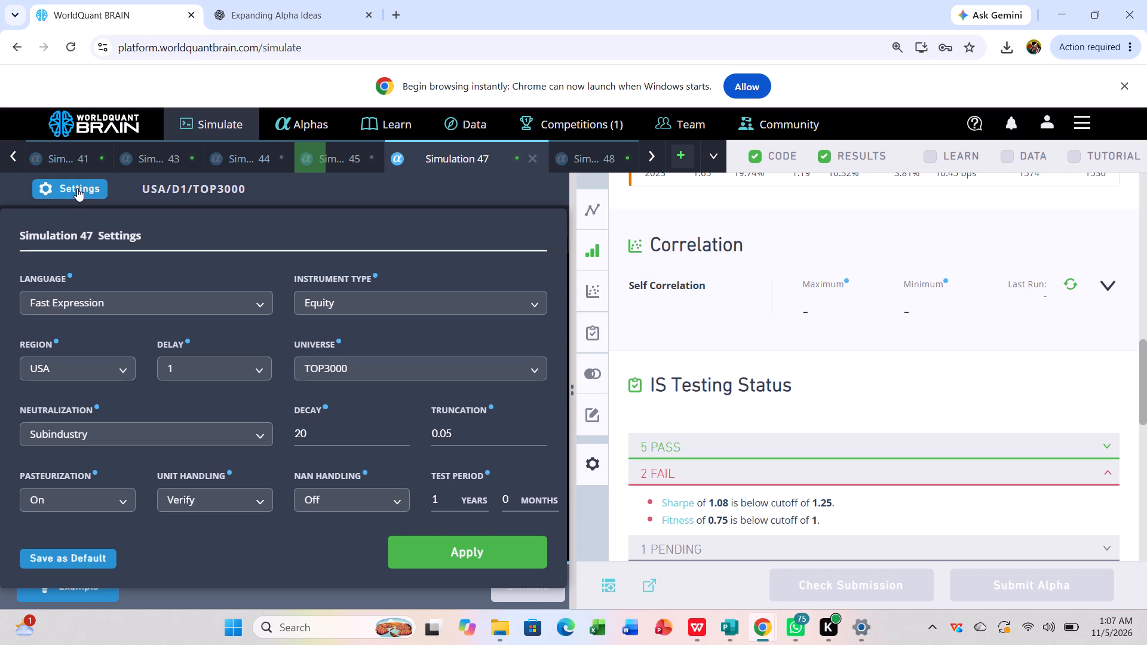
scroll(77, 188, "up", 3)
left_click(260, 433)
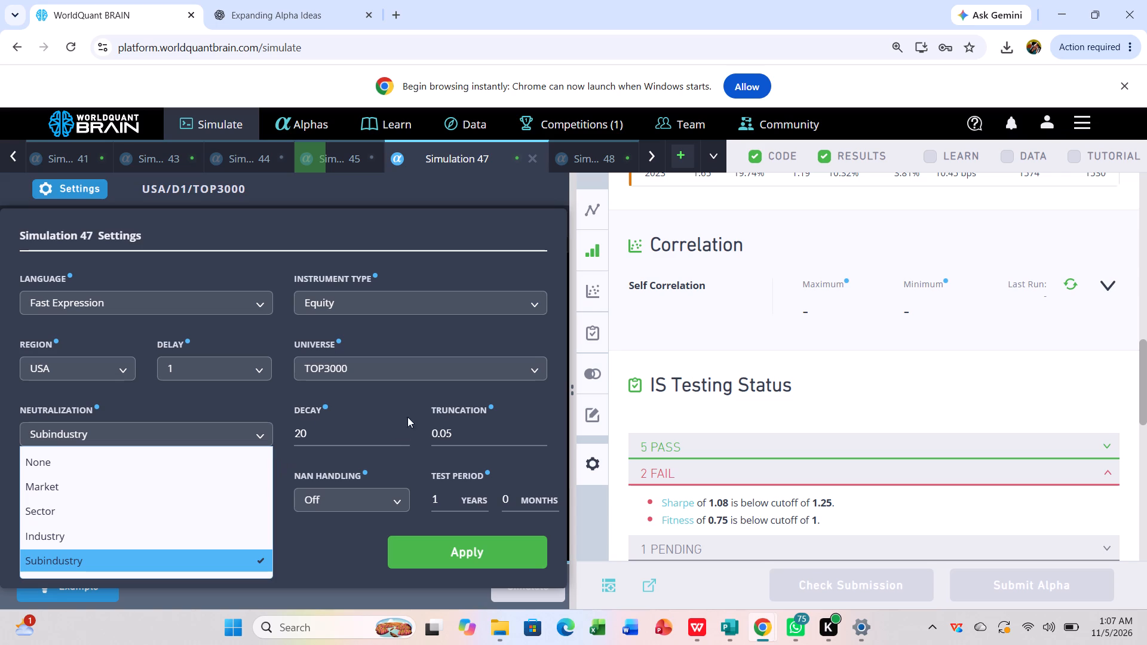
left_click(228, 530)
left_click(451, 546)
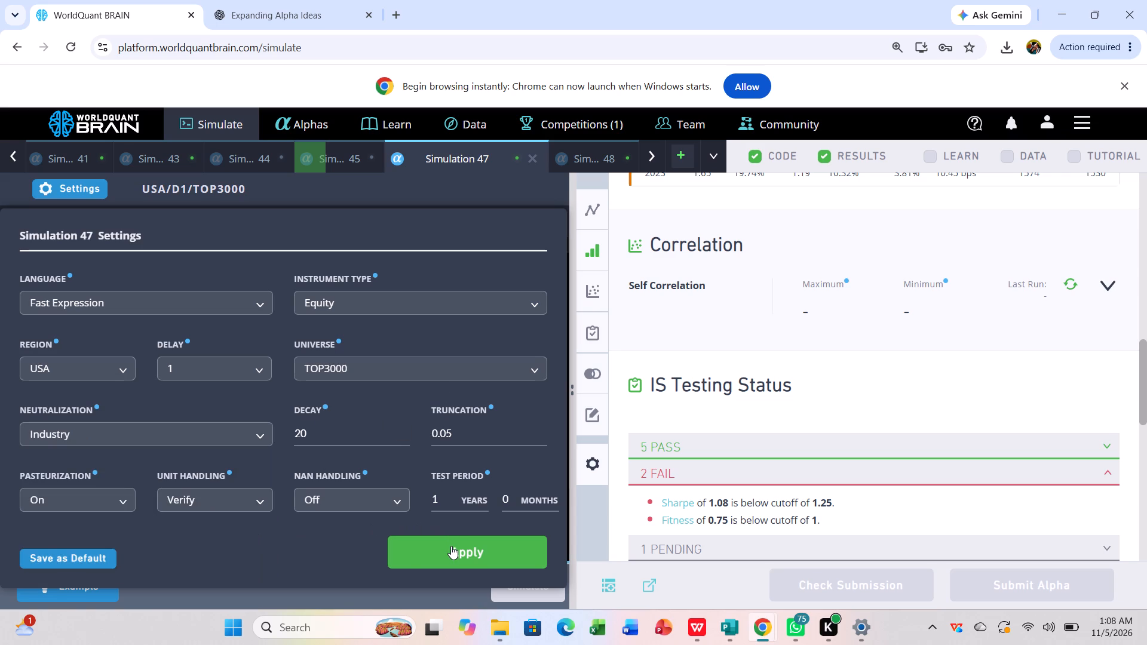
left_click(518, 589)
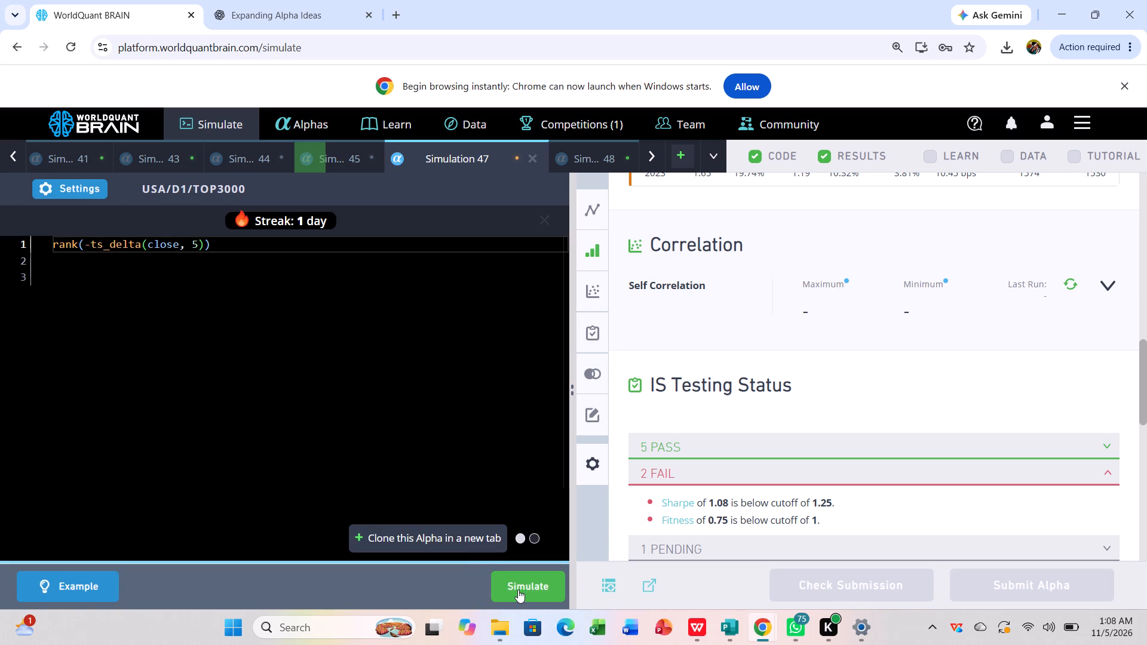
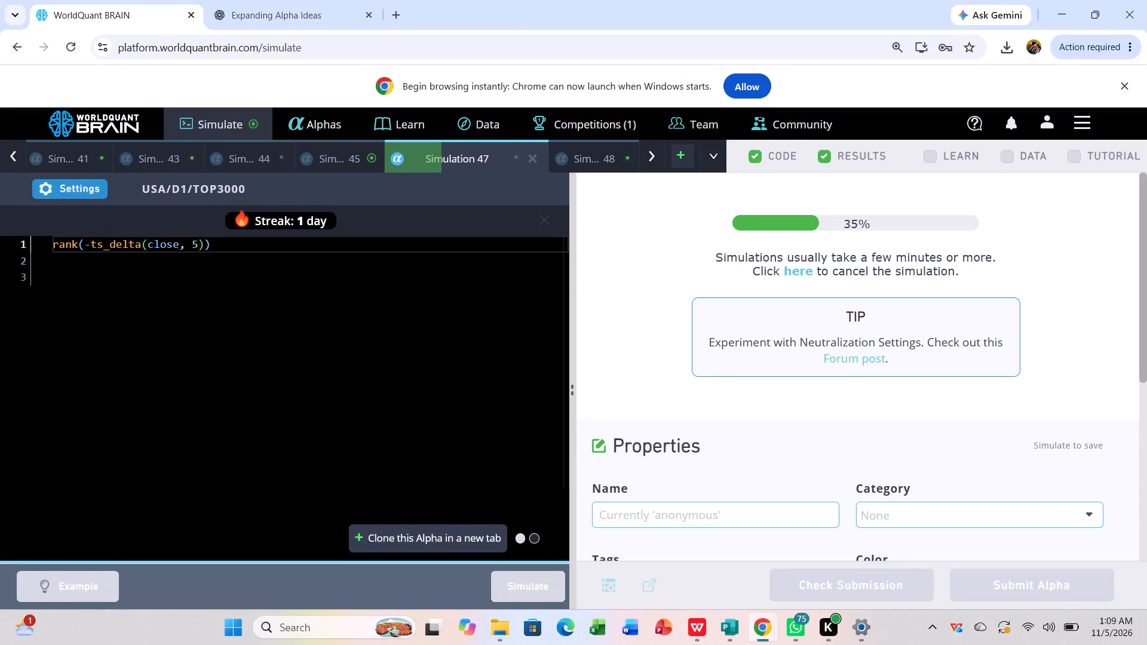
Examine Simulation 45's results with the test period shown, including the PnL chart and the IS-period summary.
left_click(355, 153)
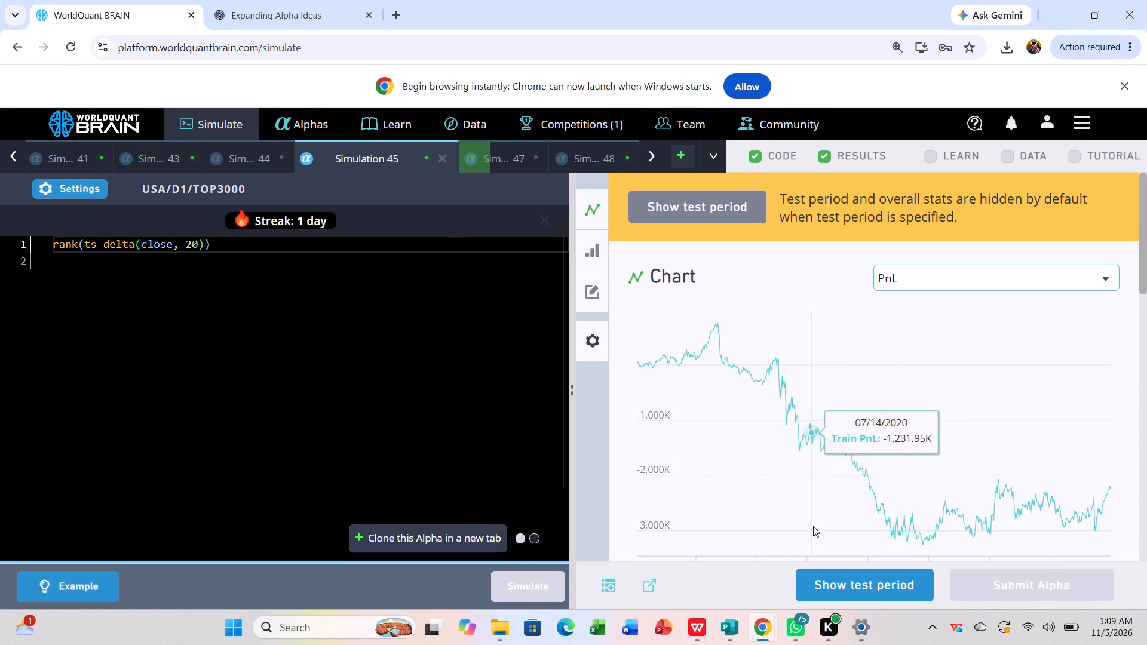
left_click(859, 575)
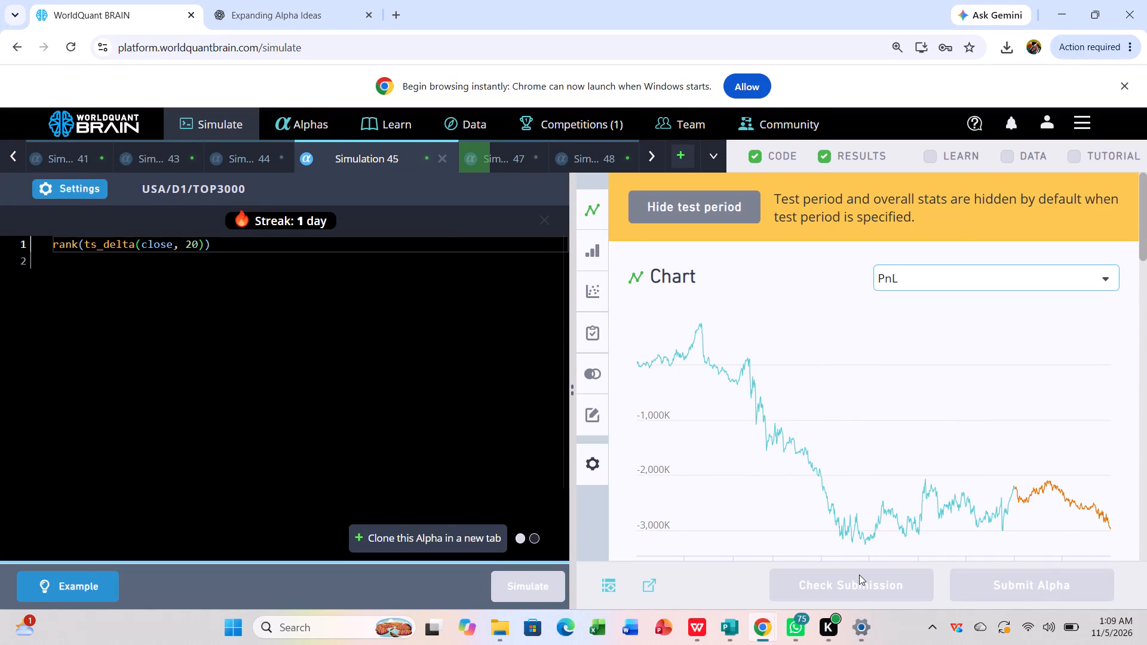
scroll(869, 487, "down", 3)
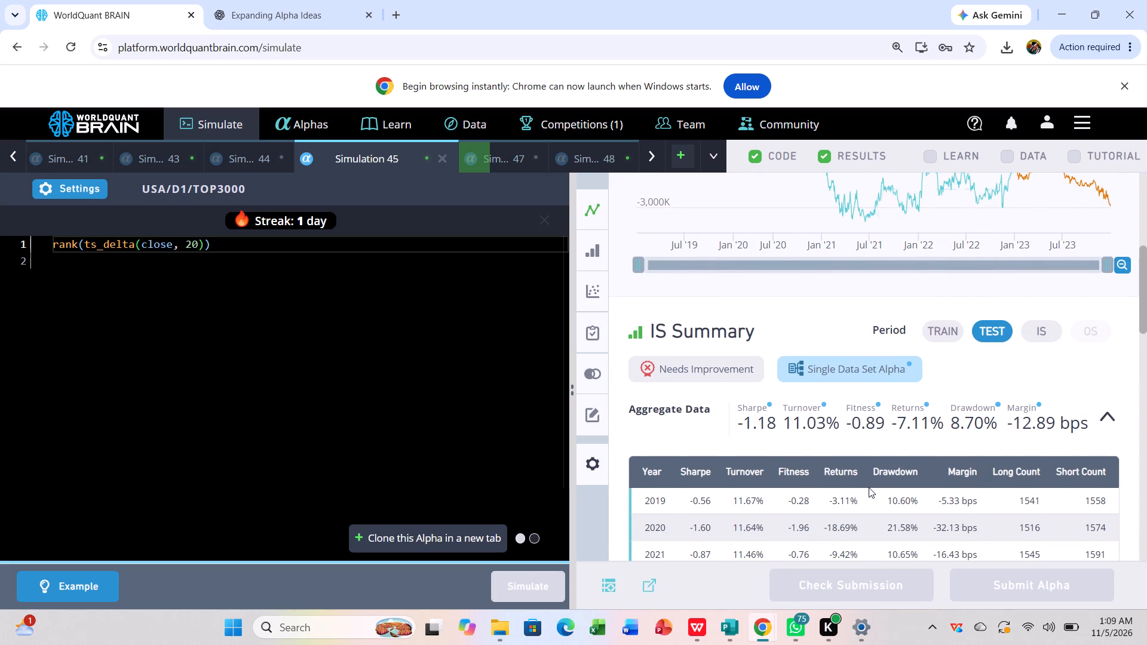
left_click(1032, 331)
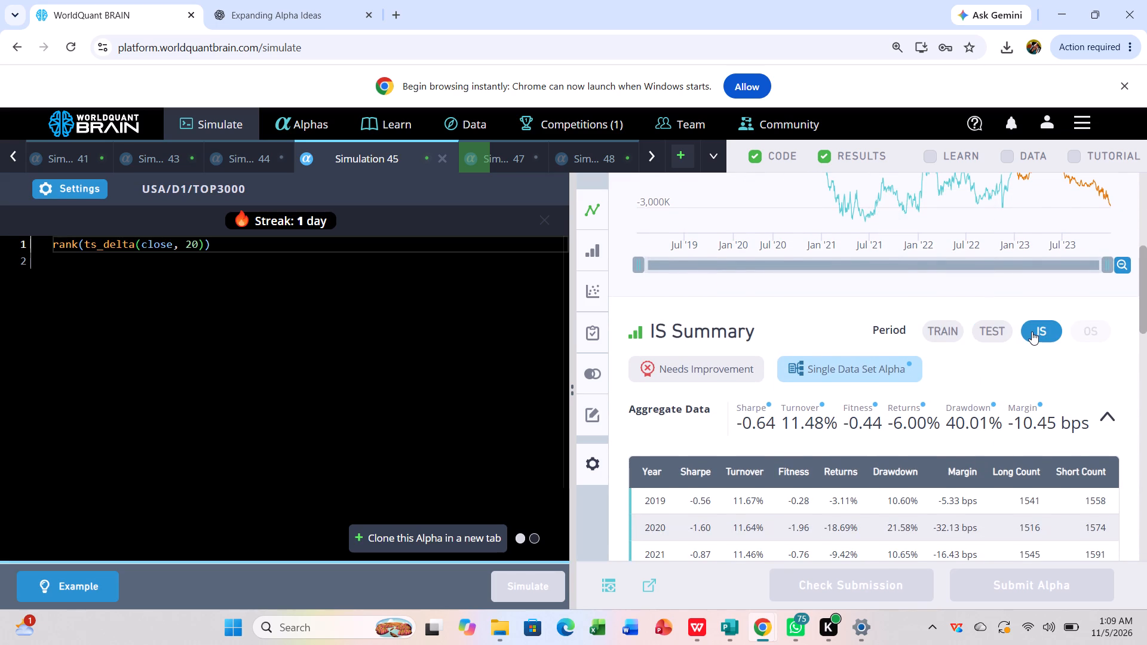
scroll(1032, 331, "up", 1)
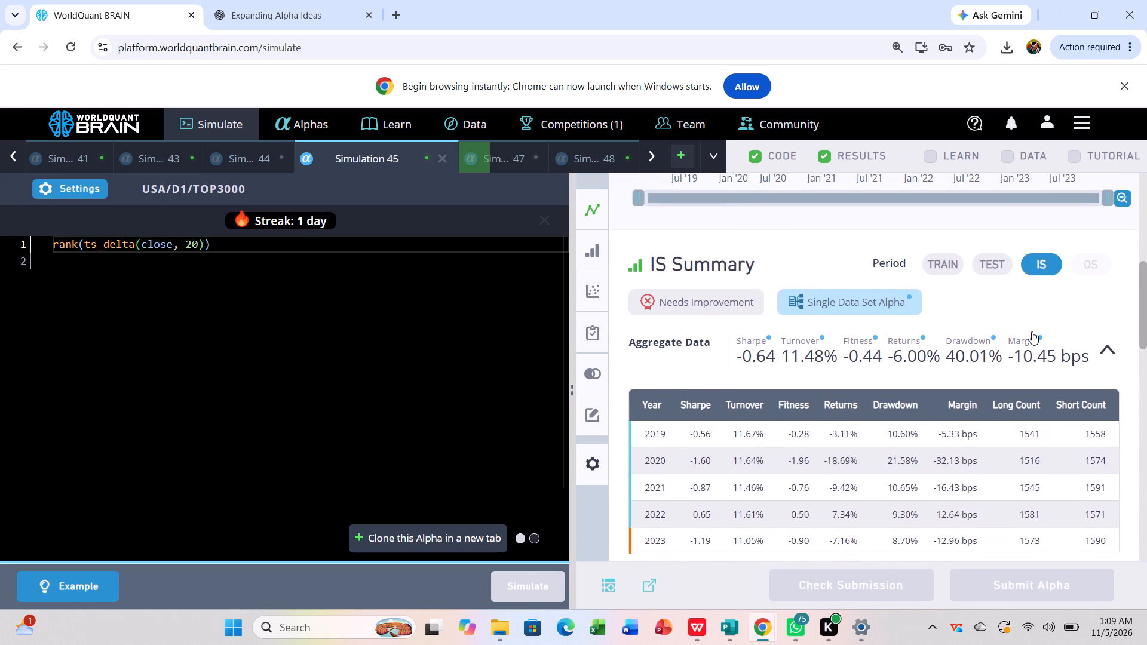
scroll(1032, 331, "up", 2)
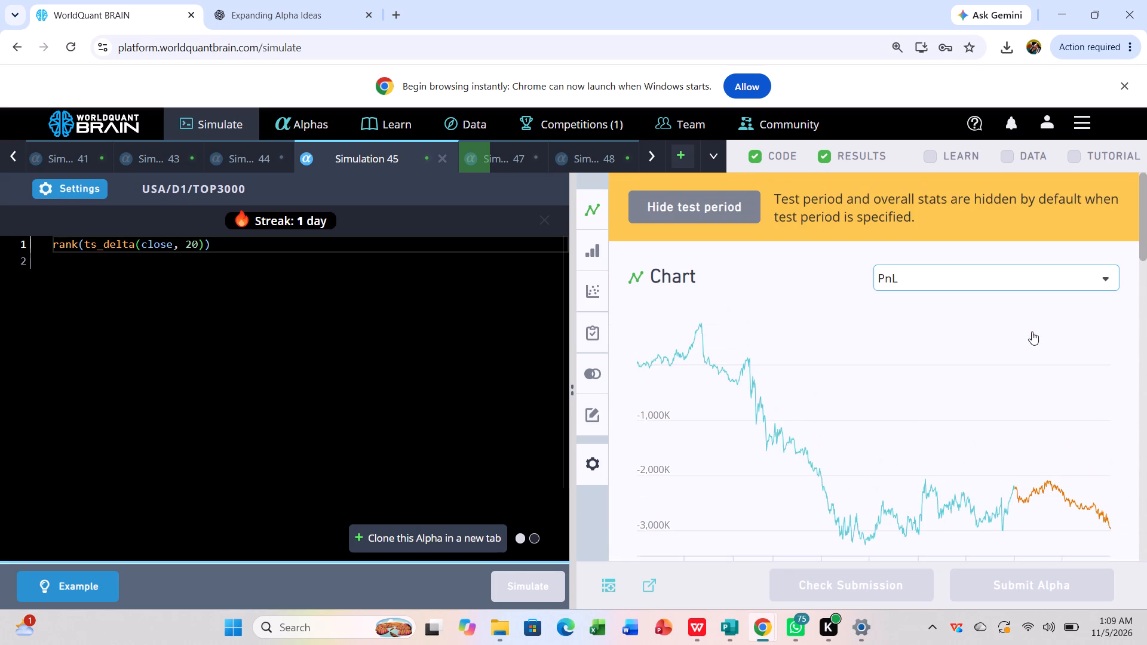
scroll(1032, 331, "up", 1)
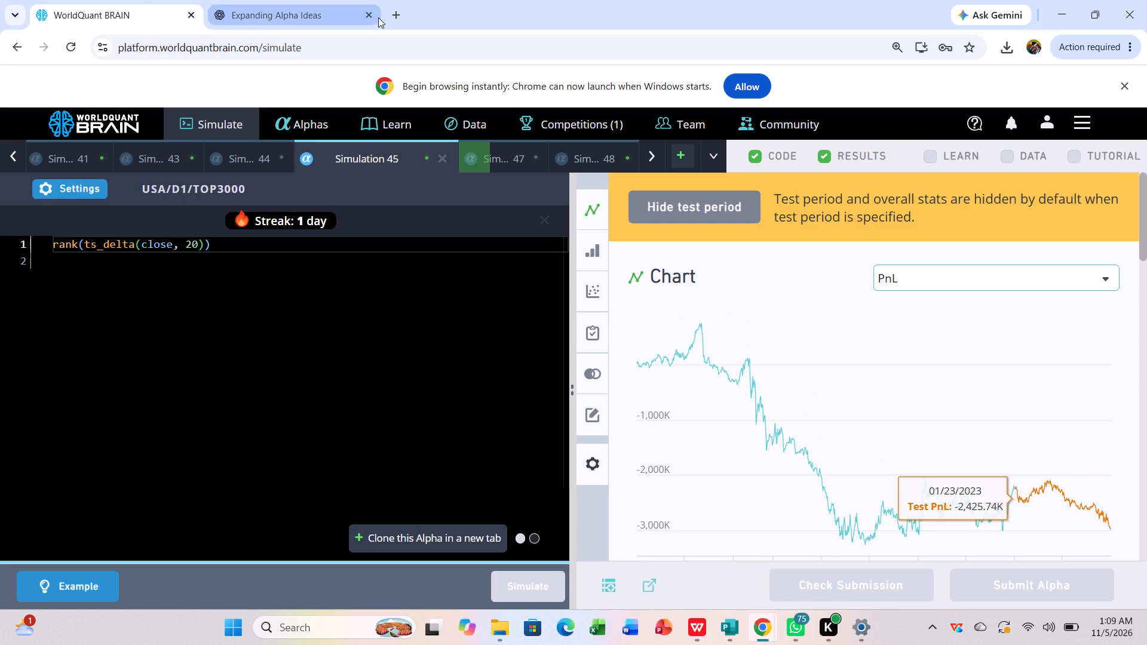
left_click(238, 24)
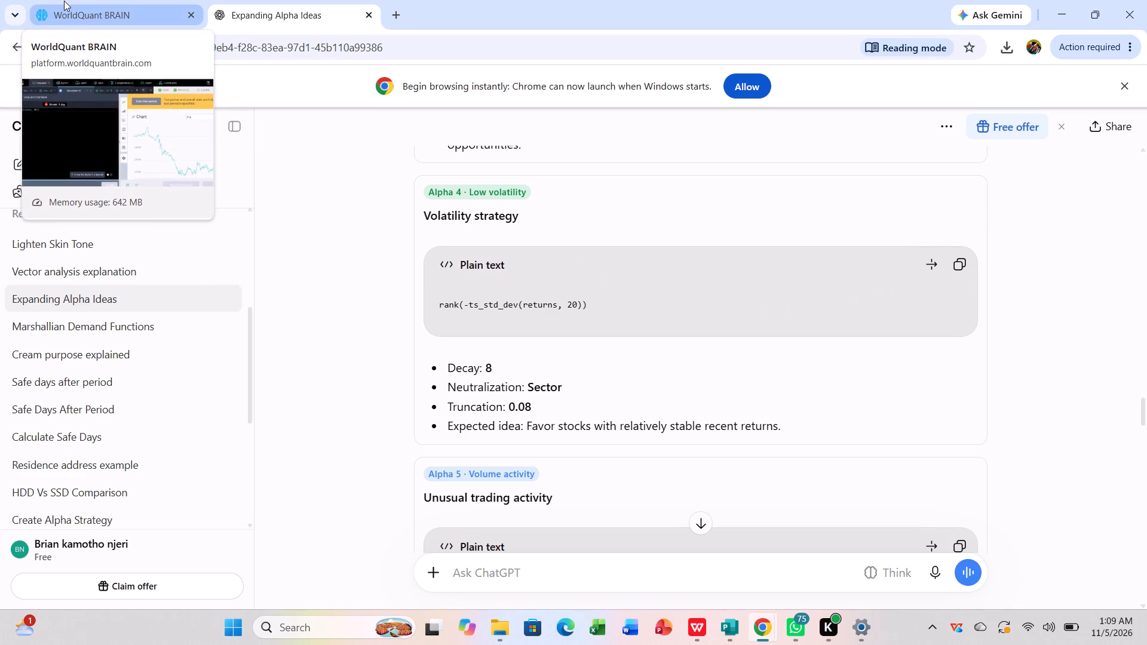
Back in WorldQuant BRAIN, replace Simulation 45's code with the copied rank(-ts_std_dev(returns, 20)), placed on the first line.
left_click(85, 17)
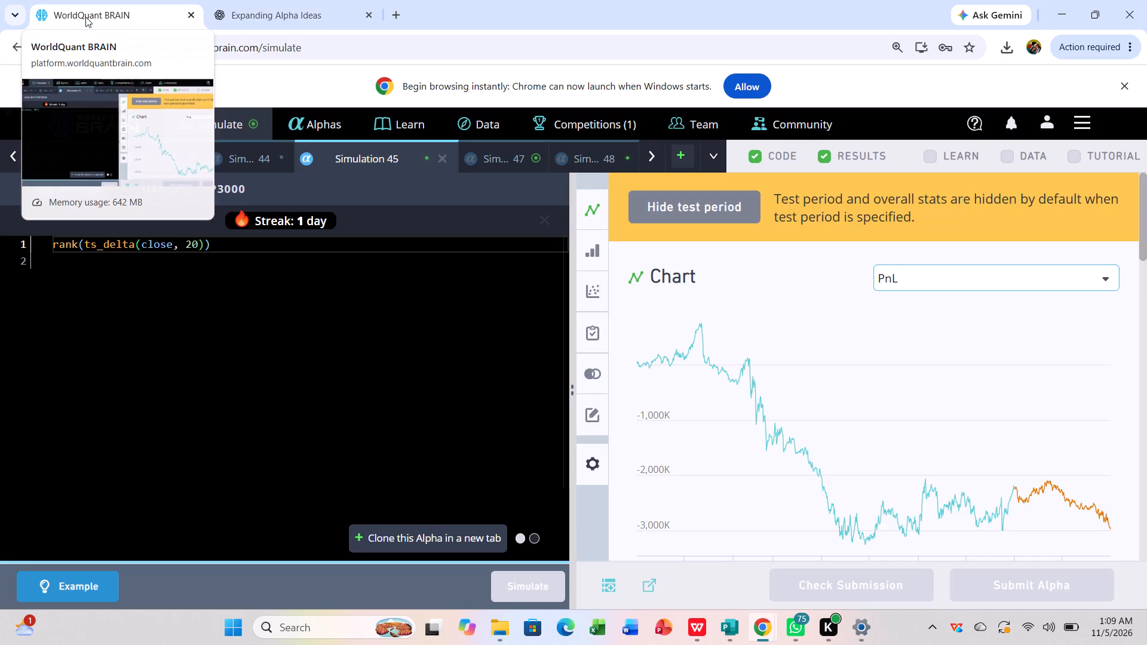
left_click(292, 253)
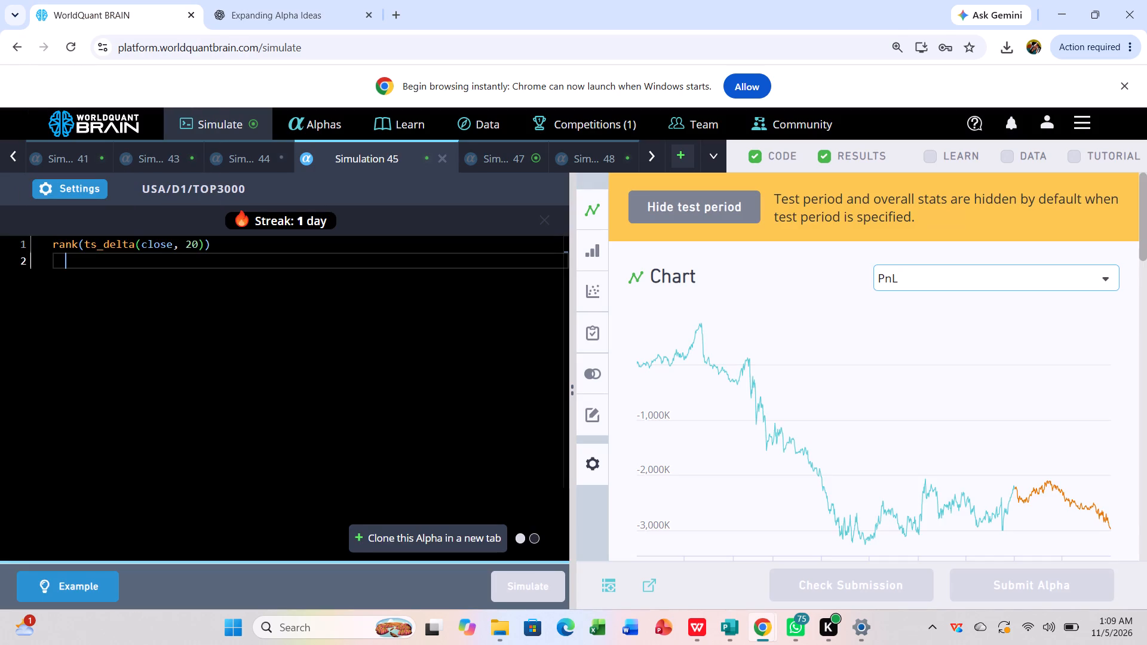
left_click(273, 245)
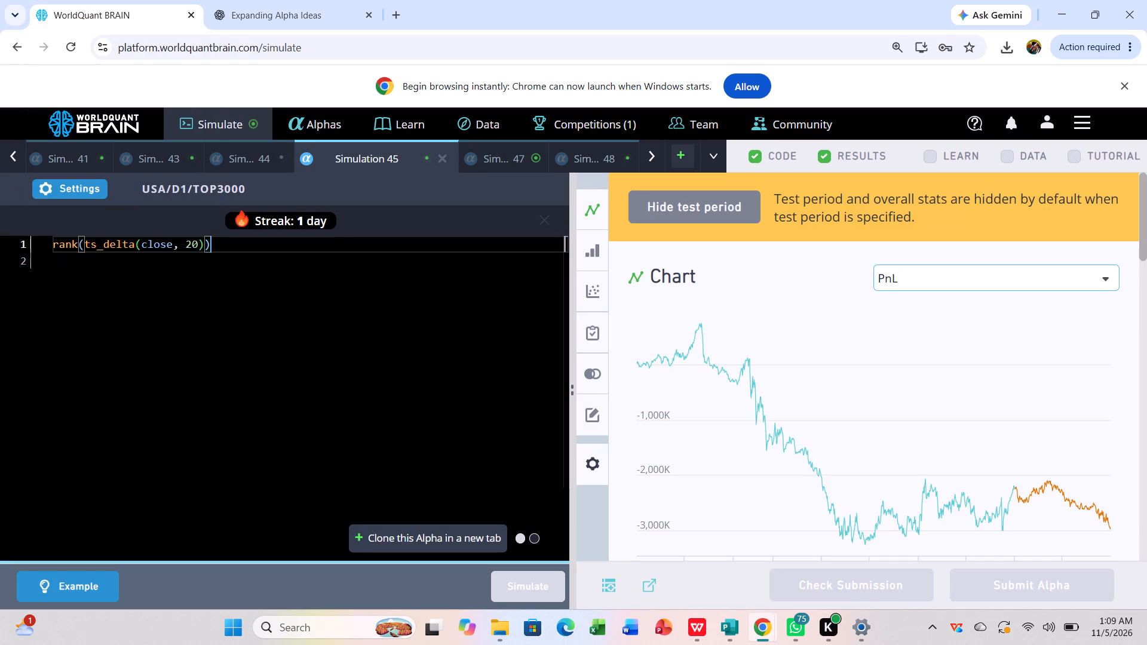
key("BackSpace")
key("BackSpace")
key("BackSpace")
key("BackSpace")
key("BackSpace")
key("BackSpace")
key("BackSpace")
key("BackSpace")
key("BackSpace")
key("BackSpace")
key("BackSpace")
key("BackSpace")
key("BackSpace")
key("BackSpace")
key("BackSpace")
key("BackSpace")
key("BackSpace")
key("BackSpace")
key("BackSpace")
key("BackSpace")
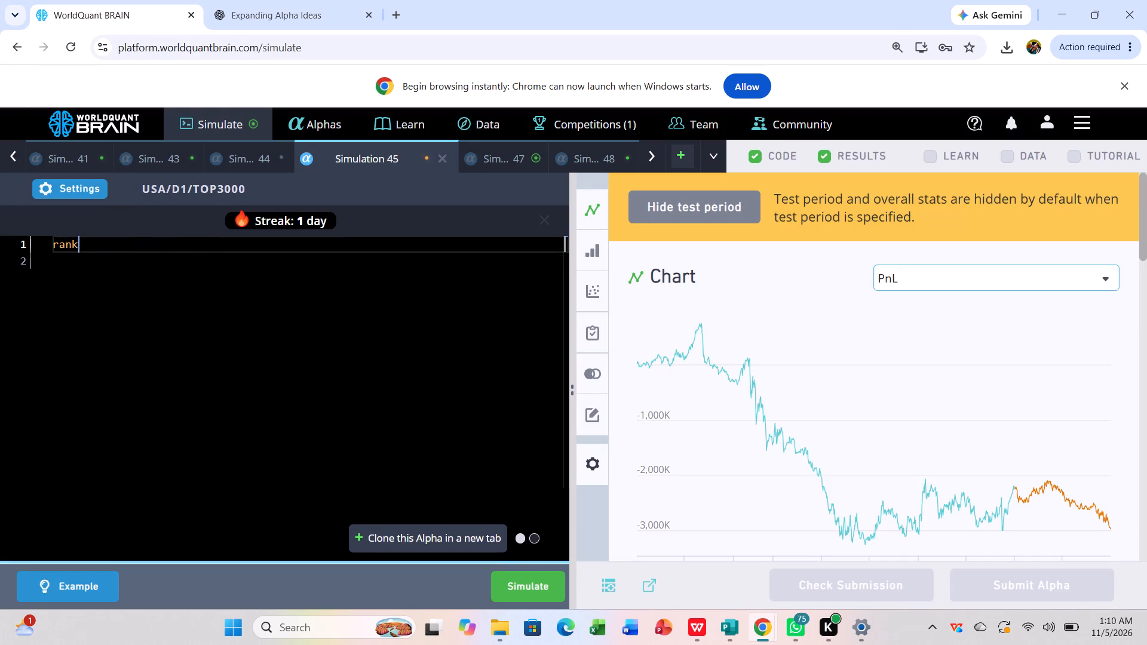
key("ctrl+v")
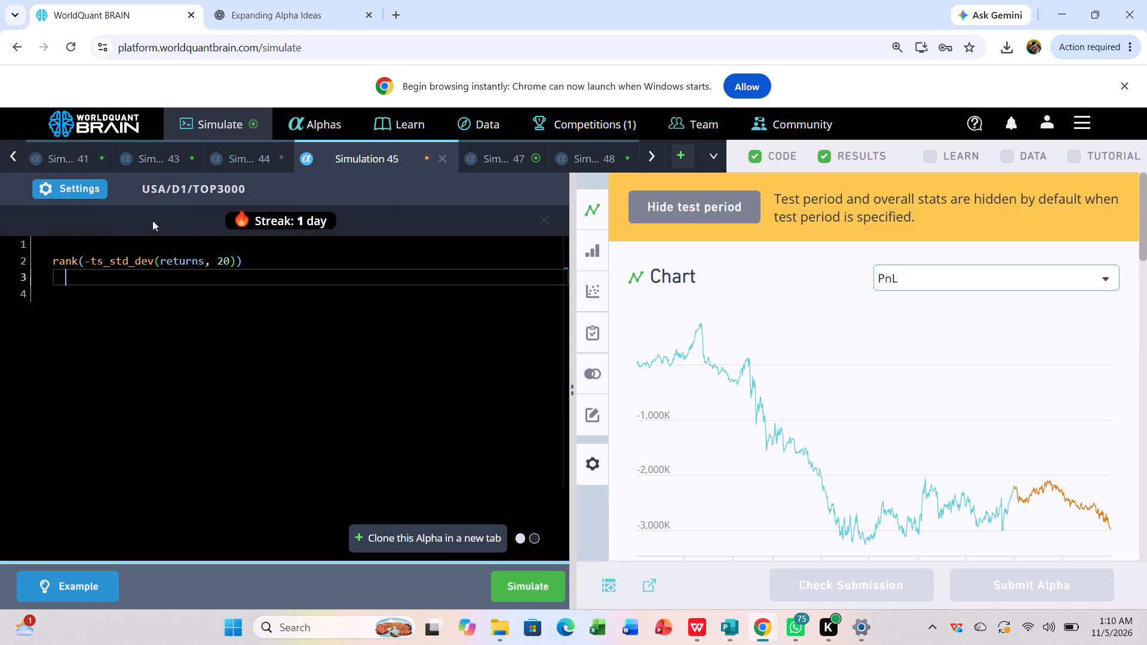
left_click(61, 262)
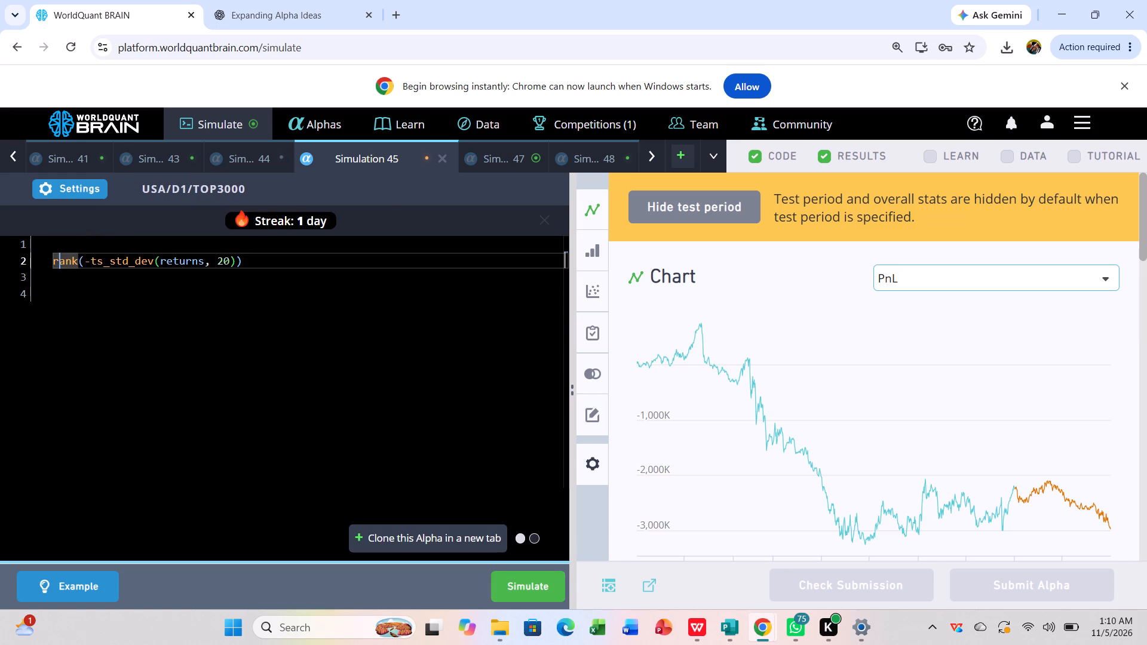
key("BackSpace")
key("BackSpace")
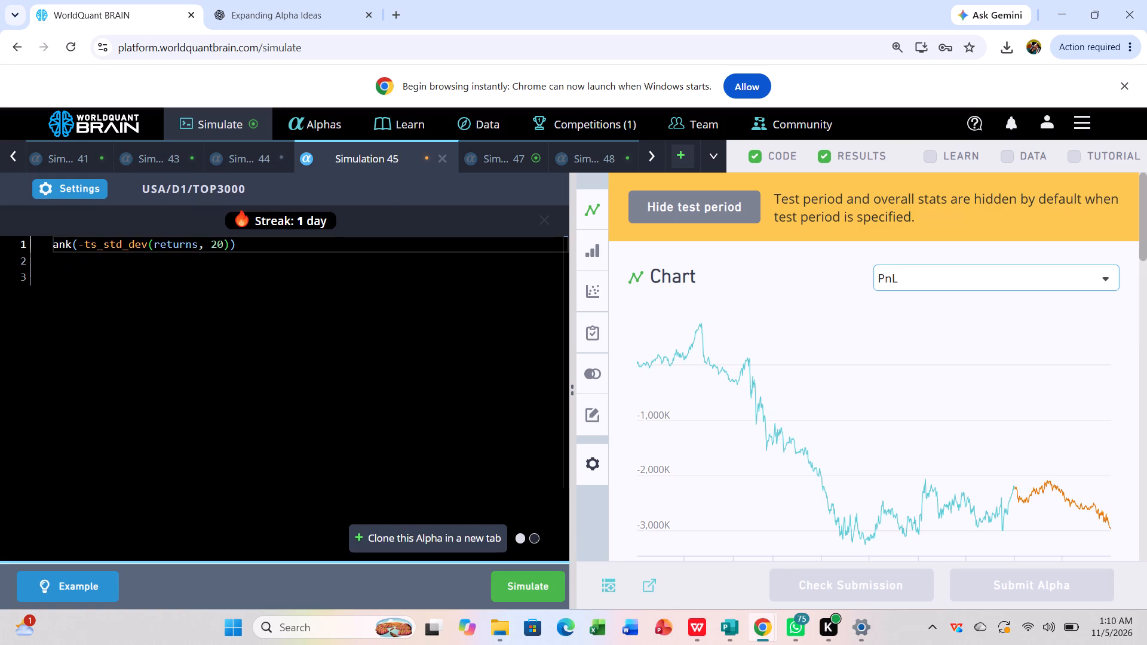
key("r")
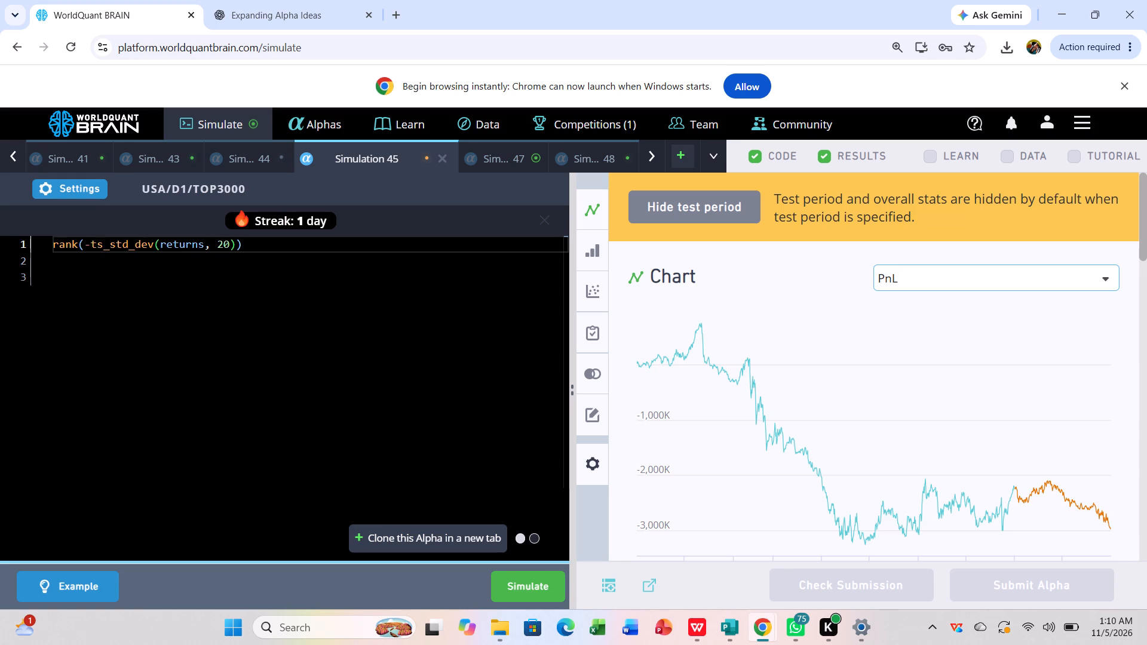
Following ChatGPT's Alpha 4 settings, set Simulation 45's decay to 8 and neutralization to Sector, apply them and run the simulation.
left_click(65, 185)
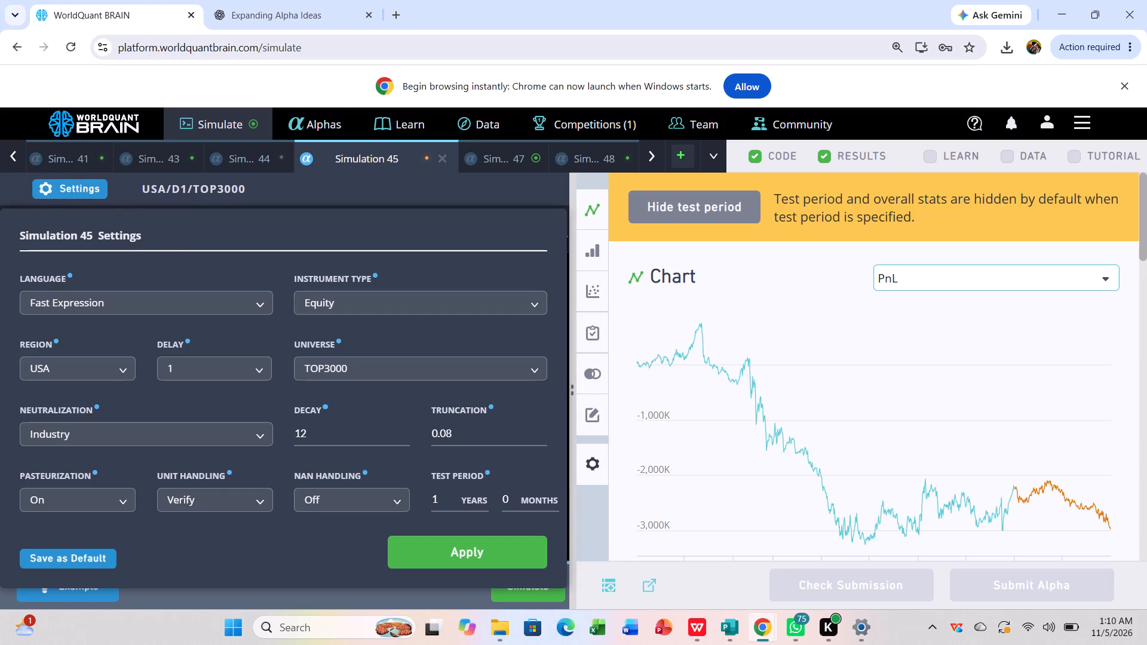
left_click(280, 14)
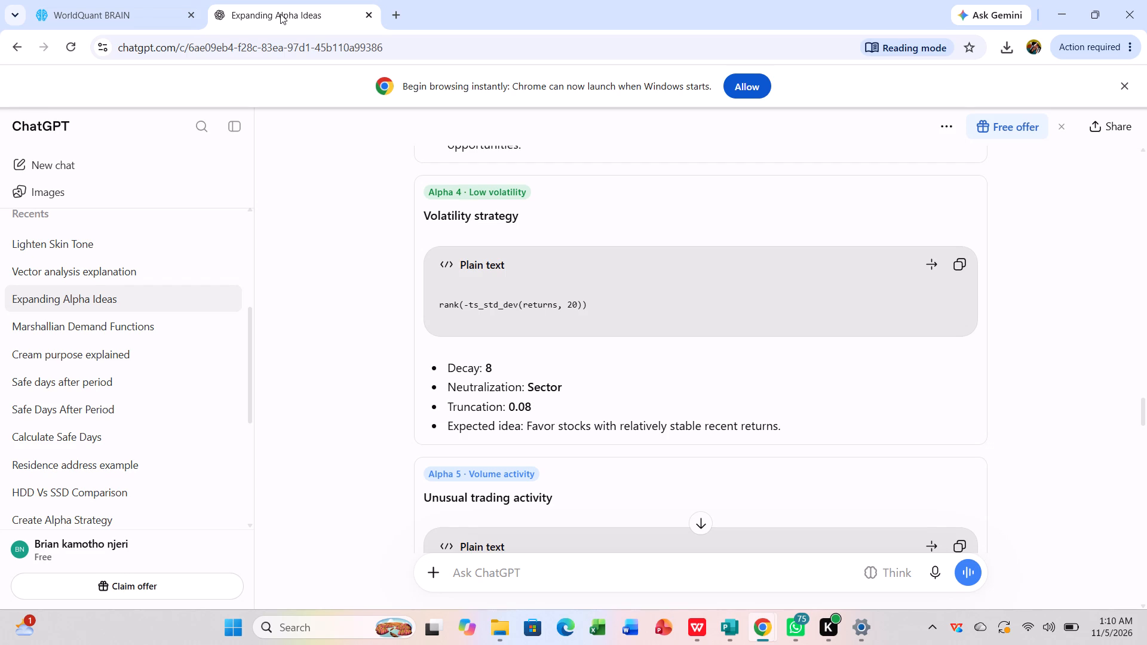
left_click(156, 20)
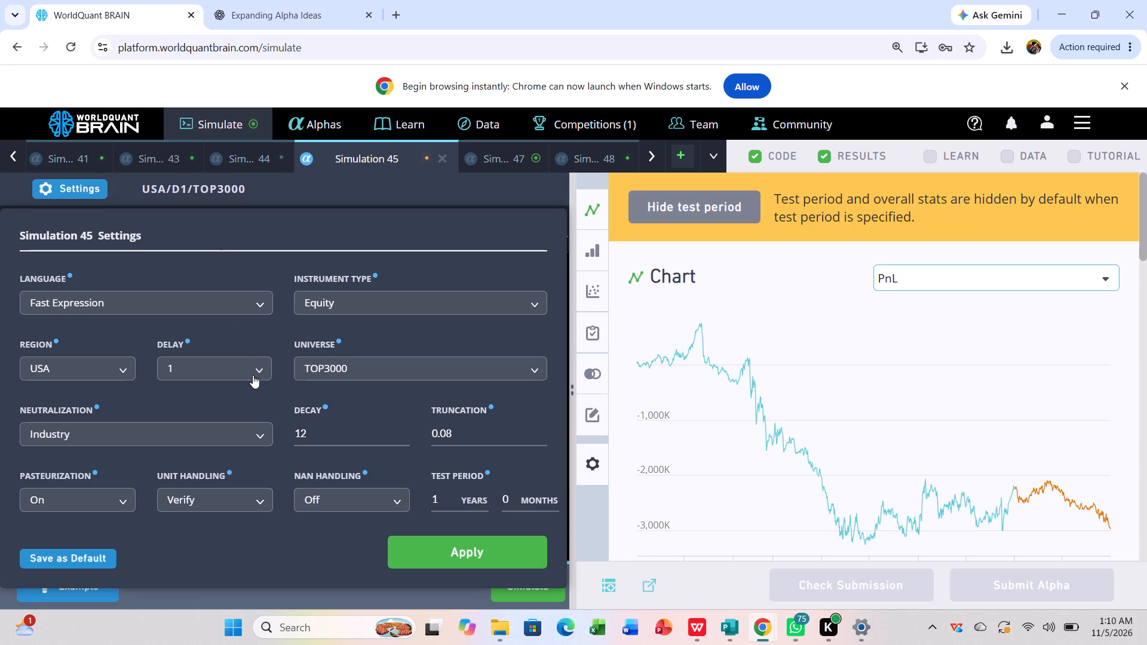
left_click(314, 434)
key("BackSpace")
key("BackSpace")
key("8")
left_click(259, 432)
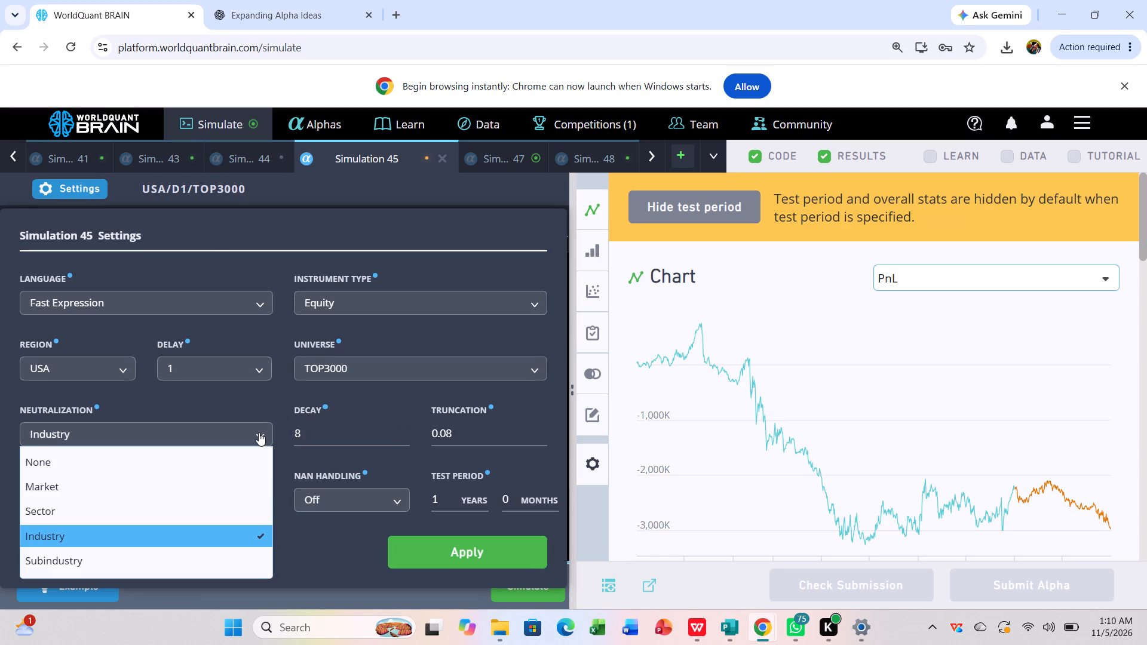
left_click(189, 514)
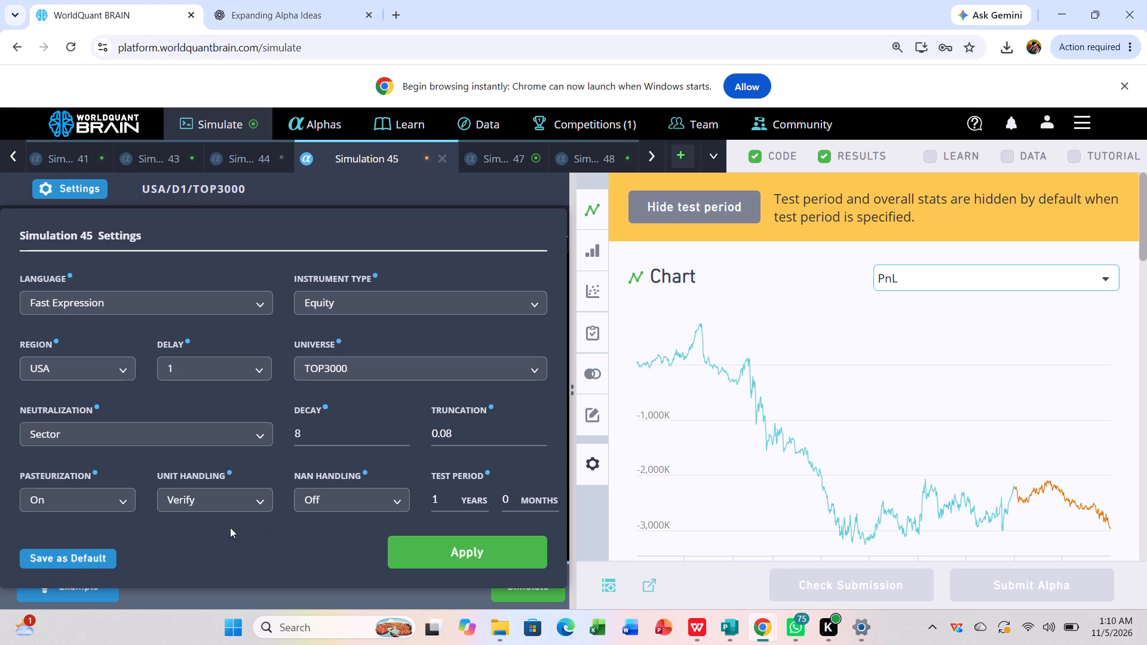
left_click(430, 544)
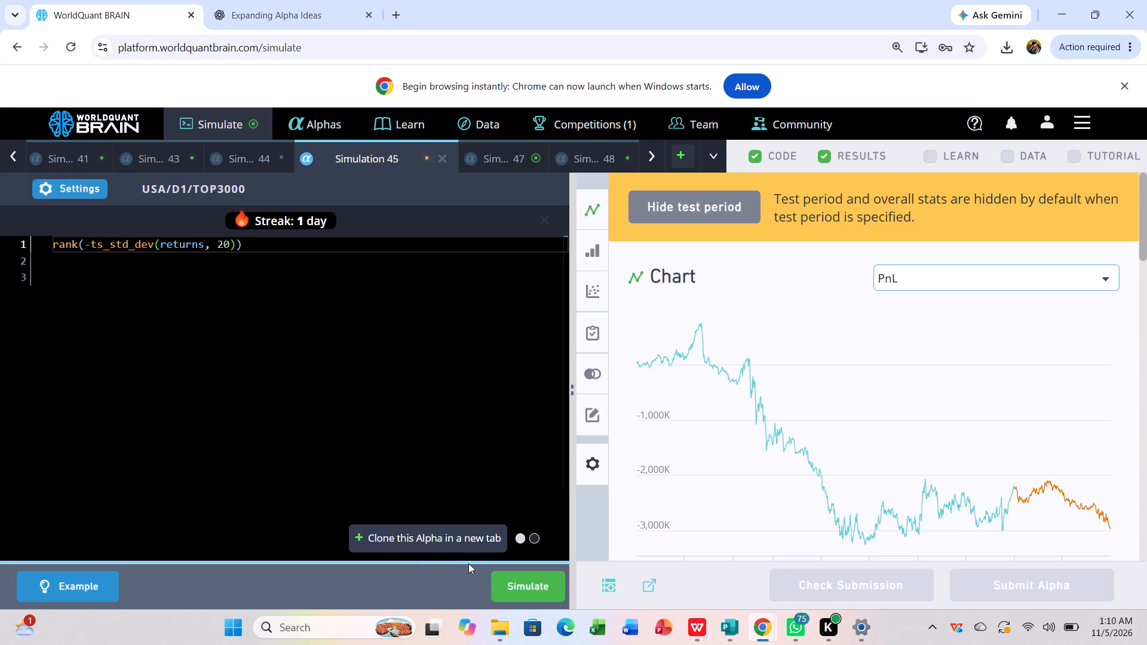
left_click(514, 581)
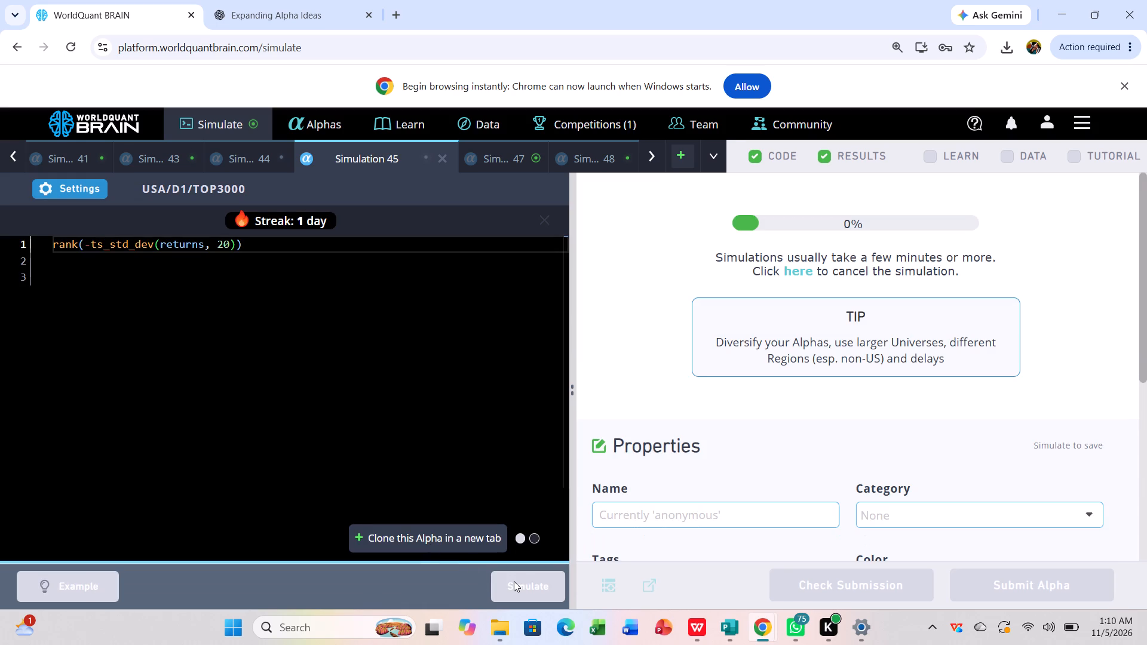
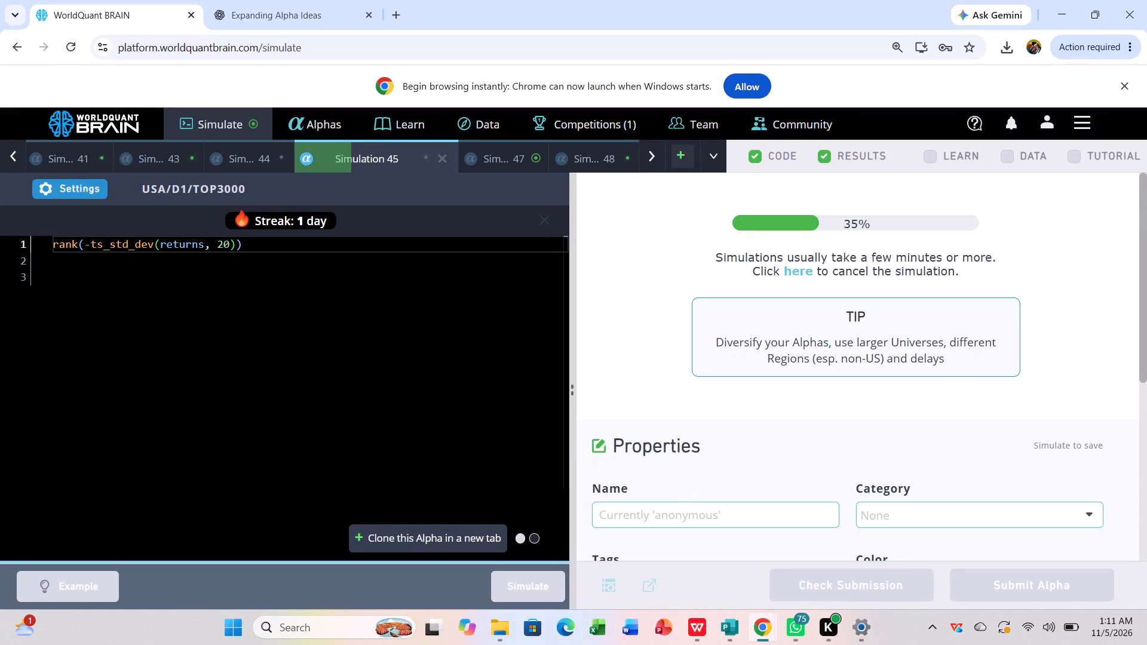
Examine Simulation 47's results with the test period shown, including the IS-period summary, yearly figures and IS testing status.
left_click(518, 161)
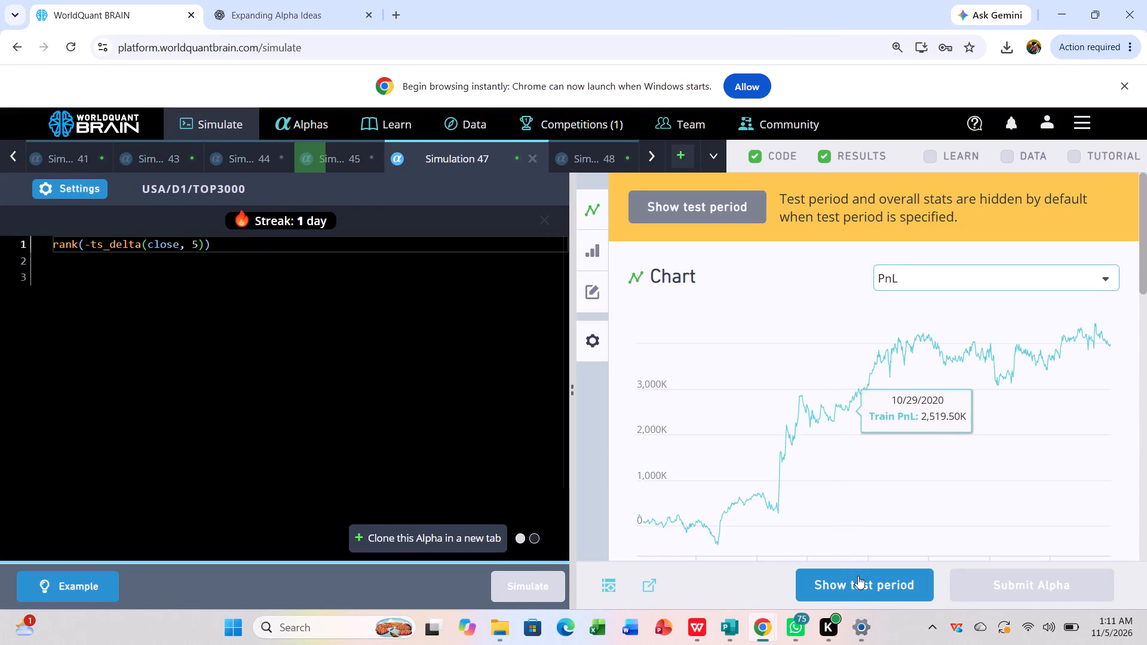
left_click(858, 576)
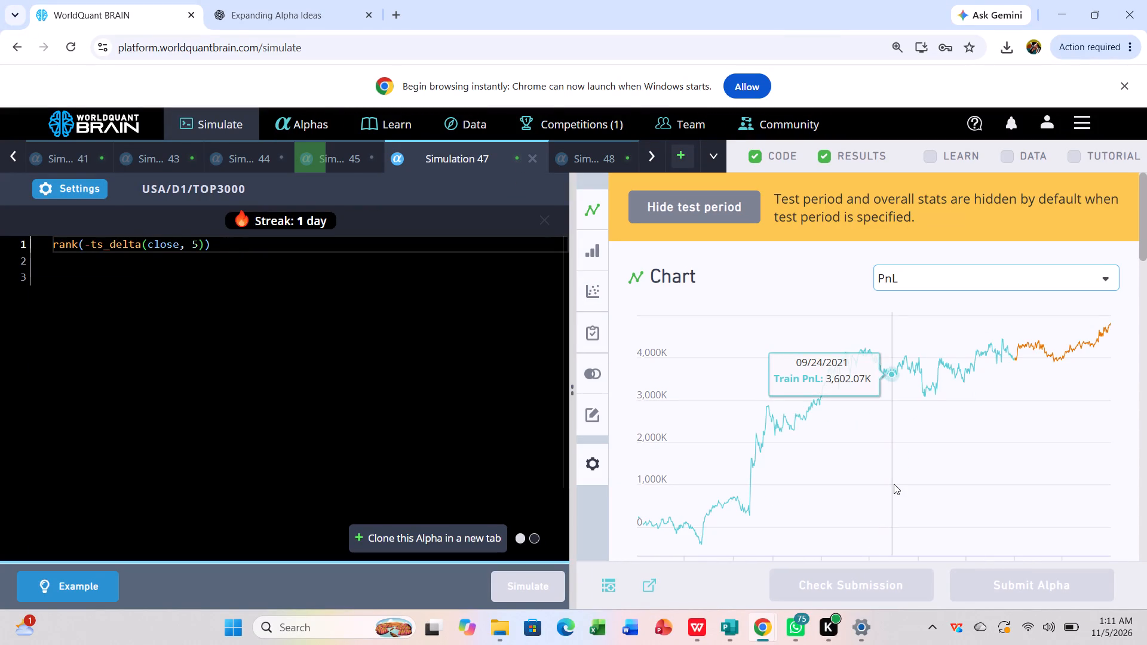
scroll(894, 484, "down", 4)
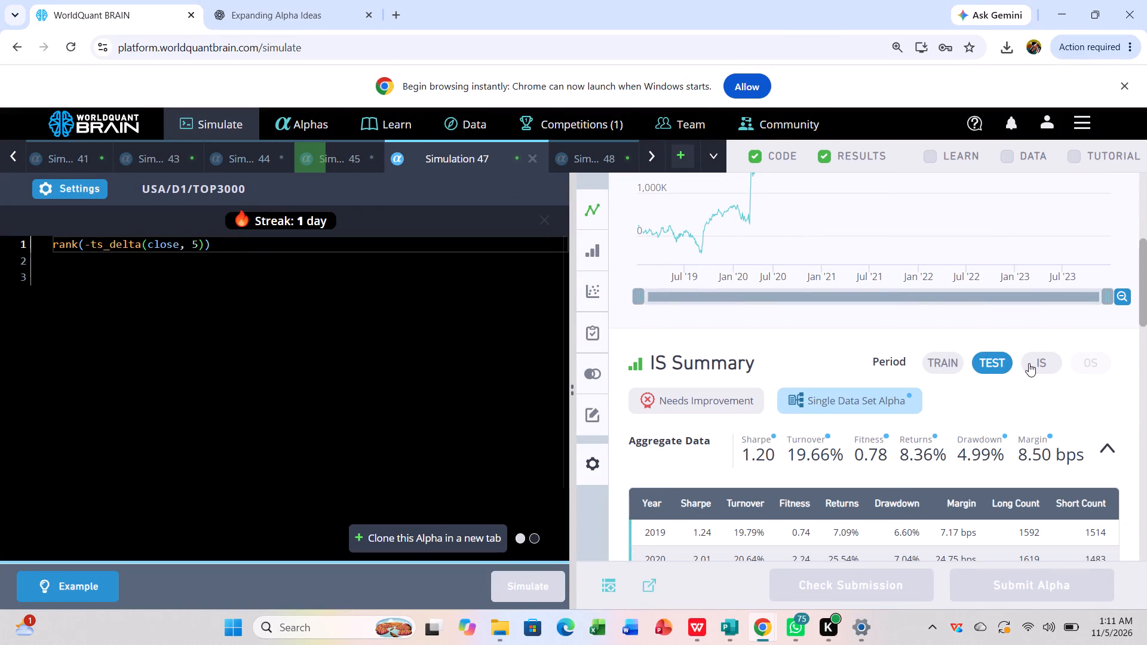
left_click(1039, 360)
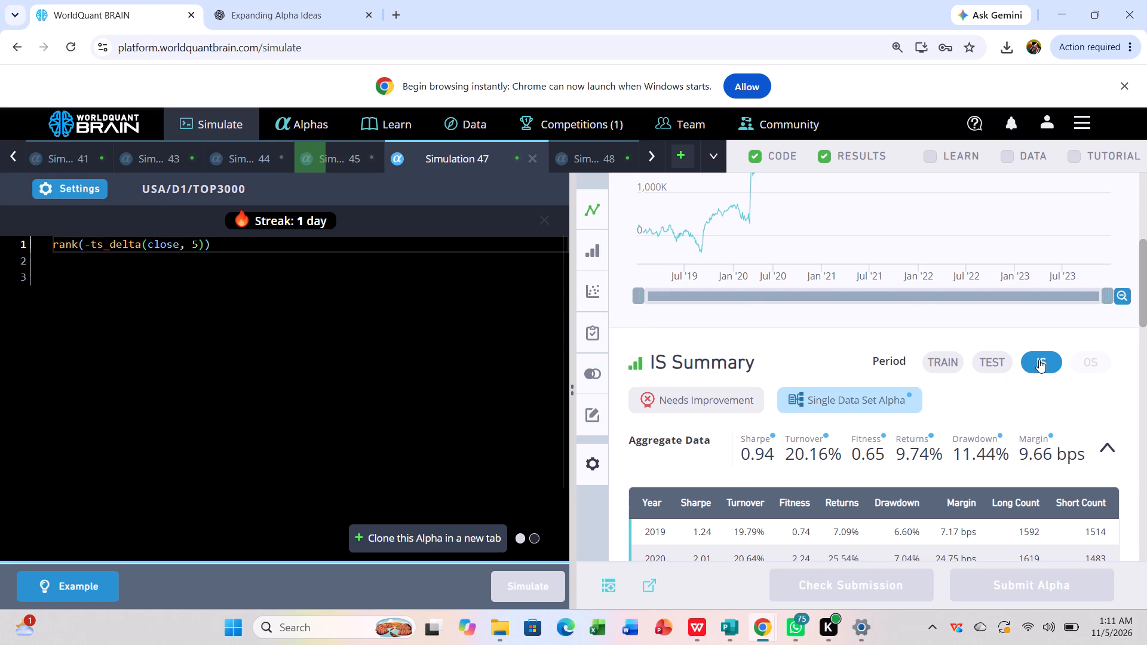
scroll(1039, 360, "down", 4)
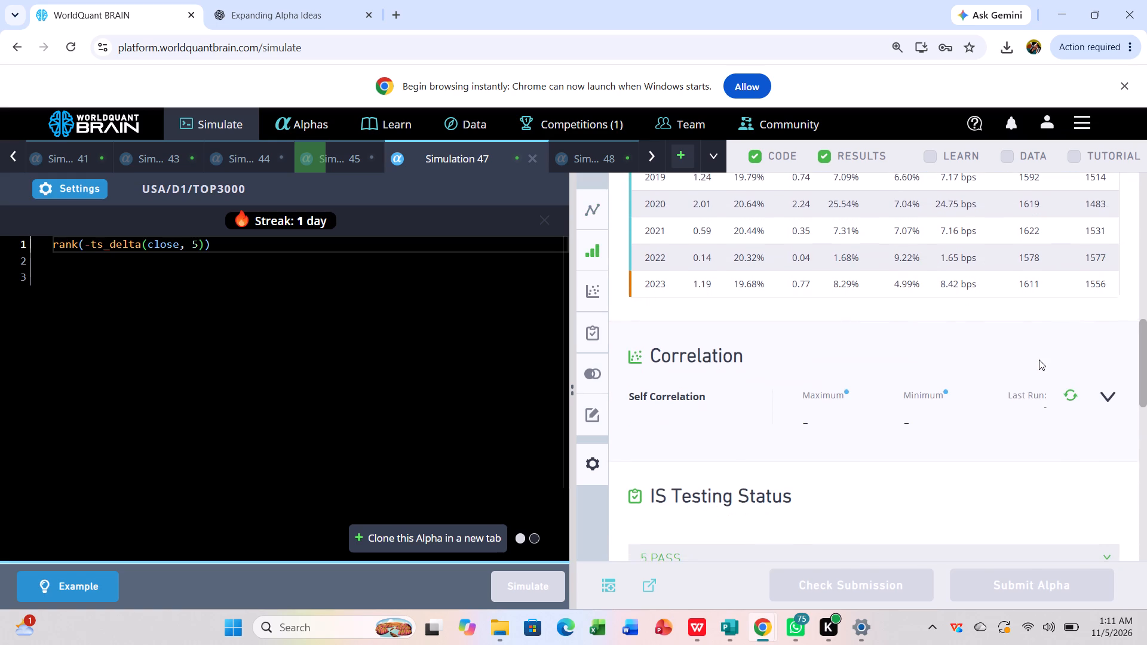
scroll(1039, 360, "down", 2)
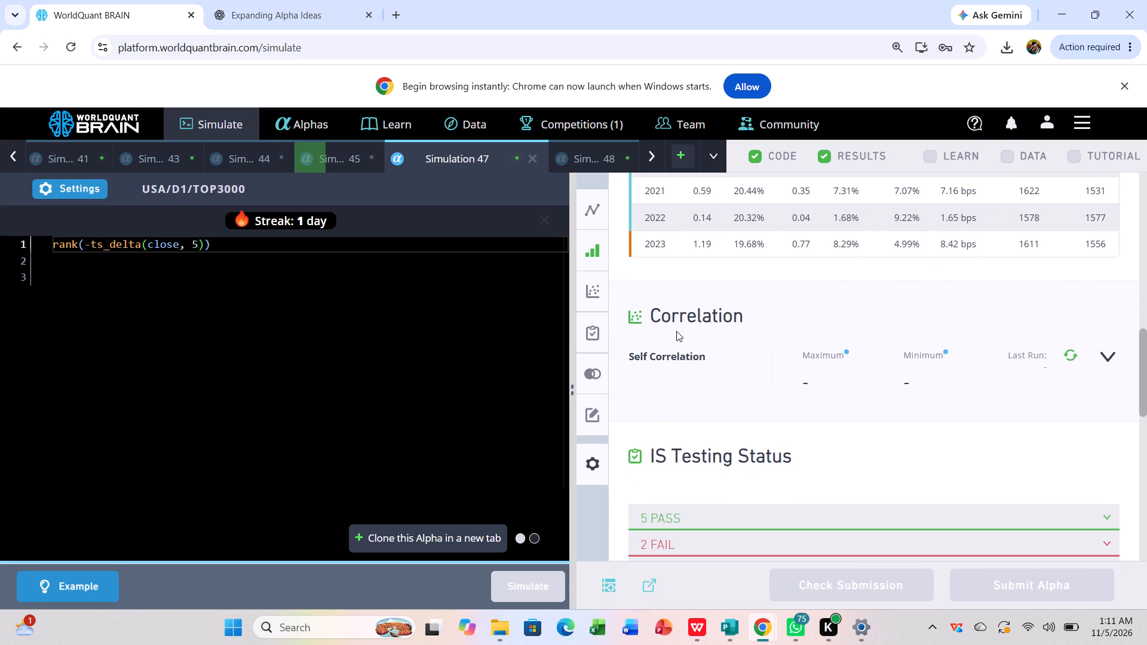
Set Simulation 47's decay to 50, apply the settings and run the simulation again.
left_click(68, 183)
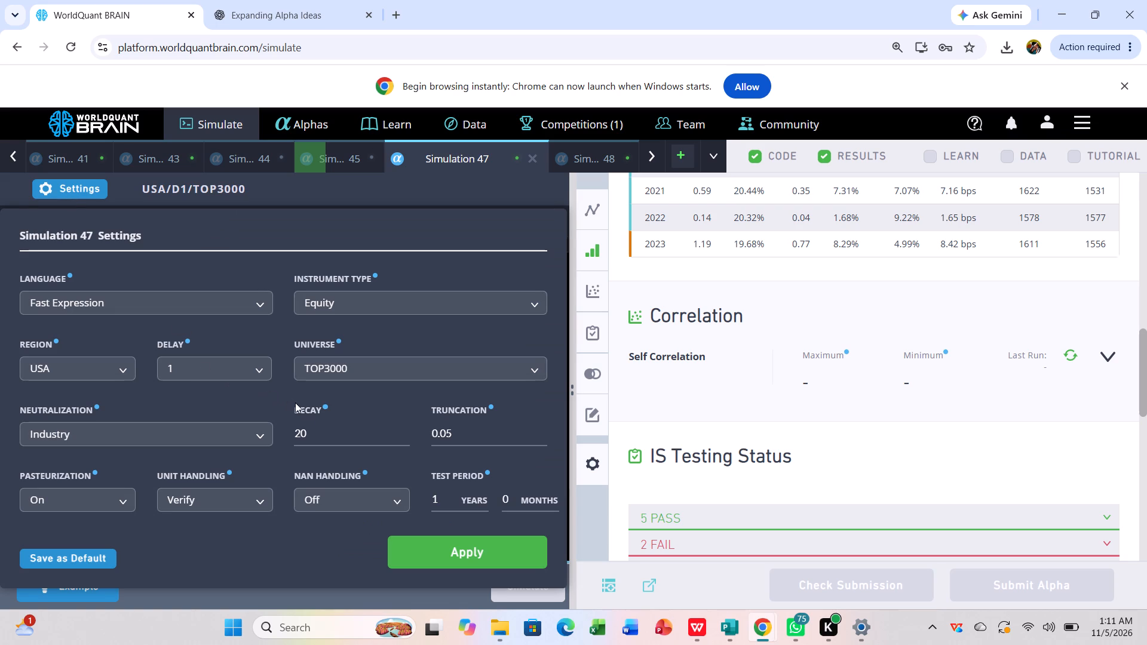
left_click(317, 433)
key("BackSpace")
key("5")
key("BackSpace")
key("BackSpace")
type("50")
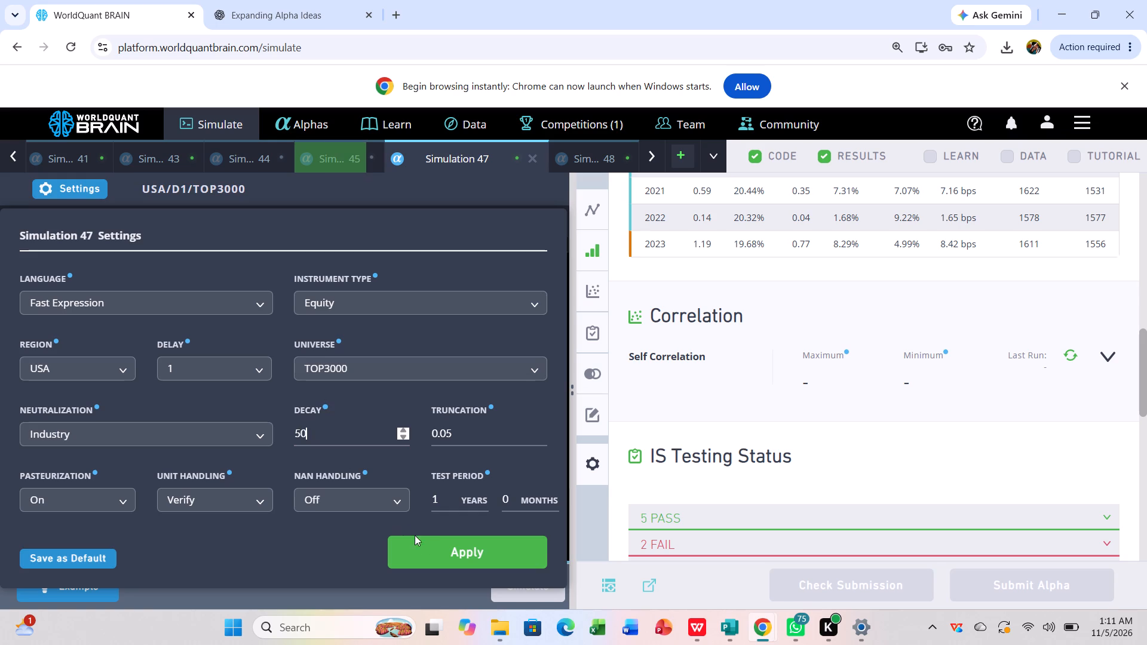
left_click(428, 541)
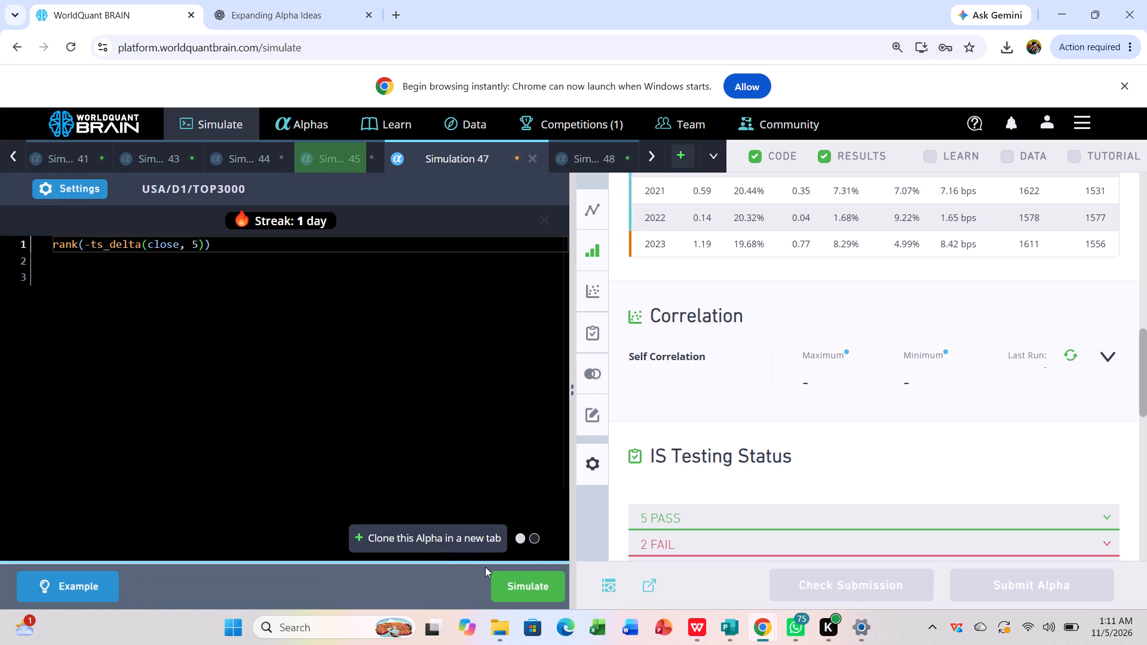
left_click(529, 591)
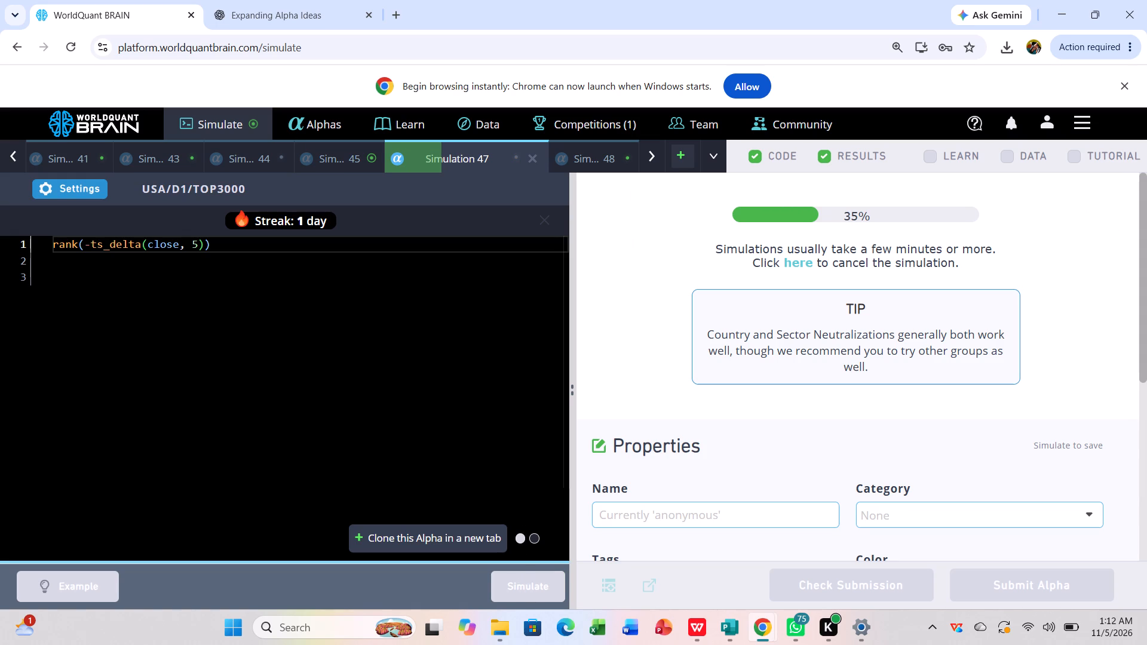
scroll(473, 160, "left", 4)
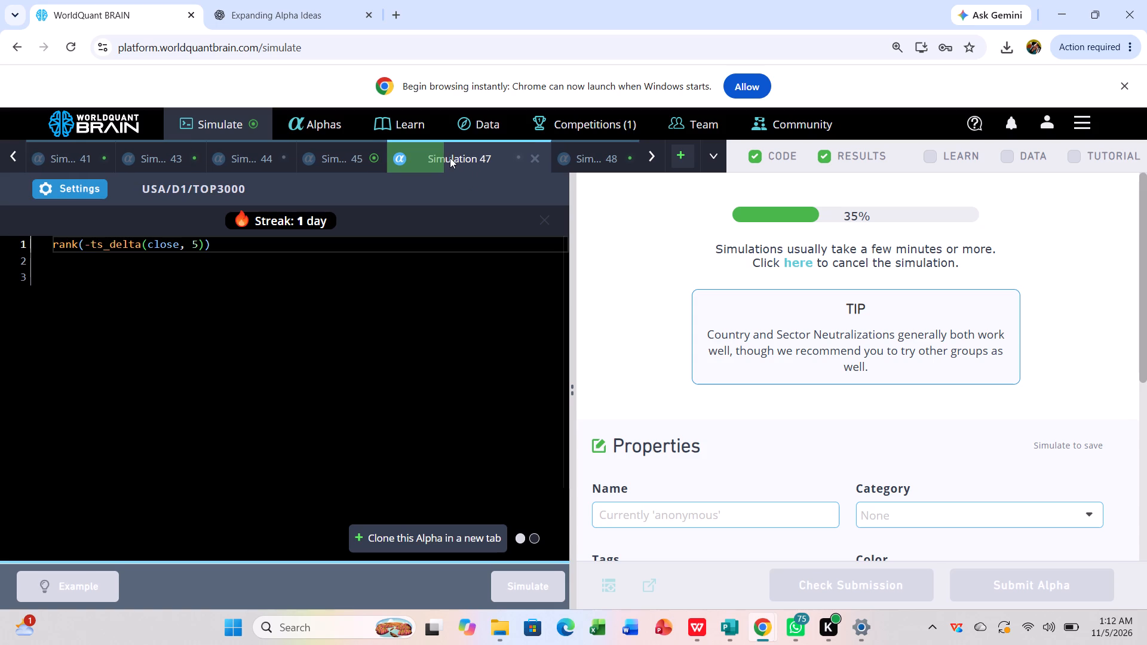
Examine Simulation 45's results with the test period shown, including the IS-period summary and the failed IS tests.
left_click(355, 161)
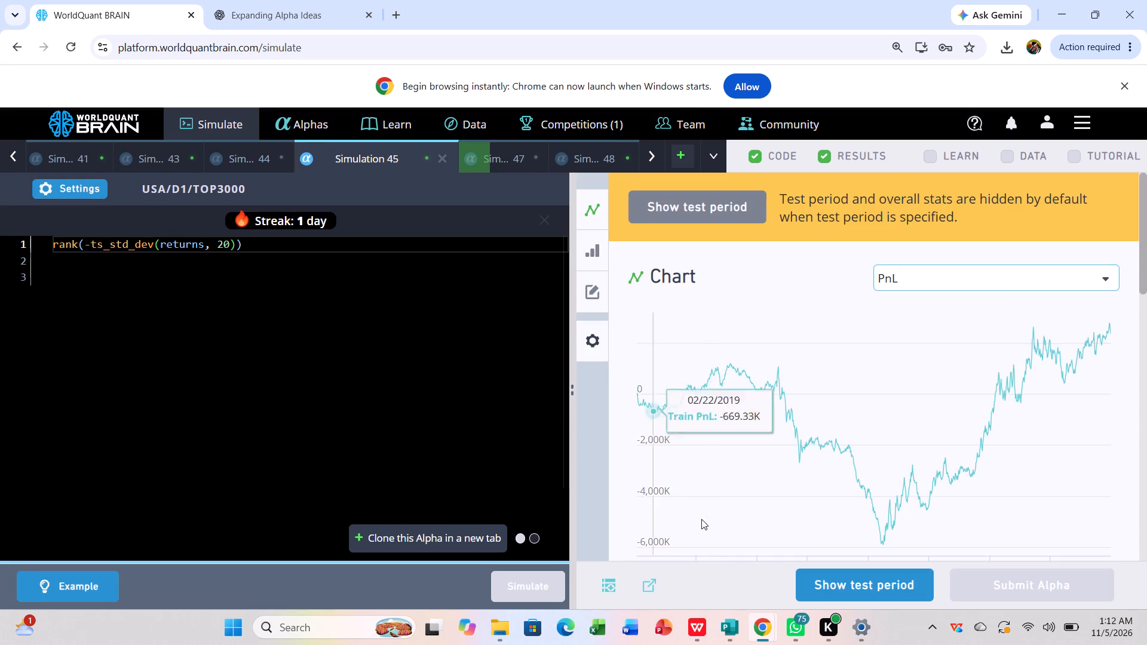
left_click(871, 576)
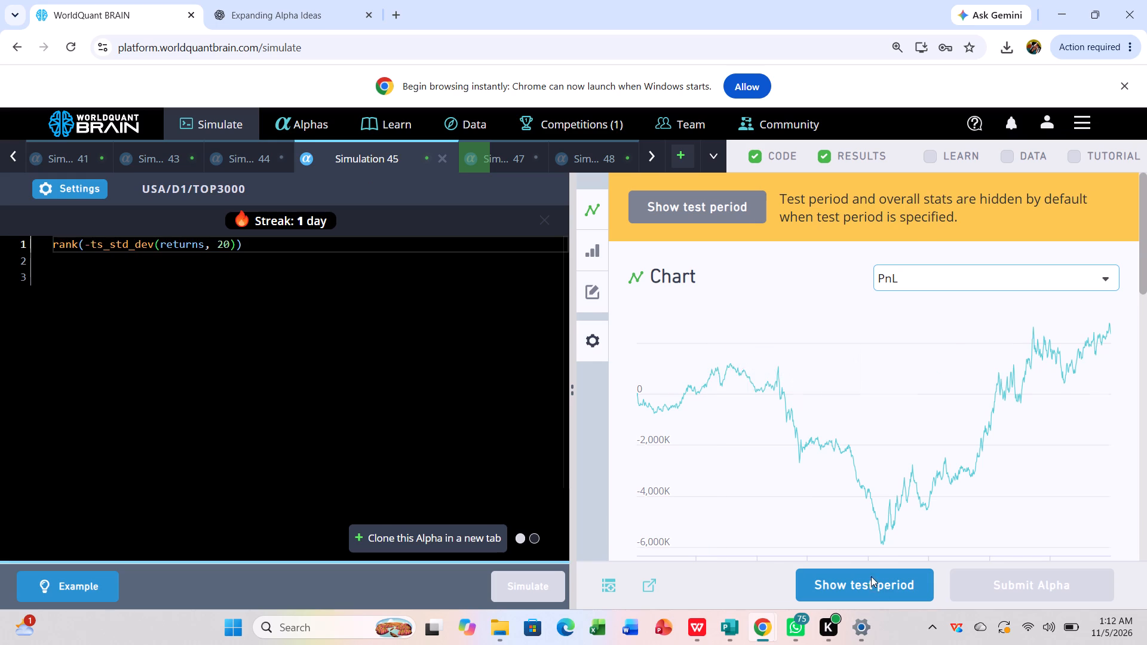
scroll(895, 517, "down", 2)
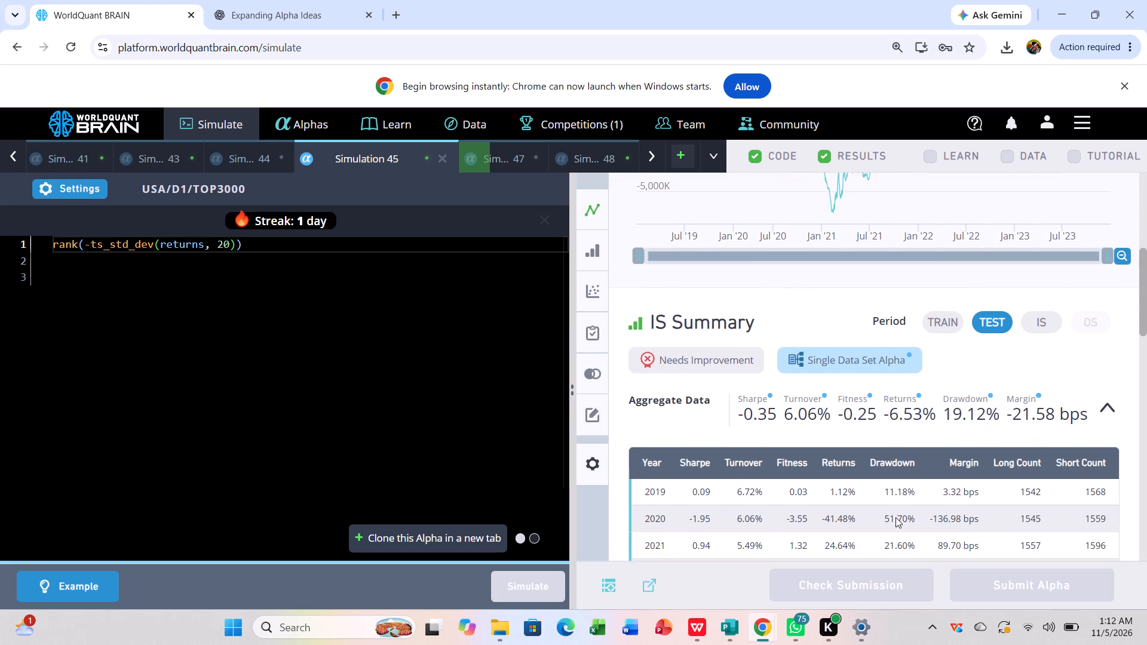
scroll(895, 517, "down", 1)
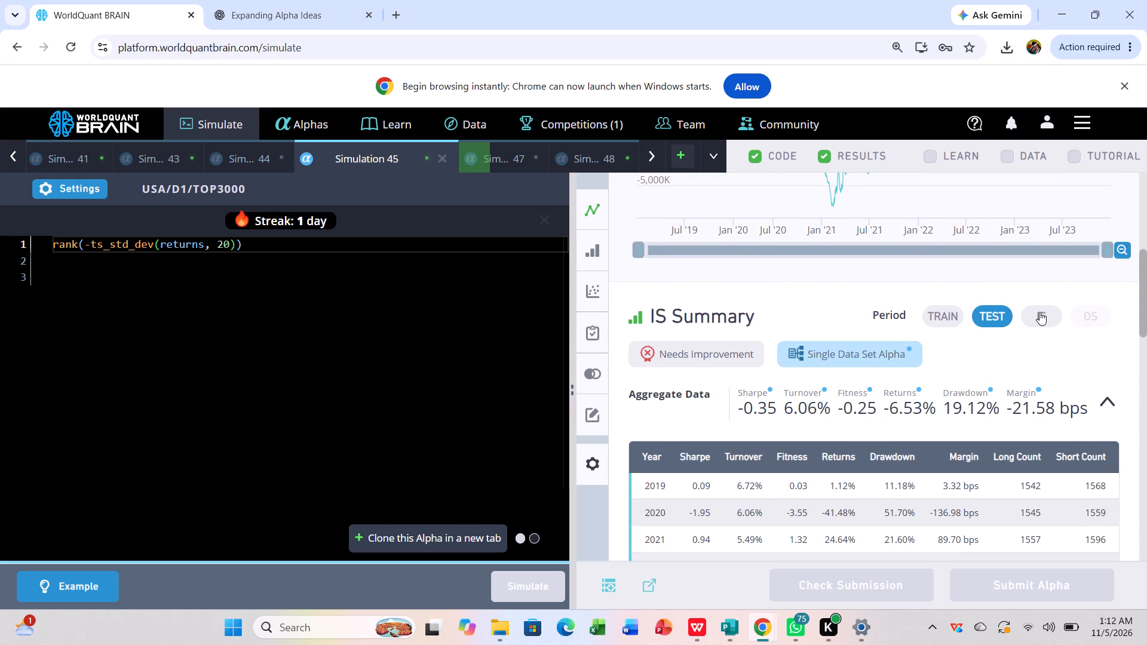
left_click(1039, 312)
scroll(974, 400, "down", 1)
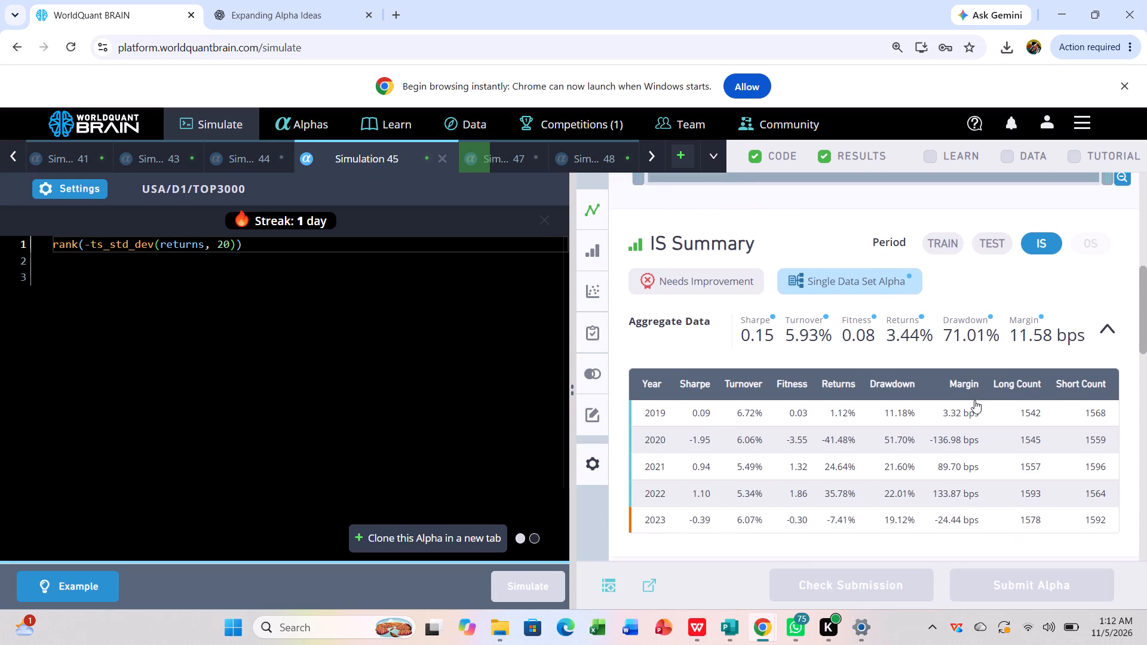
scroll(974, 400, "down", 4)
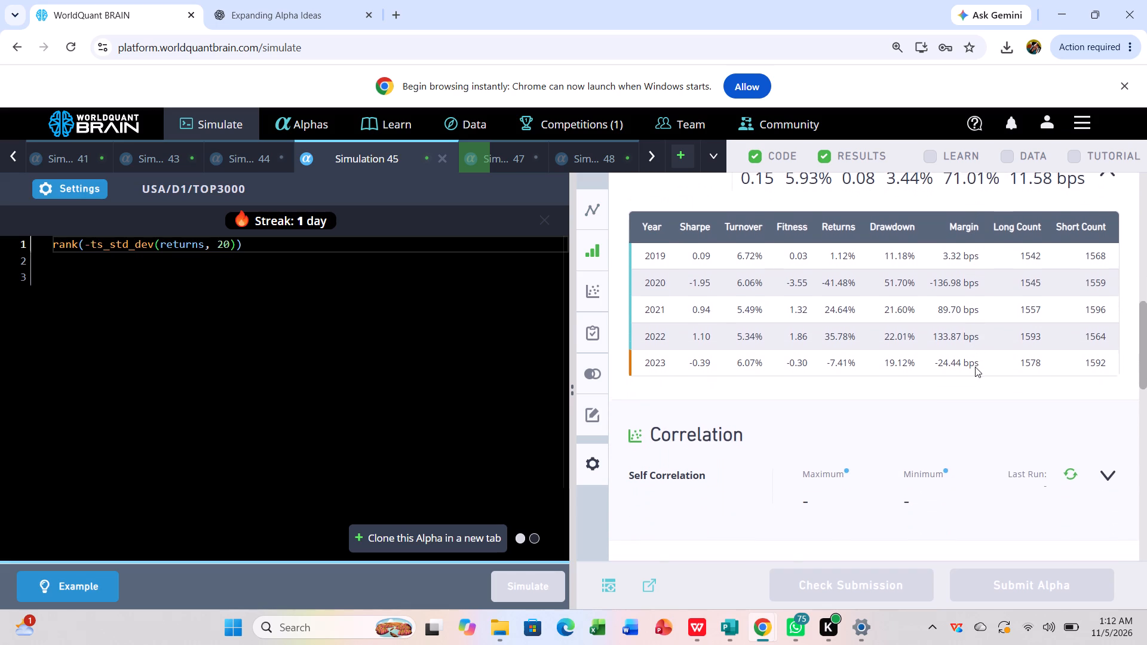
scroll(975, 367, "down", 3)
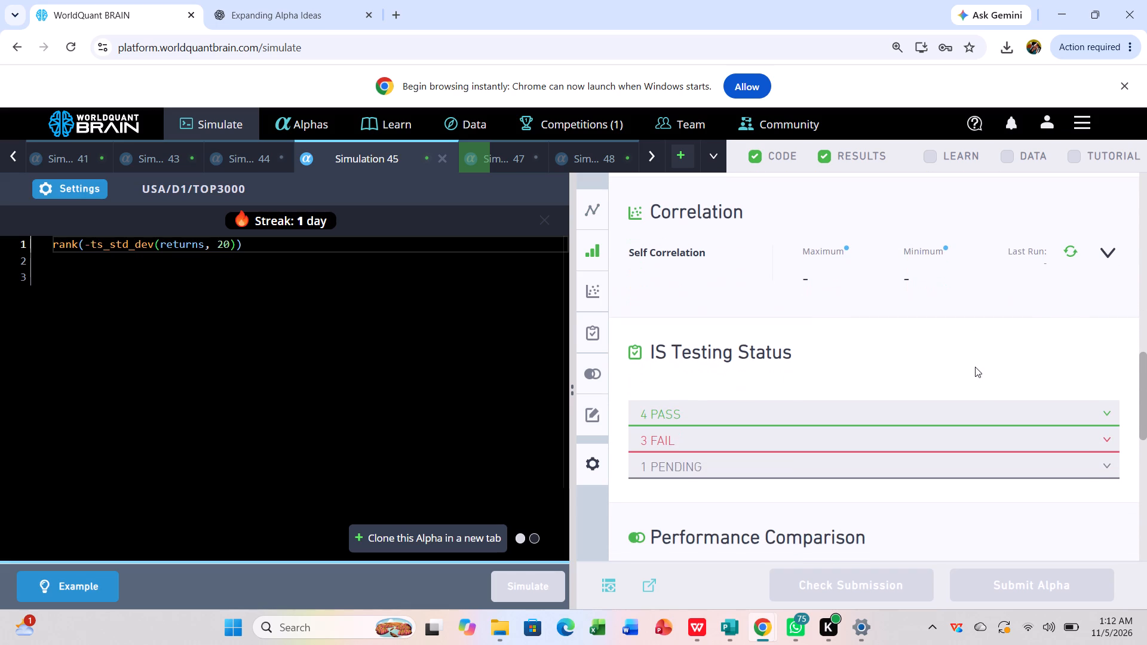
left_click(959, 435)
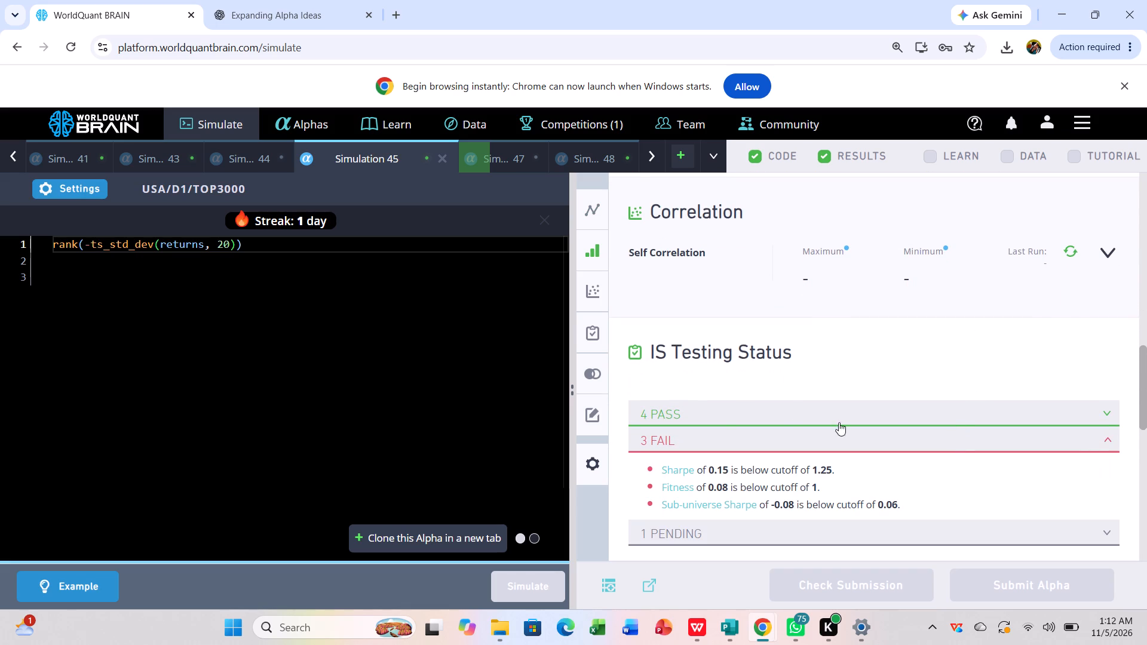
Change Simulation 45's universe to TOPSP500, apply the settings and run the simulation.
left_click(77, 188)
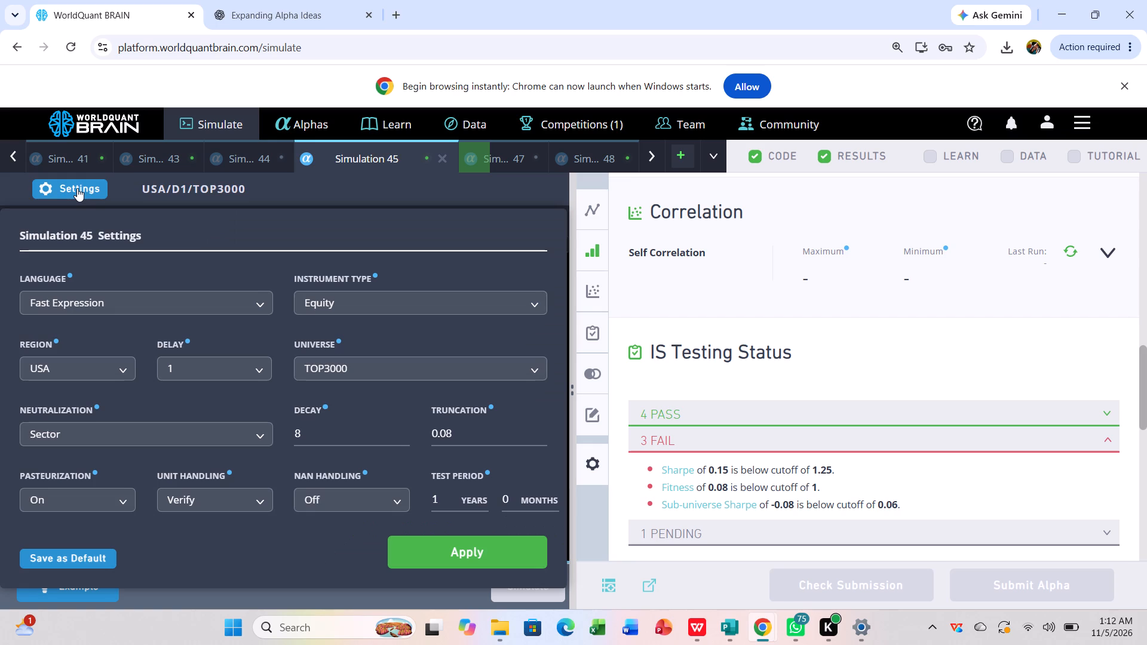
left_click(483, 367)
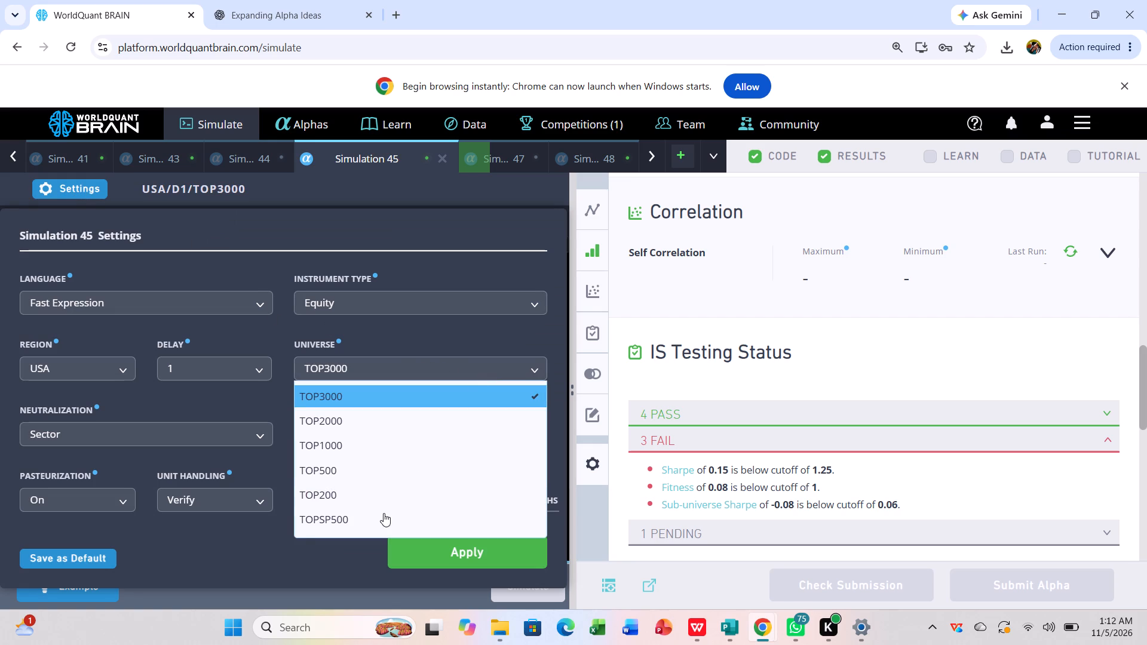
left_click(382, 515)
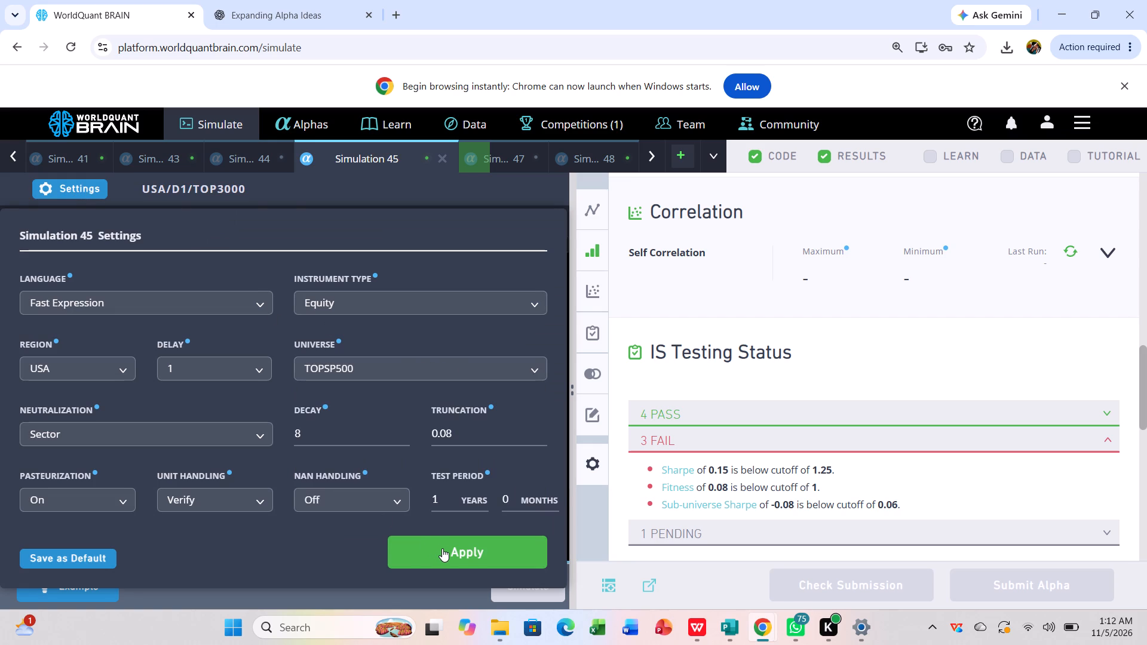
left_click(442, 548)
left_click(529, 583)
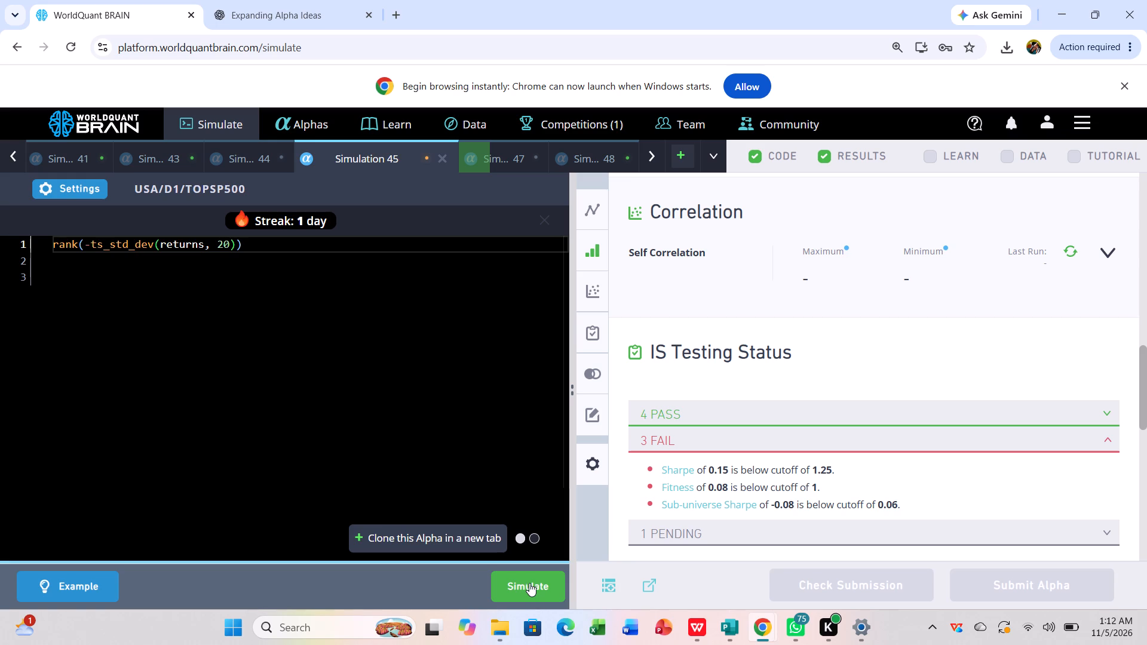
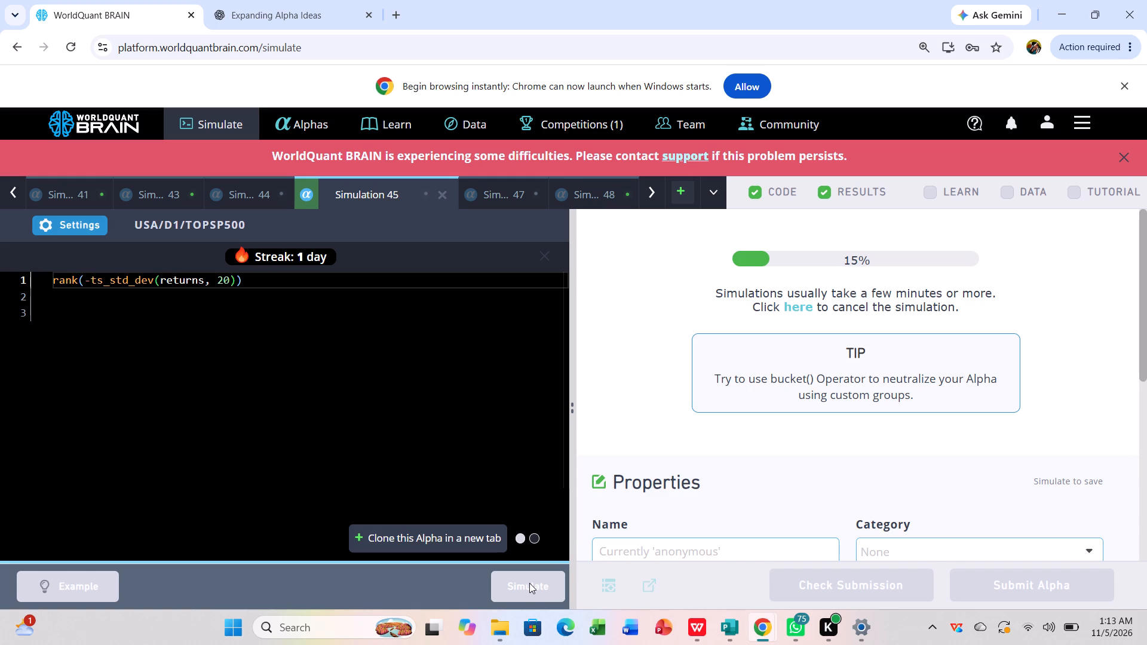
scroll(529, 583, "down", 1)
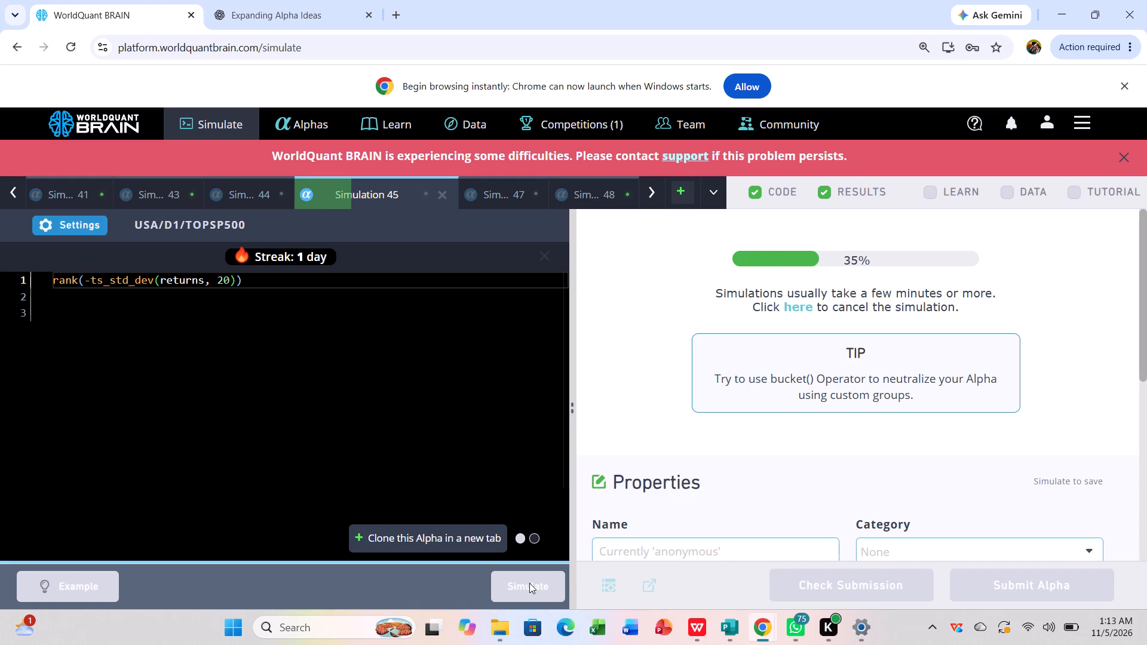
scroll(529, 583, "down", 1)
Examine Simulation 48's results, including the PnL chart, the IS-period summary and the yearly figures.
left_click(603, 191)
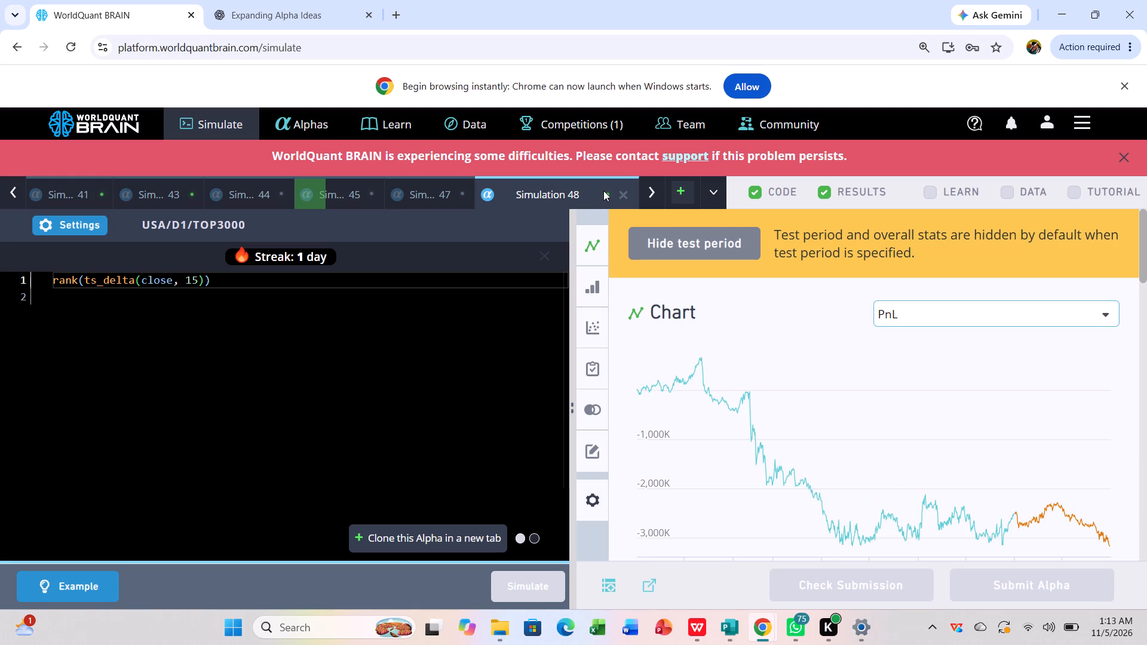
scroll(812, 374, "down", 3)
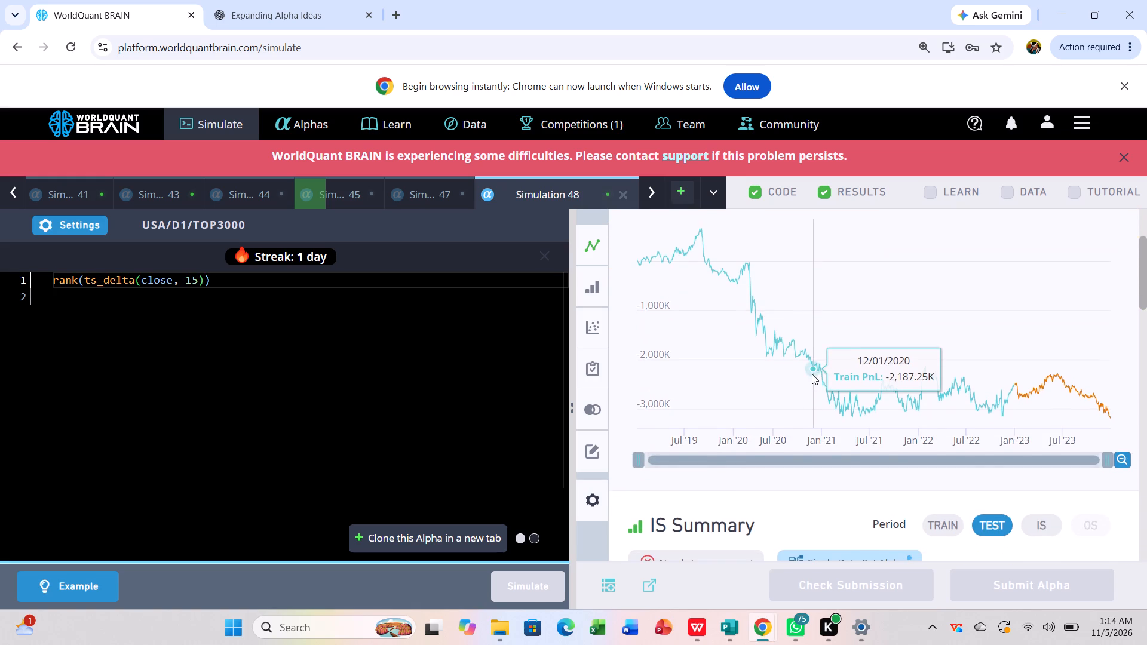
scroll(812, 374, "down", 1)
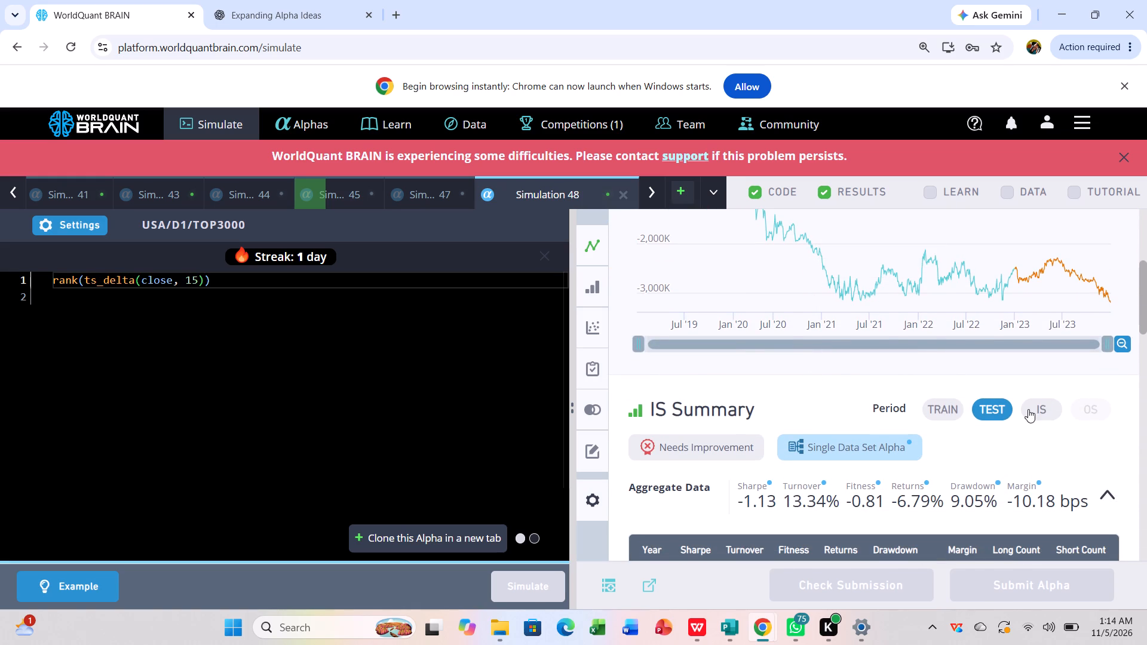
left_click(1032, 401)
scroll(1032, 401, "down", 1)
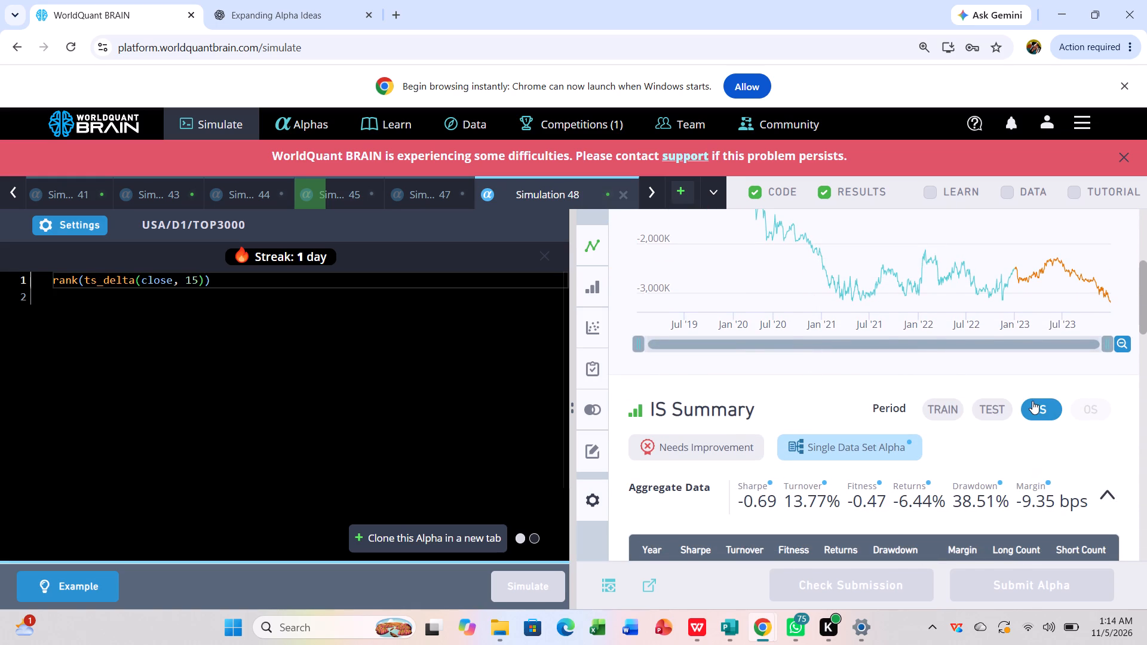
scroll(1032, 401, "down", 2)
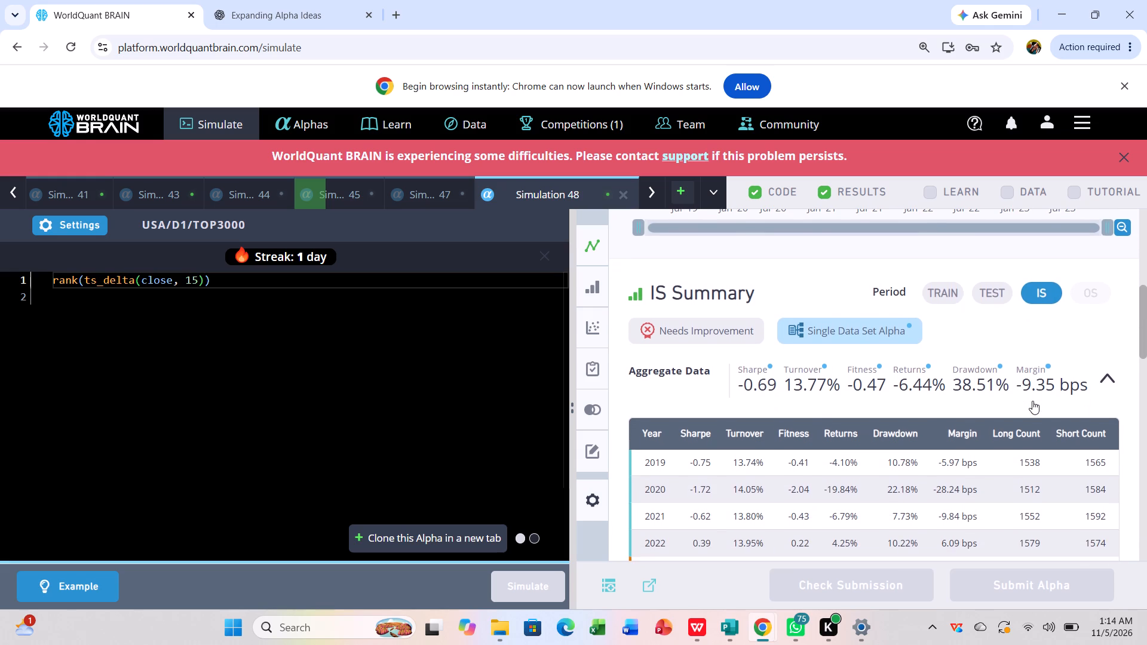
scroll(1032, 401, "down", 3)
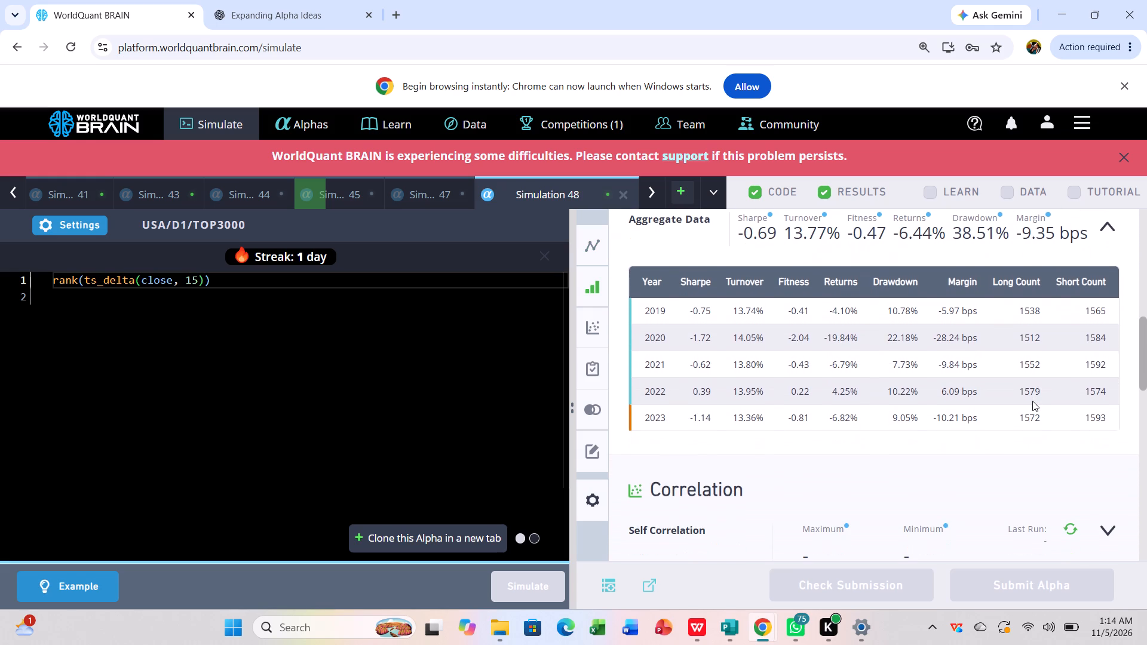
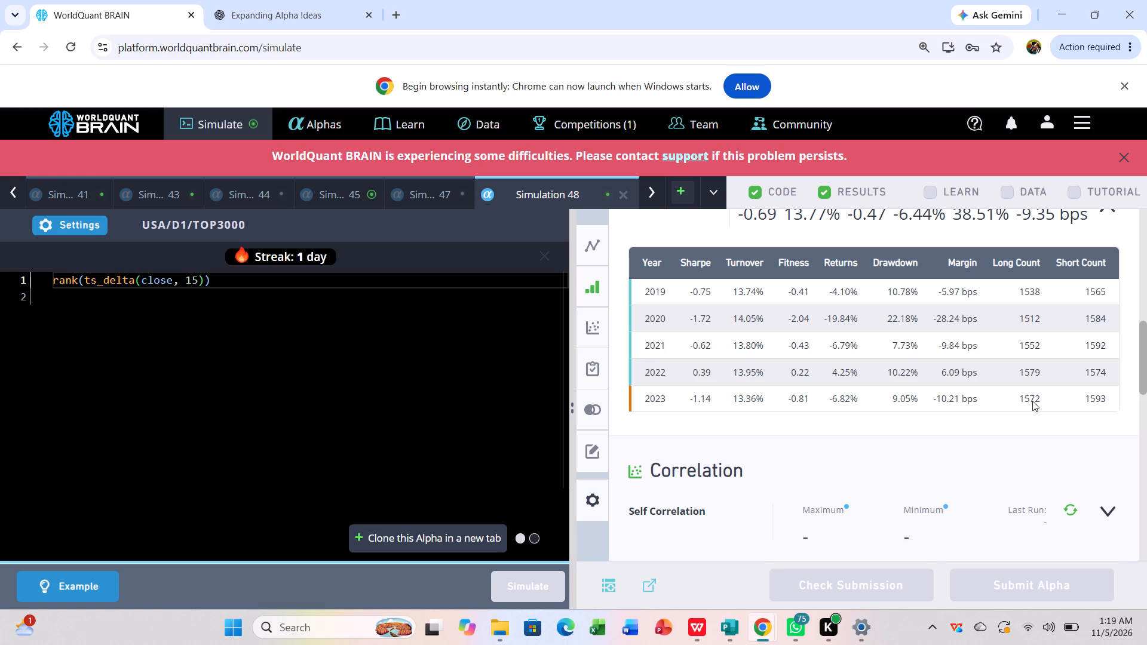
Look over Simulation 48's Correlation and IS Testing Status sections.
scroll(917, 306, "left", 2)
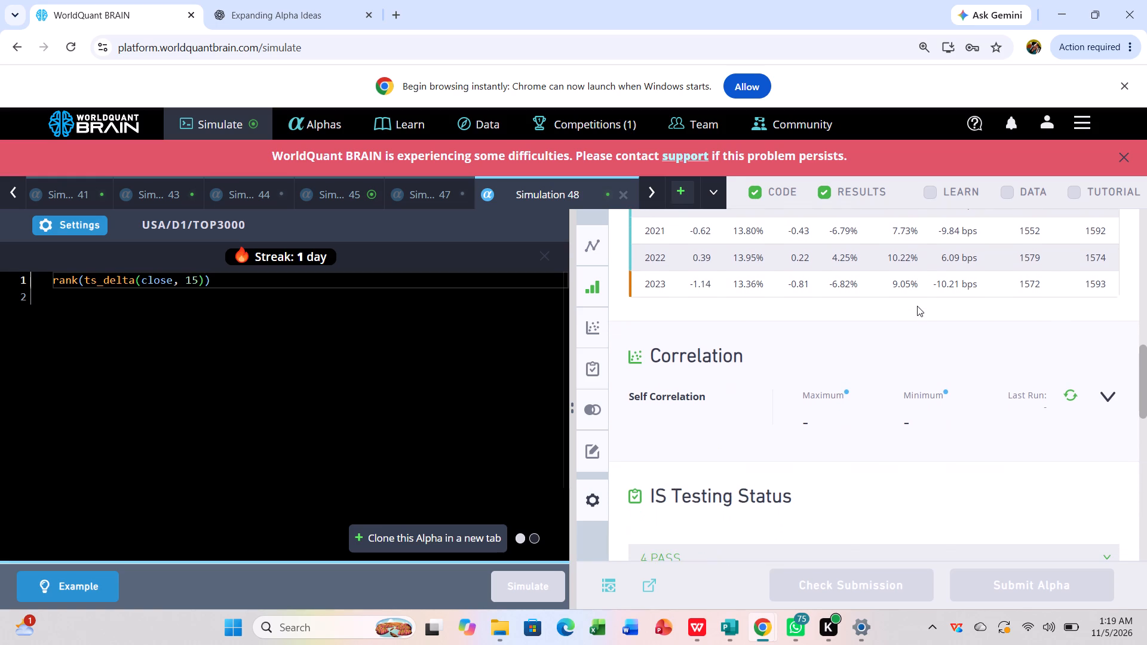
scroll(917, 306, "down", 1)
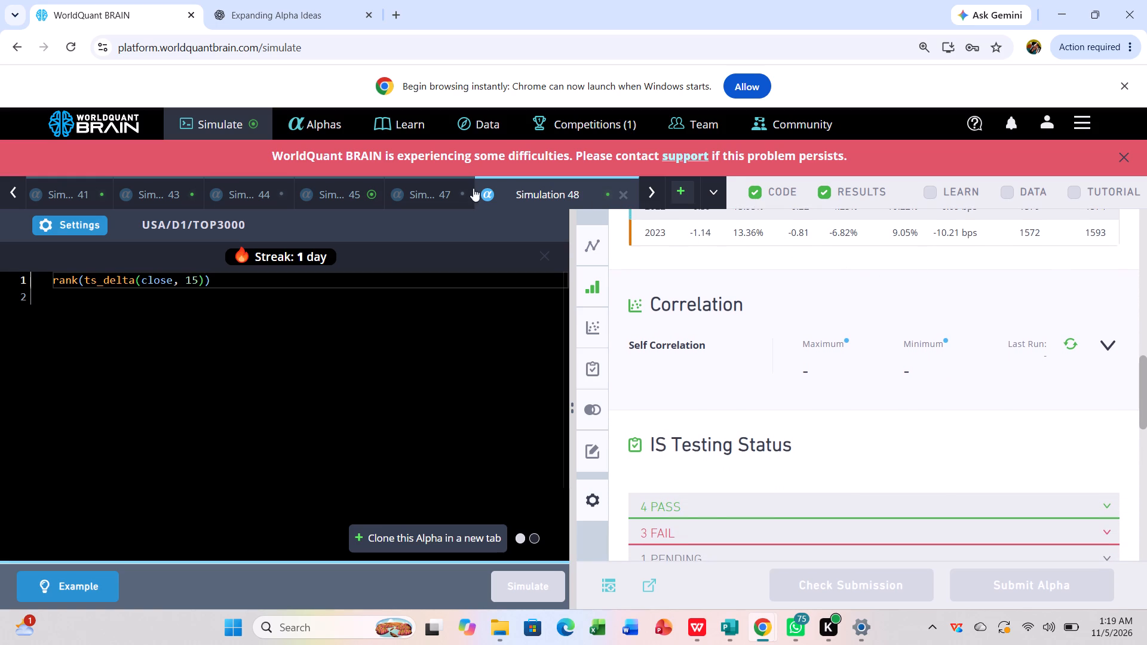
Review Simulation 45's results with the test period shown and the failed IS tests expanded.
left_click(354, 187)
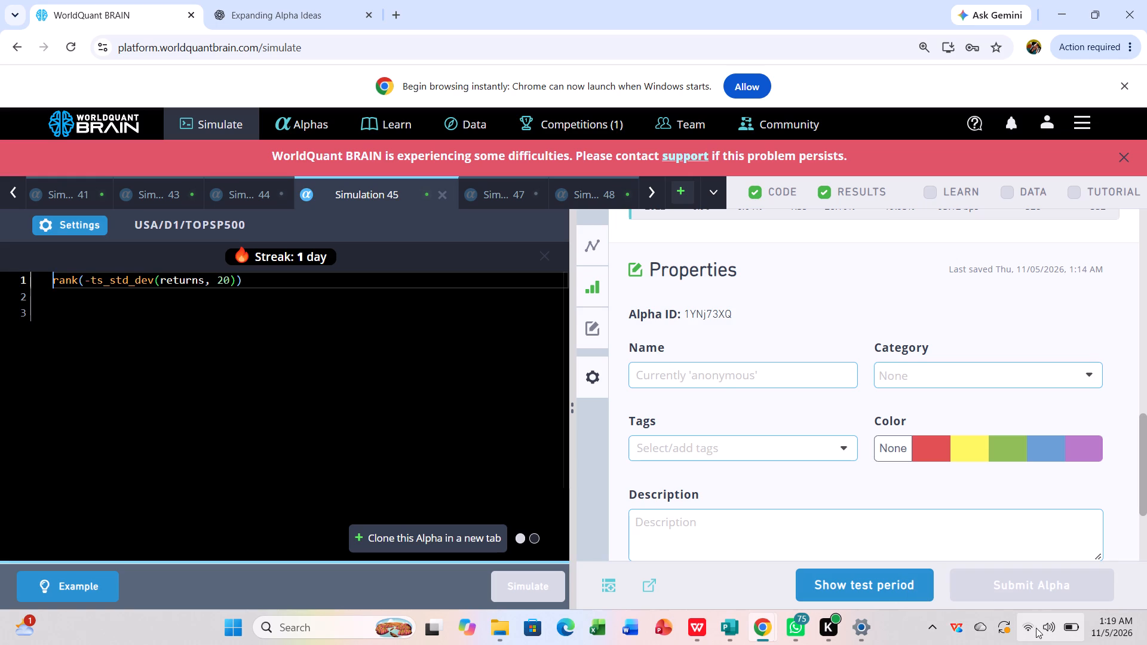
left_click(901, 583)
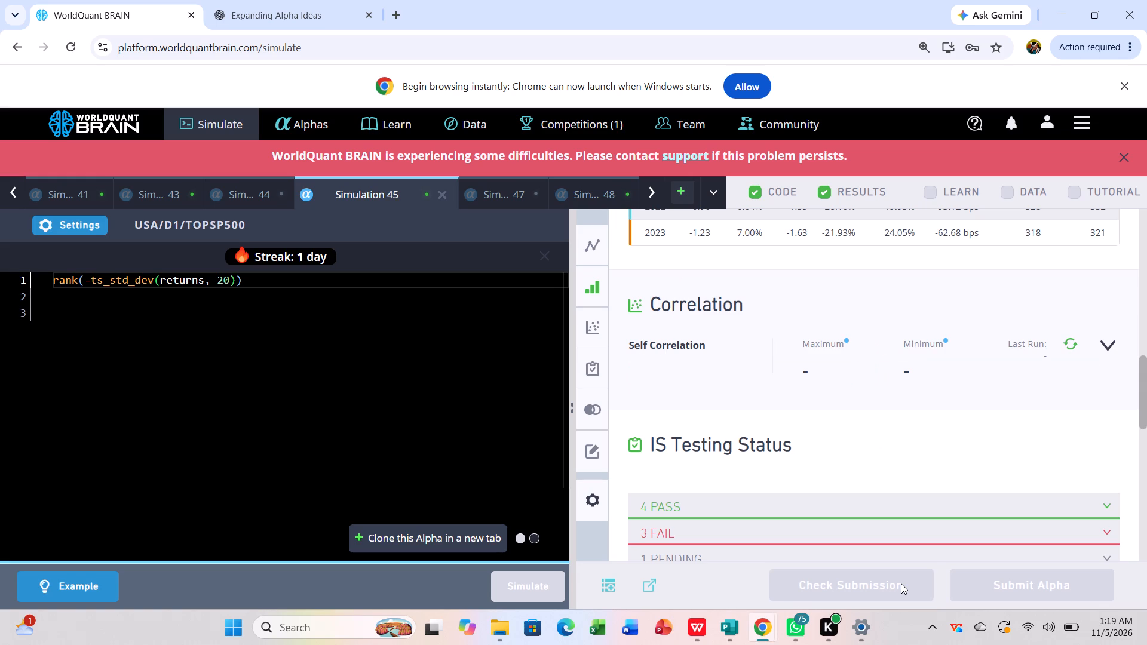
left_click(949, 532)
scroll(949, 532, "down", 2)
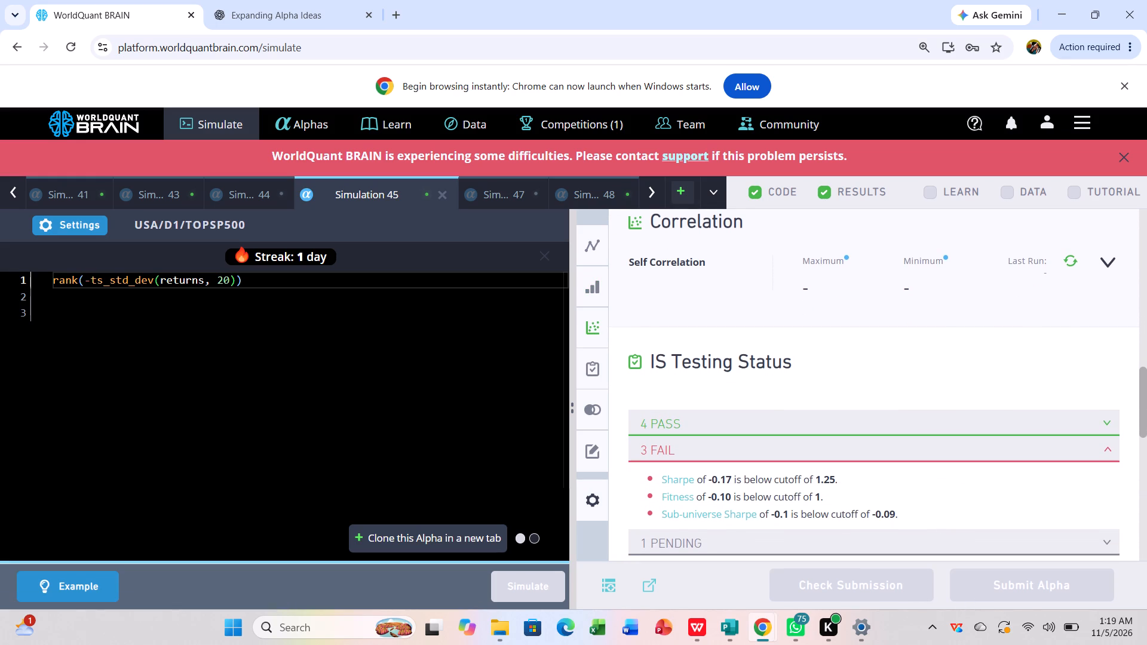
Set Simulation 45's neutralization to None and rerun the simulation of rank(-ts_std_dev(returns, 20)).
left_click(62, 226)
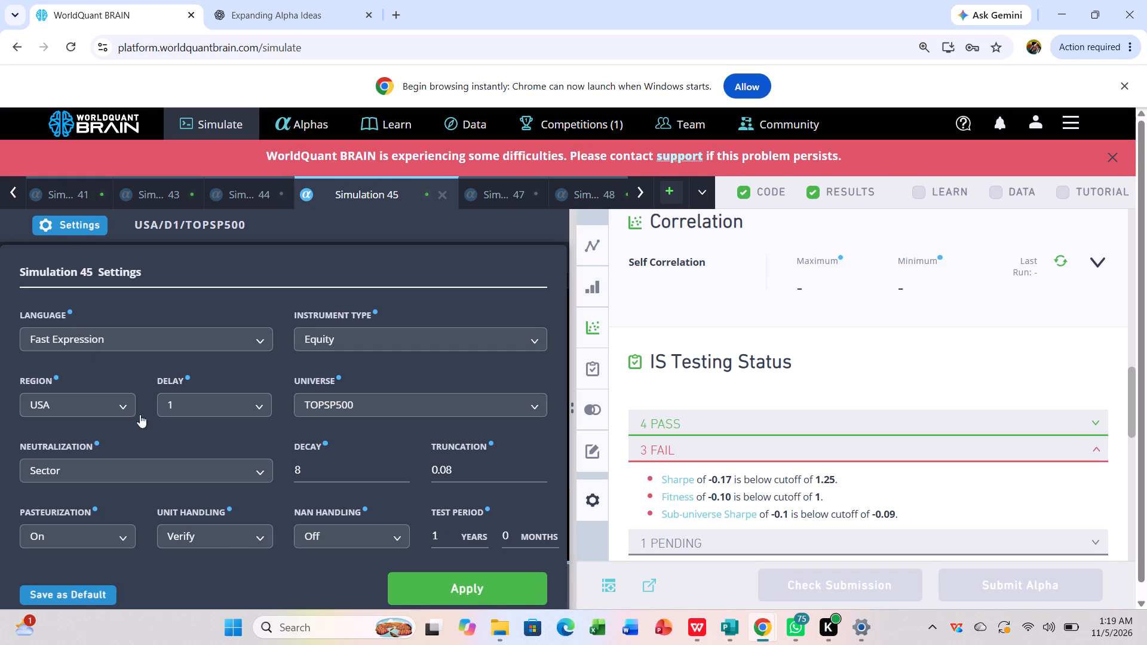
left_click(236, 469)
left_click(192, 493)
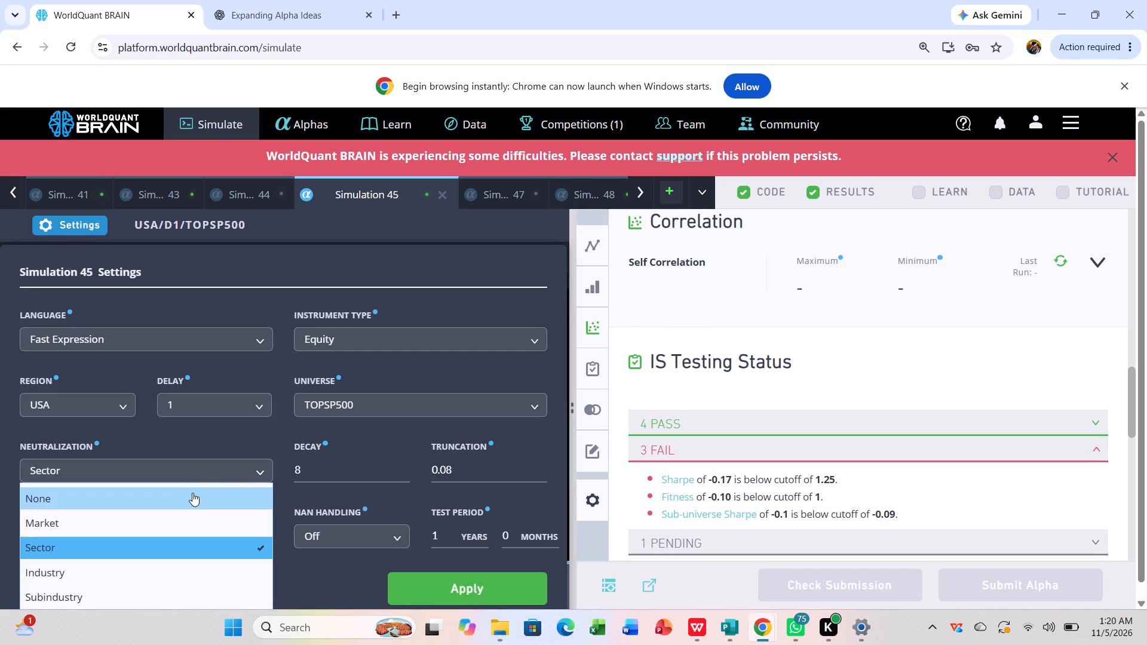
left_click(488, 582)
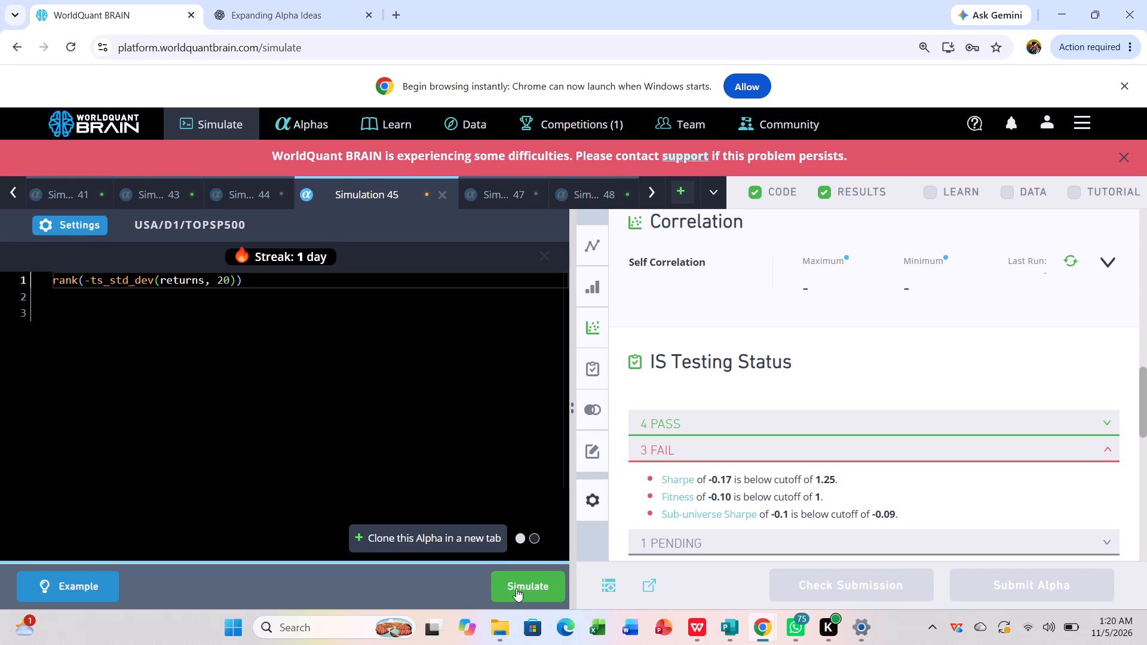
left_click(516, 588)
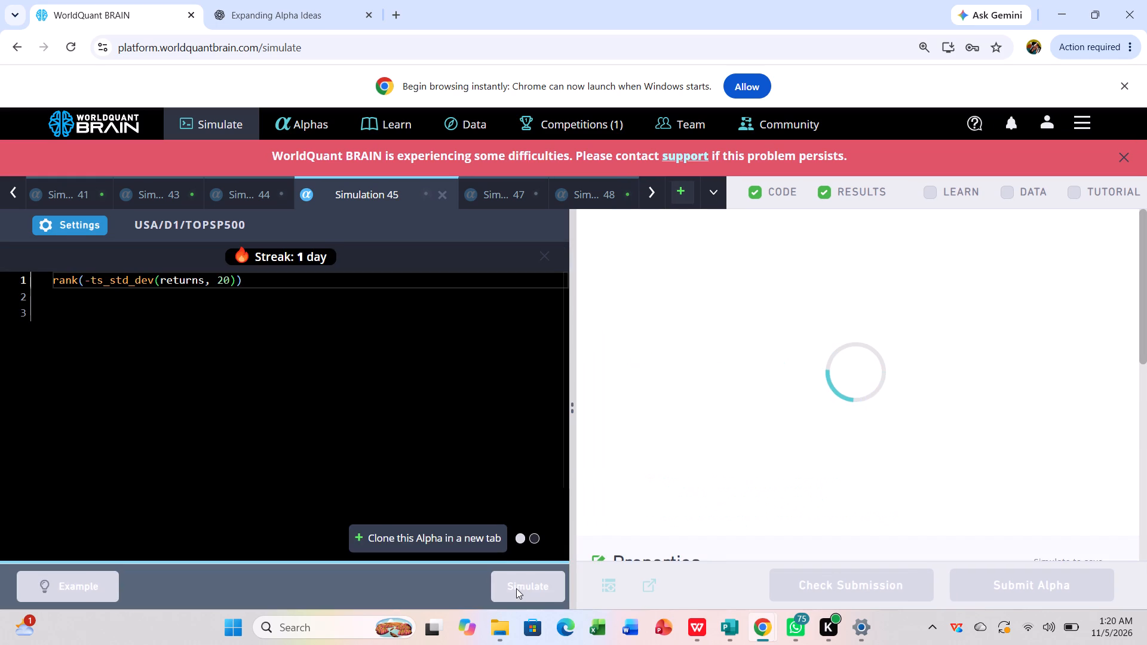
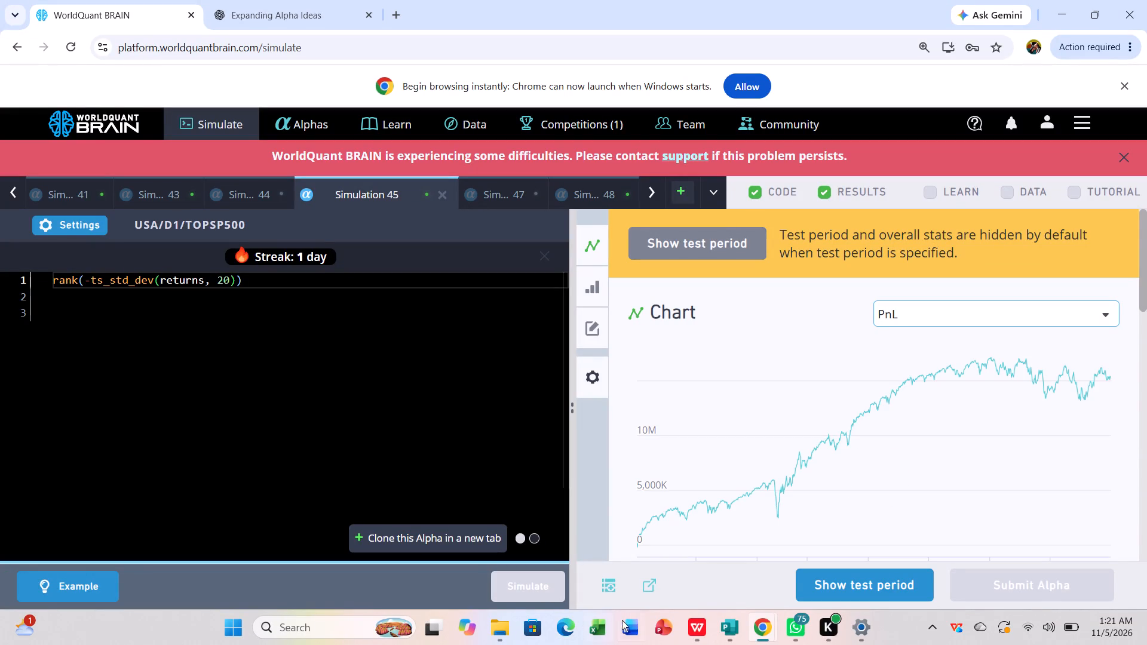
Review Simulation 45's results with the test period shown, checking the IS-period summary and the expanded passed and failed IS tests.
left_click(832, 578)
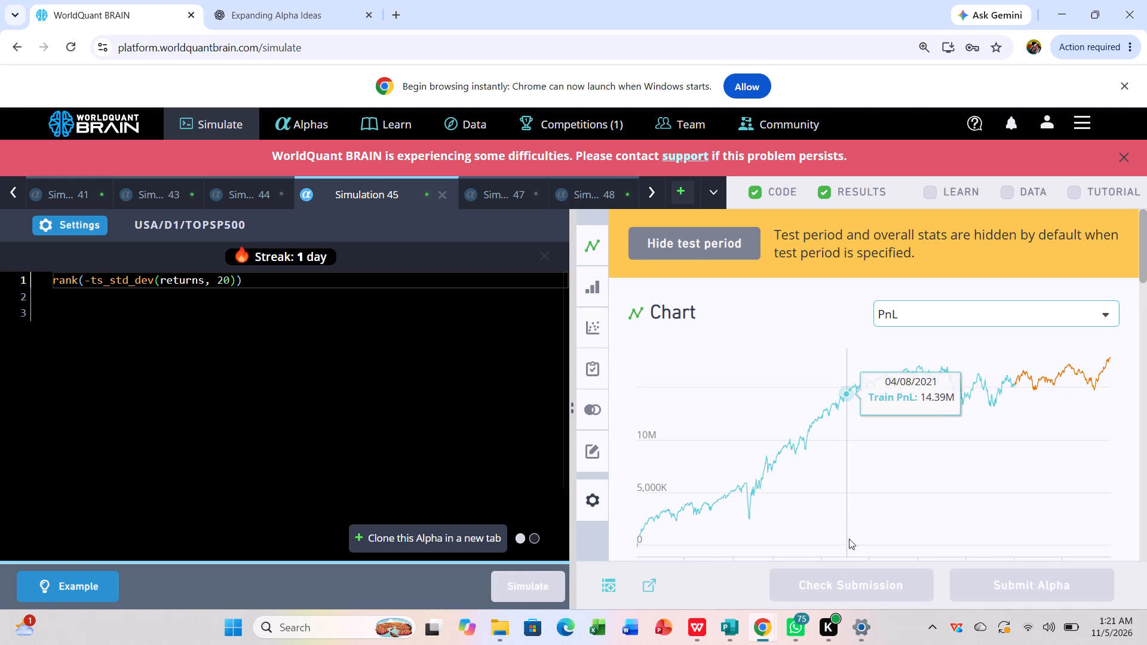
scroll(847, 516, "down", 3)
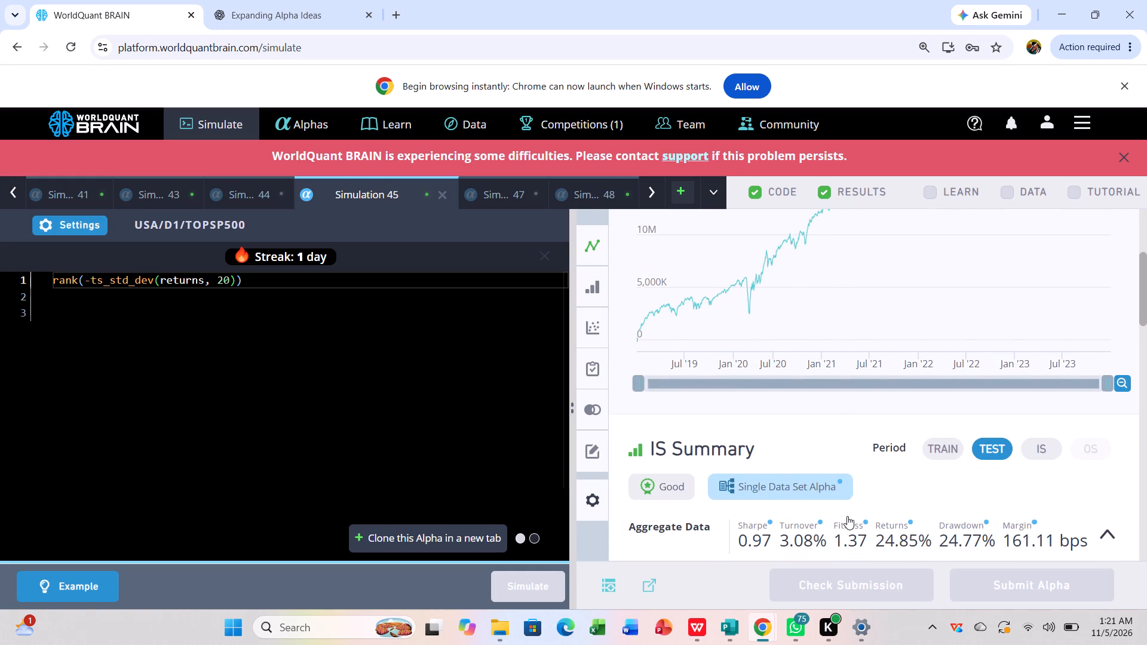
scroll(847, 516, "down", 1)
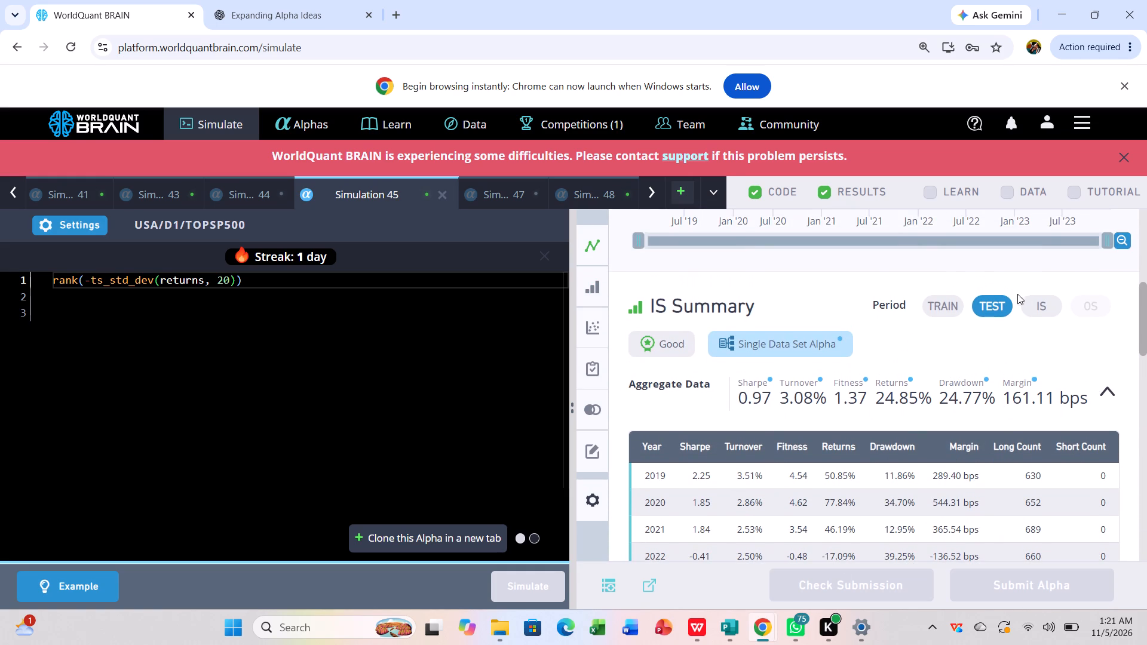
left_click(1038, 309)
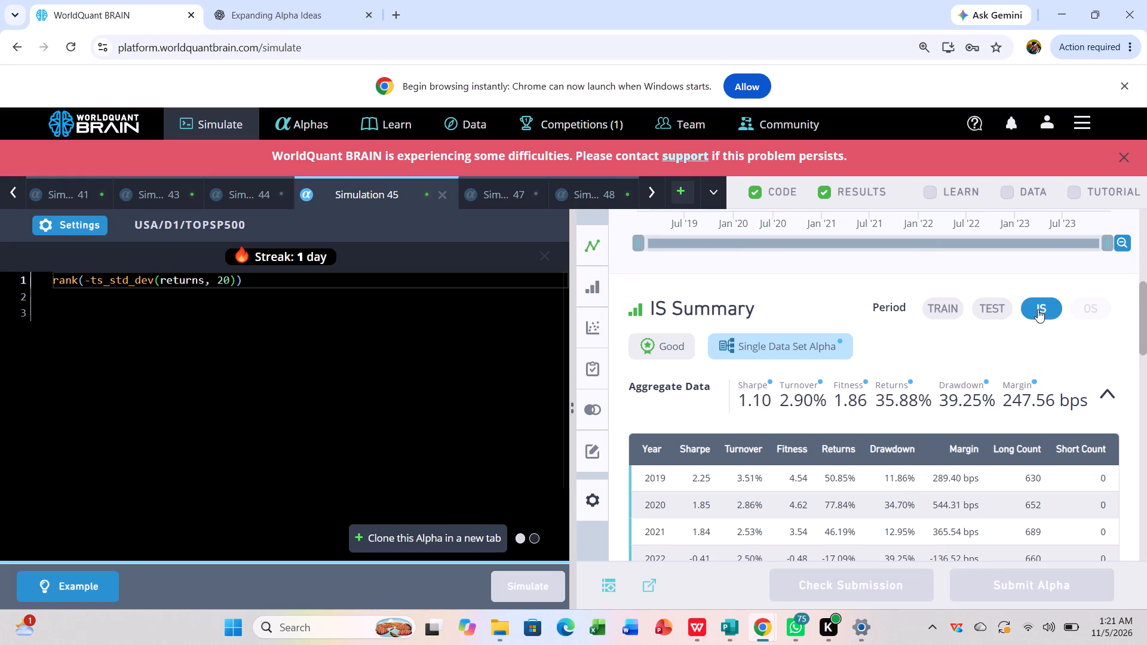
scroll(968, 374, "down", 2)
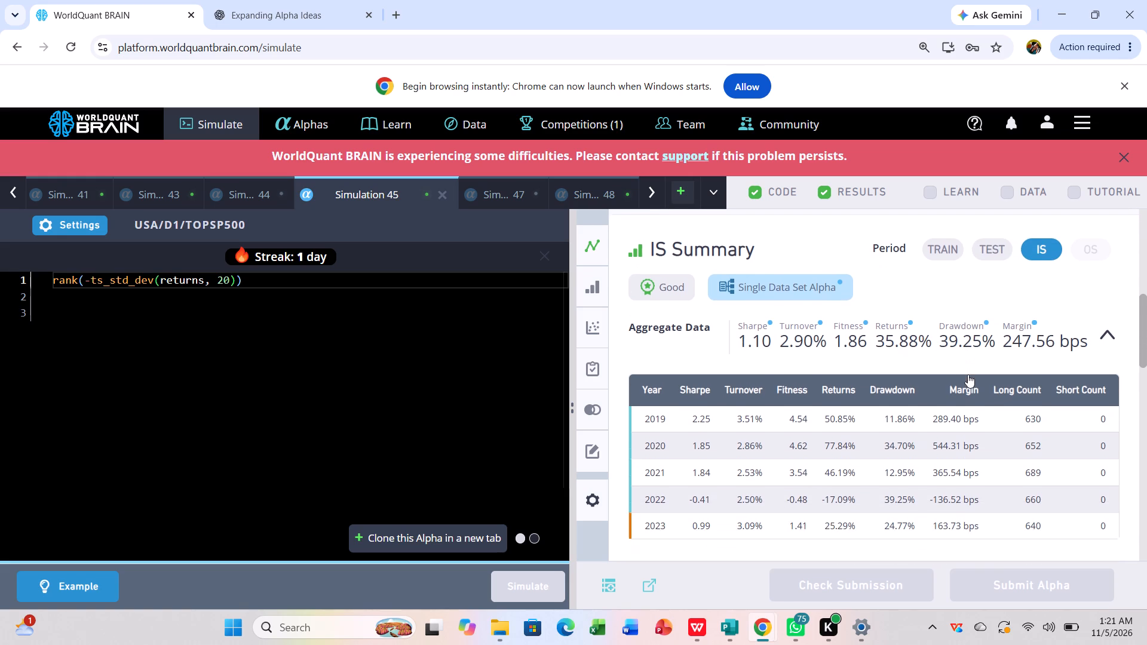
scroll(968, 374, "down", 4)
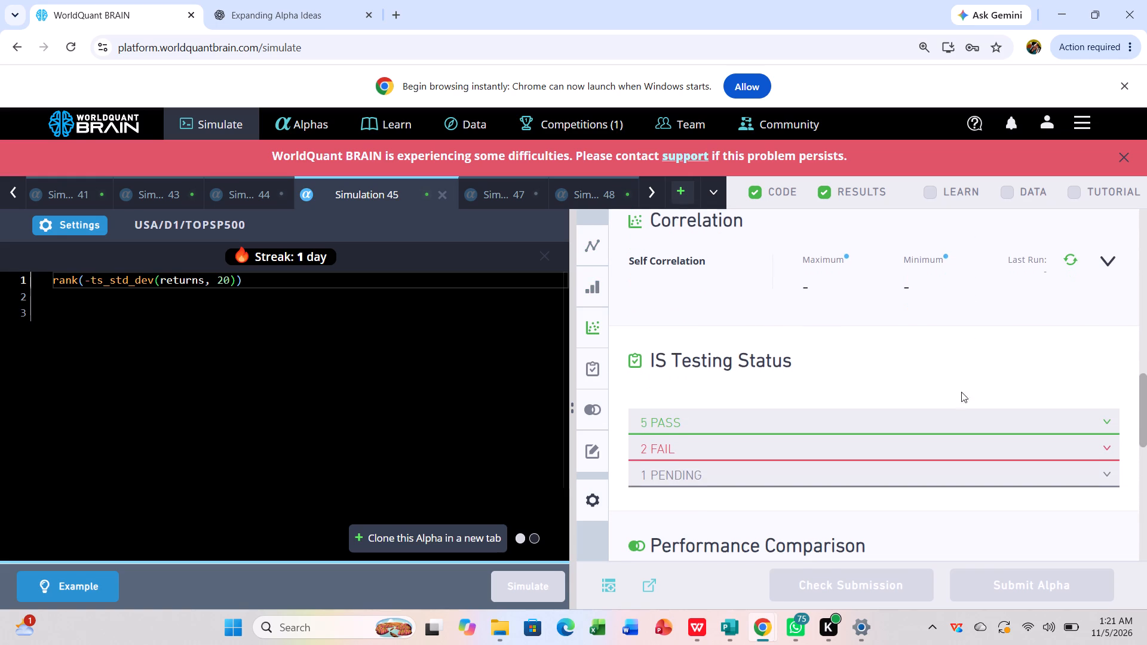
left_click(932, 436)
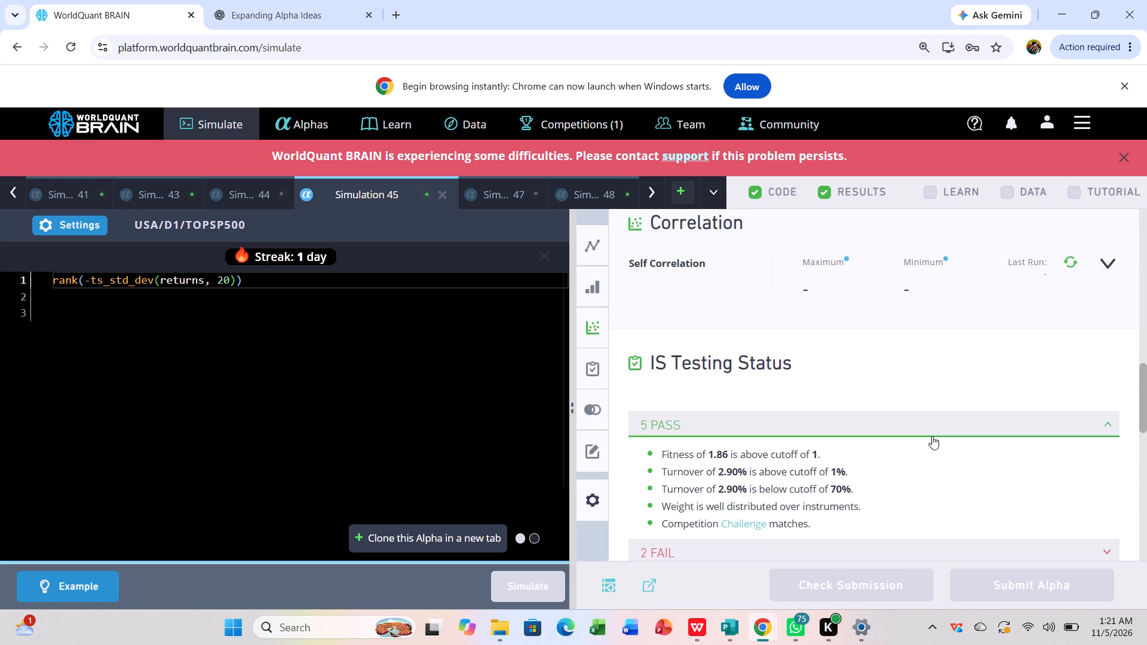
scroll(927, 428, "down", 1)
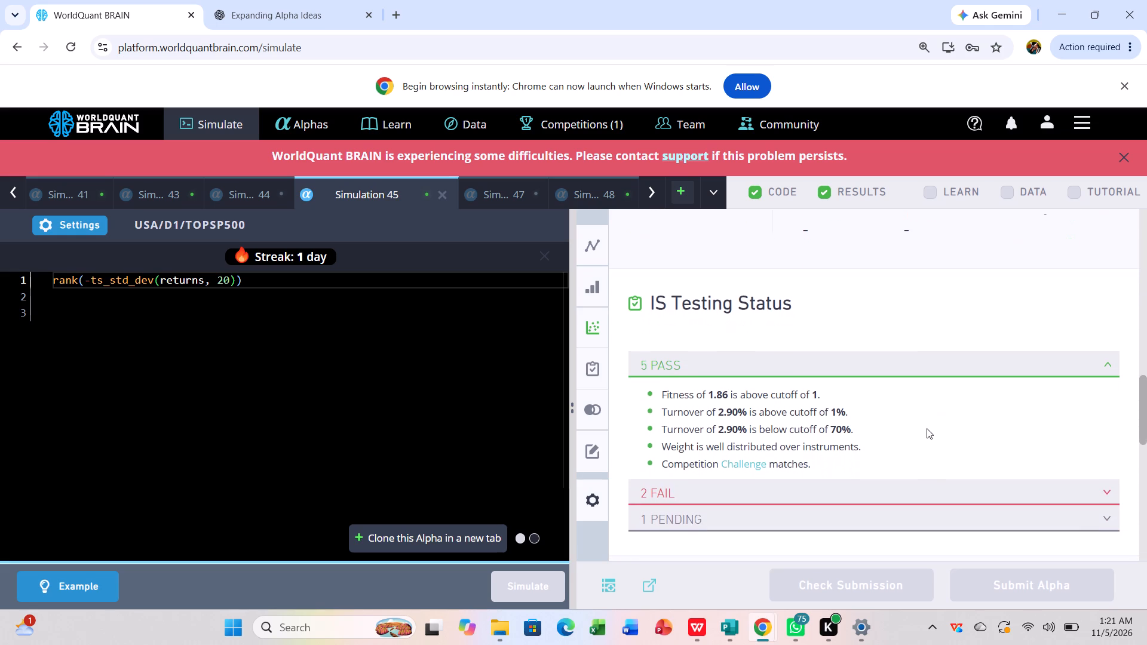
left_click(855, 499)
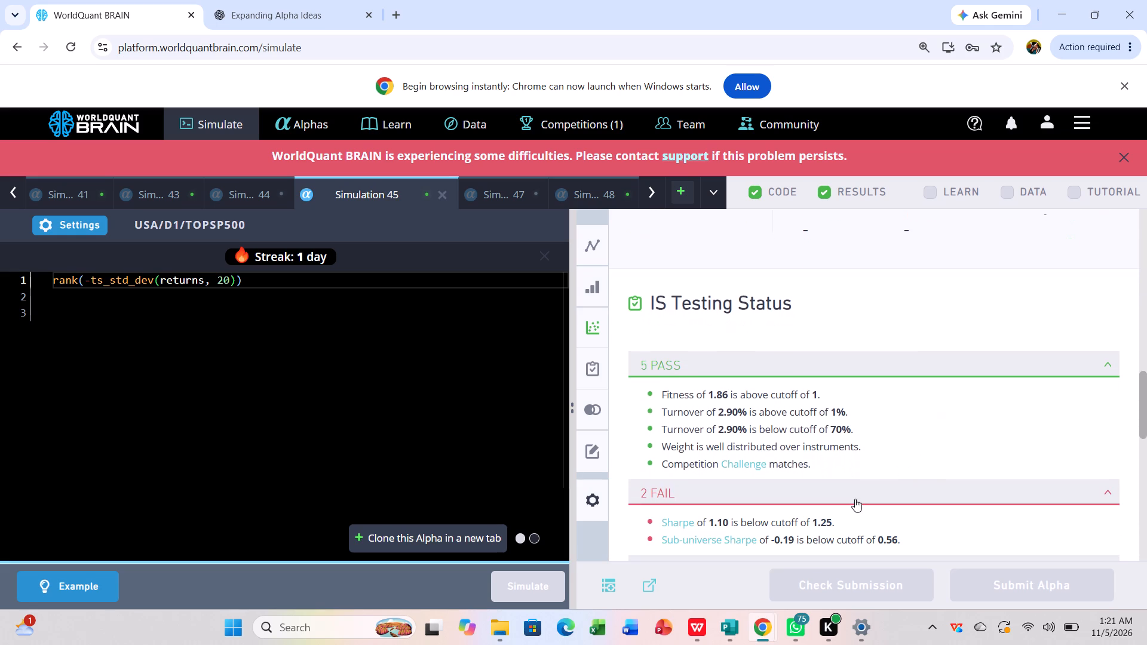
scroll(855, 499, "down", 1)
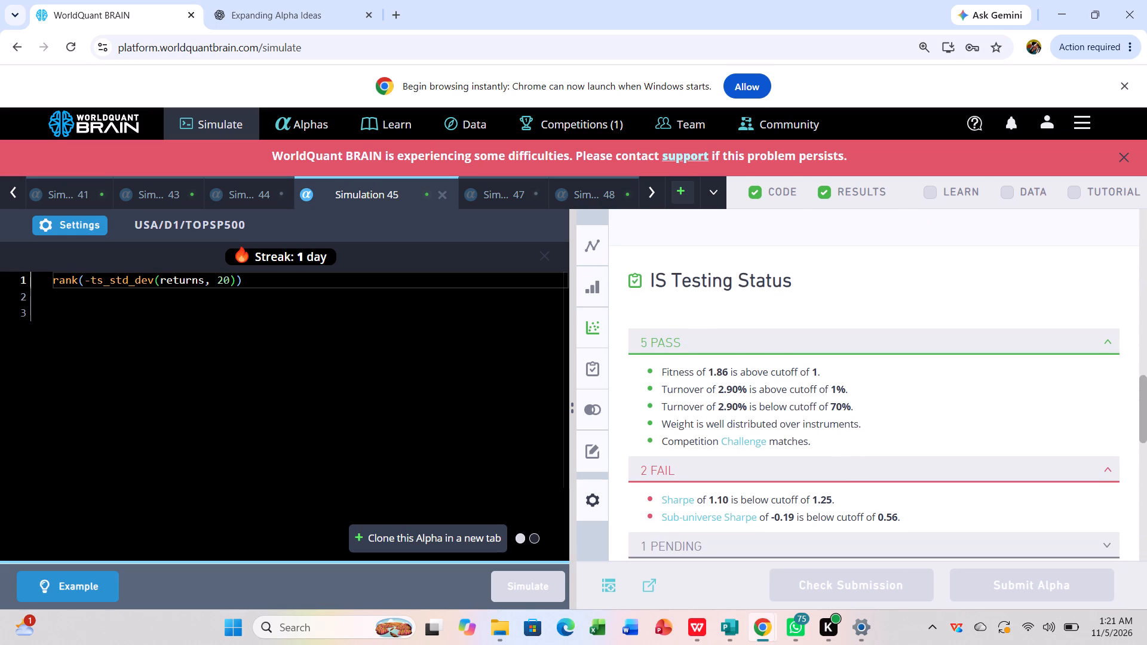
Set Simulation 45's universe to TOP500 and rerun the simulation of rank(-ts_std_dev(returns, 20)).
left_click(78, 223)
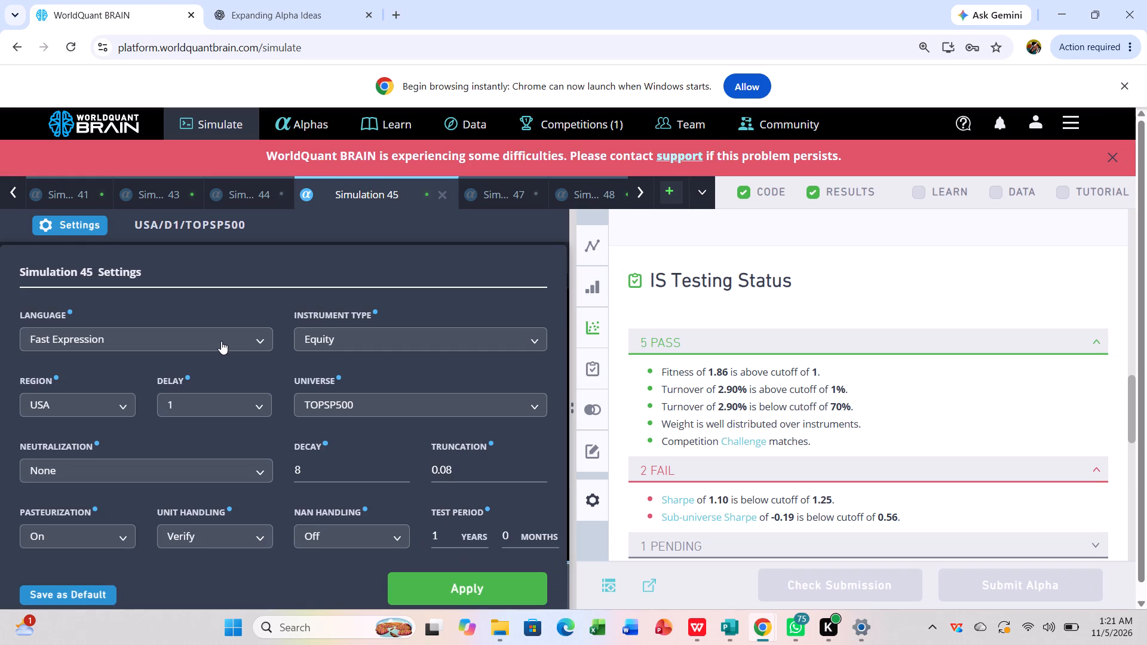
left_click(333, 396)
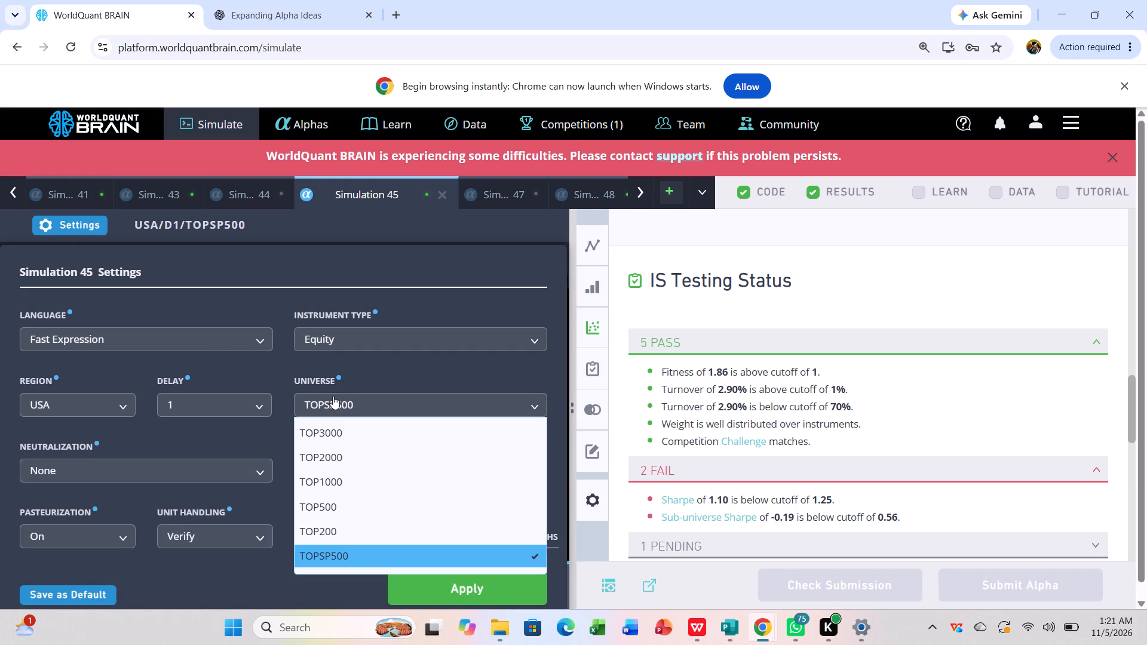
left_click(324, 496)
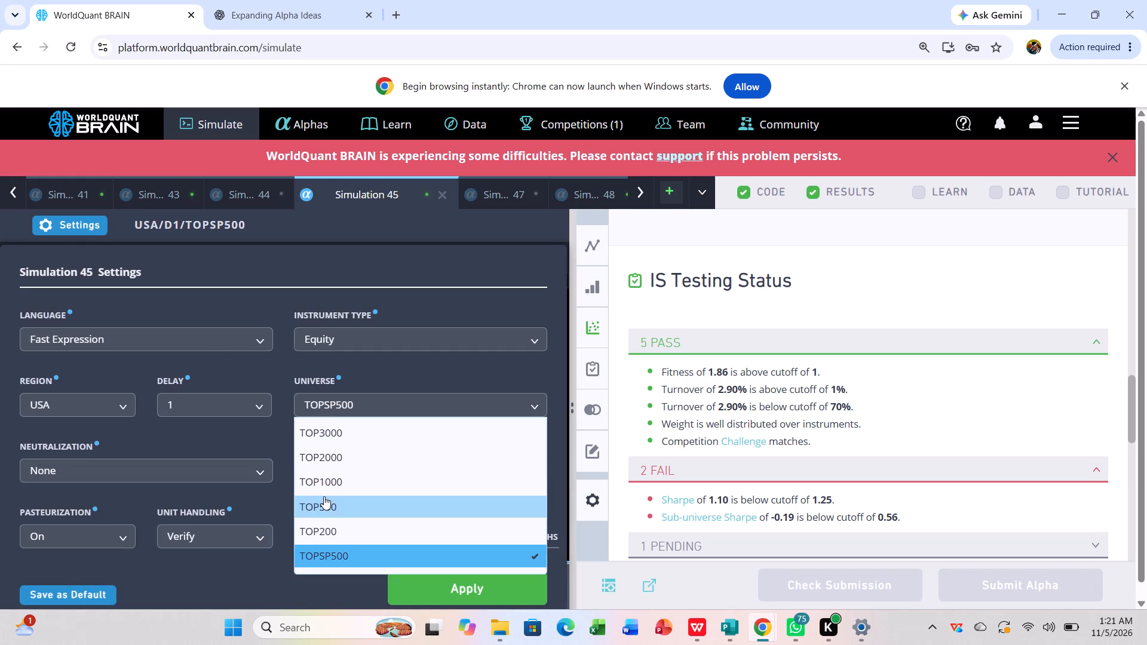
left_click(429, 582)
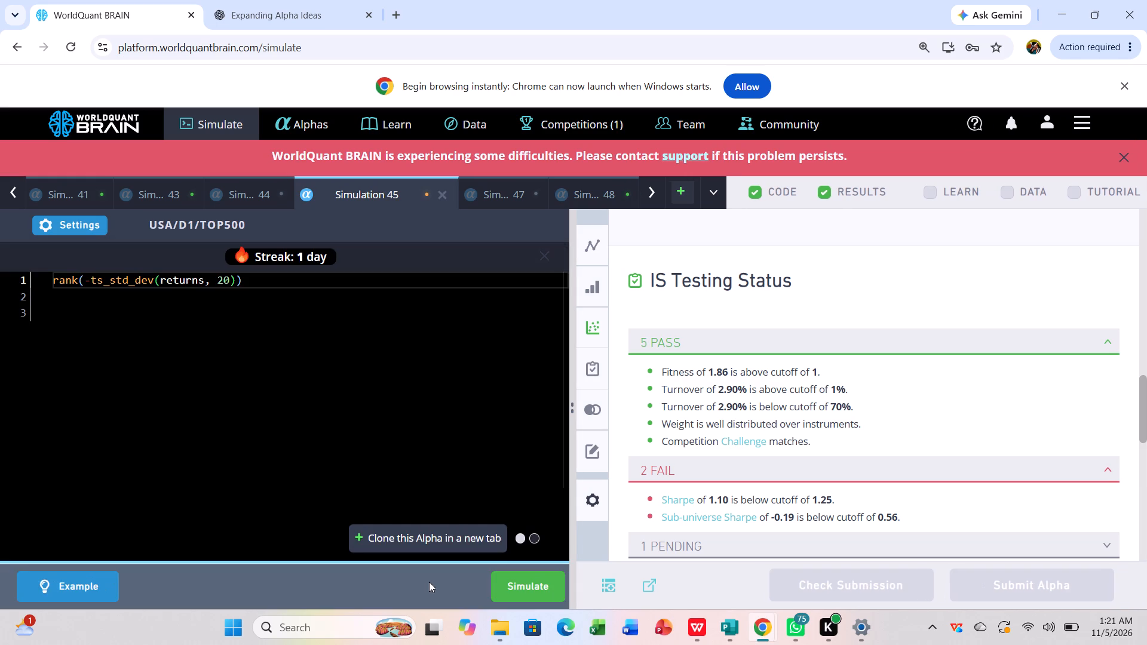
left_click(510, 583)
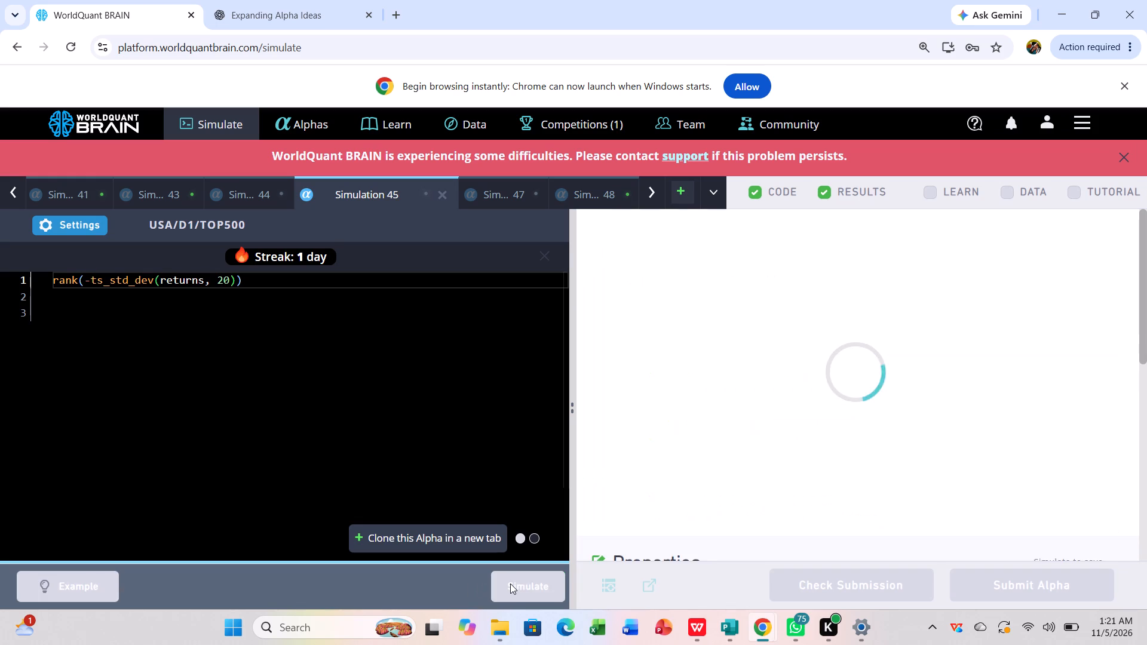
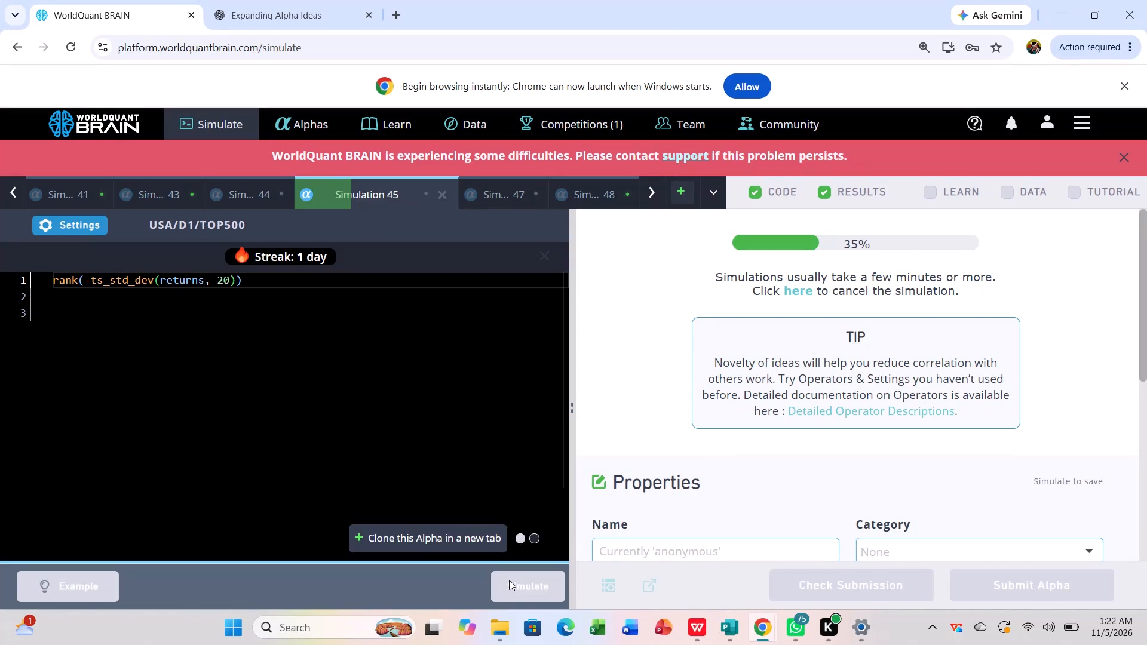
Review Simulation 45's TOP500 results with the test period shown, checking the IS-period summary and the failed IS tests.
scroll(505, 572, "down", 1)
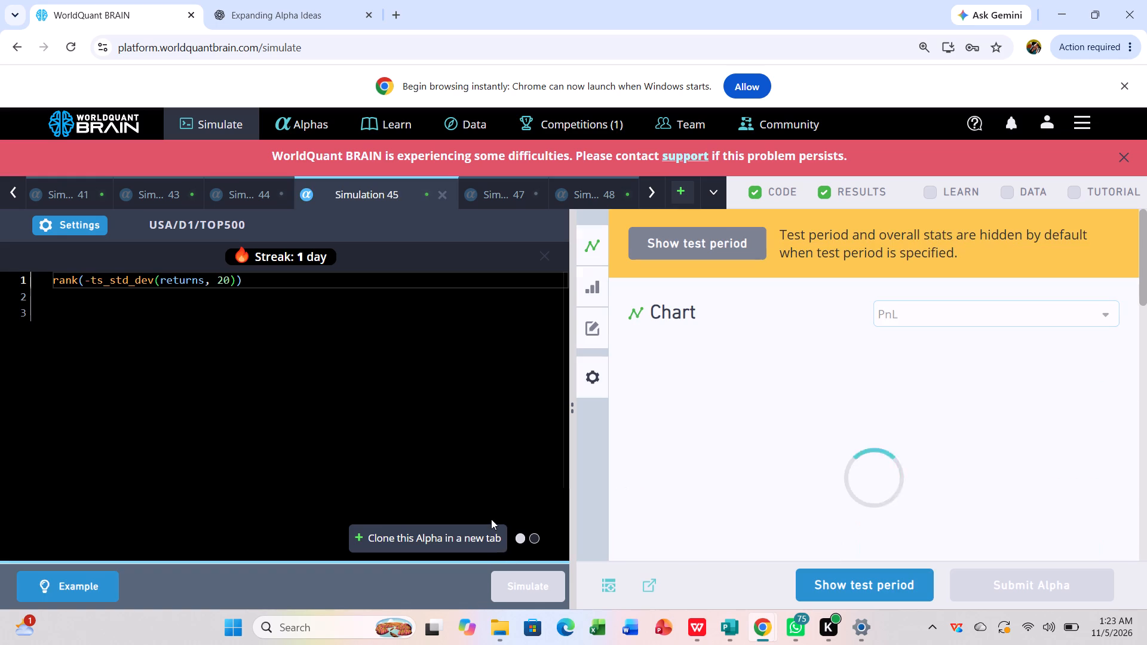
left_click(841, 583)
left_click(841, 583)
scroll(841, 583, "down", 1)
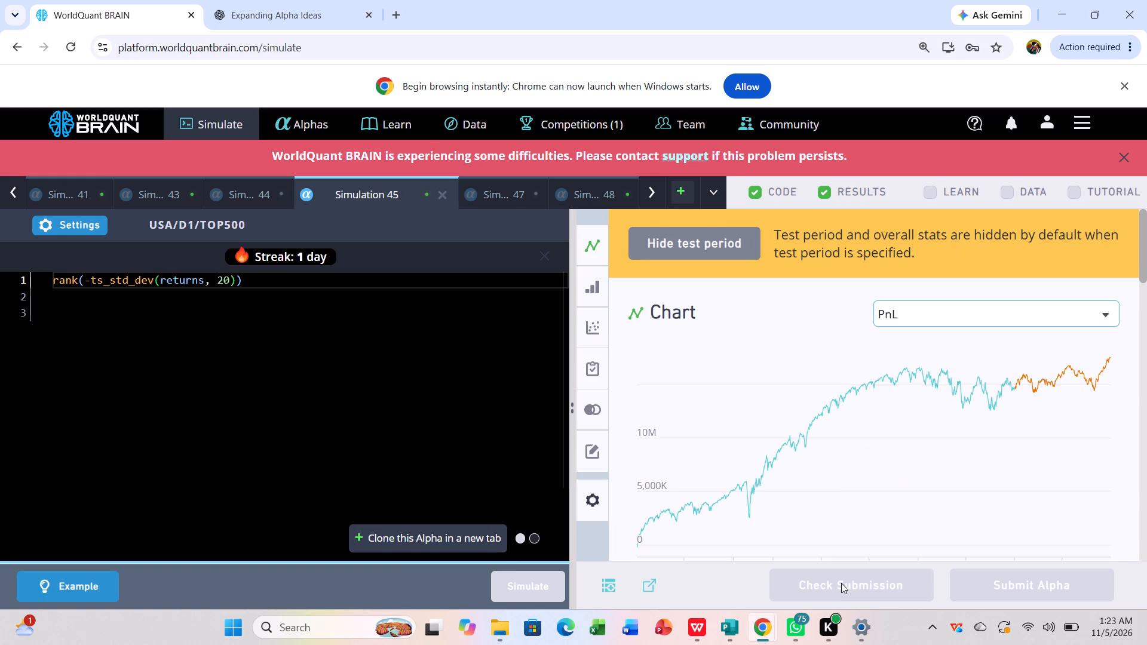
scroll(841, 583, "down", 1)
scroll(826, 513, "down", 2)
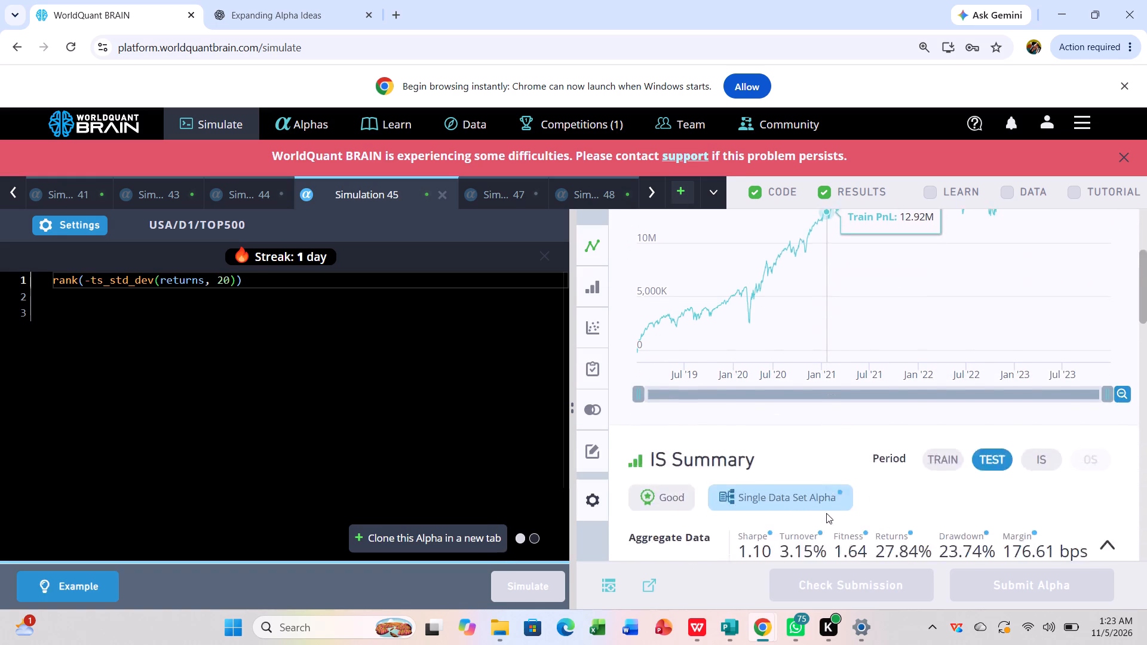
scroll(826, 513, "down", 1)
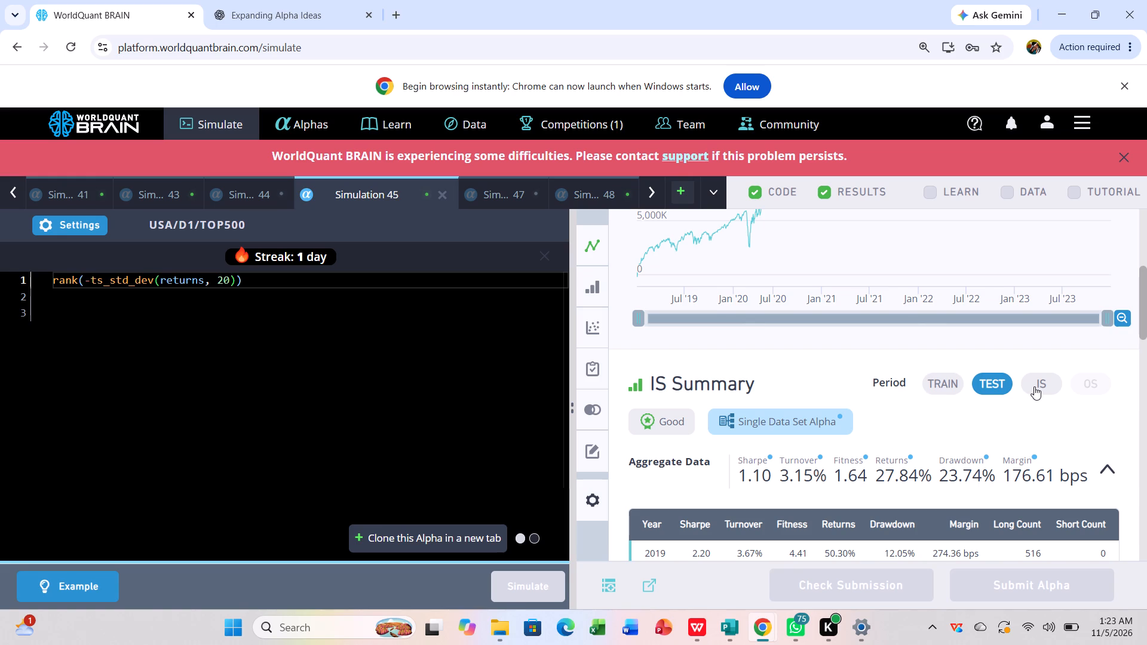
left_click(1034, 386)
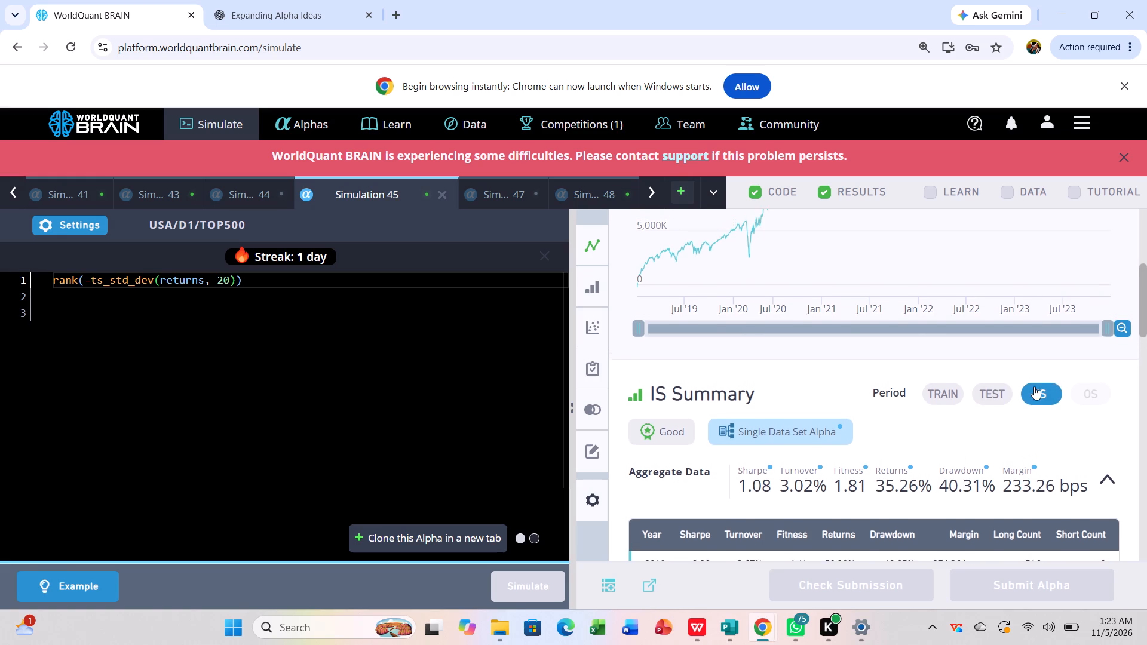
scroll(1034, 386, "down", 4)
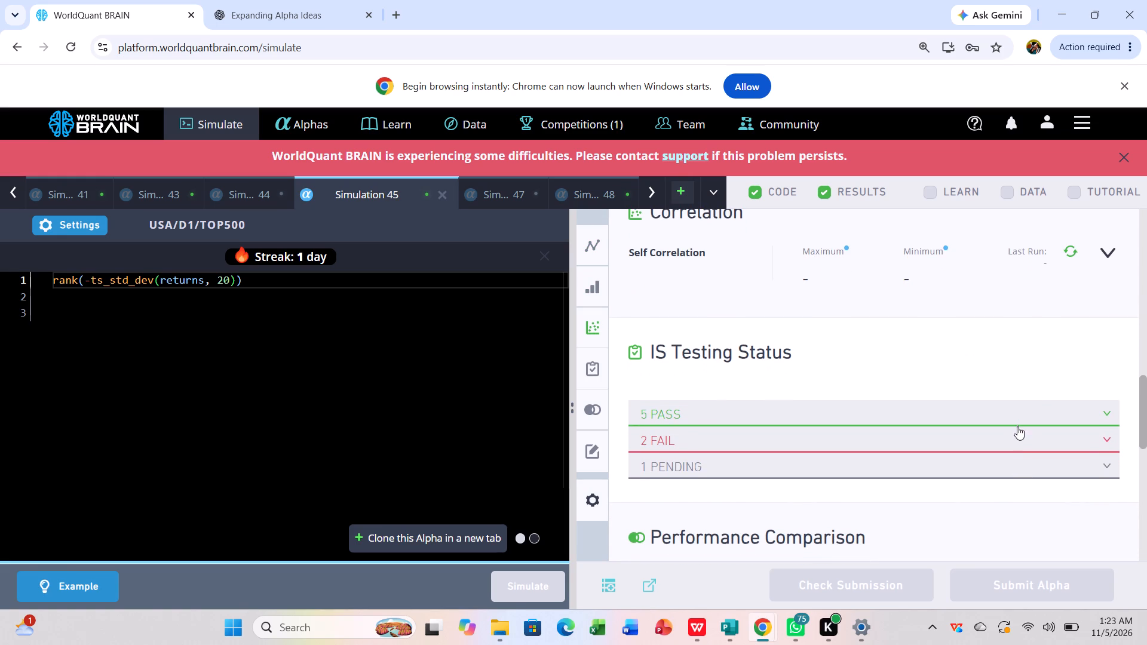
left_click(1017, 441)
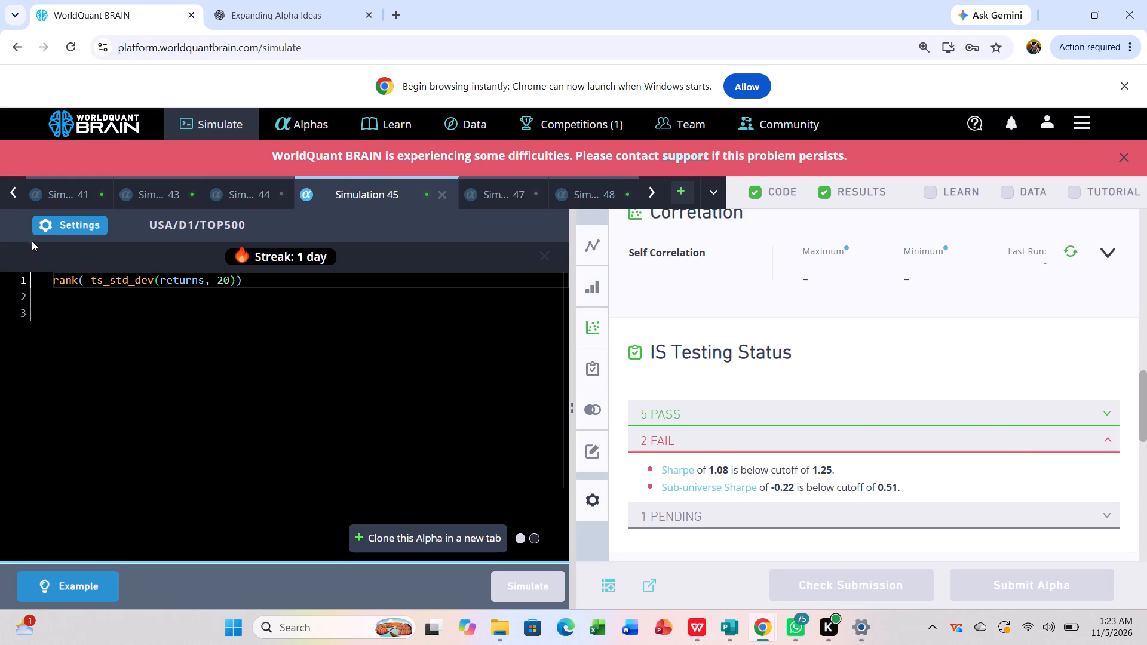
Set Simulation 45's universe to TOP3000 and rerun the simulation of rank(-ts_std_dev(returns, 20)).
left_click(51, 228)
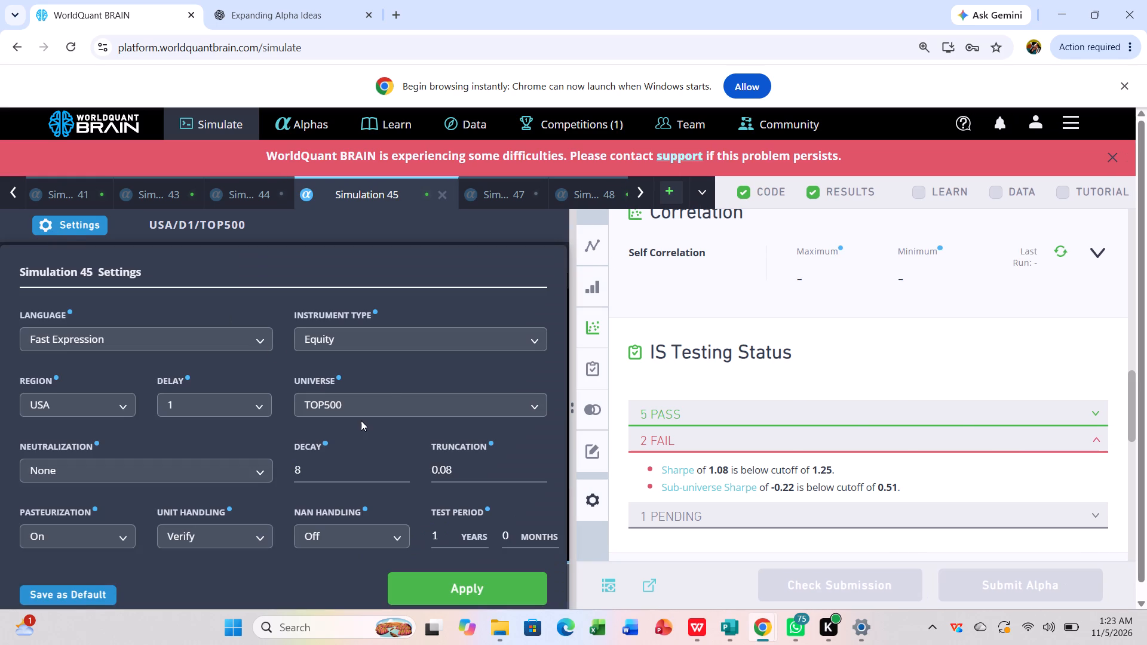
left_click(397, 408)
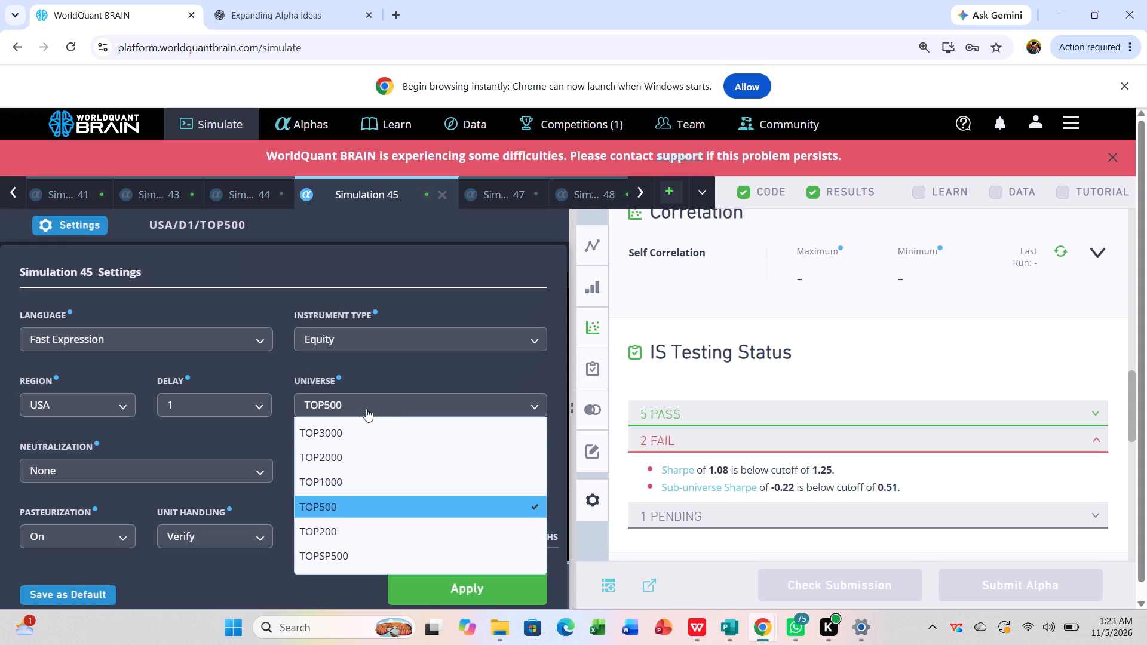
left_click(339, 435)
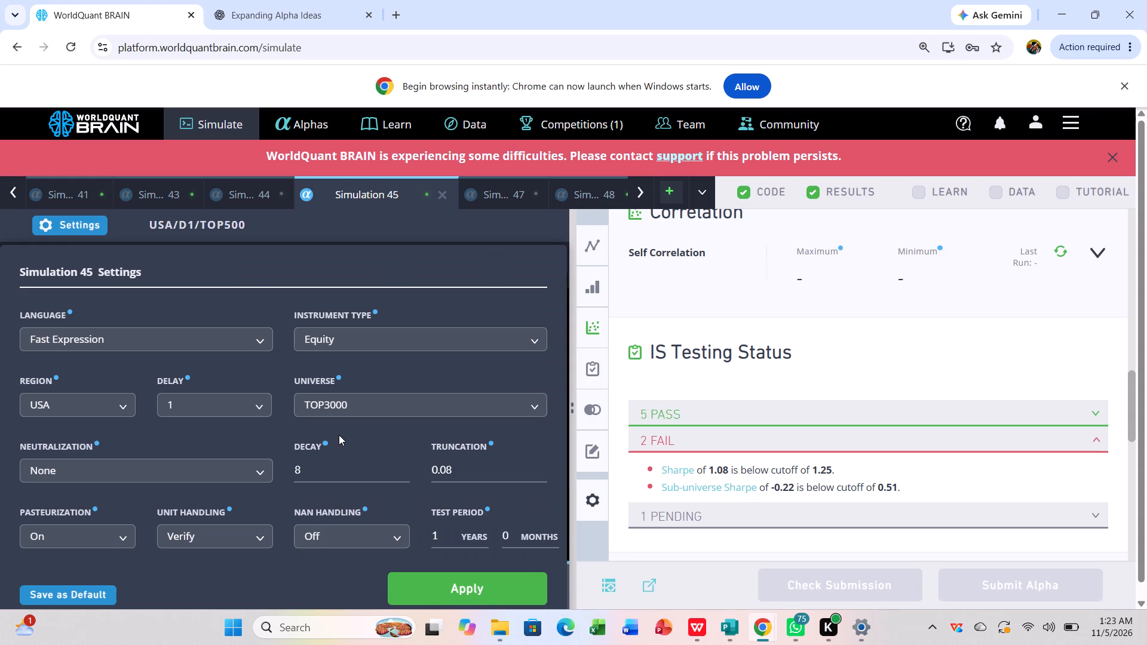
left_click(446, 586)
left_click(538, 582)
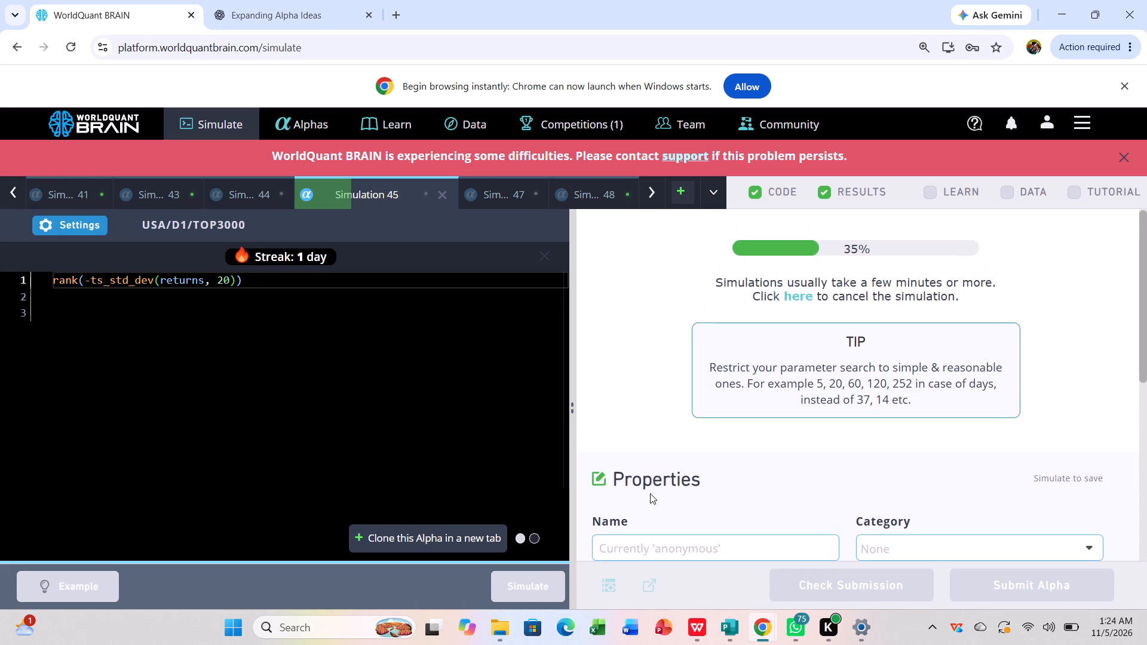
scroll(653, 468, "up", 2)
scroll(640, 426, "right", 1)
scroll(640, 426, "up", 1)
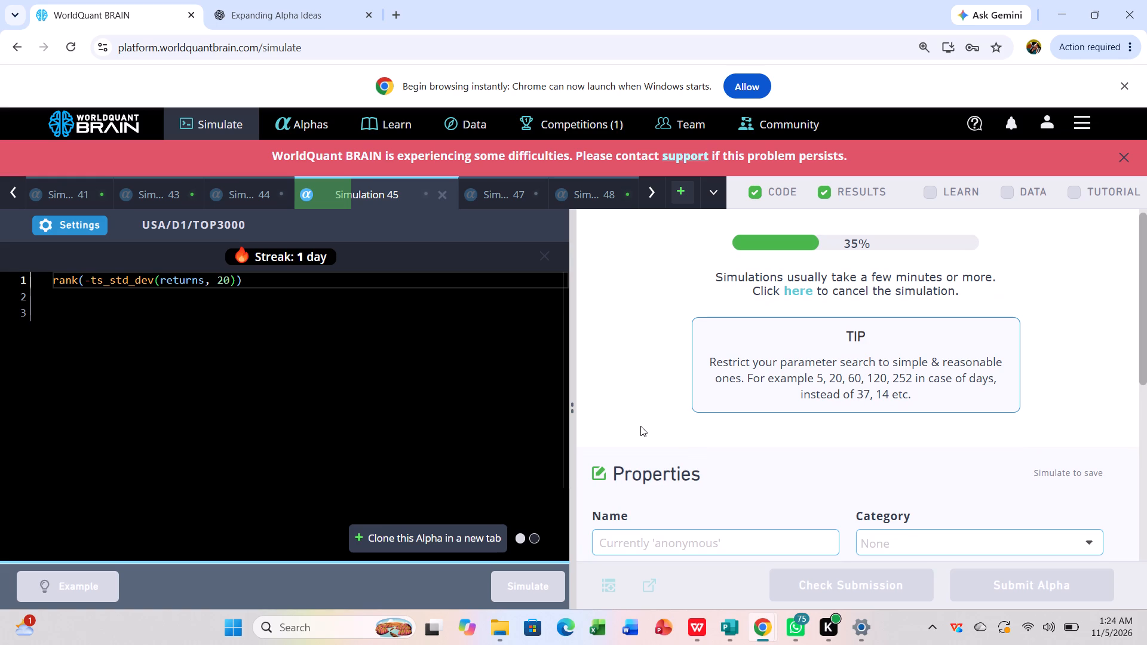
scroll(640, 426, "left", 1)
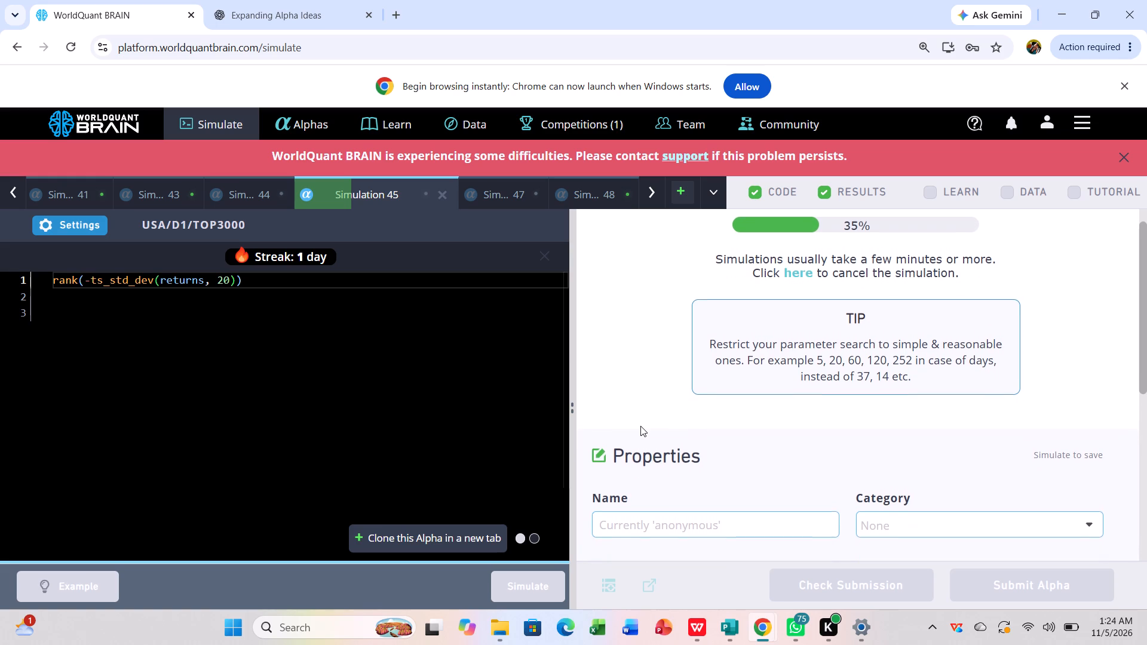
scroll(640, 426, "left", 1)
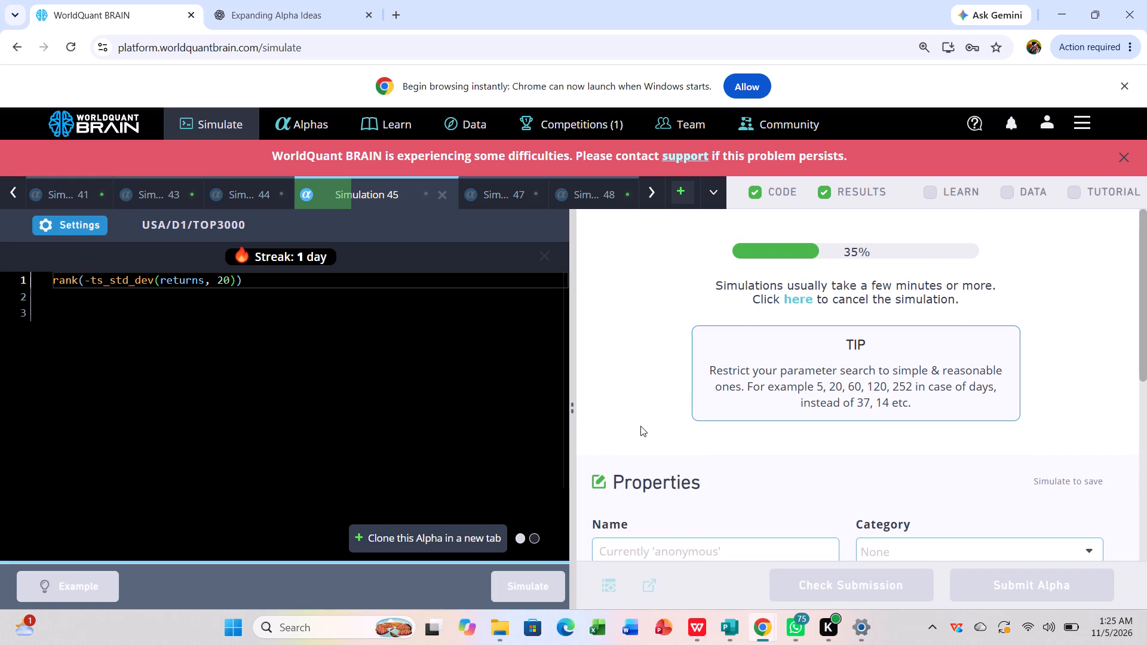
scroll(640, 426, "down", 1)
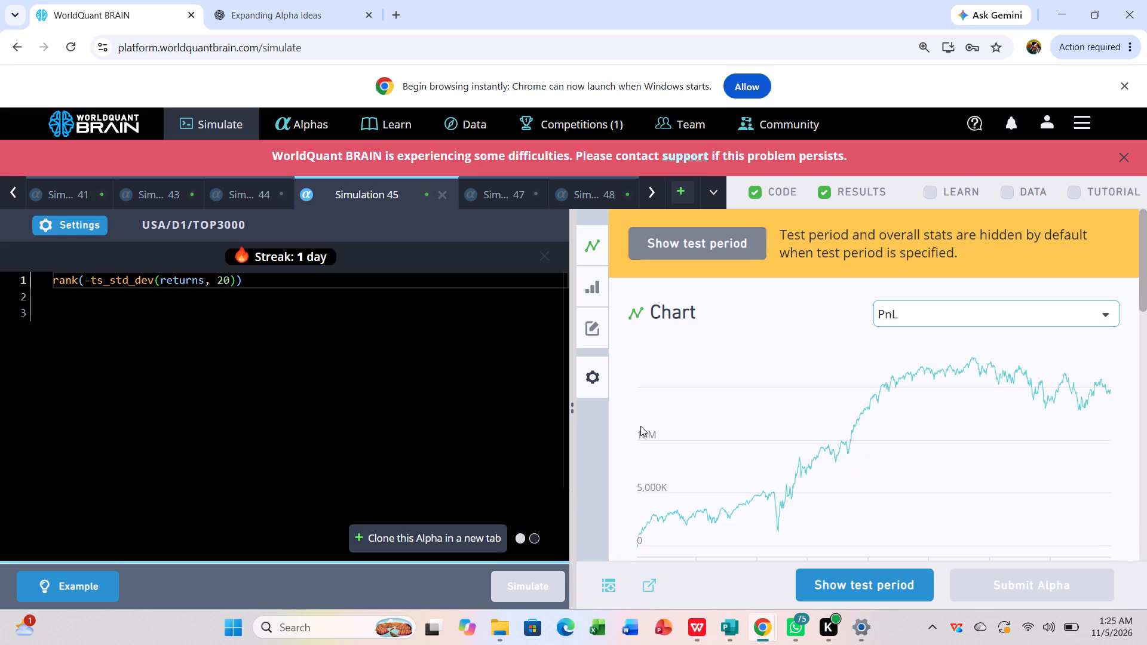
Review Simulation 45's TOP3000 results with the test period shown, checking the IS-period summary, yearly figures and failed IS tests.
left_click(878, 575)
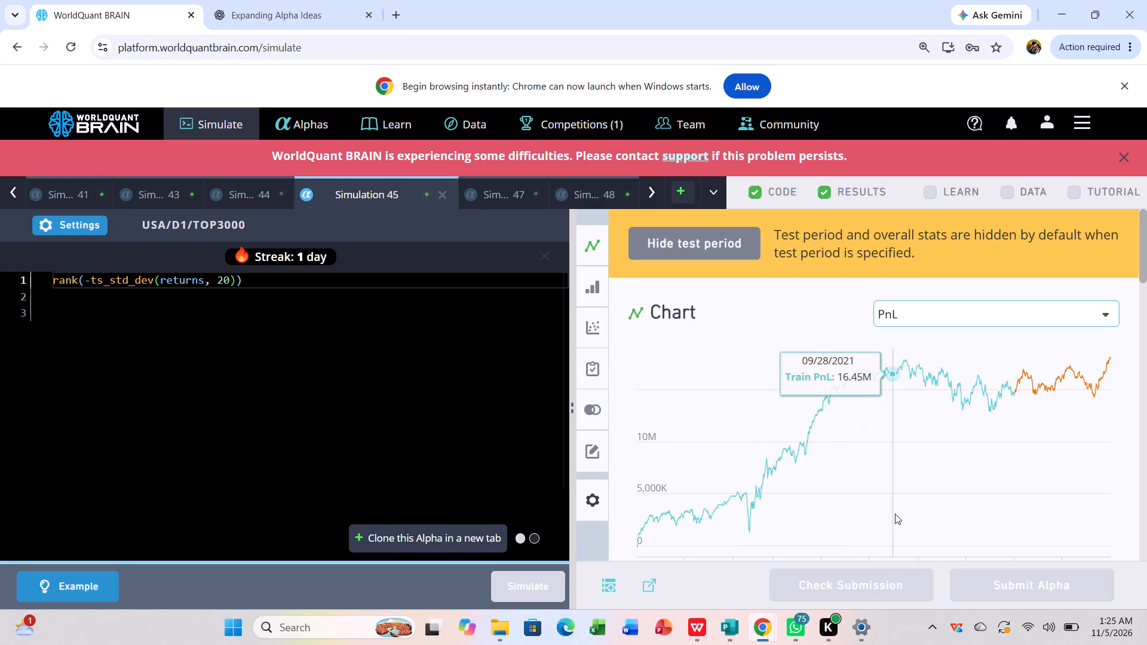
scroll(896, 485, "down", 4)
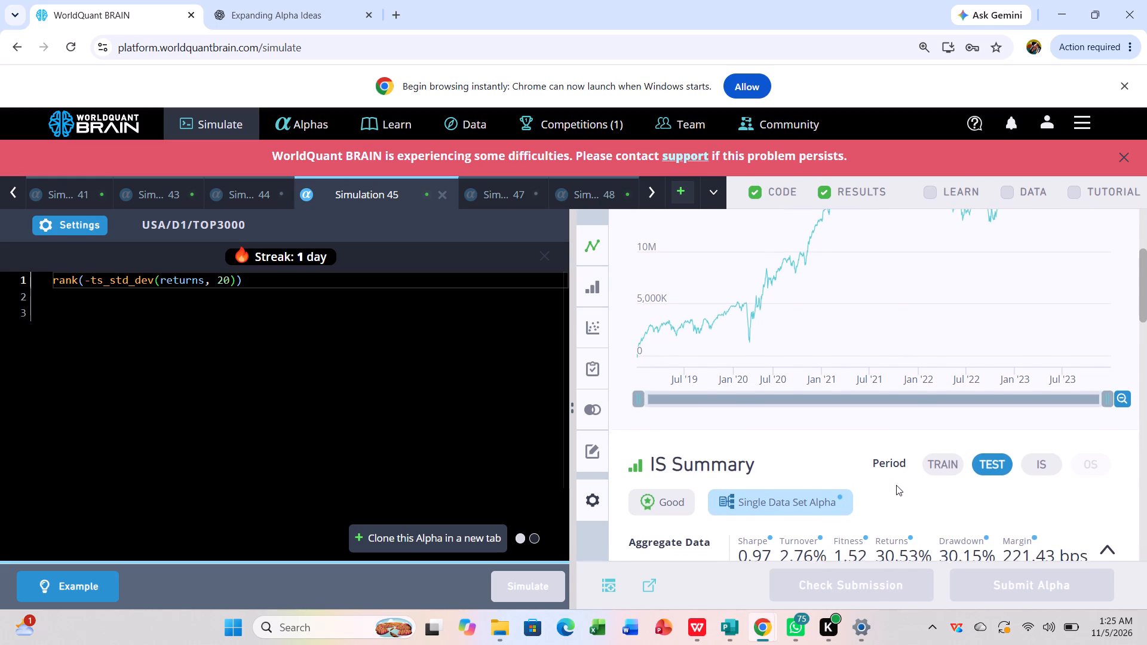
scroll(896, 485, "down", 1)
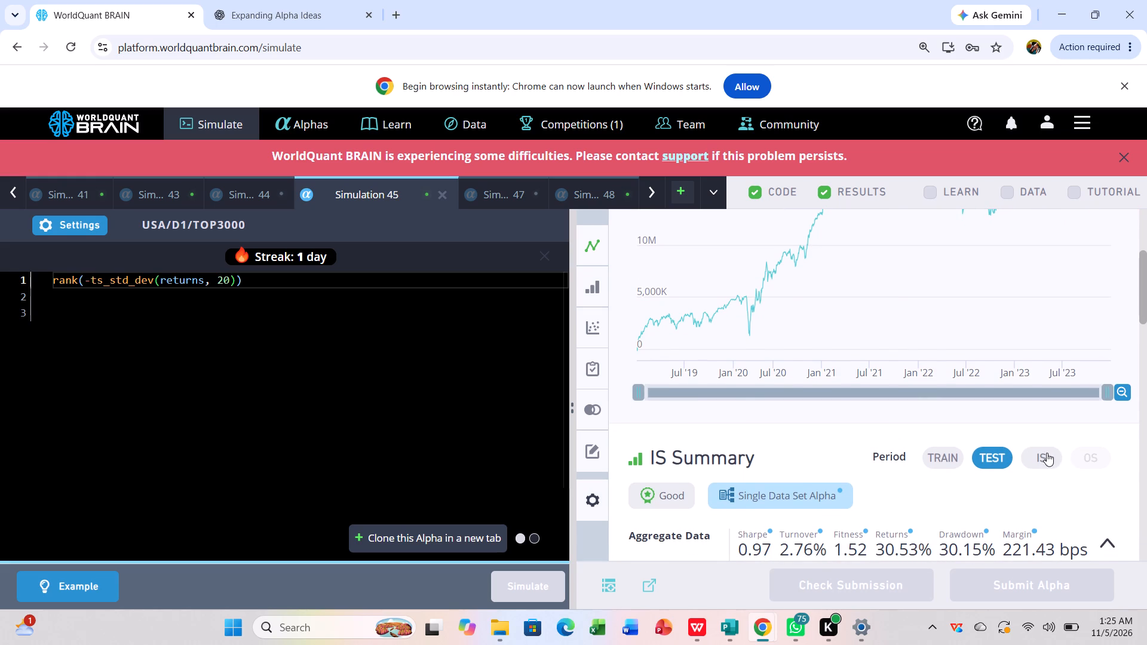
left_click(1042, 457)
scroll(1043, 454, "down", 3)
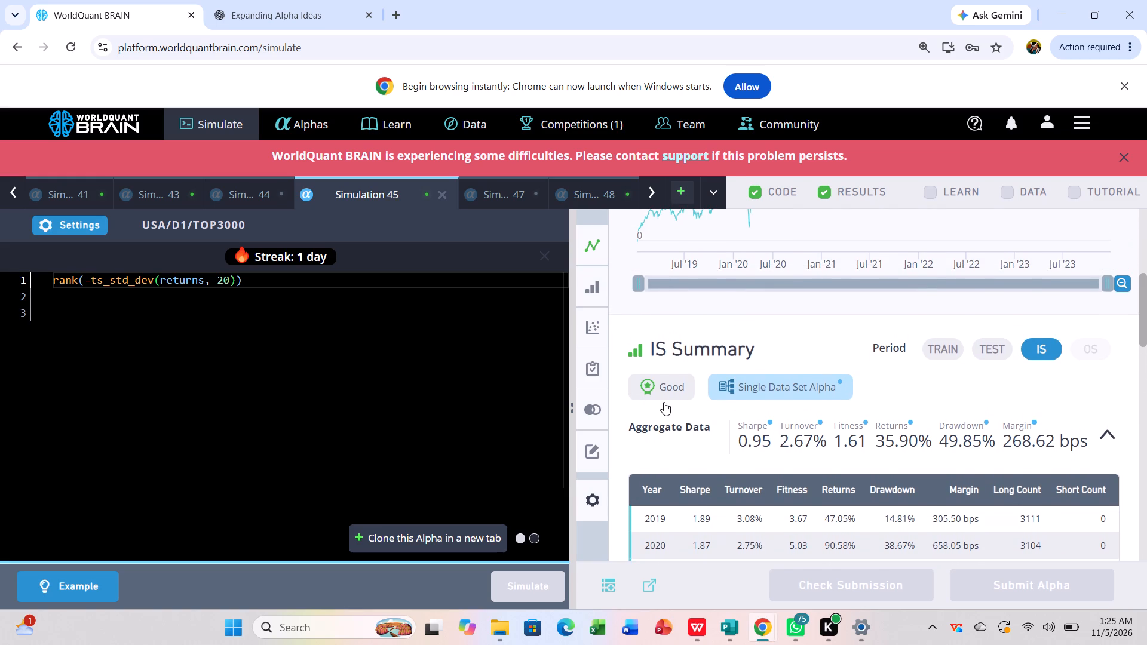
left_click(81, 219)
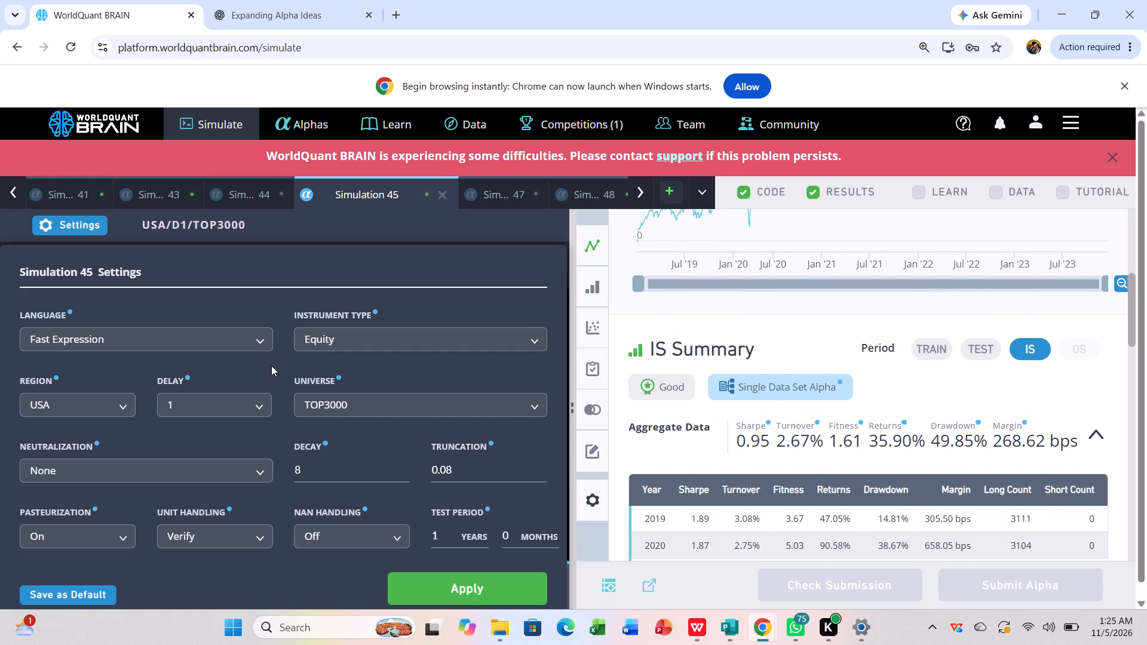
left_click(354, 397)
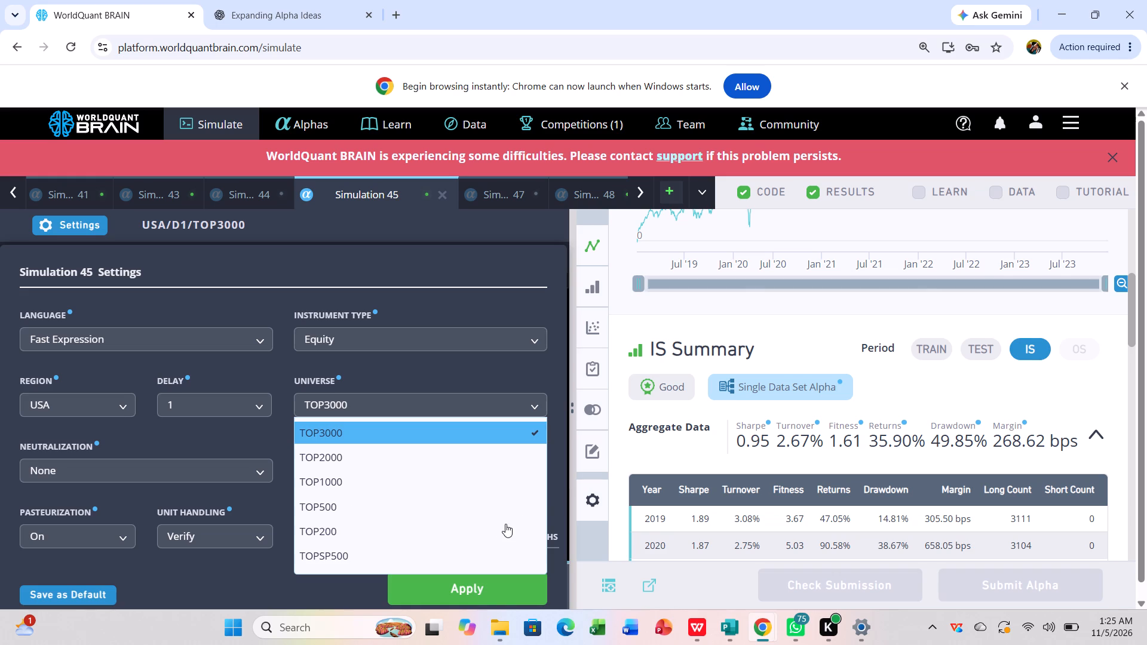
scroll(714, 475, "down", 3)
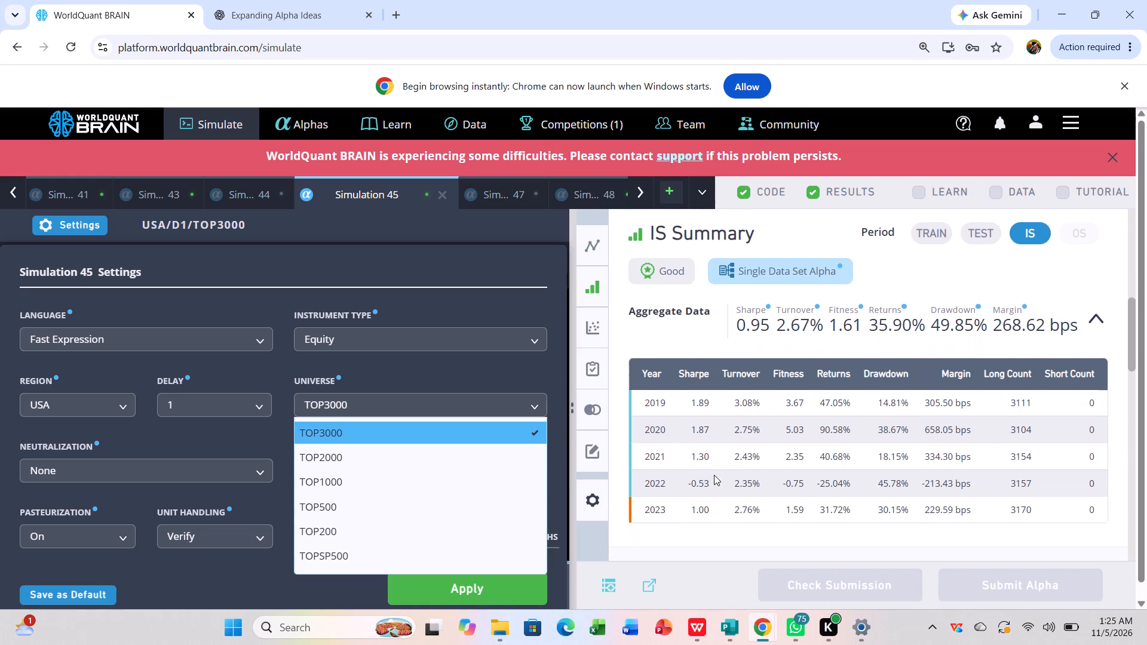
scroll(714, 475, "down", 3)
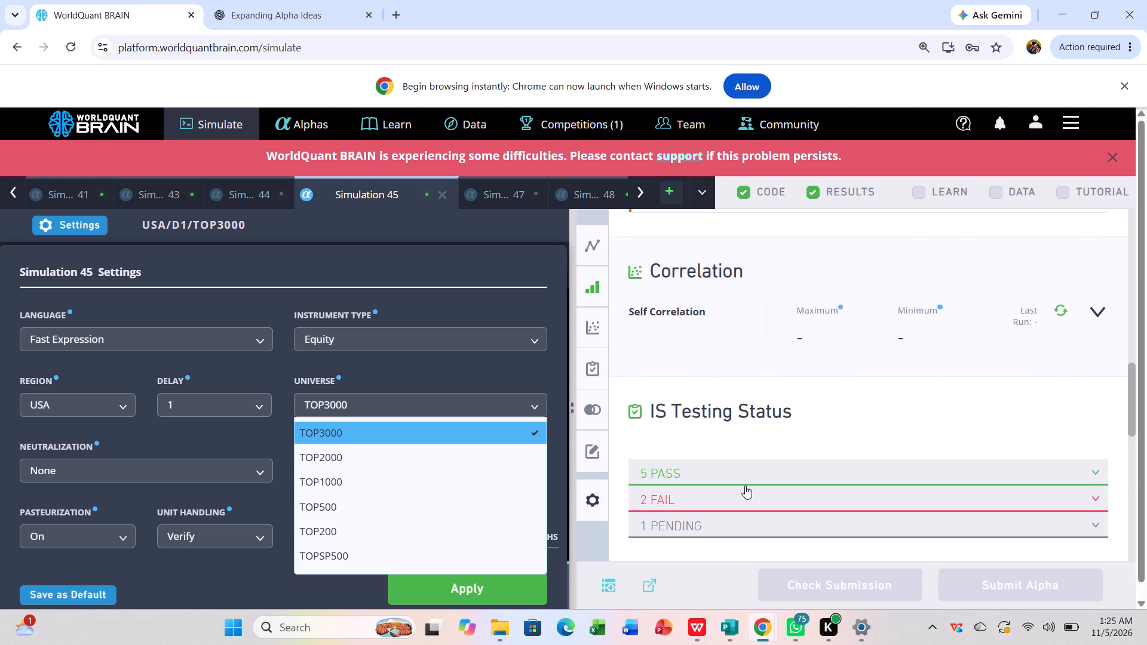
left_click(762, 488)
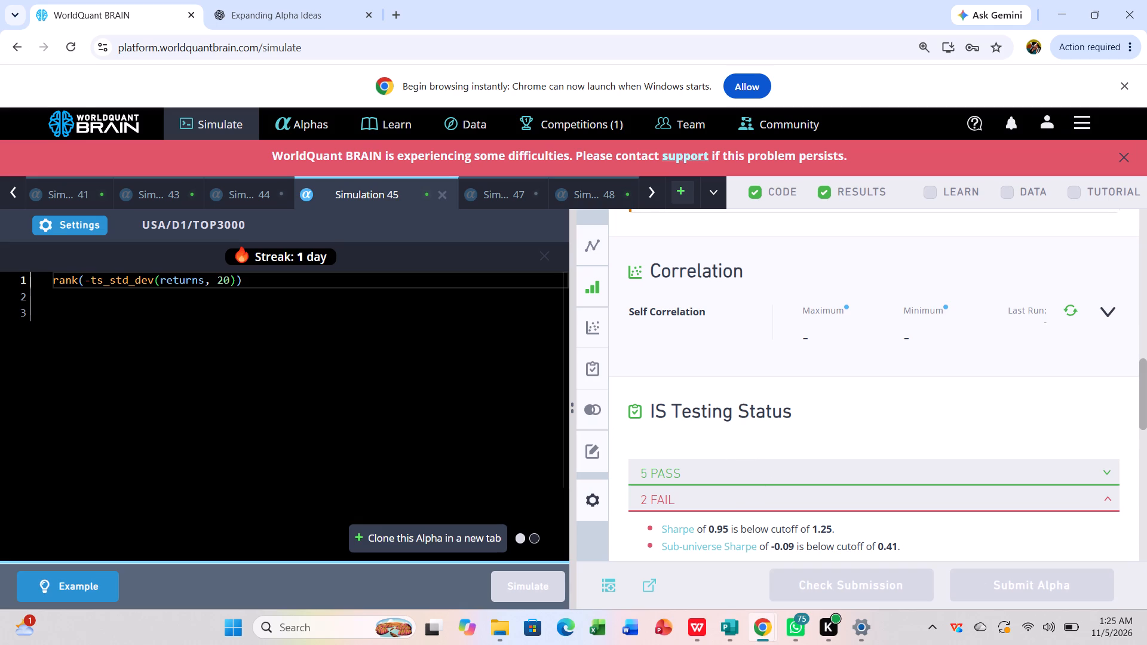
Set Simulation 45's neutralization to Subindustry and rerun the simulation.
left_click(77, 220)
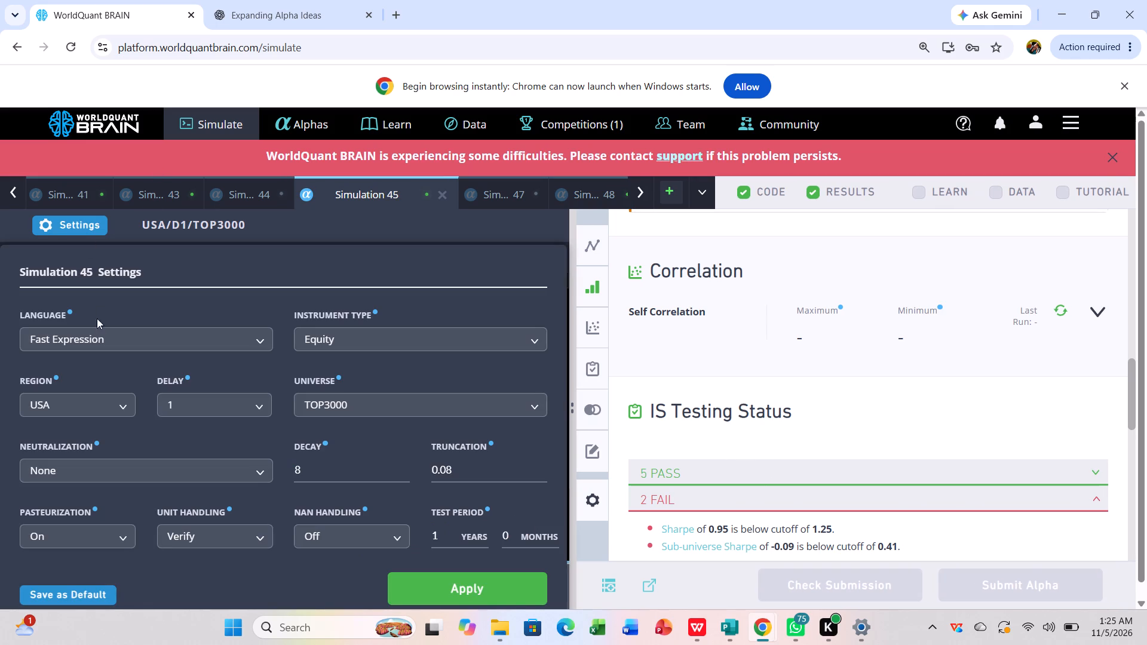
left_click(235, 463)
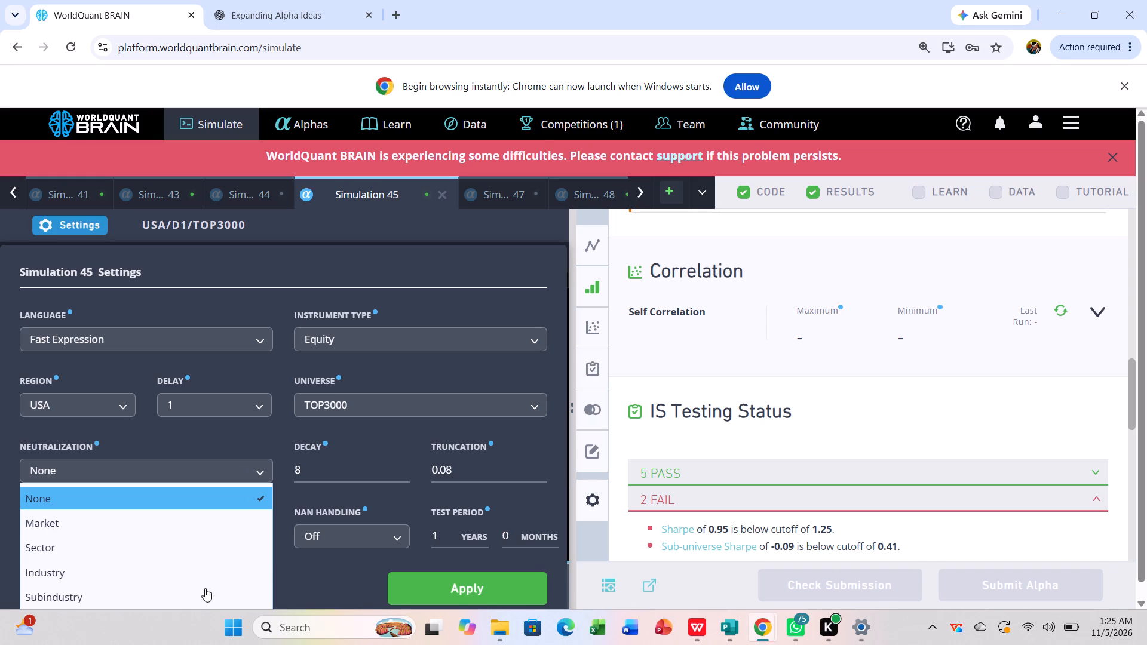
left_click(205, 588)
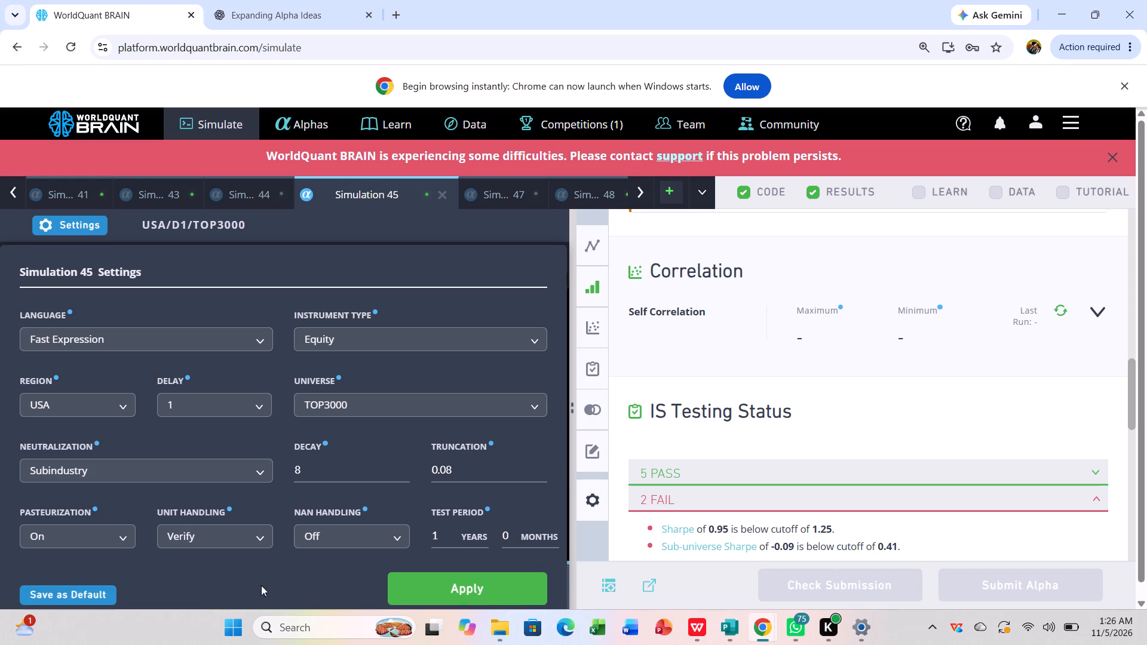
left_click(437, 581)
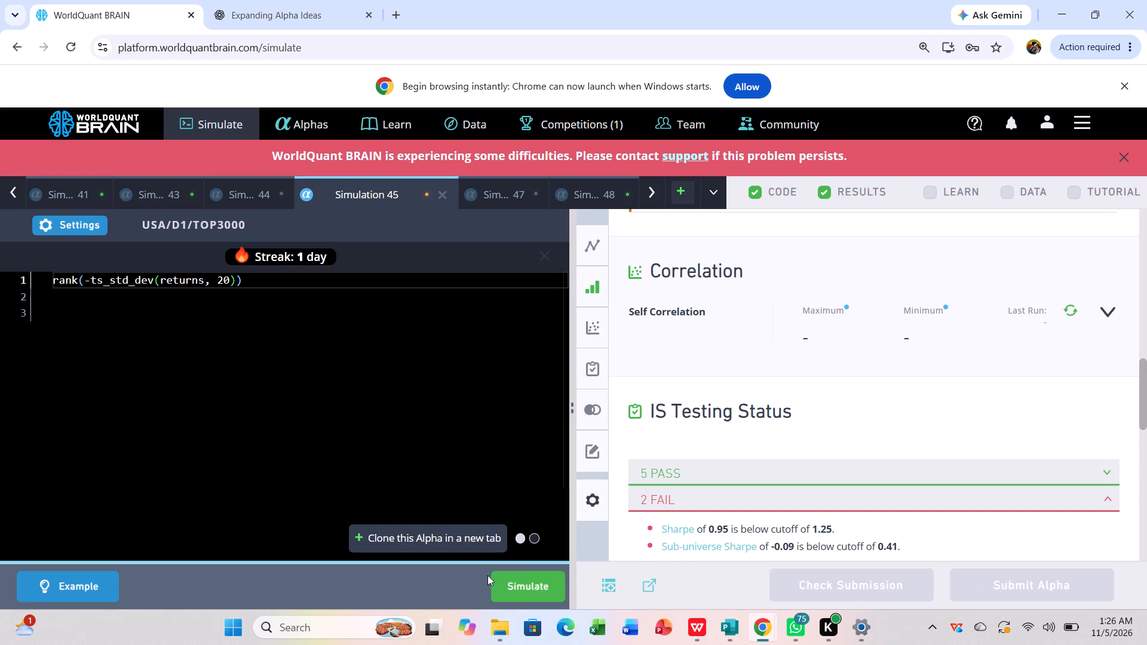
left_click(512, 578)
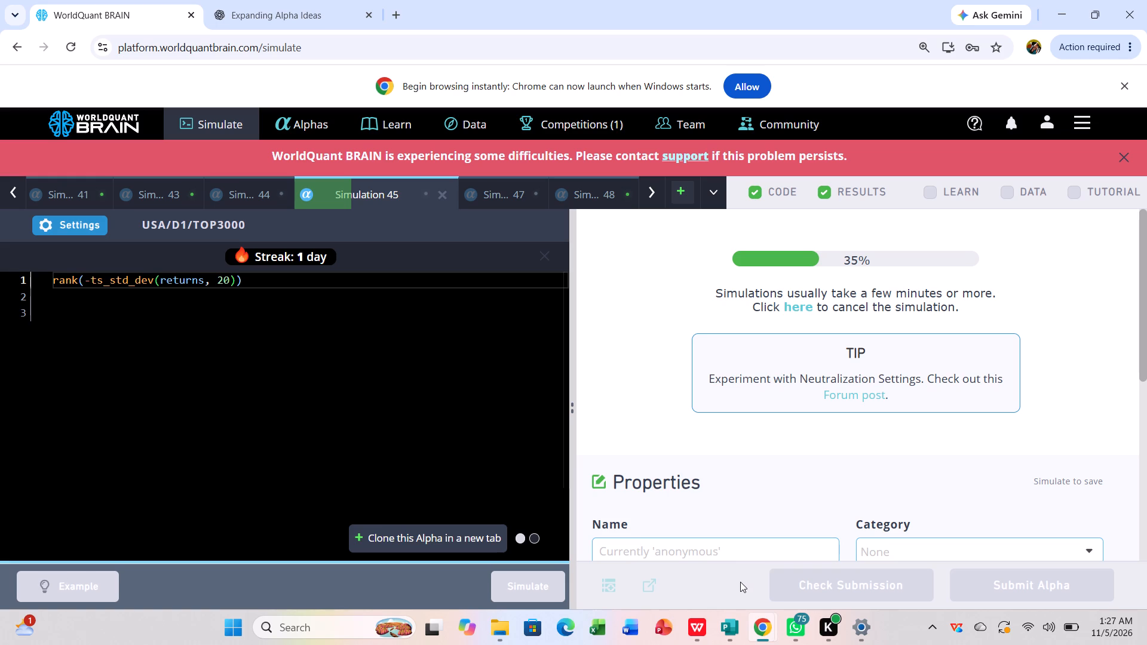
Review Simulation 45's Subindustry-neutralized TOP3000 results with the test period shown, checking the IS-period summary figures.
scroll(715, 527, "down", 1)
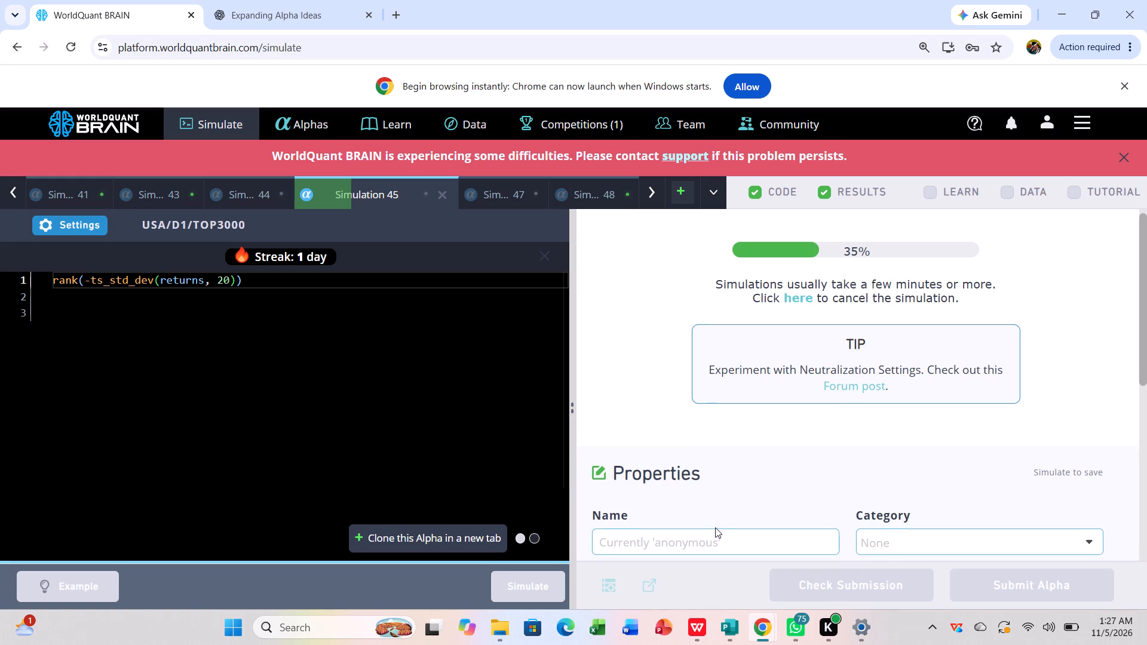
scroll(715, 527, "down", 4)
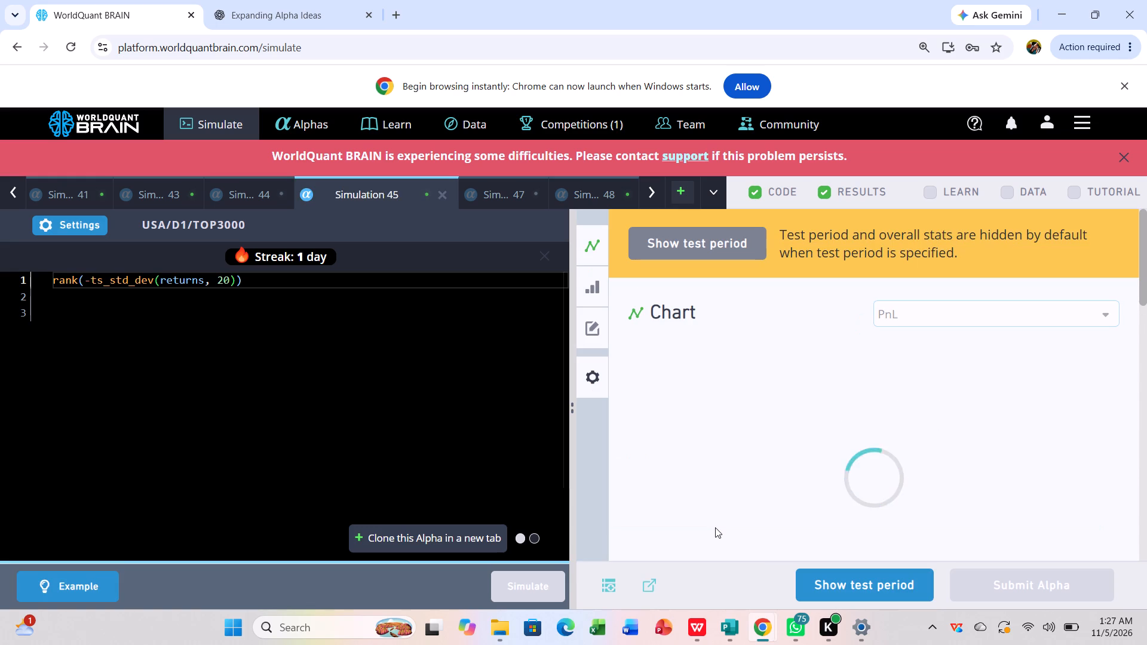
left_click(856, 569)
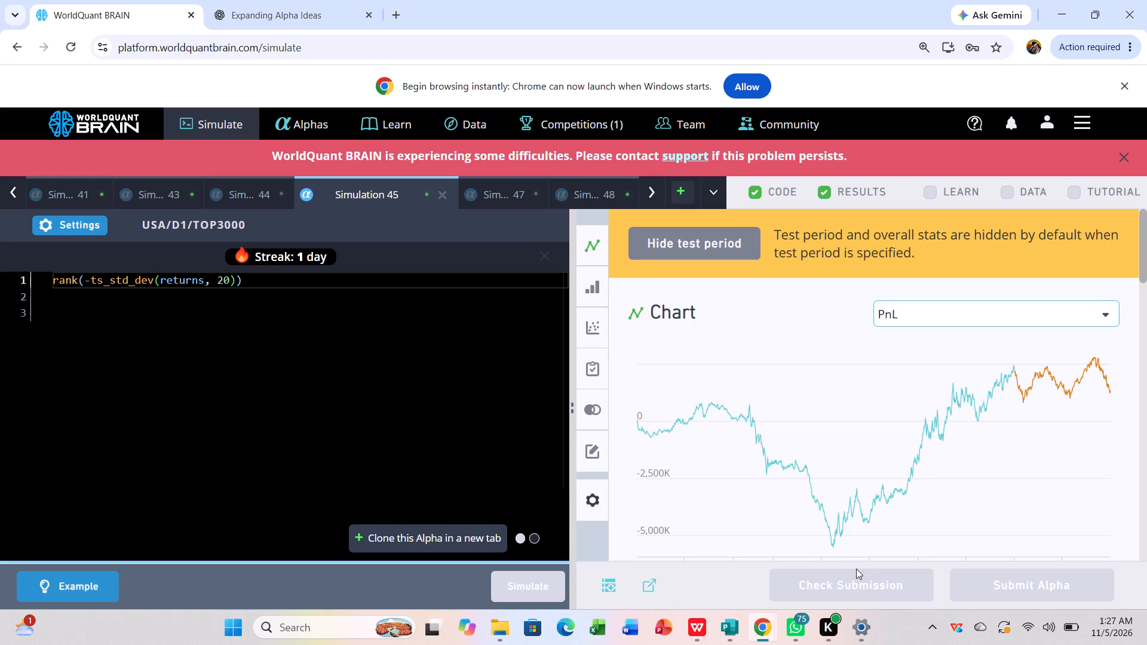
scroll(884, 469, "down", 3)
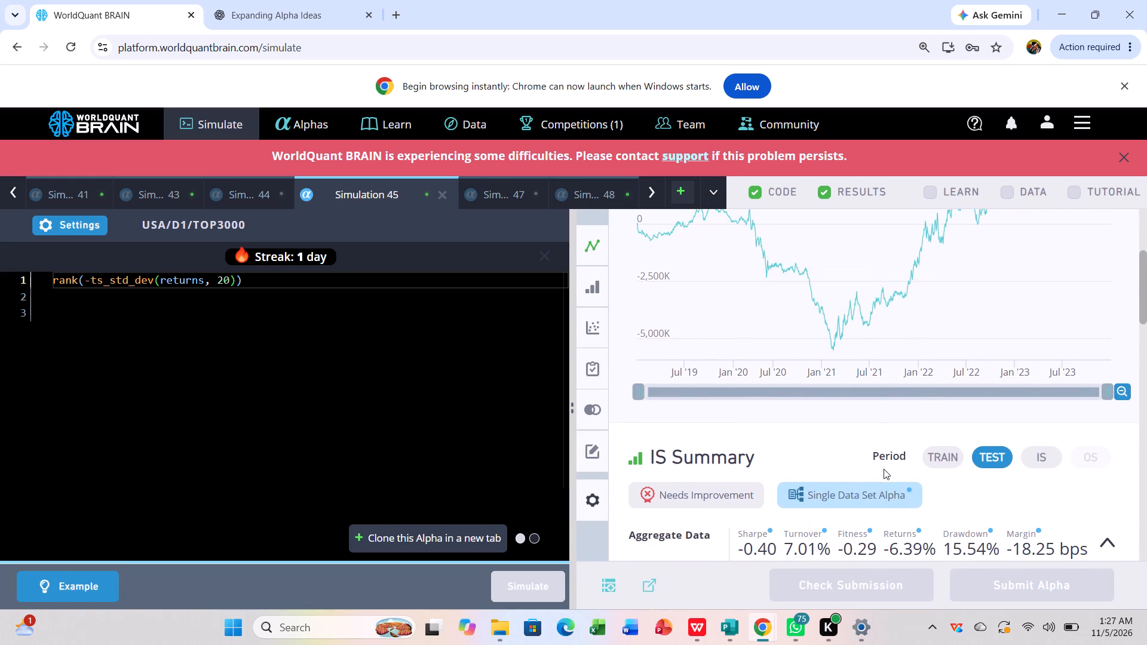
left_click(1044, 453)
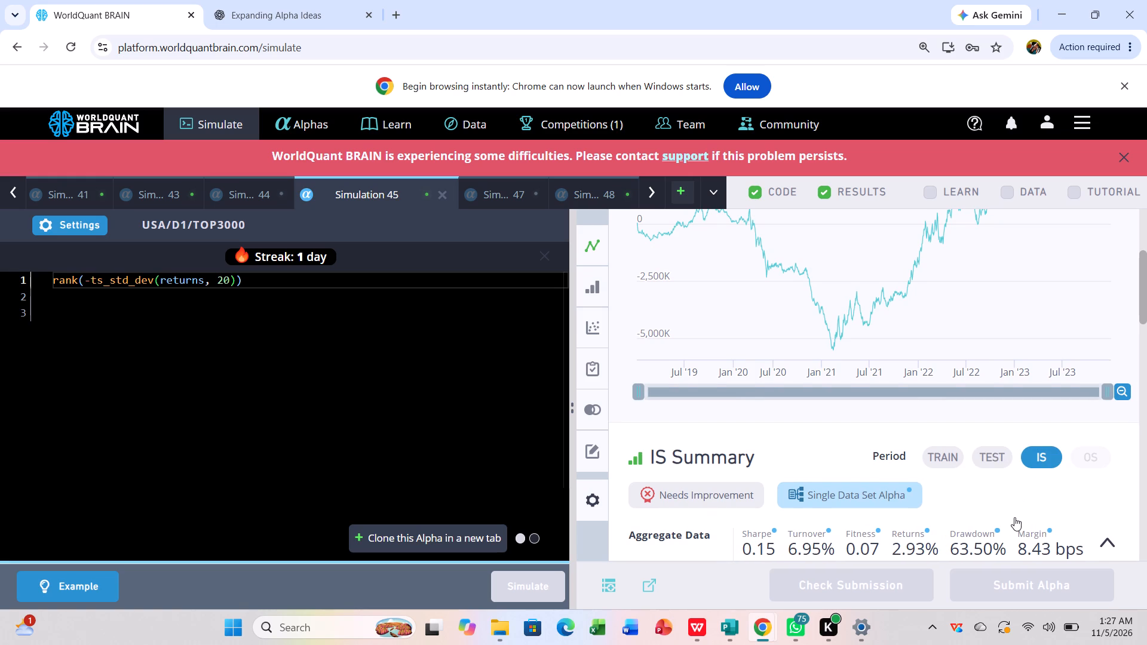
scroll(1014, 517, "down", 1)
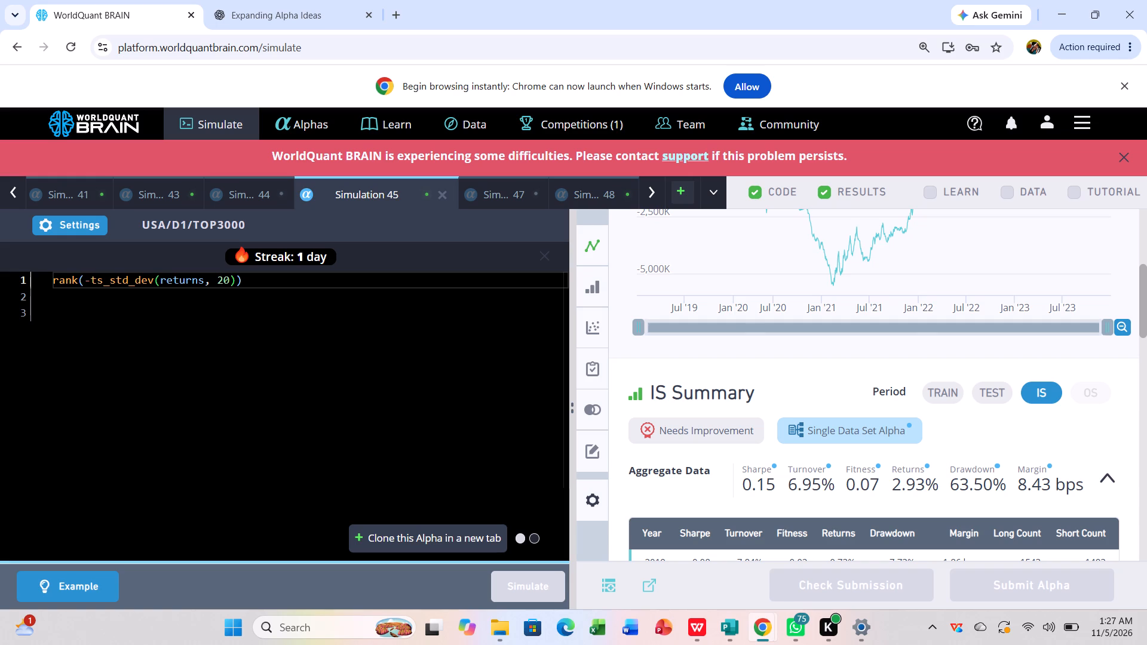
Set Simulation 45's neutralization to None and universe to TOP200, and rerun the simulation of rank(-ts_std_dev(returns, 20)).
left_click(81, 223)
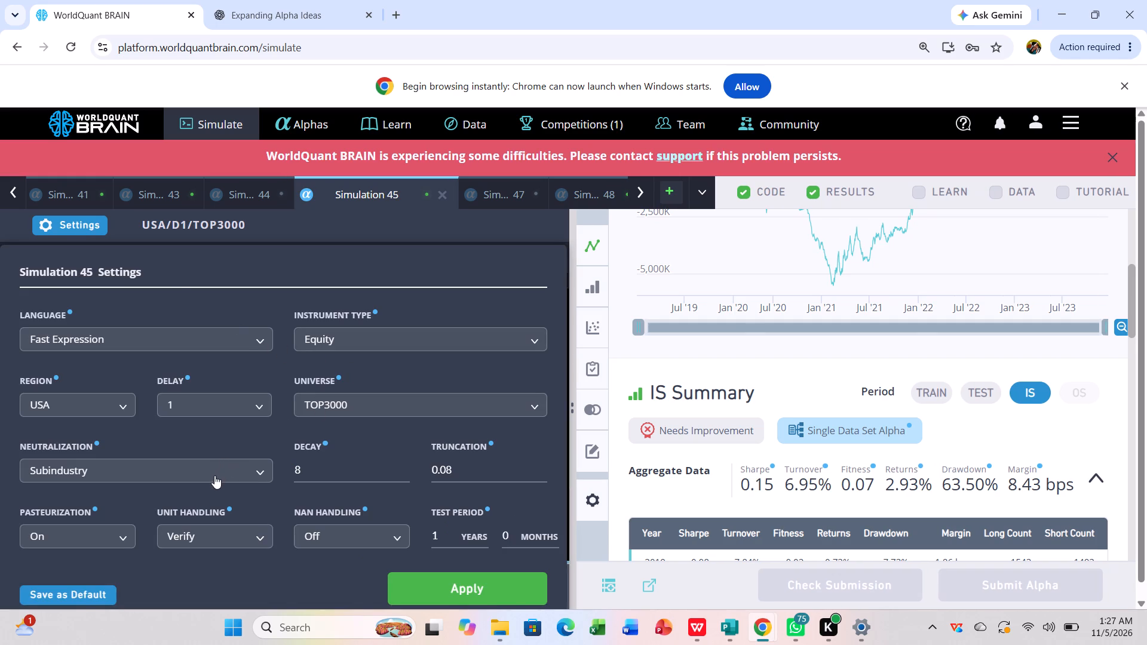
left_click(259, 469)
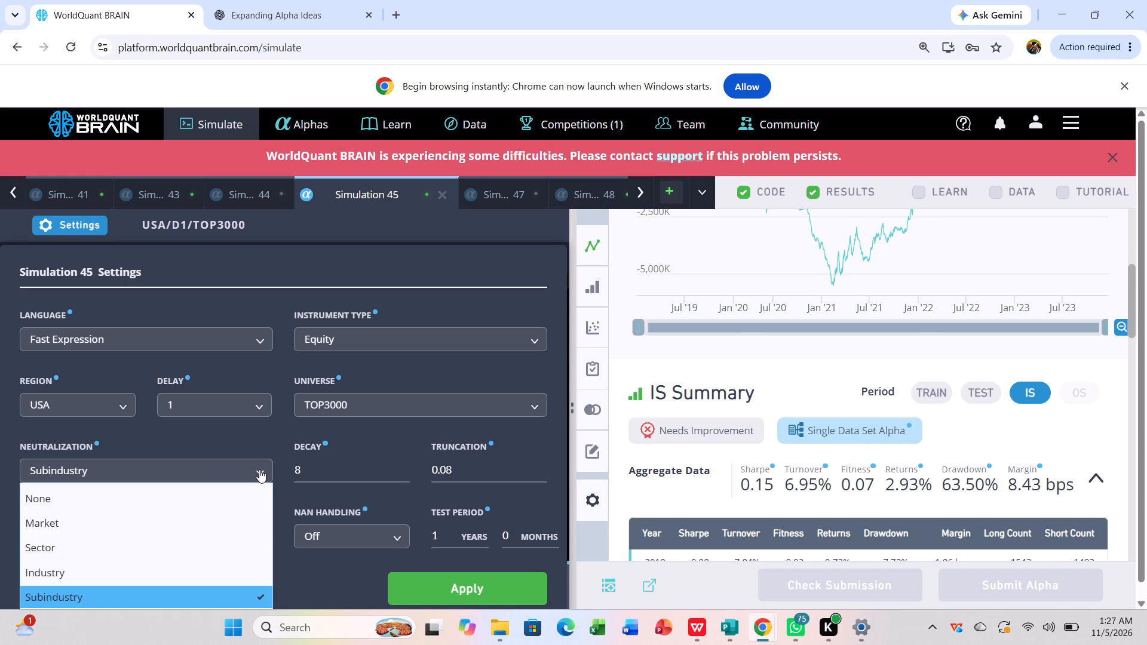
left_click(208, 502)
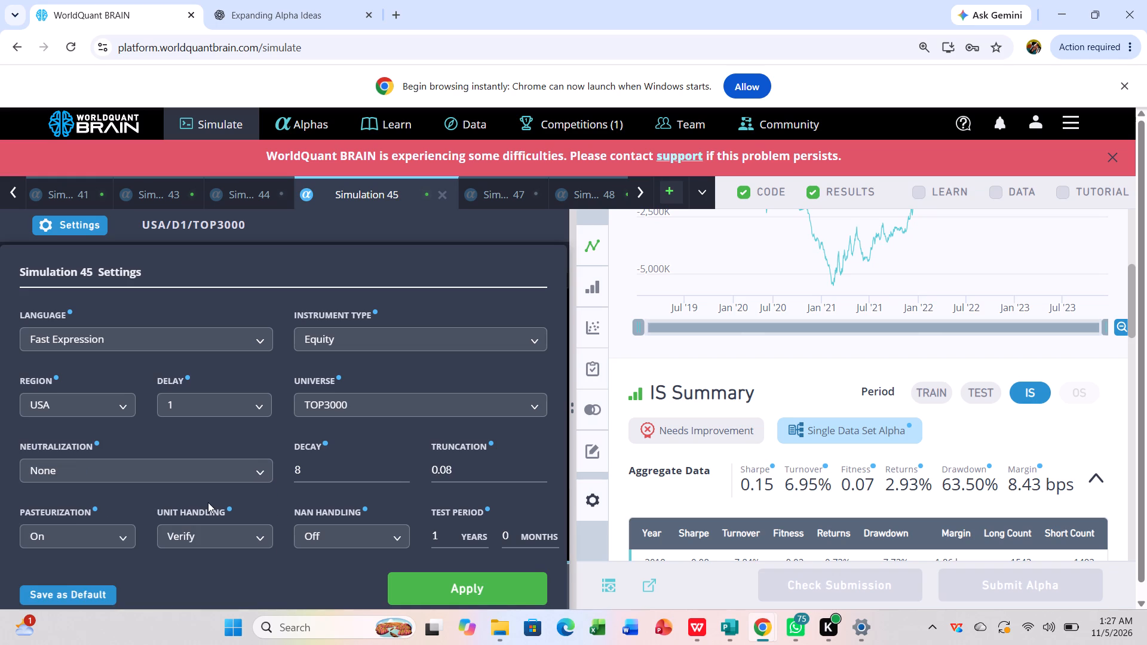
left_click(526, 402)
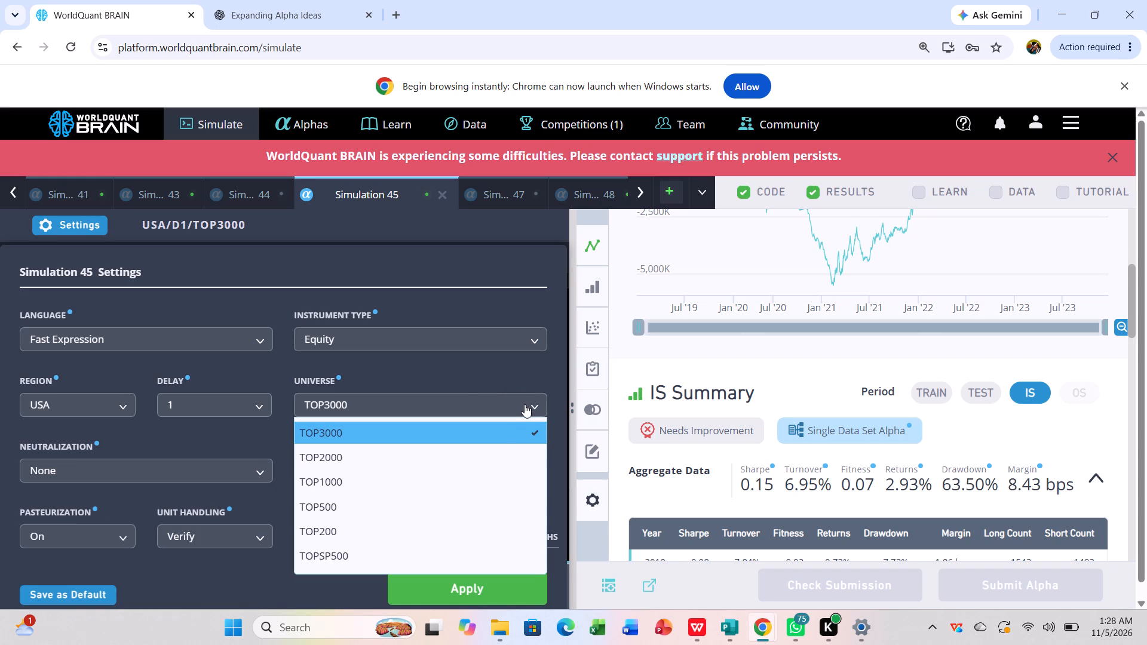
left_click(456, 528)
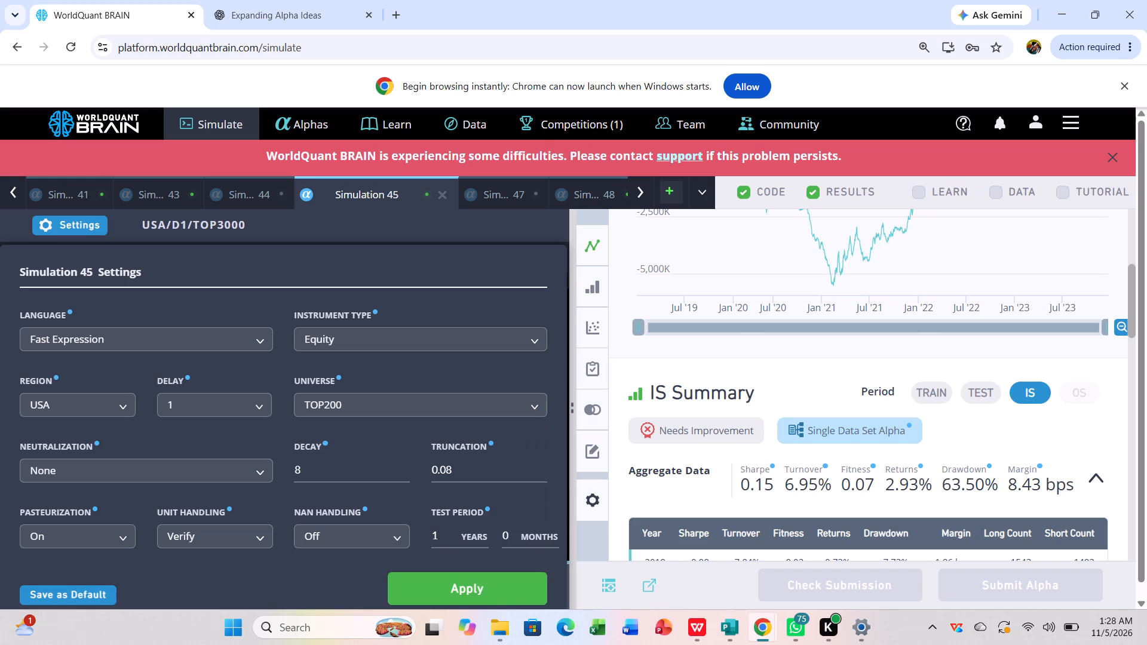
left_click(480, 583)
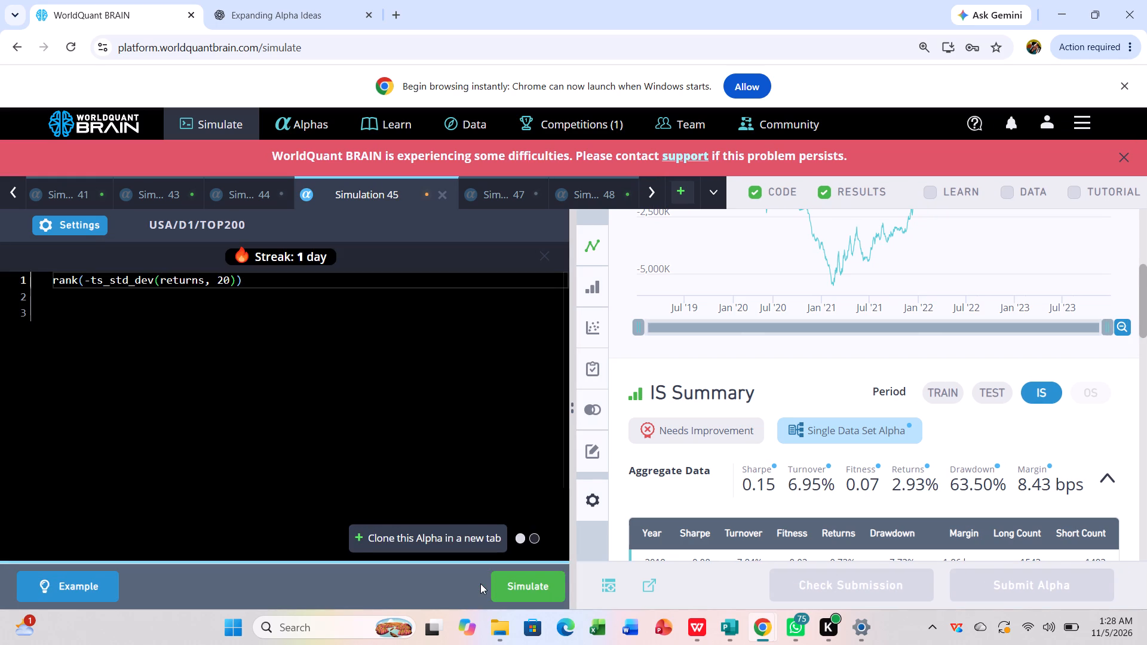
left_click(516, 583)
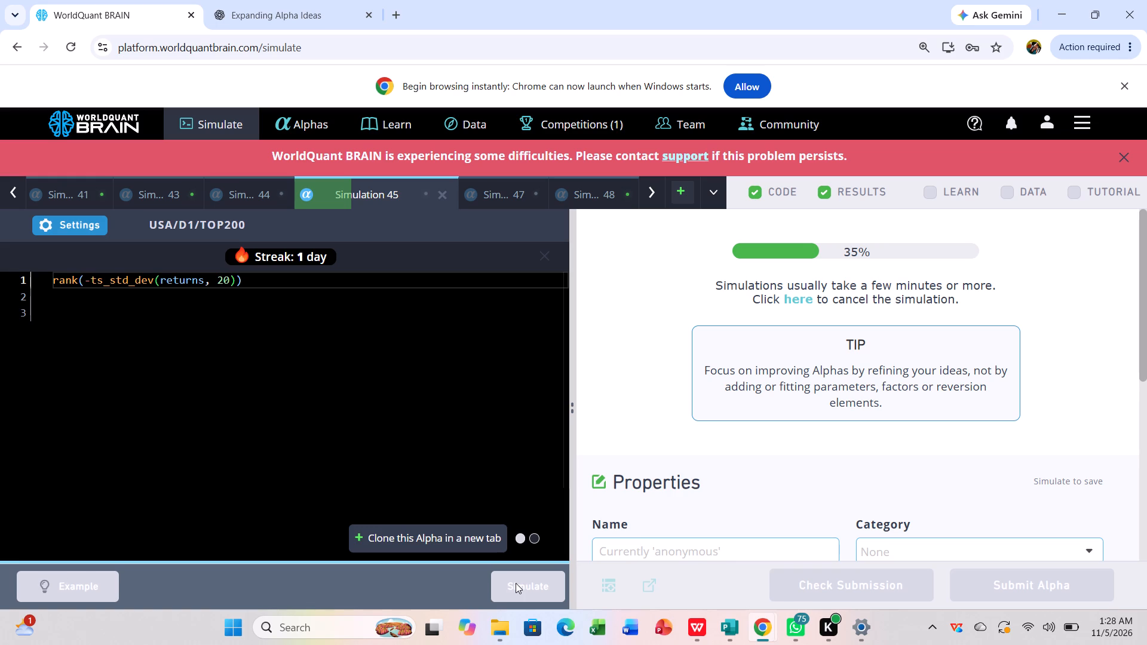
Review Simulation 45's TOP200 results with the test period shown, checking the IS-period summary, yearly figures and failed IS tests.
scroll(516, 583, "down", 1)
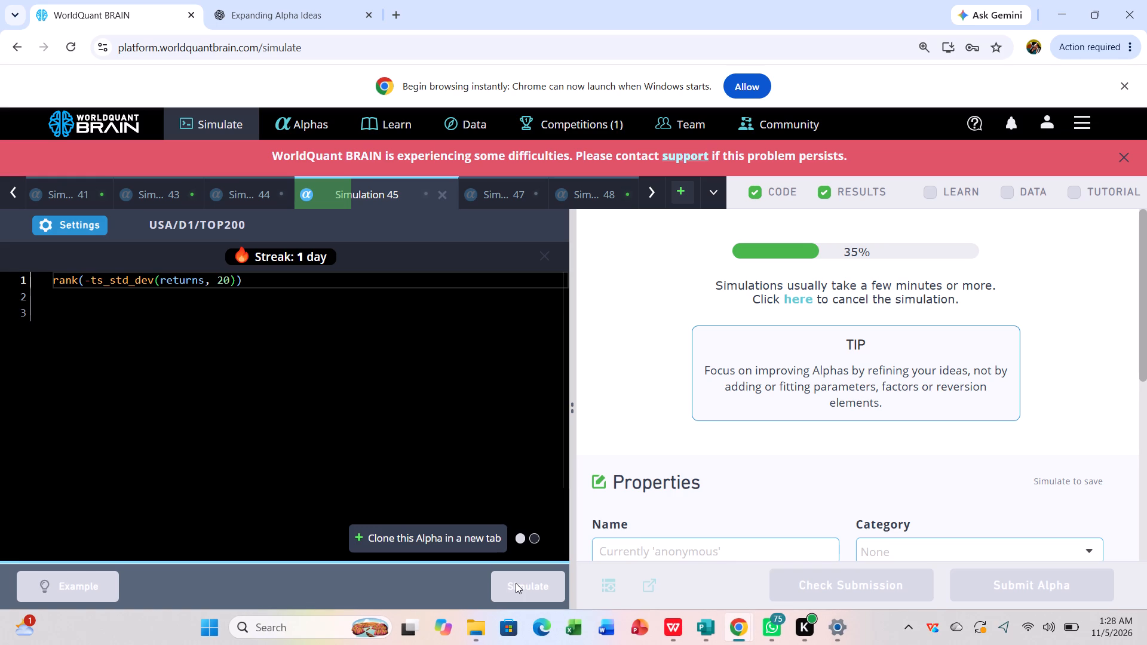
scroll(516, 583, "down", 1)
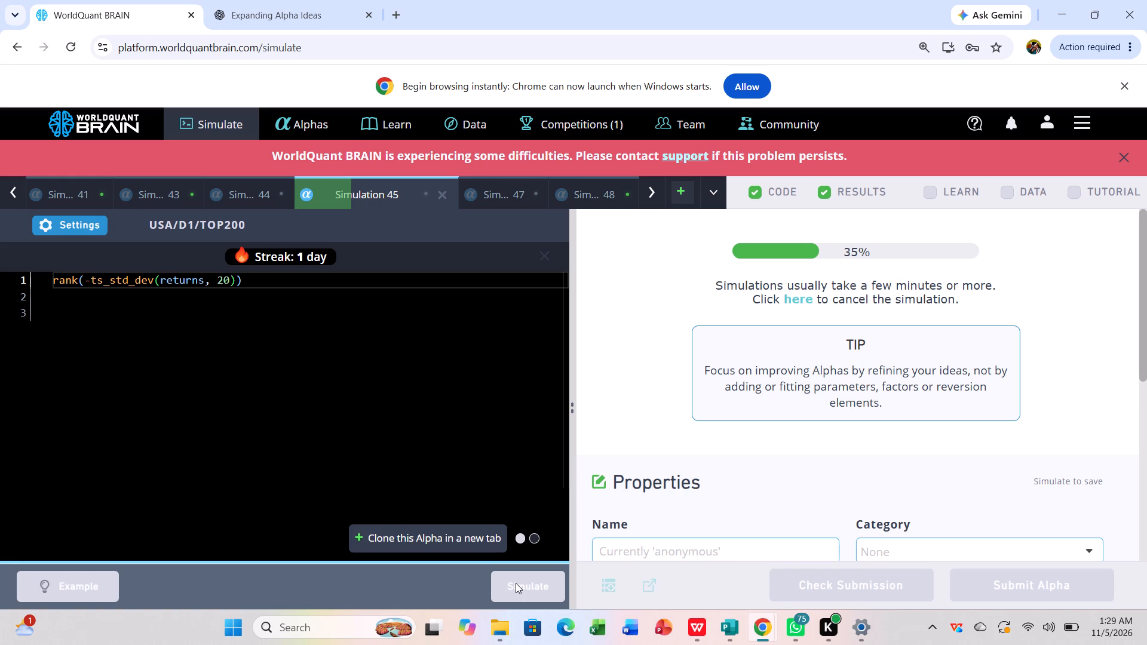
scroll(516, 583, "down", 1)
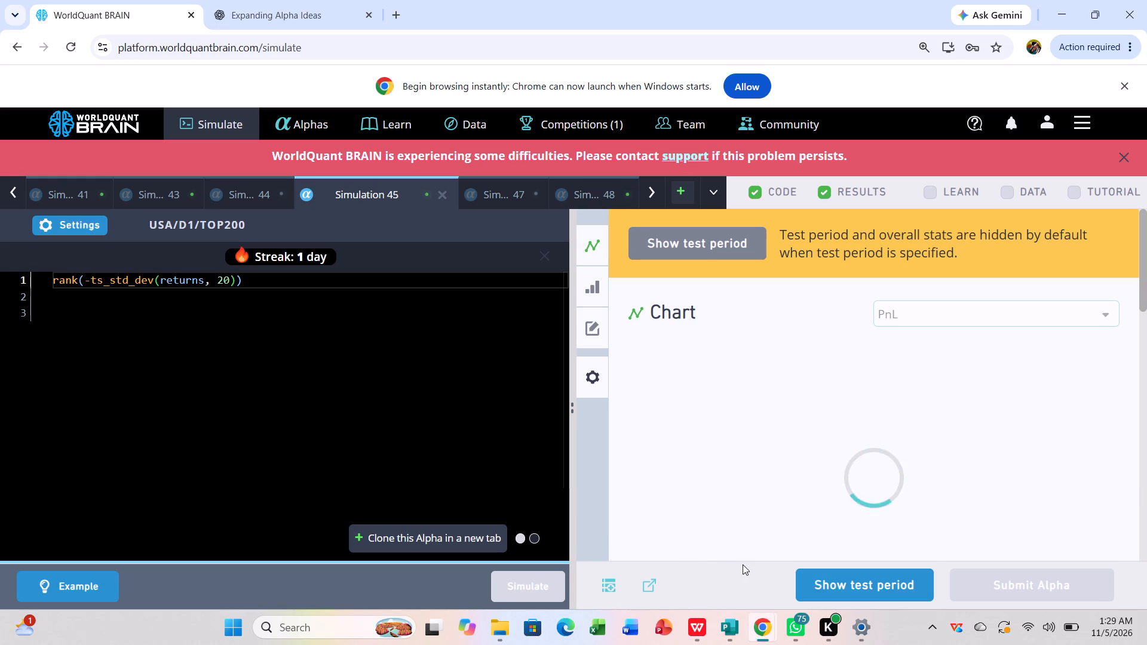
left_click(844, 571)
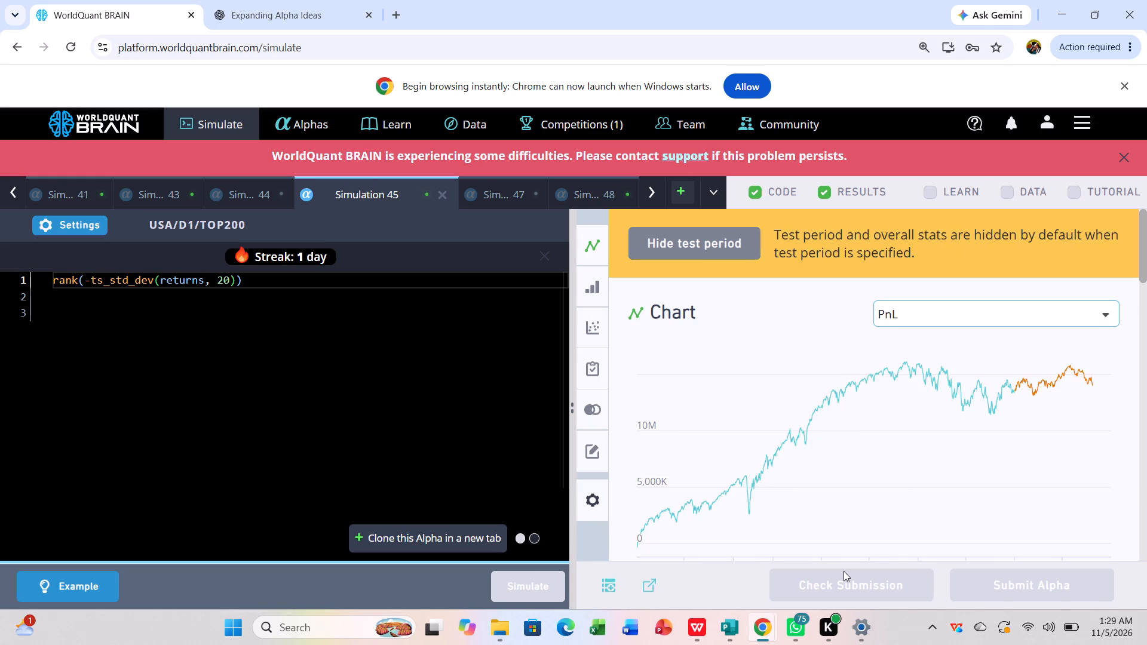
scroll(844, 571, "down", 2)
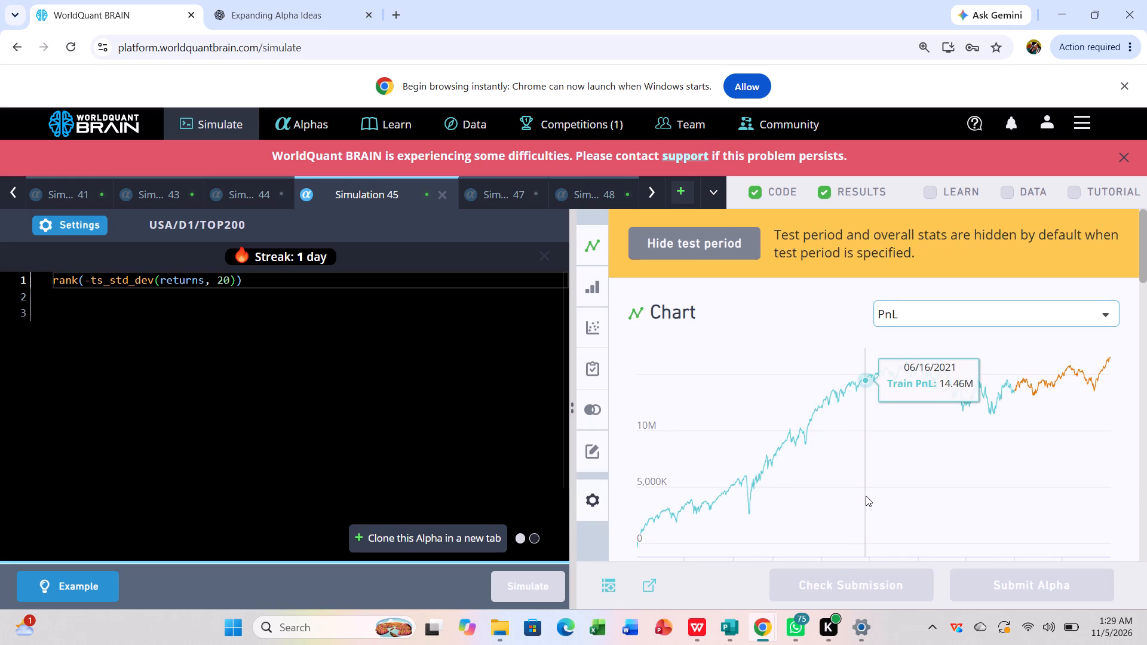
scroll(866, 496, "down", 3)
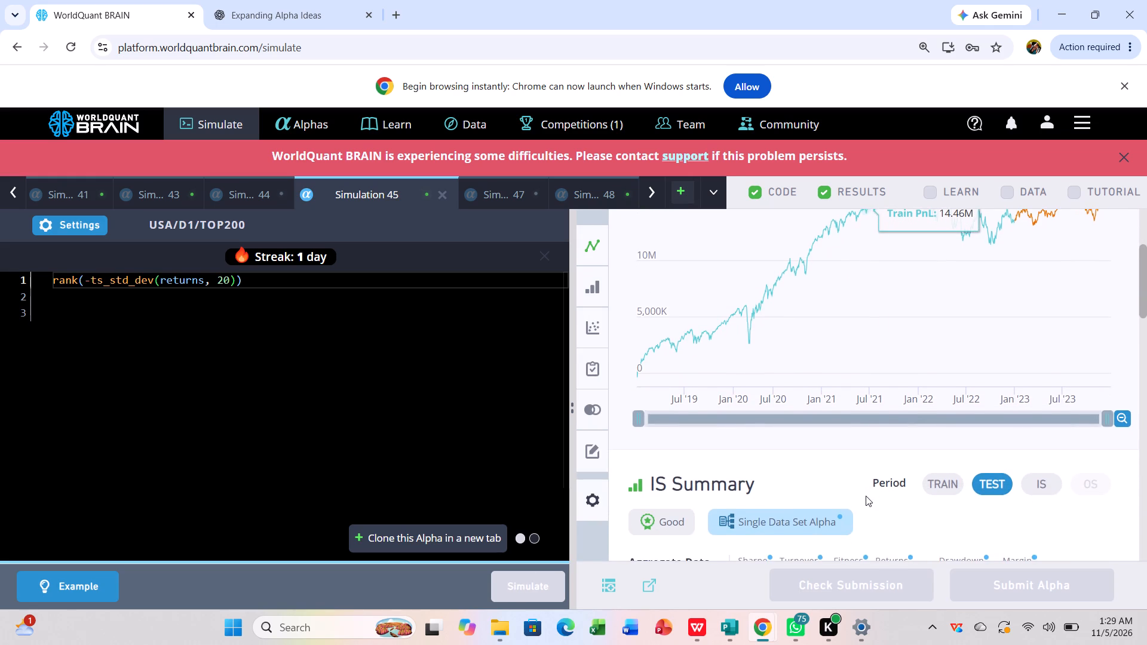
scroll(866, 496, "down", 1)
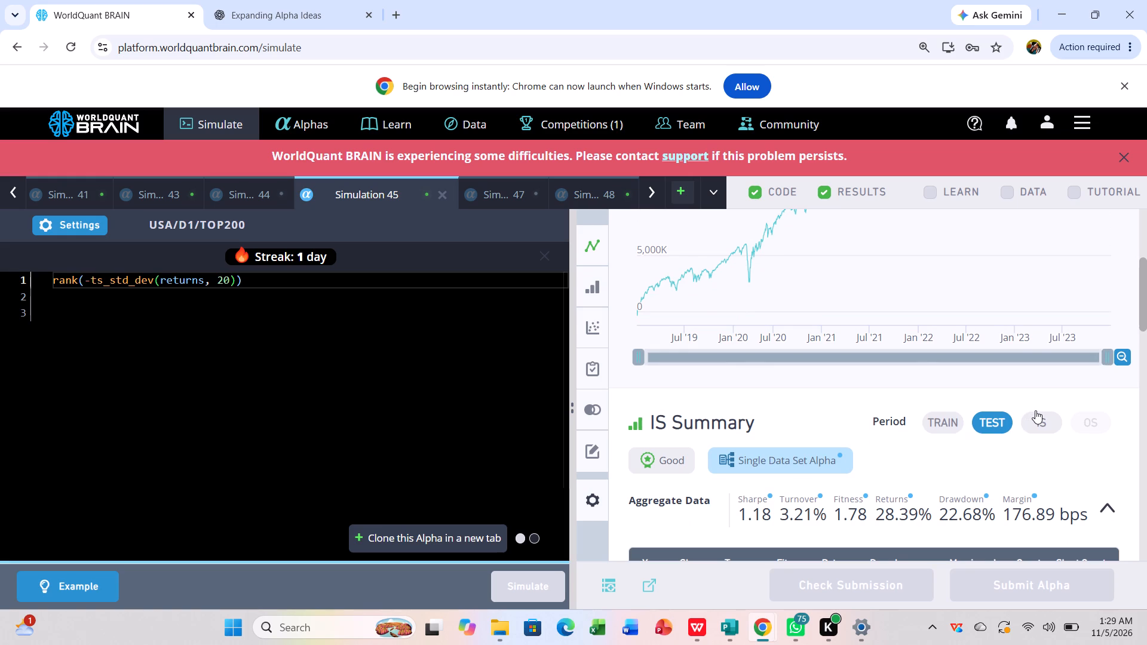
left_click(1036, 414)
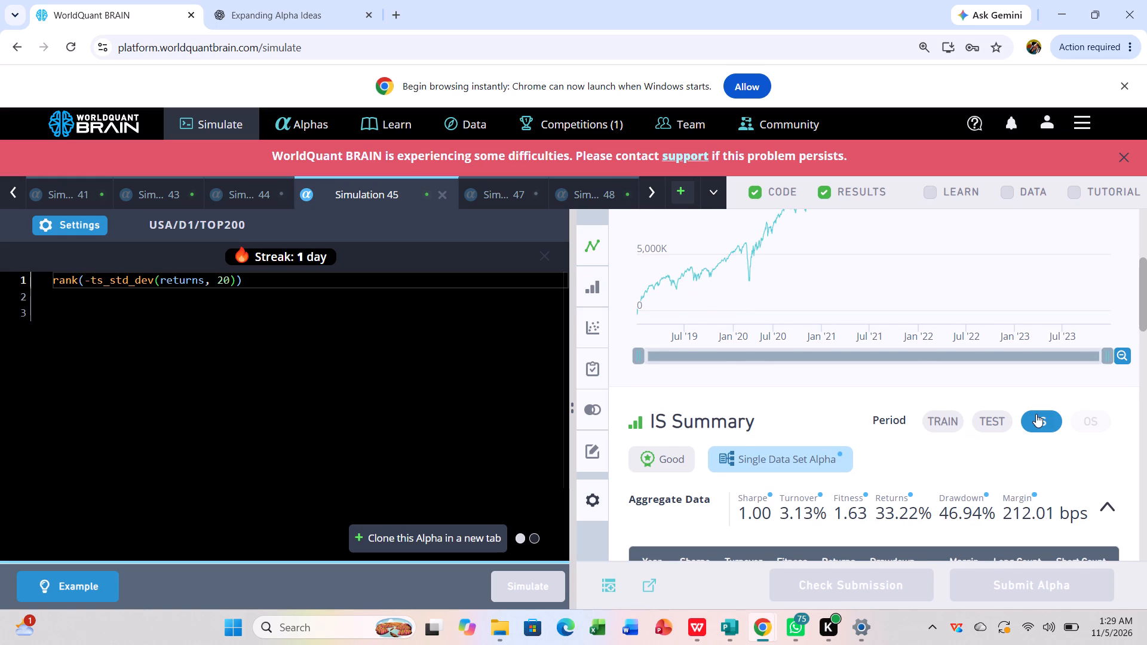
left_click(1036, 414)
scroll(976, 466, "down", 2)
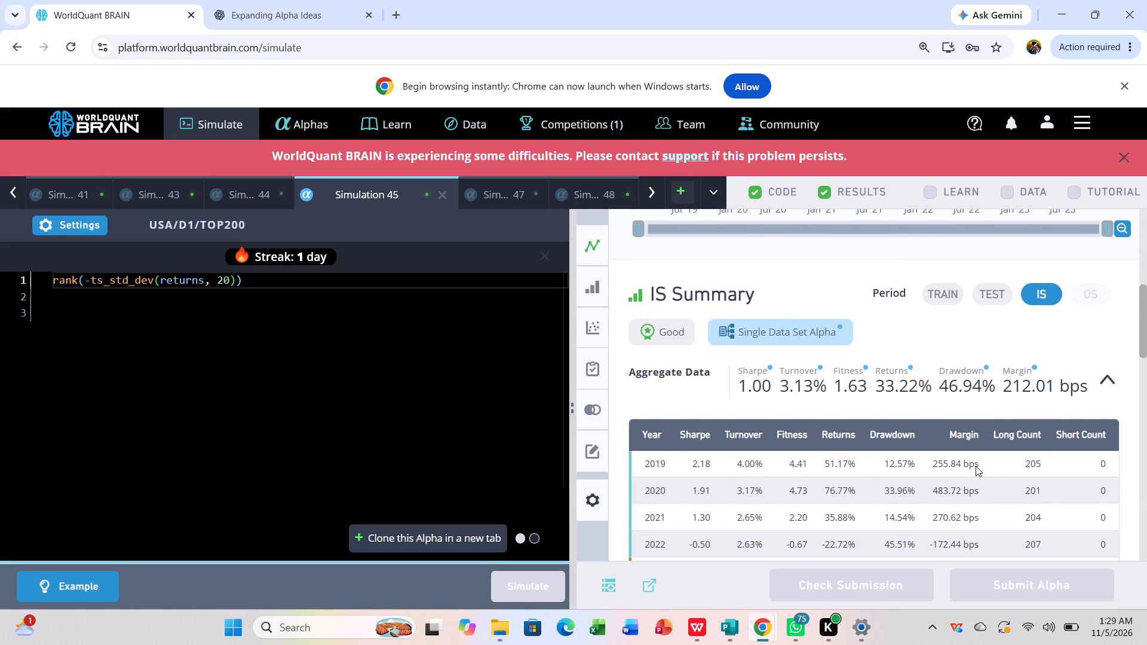
scroll(976, 466, "down", 5)
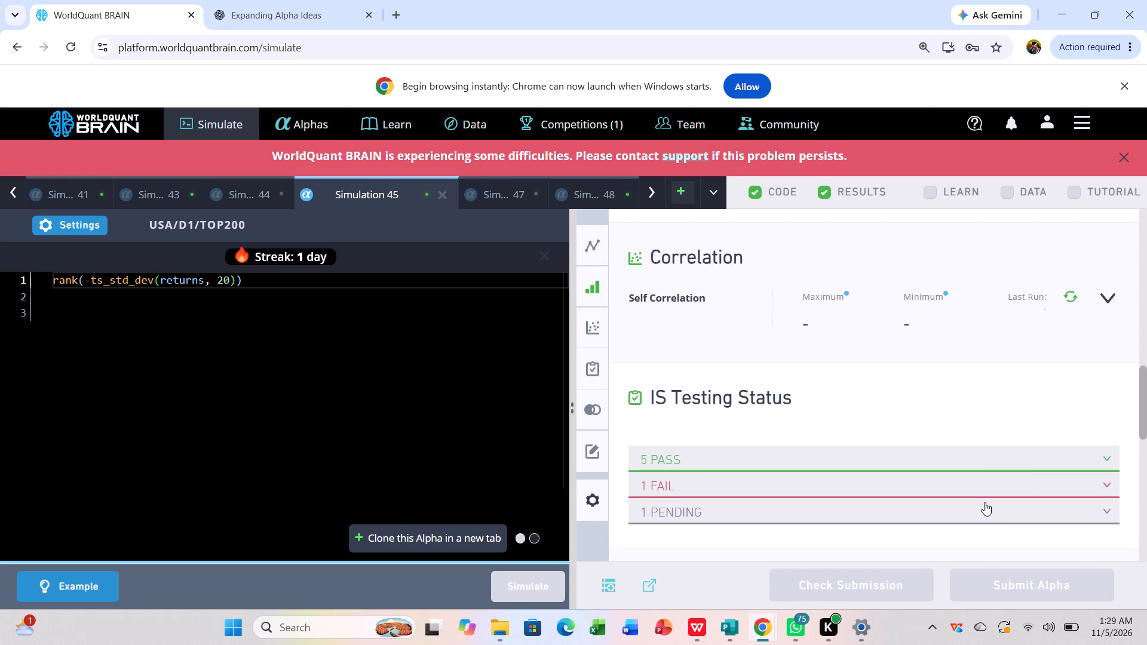
left_click(1033, 477)
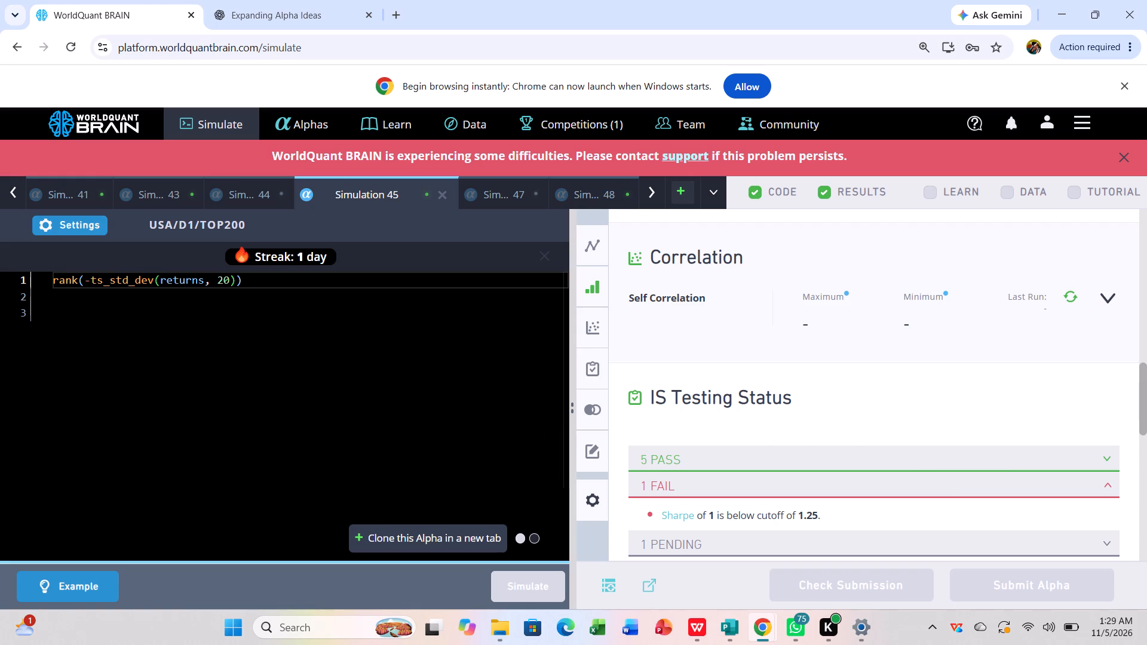
Set Simulation 45's universe to TOP500, keeping neutralization at None, and rerun the simulation.
left_click(68, 223)
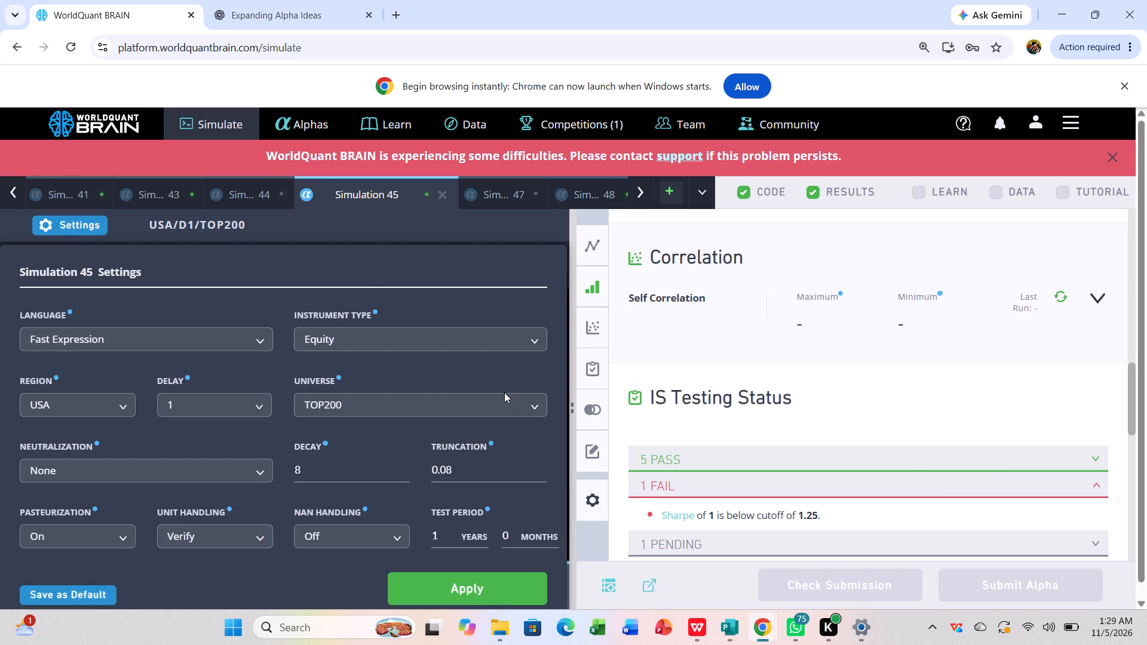
left_click(508, 402)
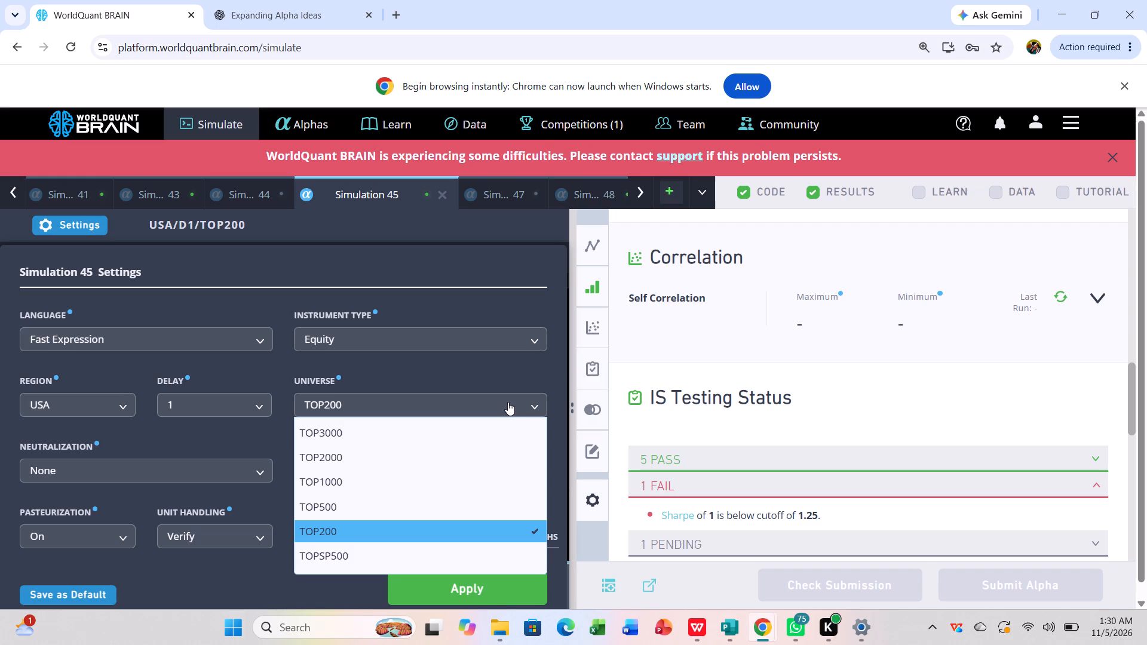
left_click(473, 510)
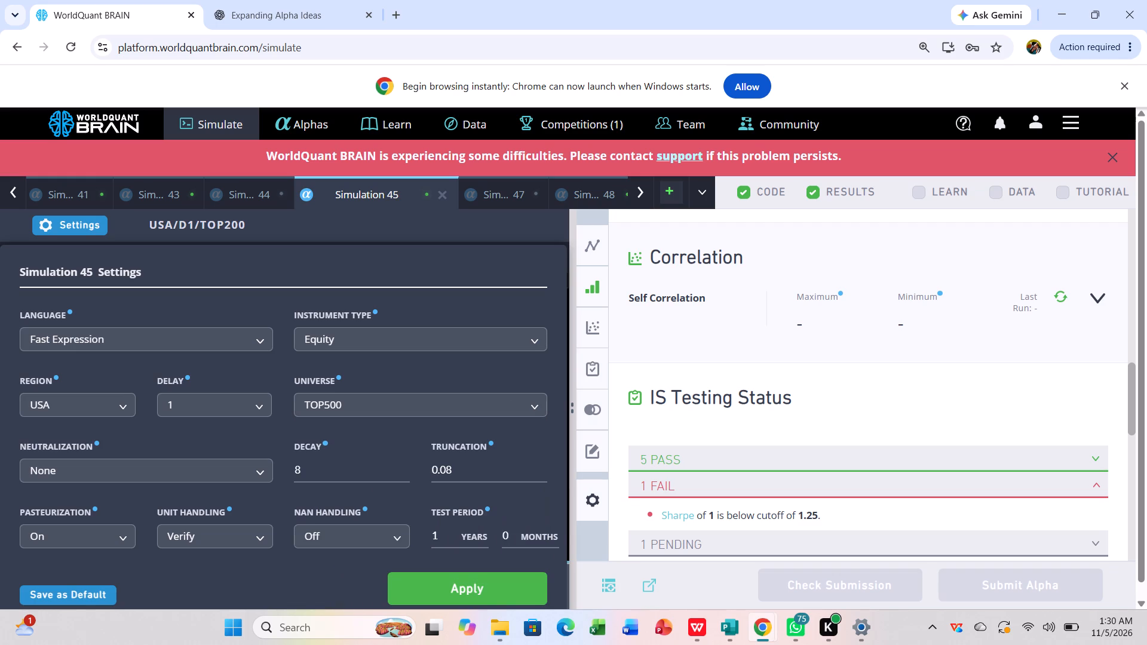
left_click(474, 580)
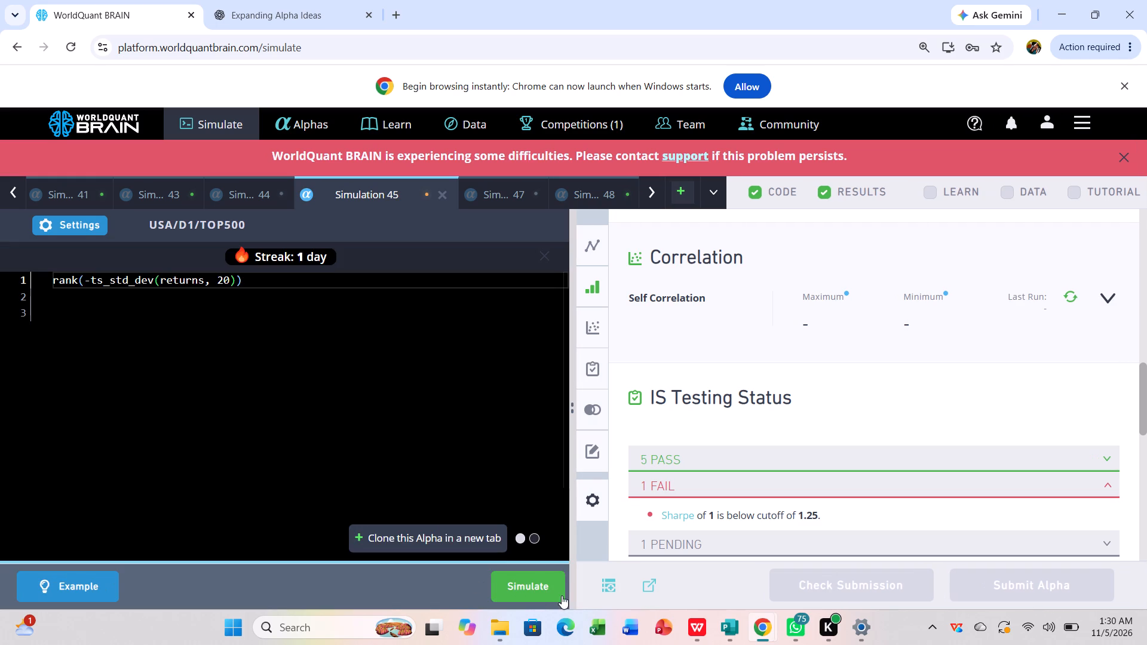
left_click(541, 579)
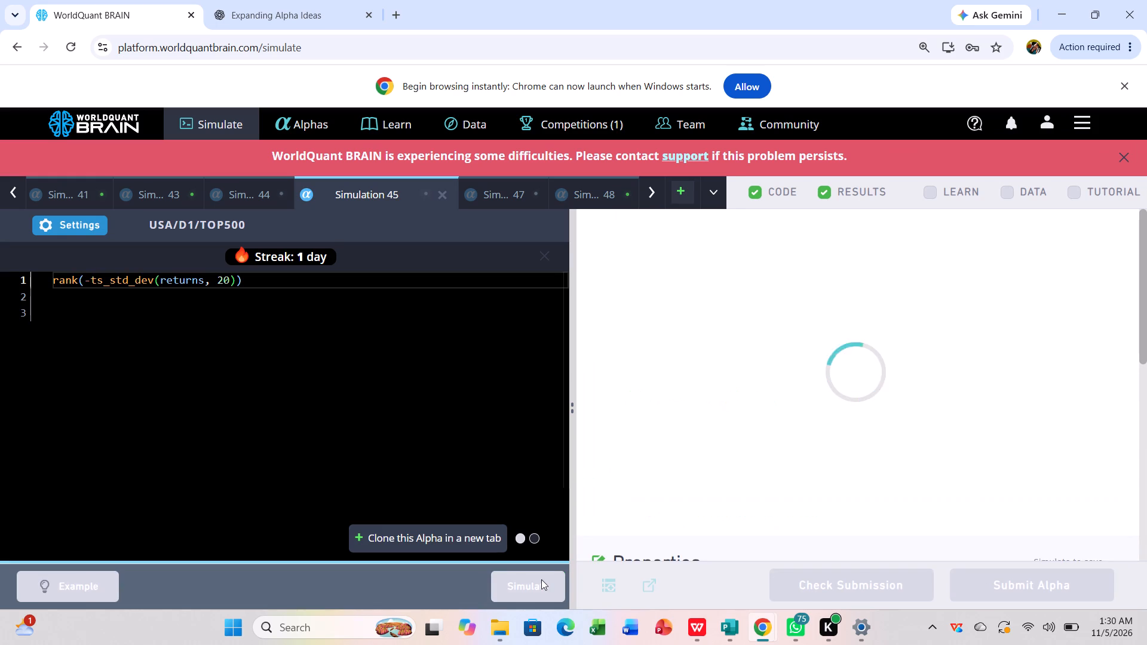
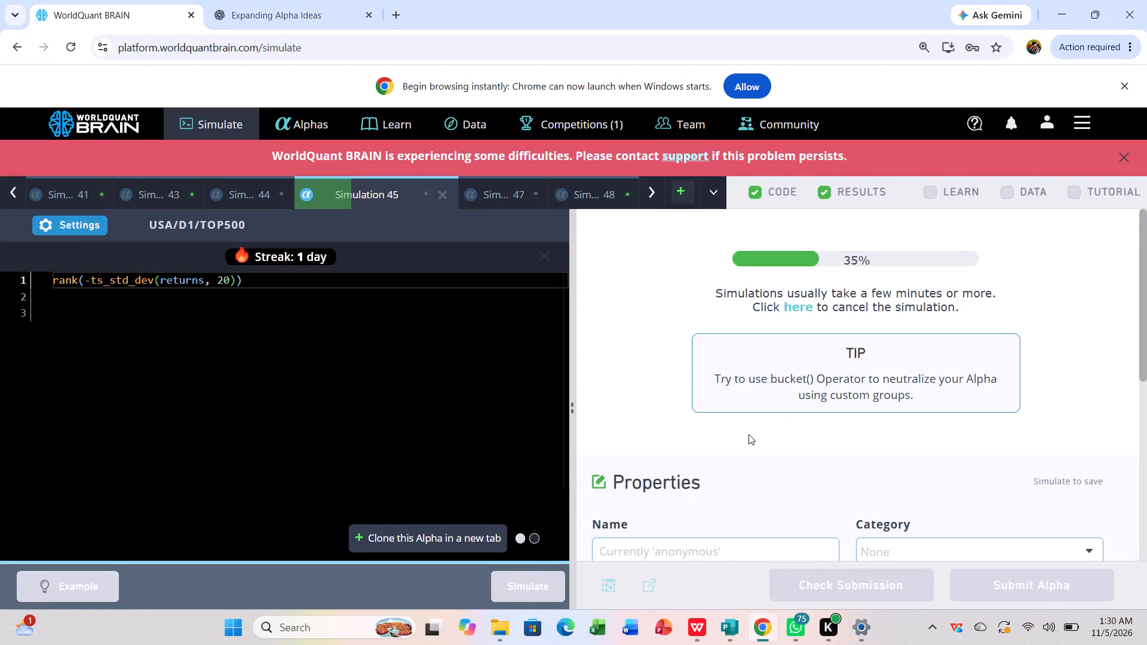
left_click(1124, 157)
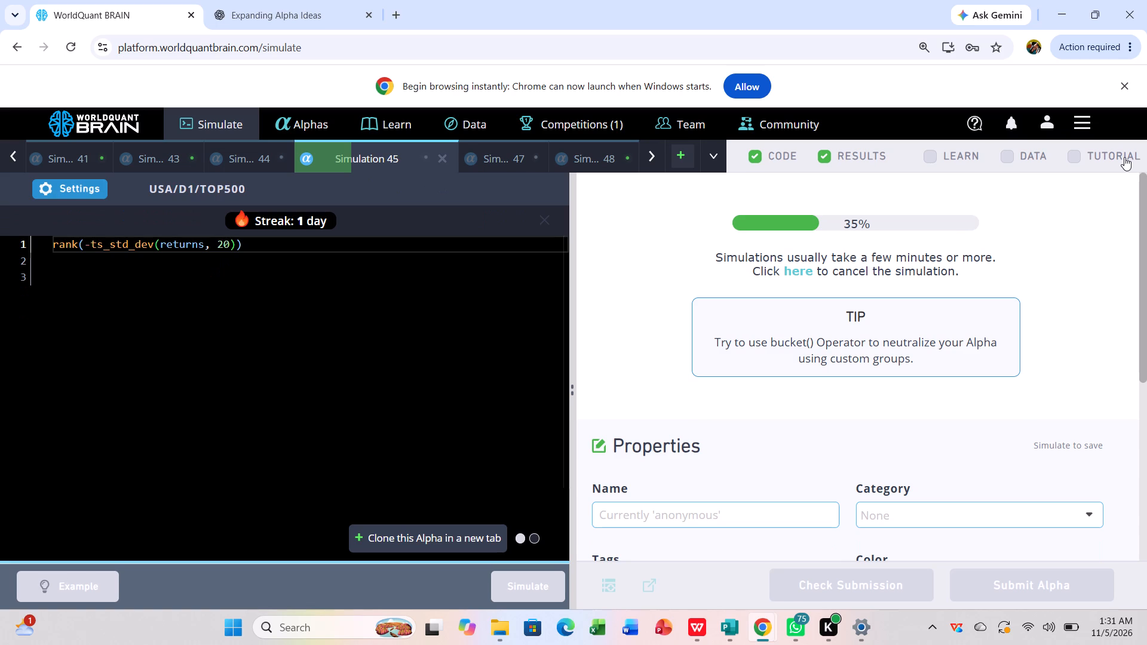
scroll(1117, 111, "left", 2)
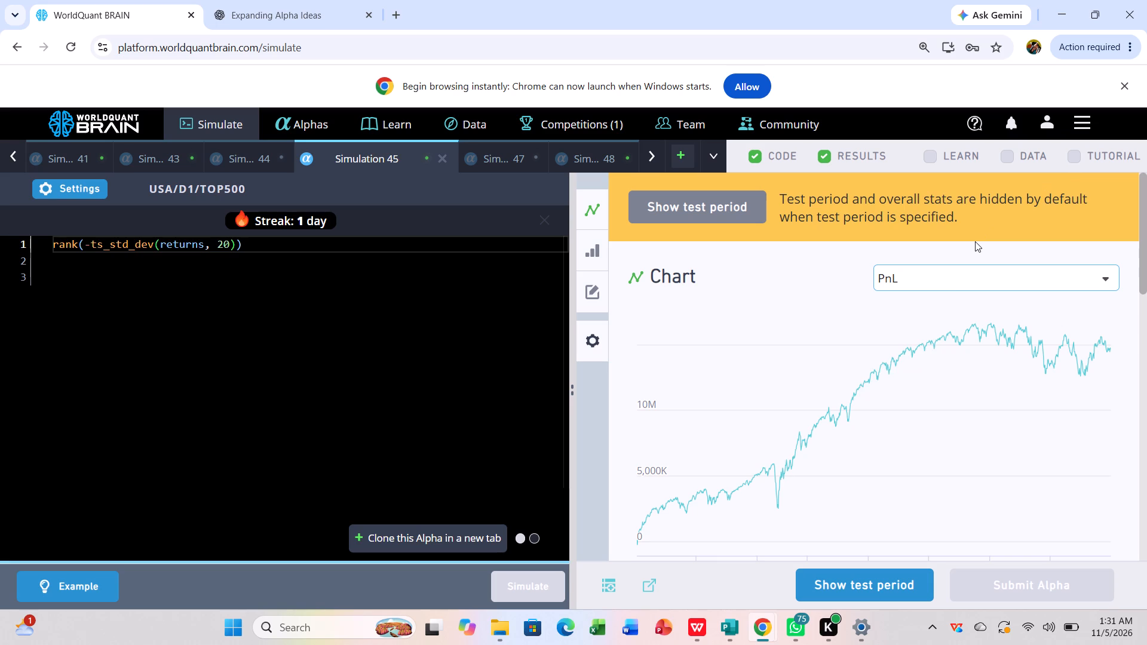
Review Simulation 45's TOP500 results with the test period shown, checking the IS-period summary, yearly figures and failed IS tests.
left_click(861, 579)
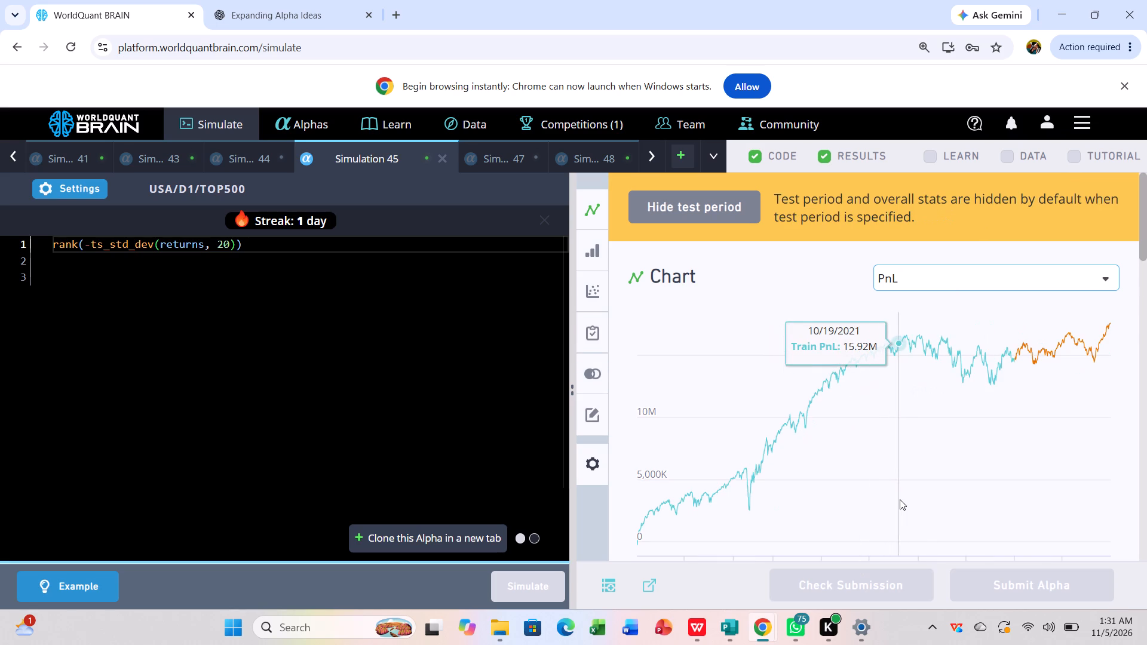
scroll(900, 499, "down", 5)
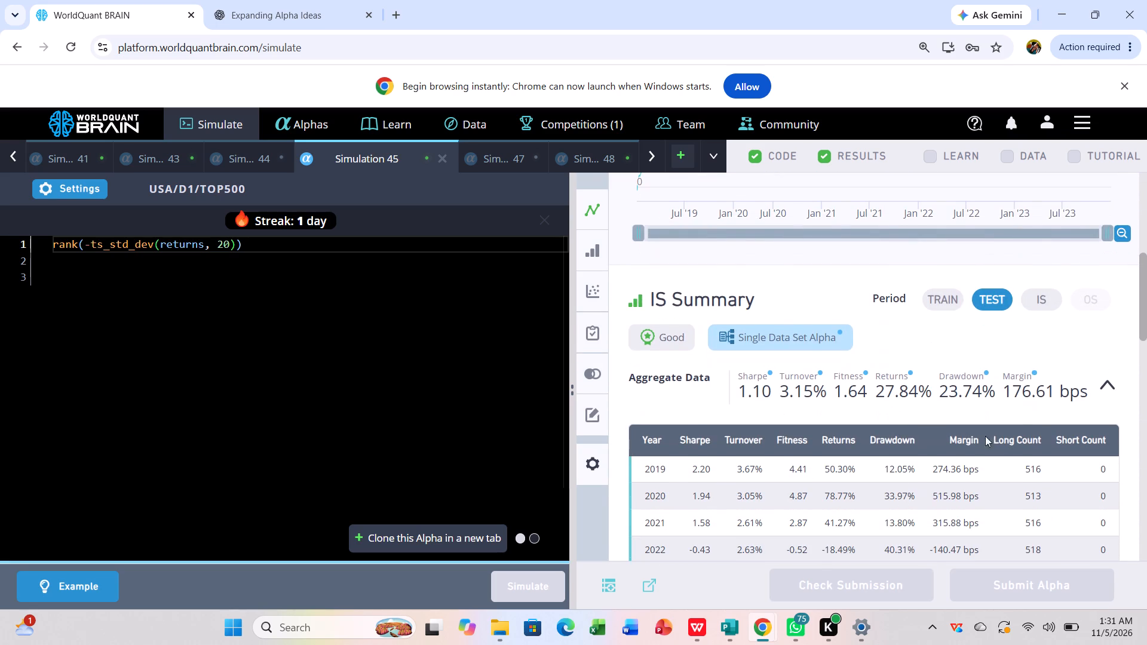
left_click(1044, 294)
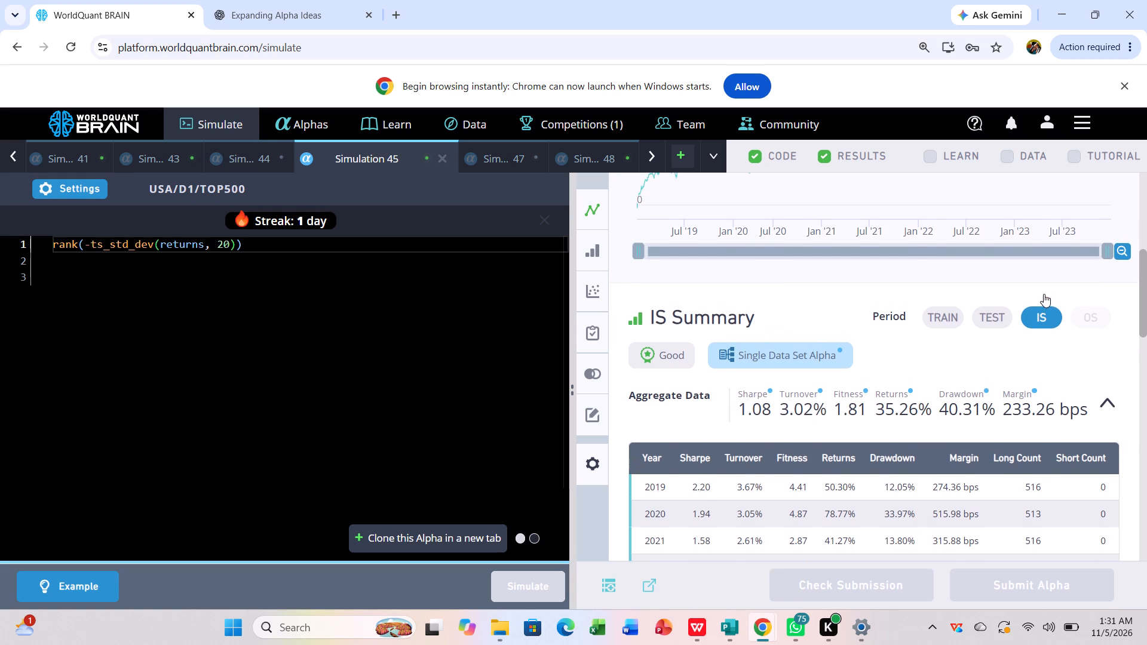
scroll(1044, 294, "down", 2)
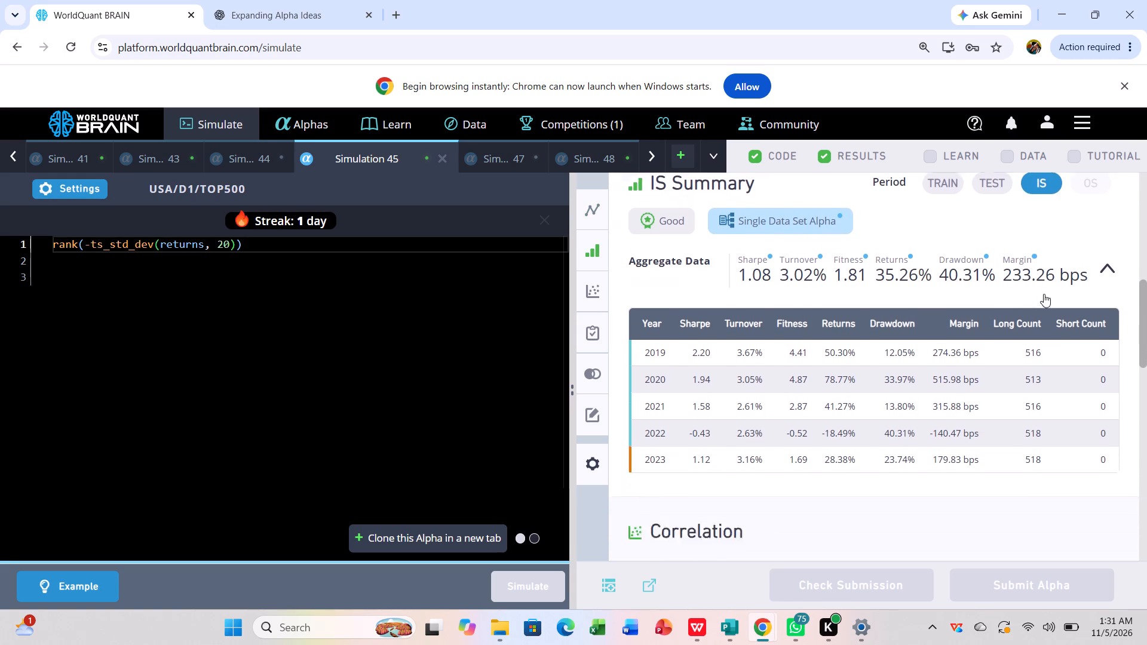
scroll(1044, 294, "down", 4)
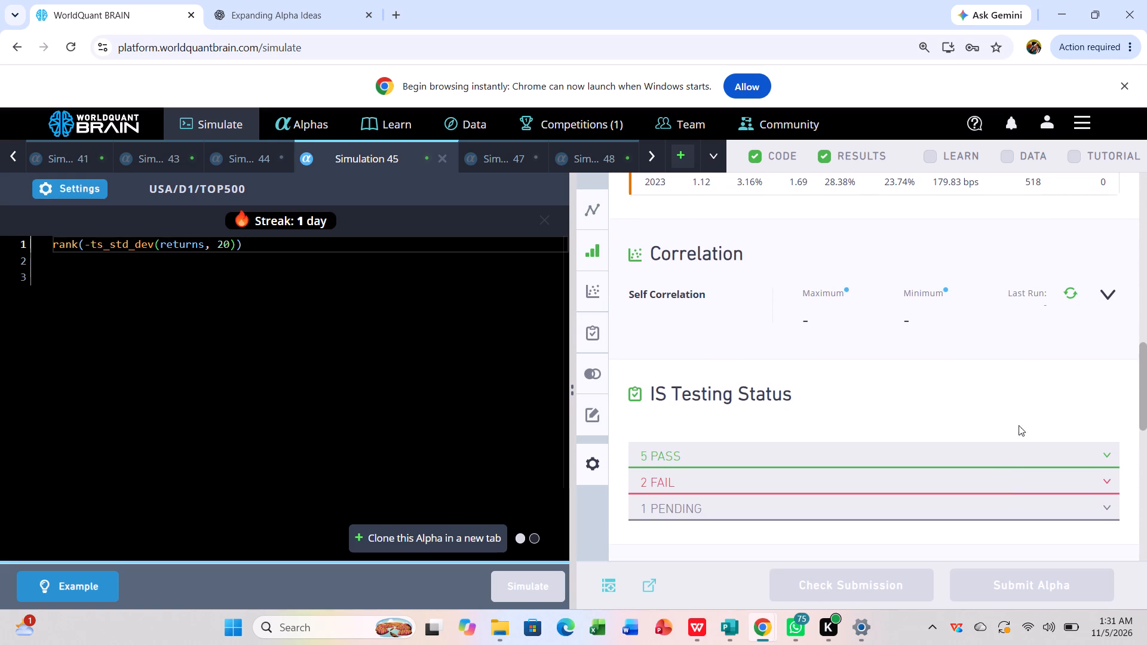
left_click(1010, 480)
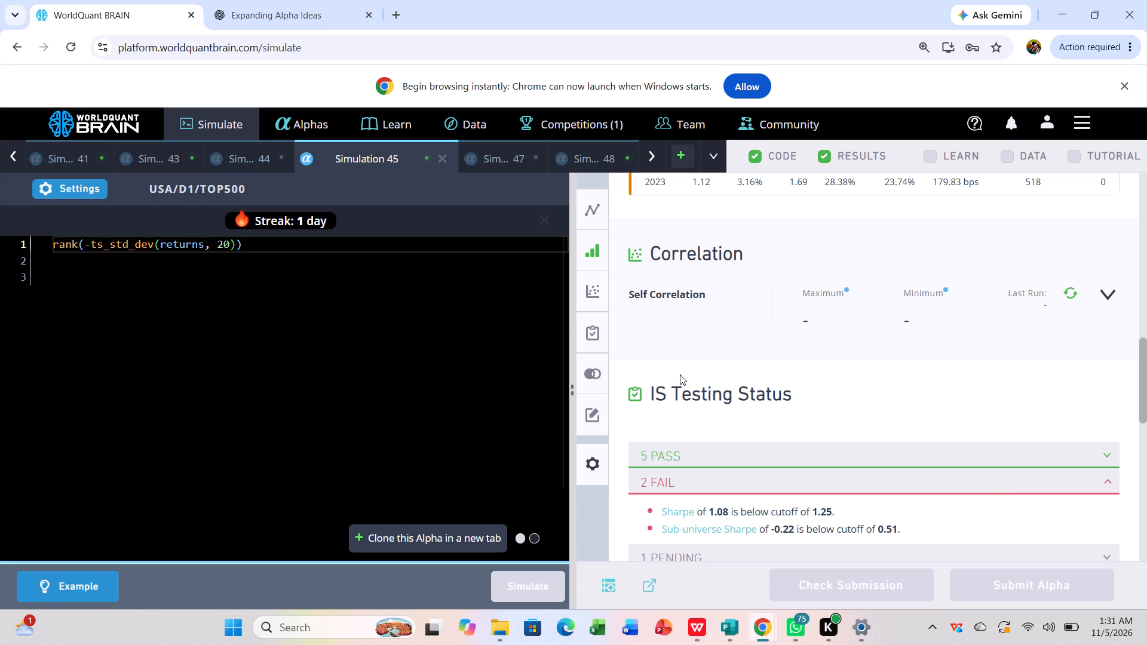
Set Simulation 45's universe to TOPSP500, keeping neutralization at None, and rerun the simulation of rank(-ts_std_dev(returns, 20)).
left_click(65, 186)
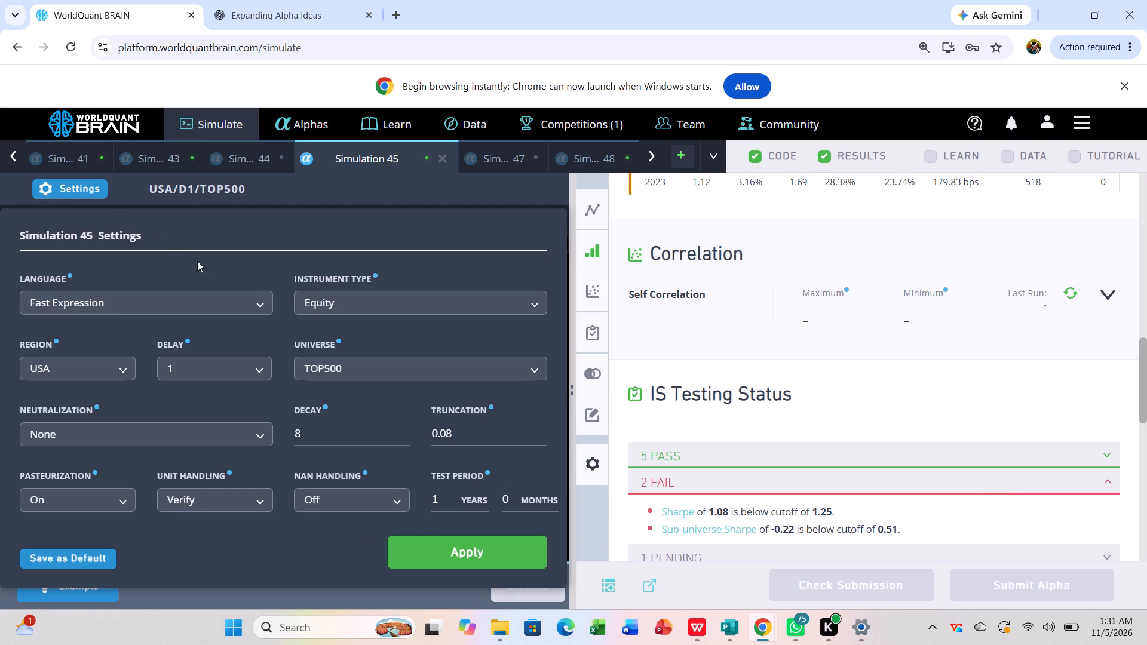
left_click(421, 366)
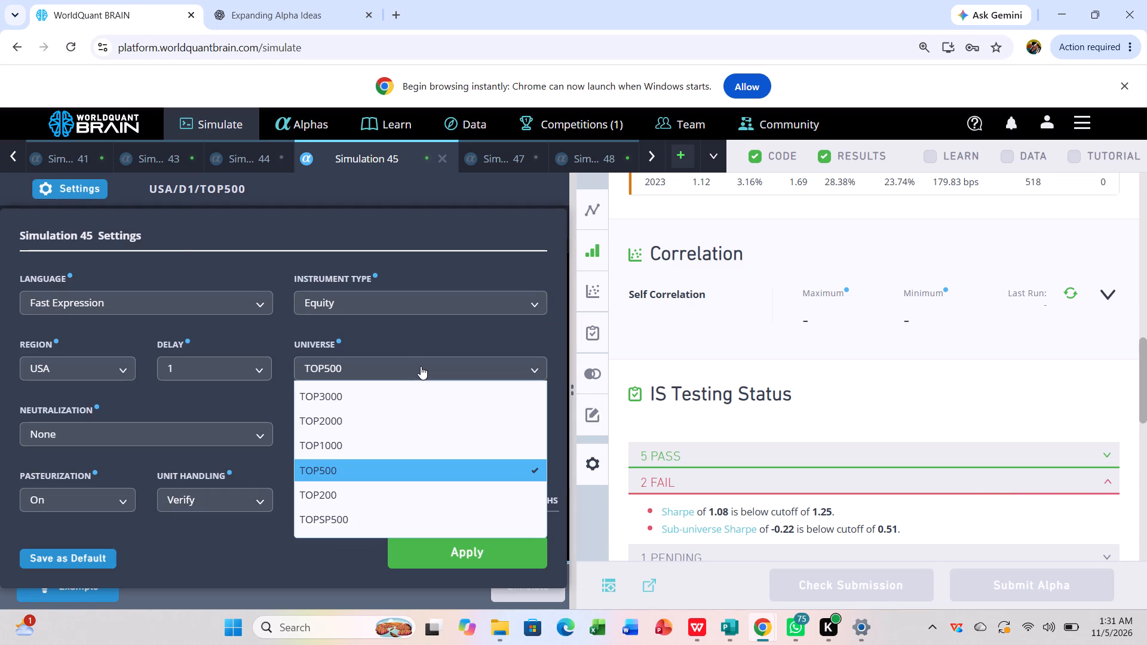
left_click(369, 521)
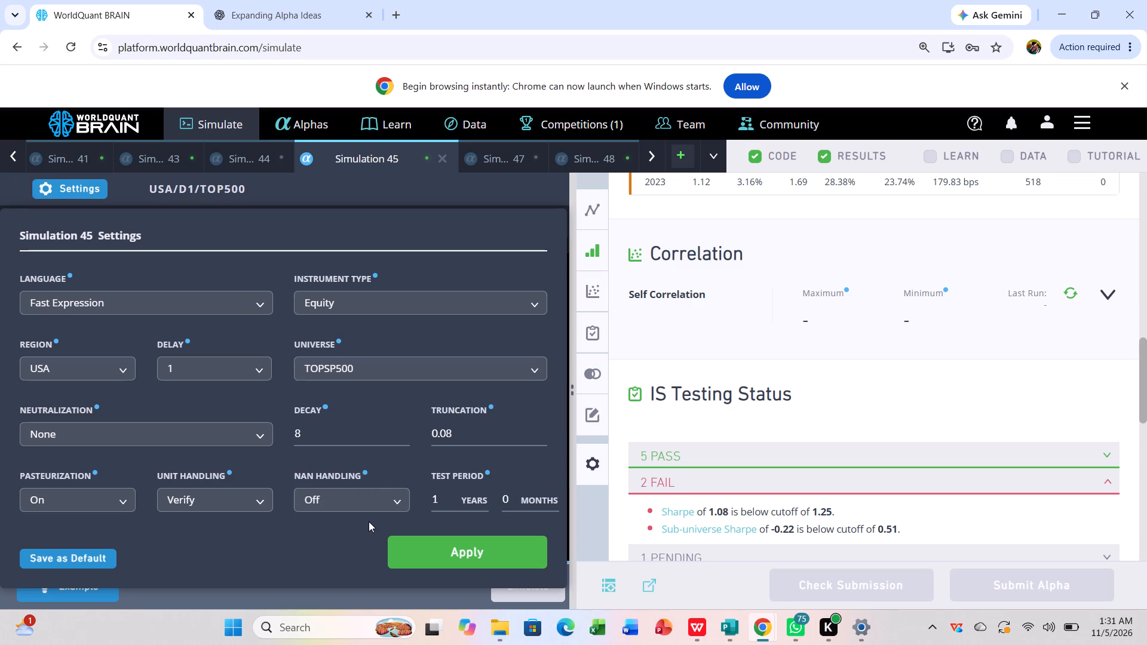
left_click(444, 546)
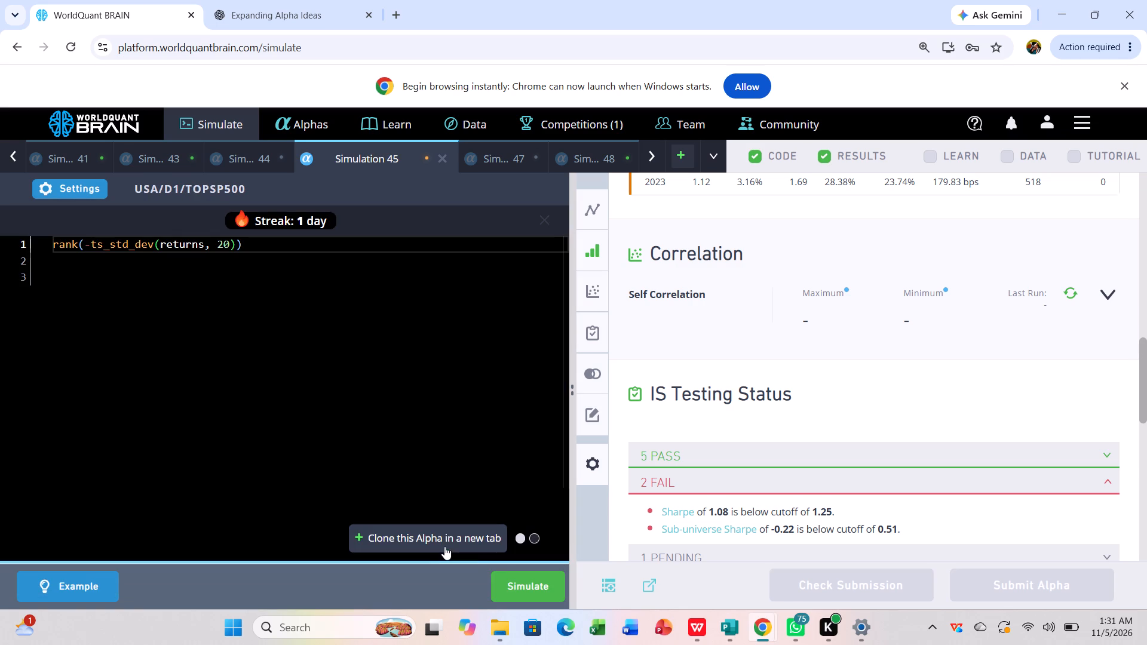
left_click(526, 578)
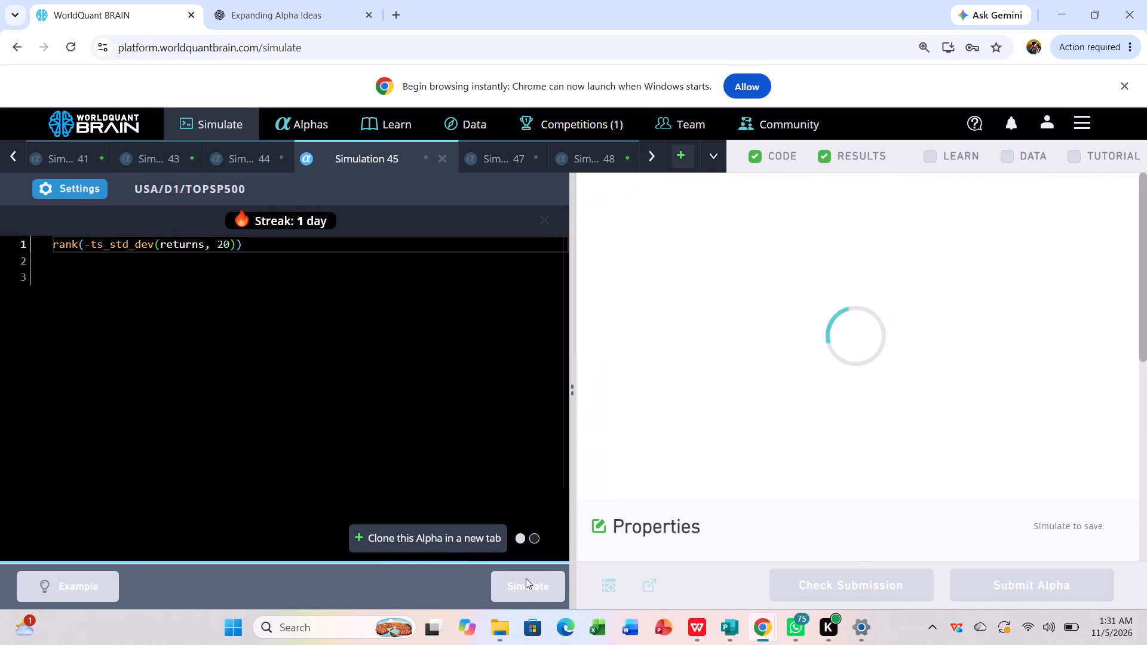
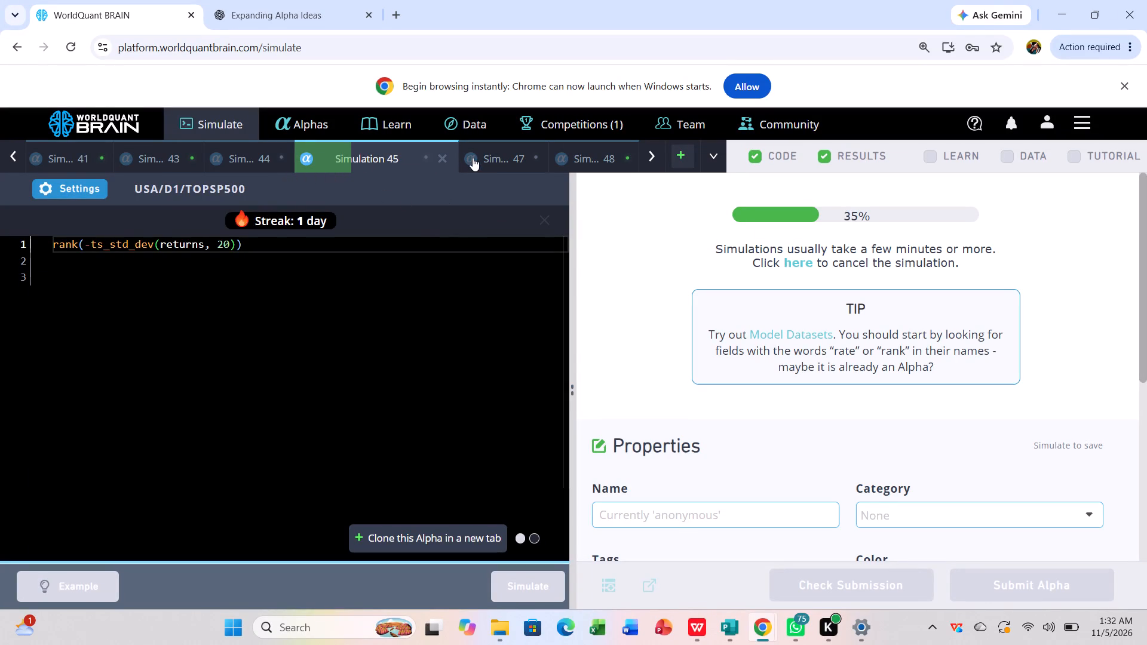
left_click(492, 156)
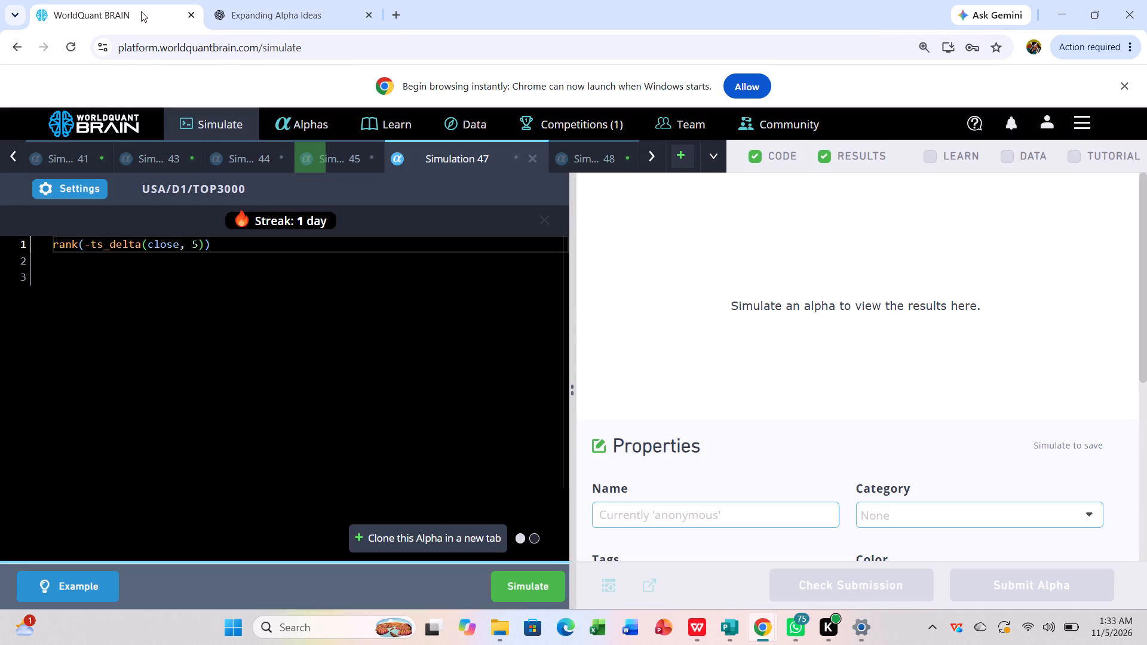
left_click(223, 242)
key("BackSpace")
key("BackSpace")
key("BackSpace")
key("BackSpace")
key("BackSpace")
key("BackSpace")
key("BackSpace")
key("BackSpace")
key("BackSpace")
key("BackSpace")
key("BackSpace")
key("BackSpace")
key("BackSpace")
key("BackSpace")
key("BackSpace")
key("BackSpace")
key("BackSpace")
key("BackSpace")
key("BackSpace")
key("BackSpace")
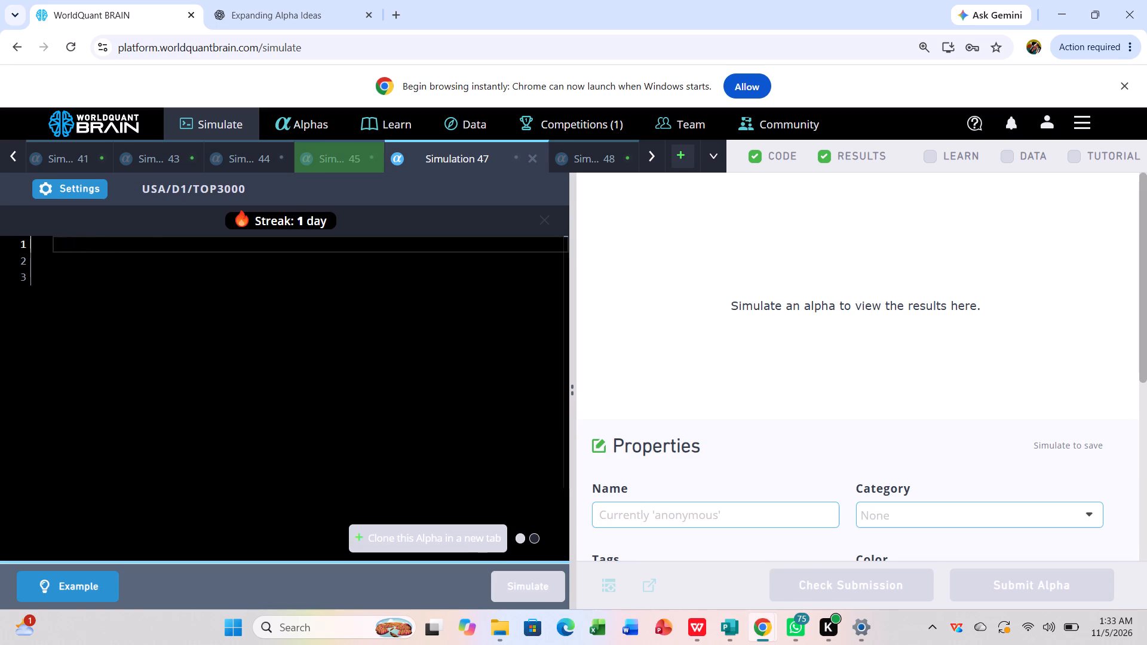
key("ctrl+v")
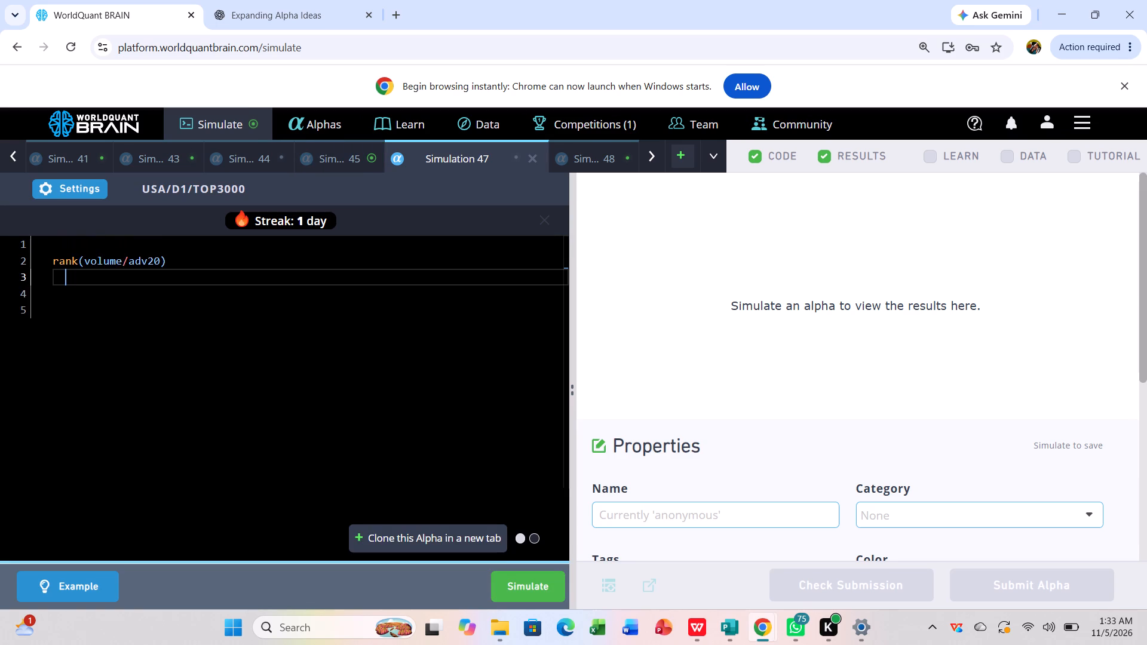
left_click(56, 266)
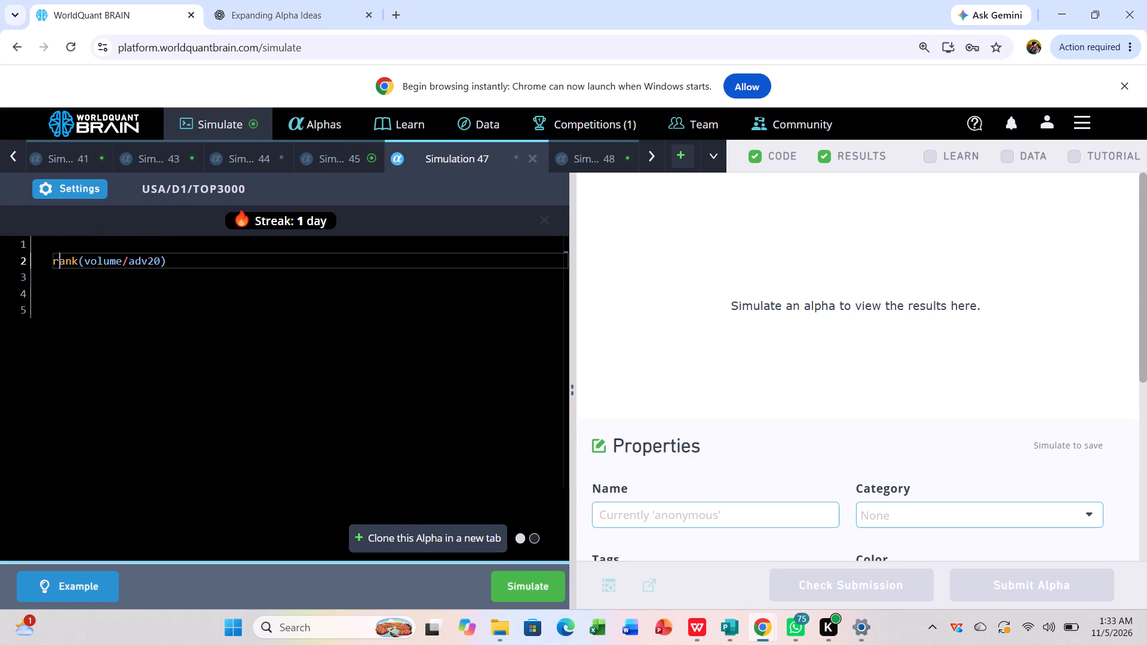
key("BackSpace")
key("BackSpace")
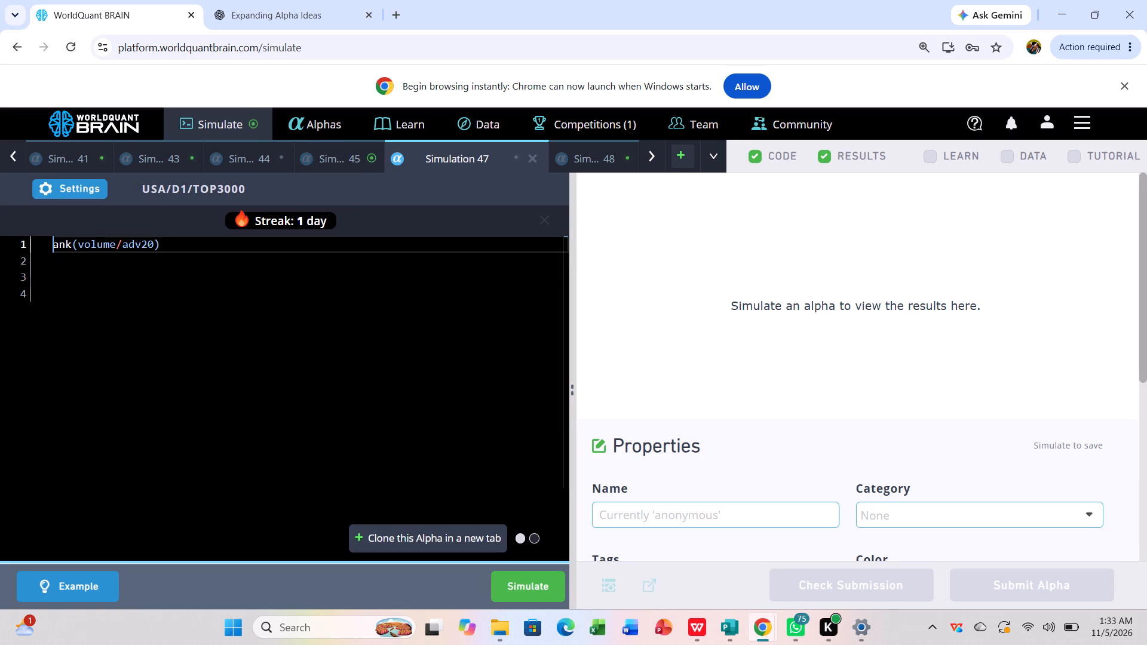
key("r")
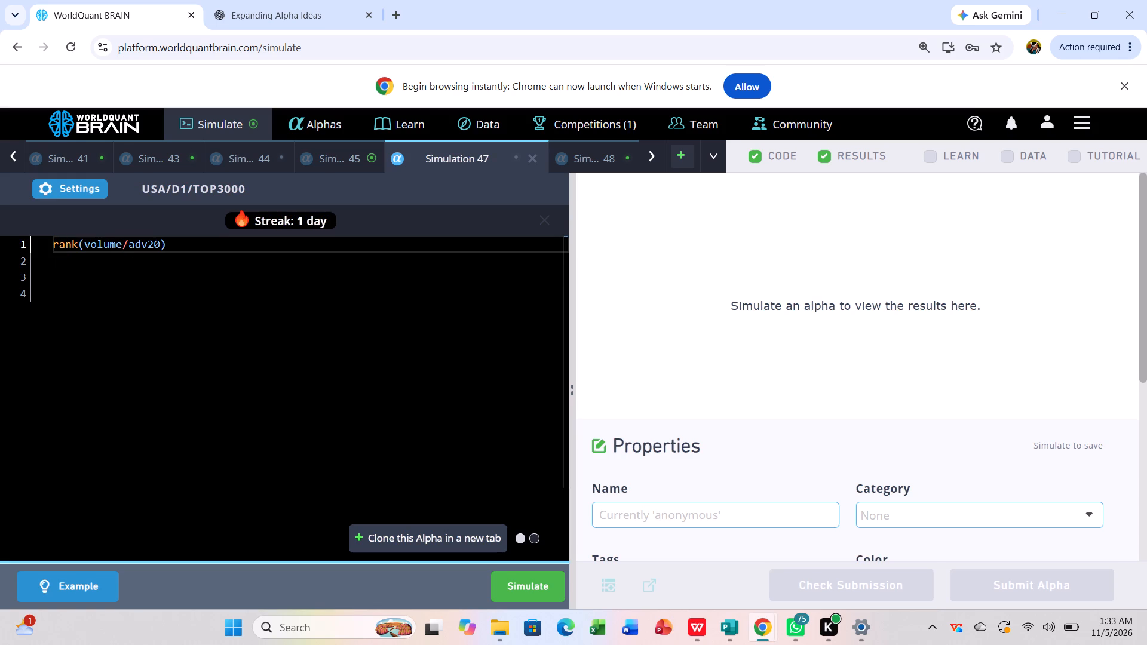
Set Simulation 47's decay to 3, keeping Industry neutralization and 0.05 truncation, and run the simulation.
left_click(76, 184)
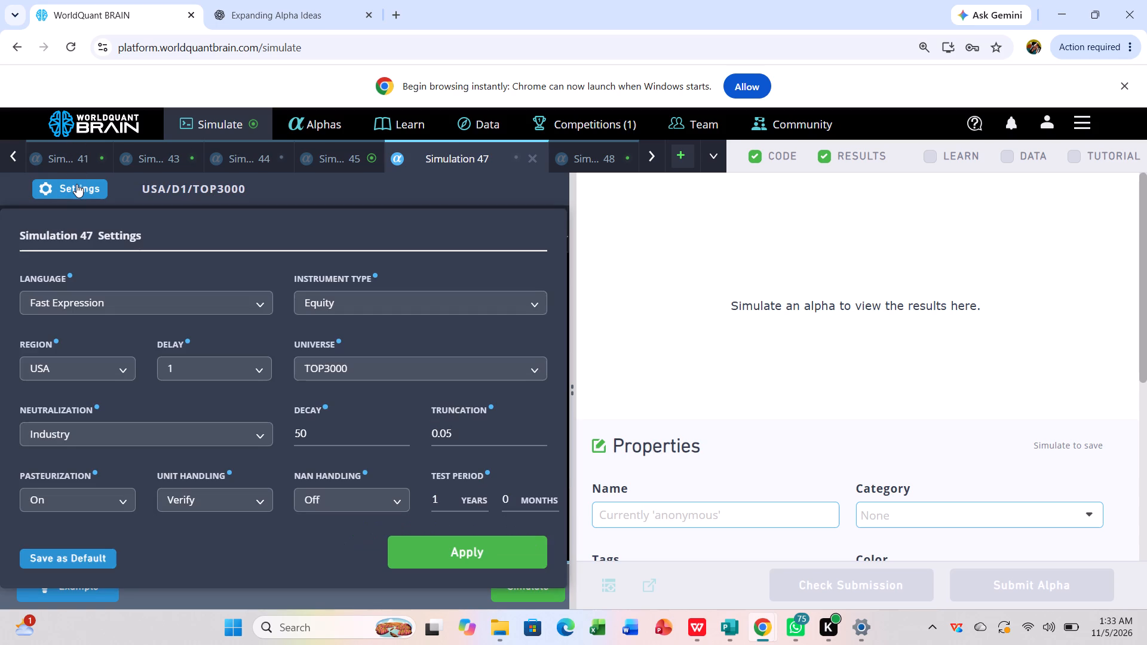
left_click(326, 435)
key("BackSpace")
key("BackSpace")
key("BackSpace")
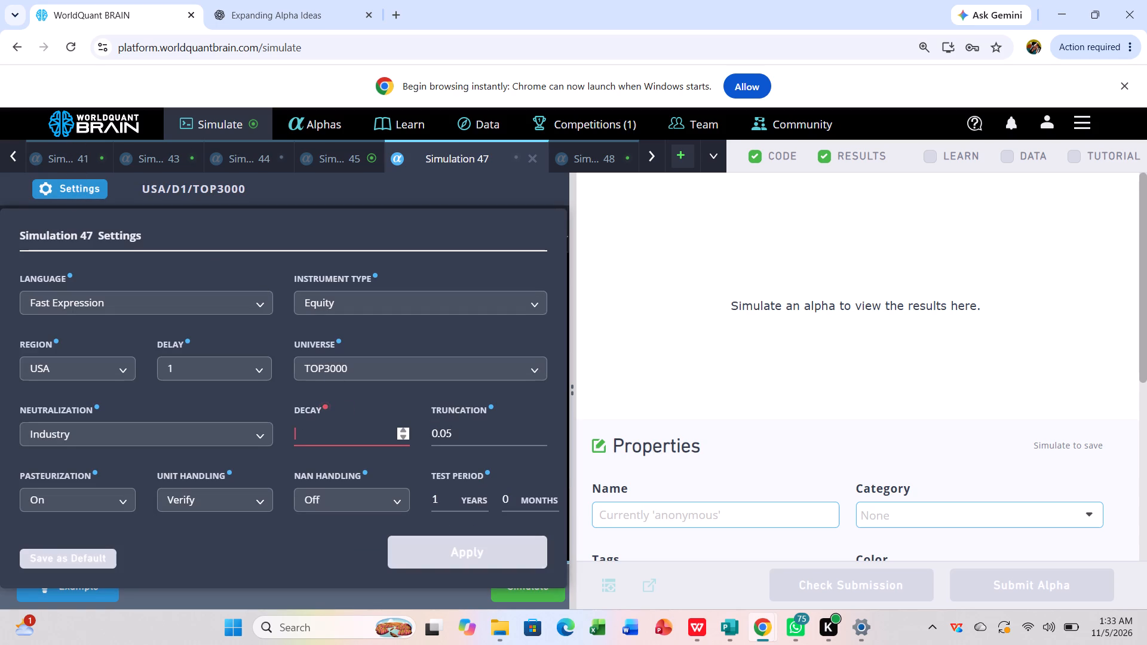
key("3")
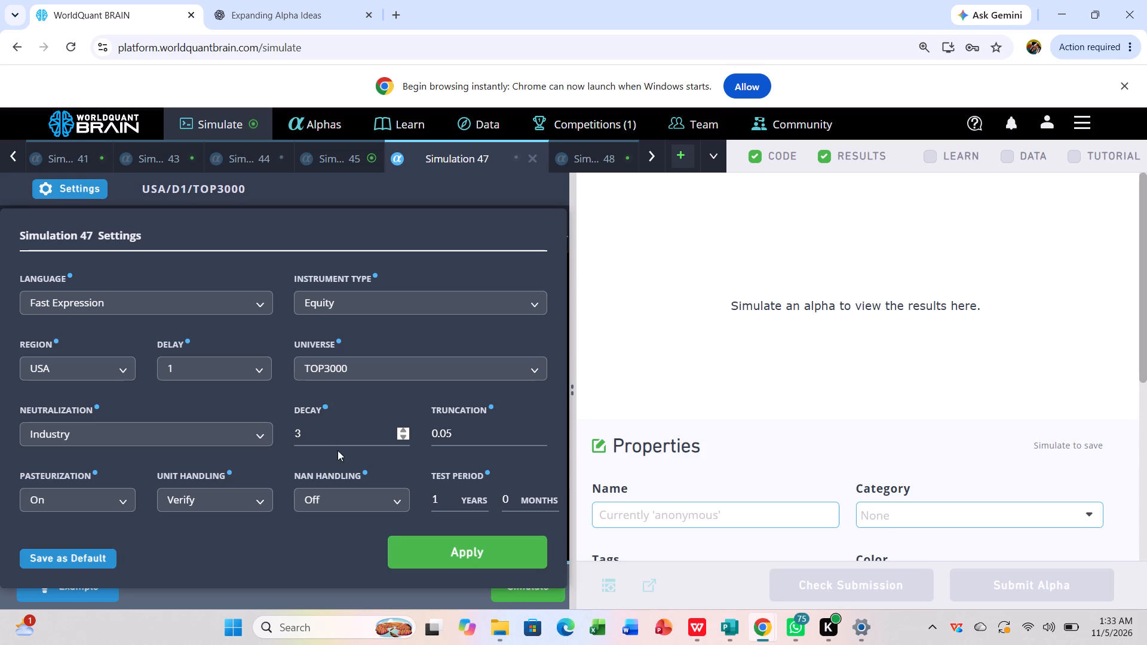
left_click(449, 548)
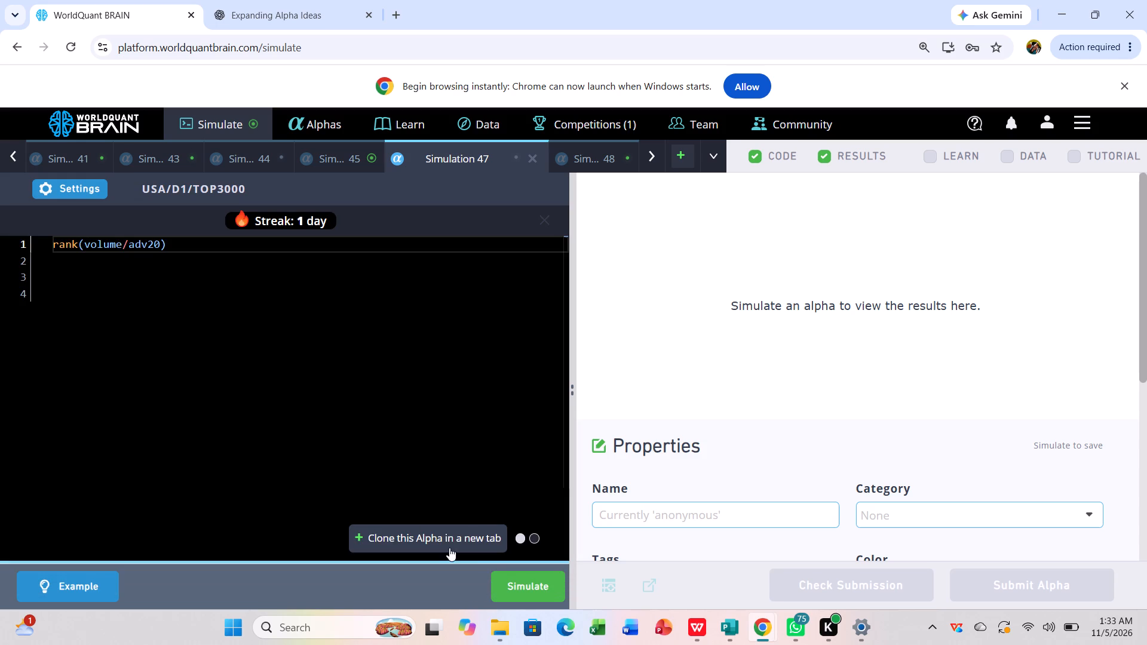
left_click(528, 579)
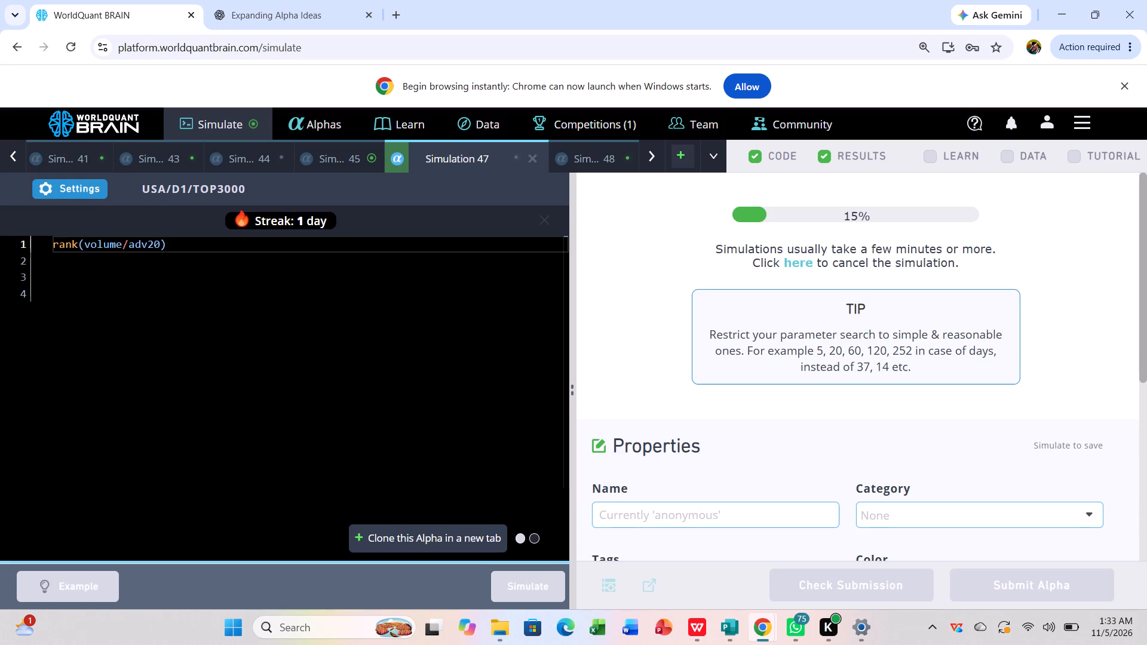
Review Simulation 45's TOPSP500 results with the test period shown, checking the IS-period summary, yearly figures and failed IS tests.
left_click(361, 158)
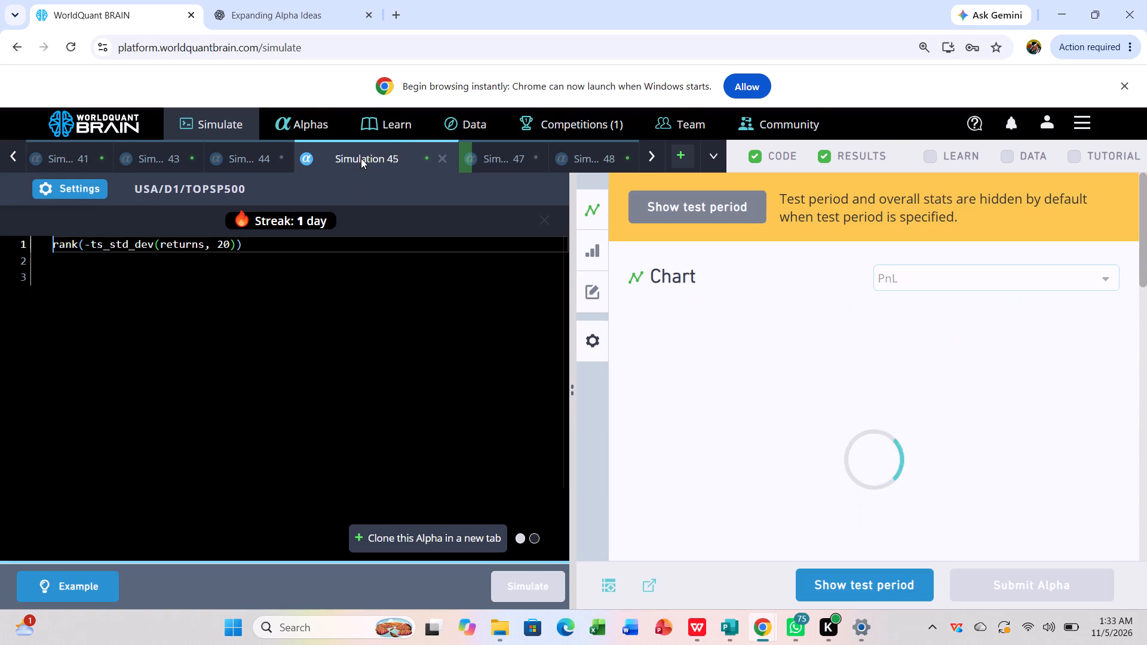
left_click(857, 571)
scroll(878, 514, "down", 1)
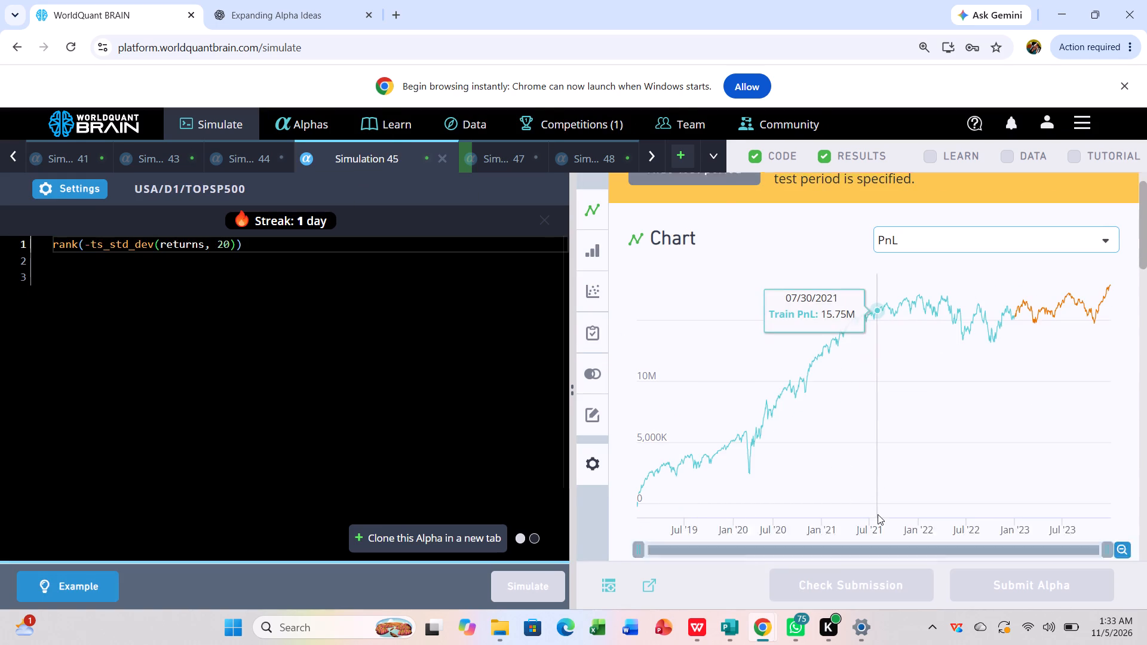
scroll(878, 514, "down", 3)
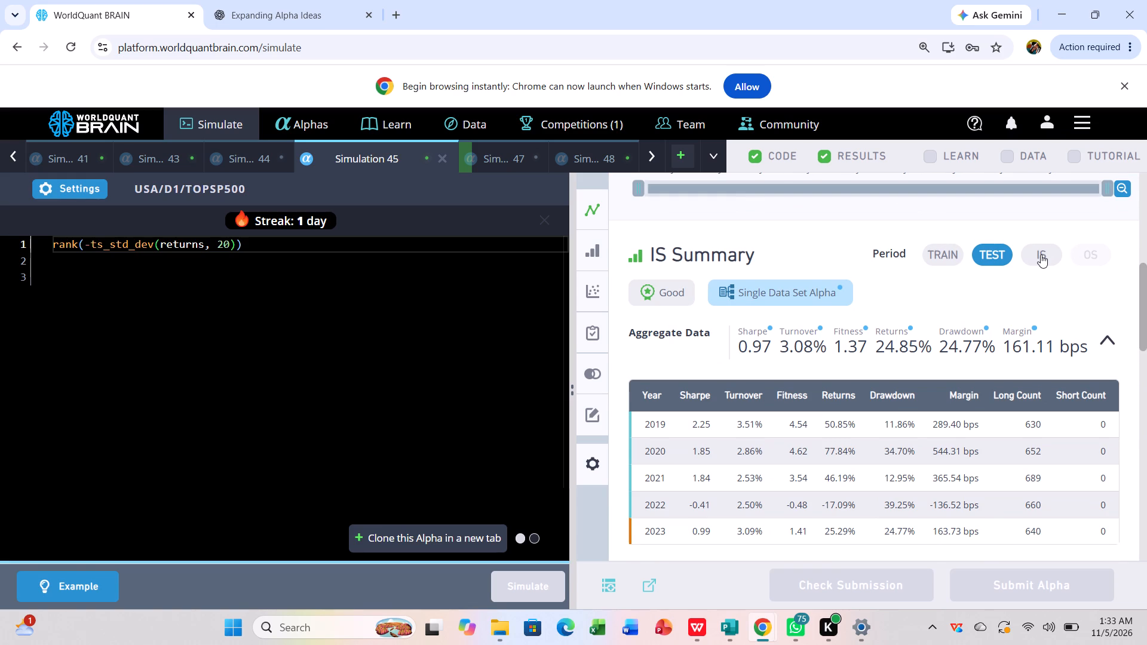
left_click(1041, 254)
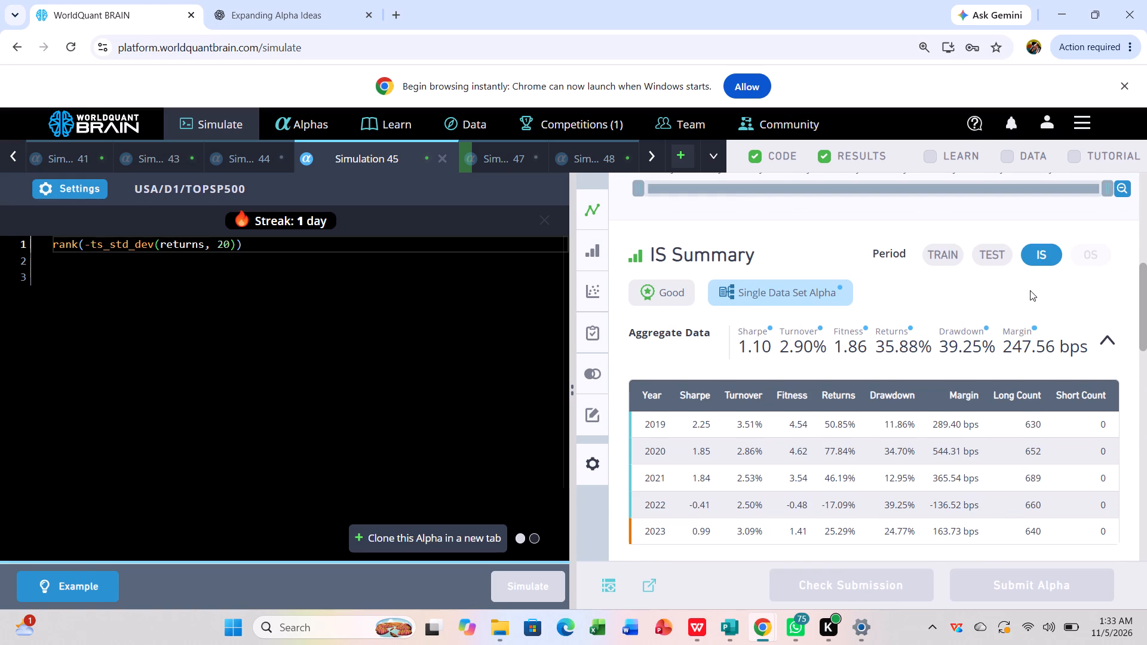
scroll(1030, 290, "down", 3)
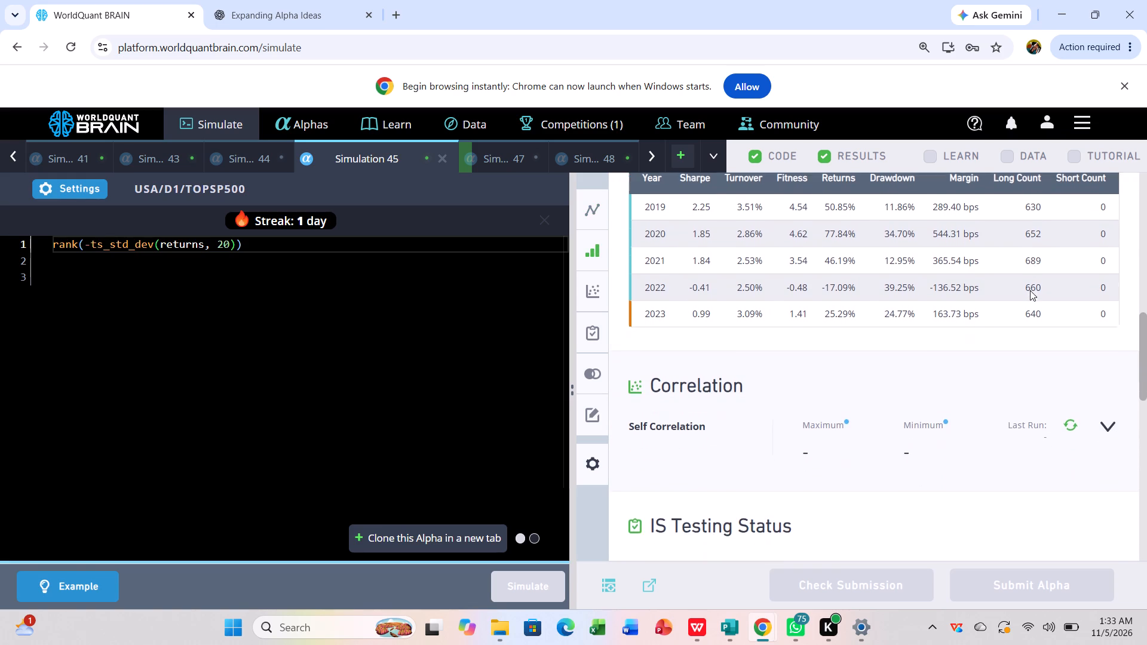
scroll(1030, 290, "down", 2)
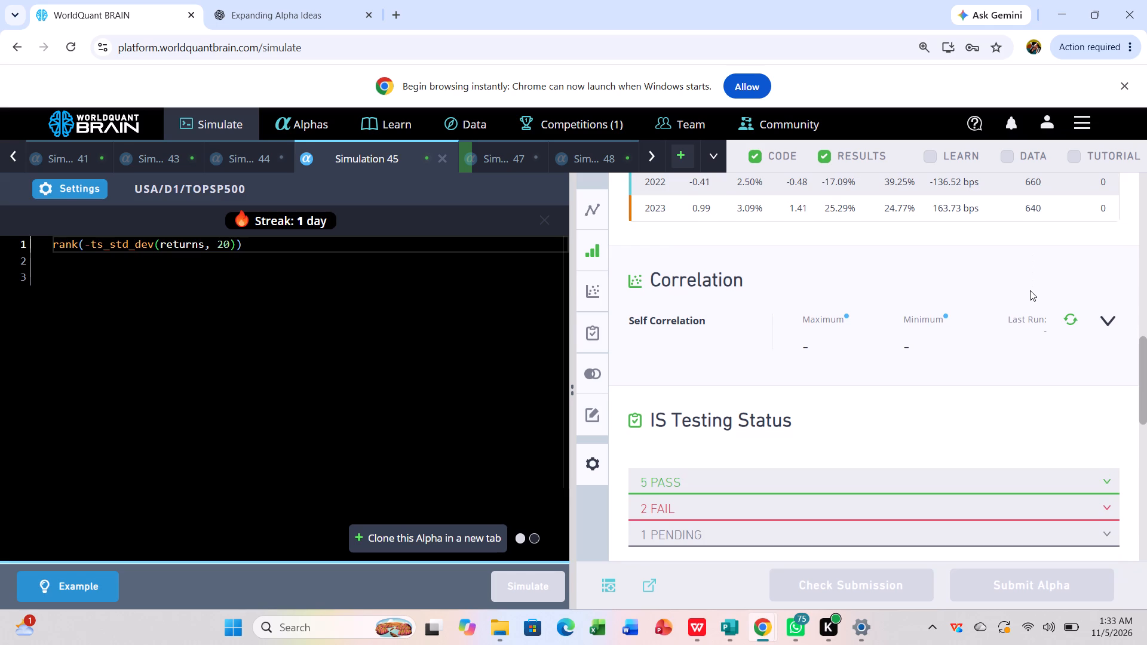
scroll(1030, 290, "right", 1)
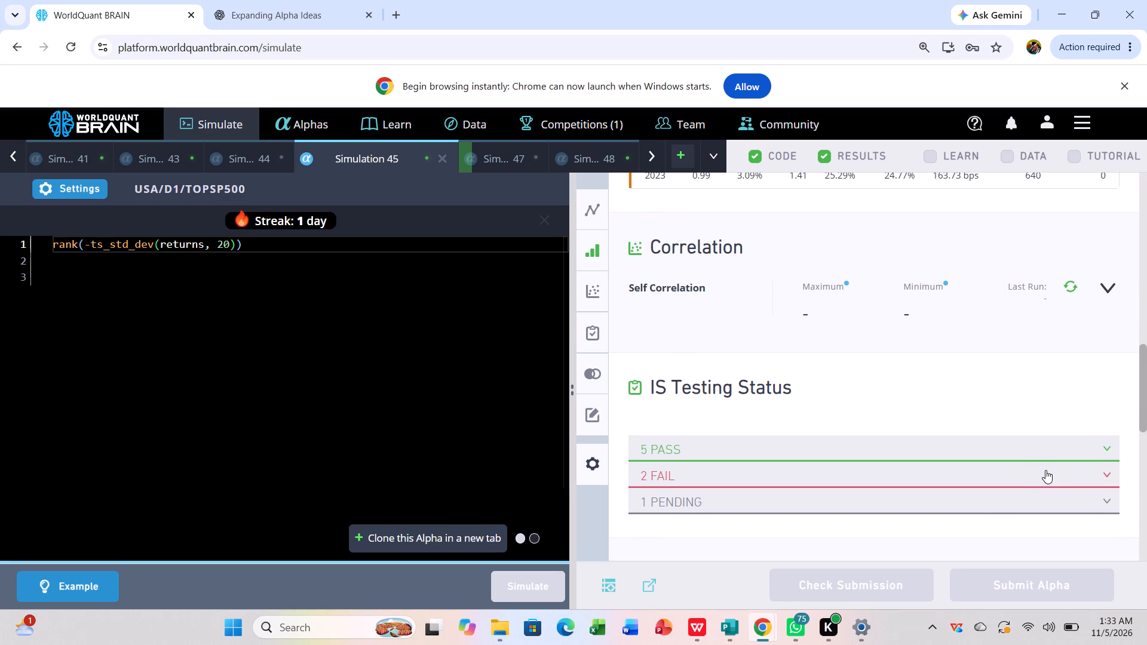
left_click(1046, 470)
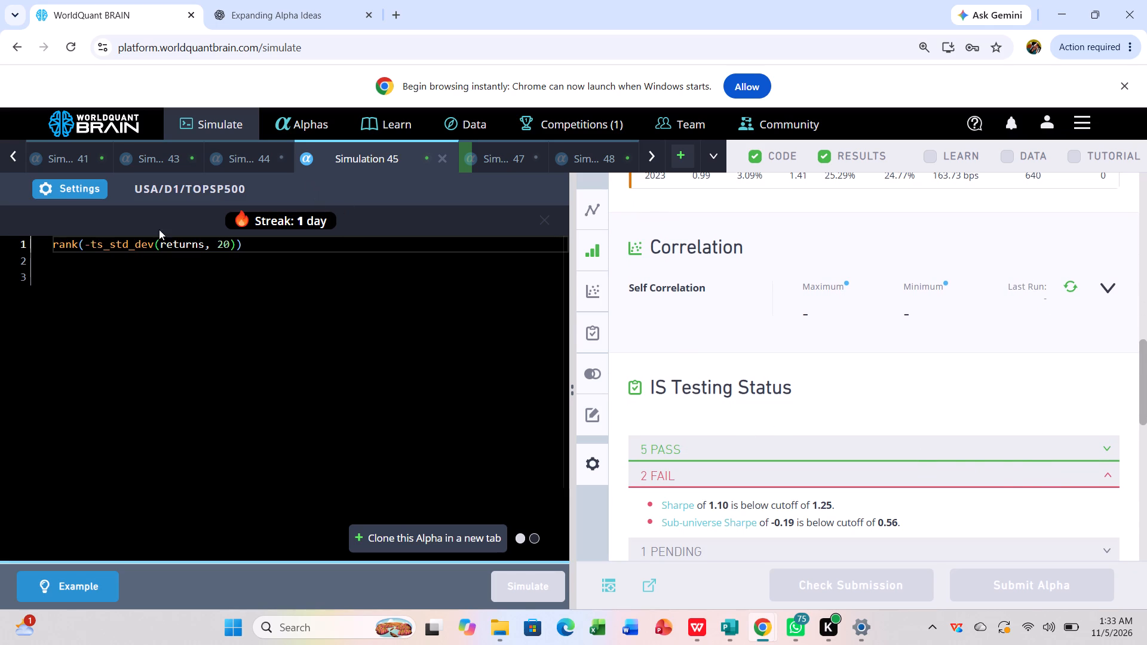
Set Simulation 45's universe to TOP1000, keeping neutralization at None and decay at 8, and rerun the simulation.
left_click(57, 183)
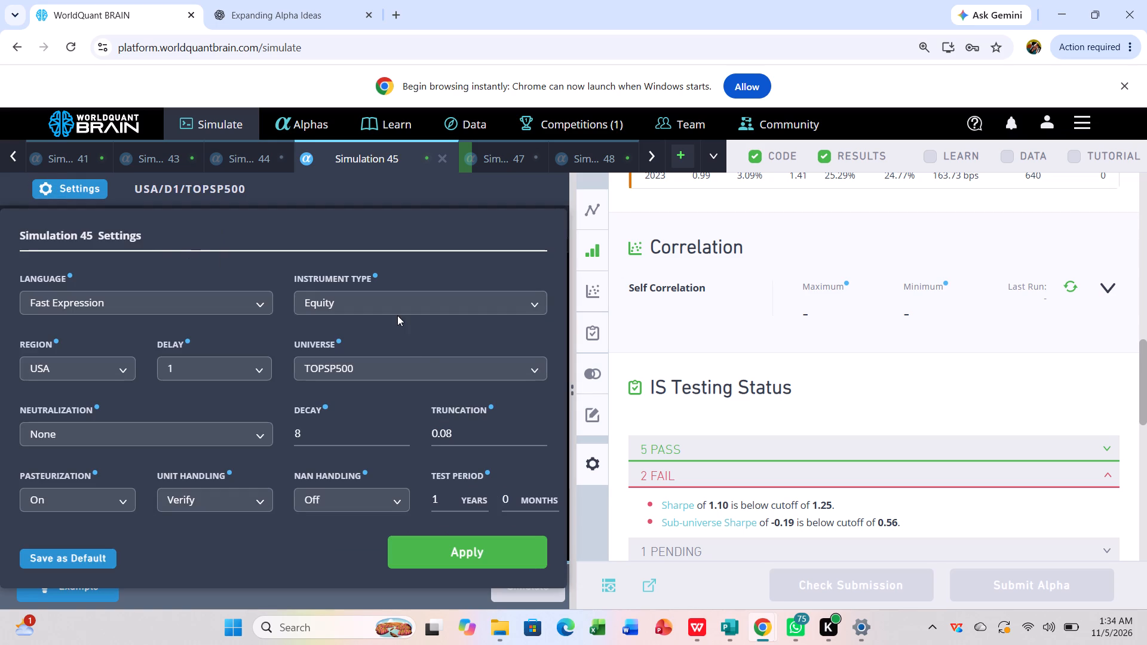
left_click(427, 361)
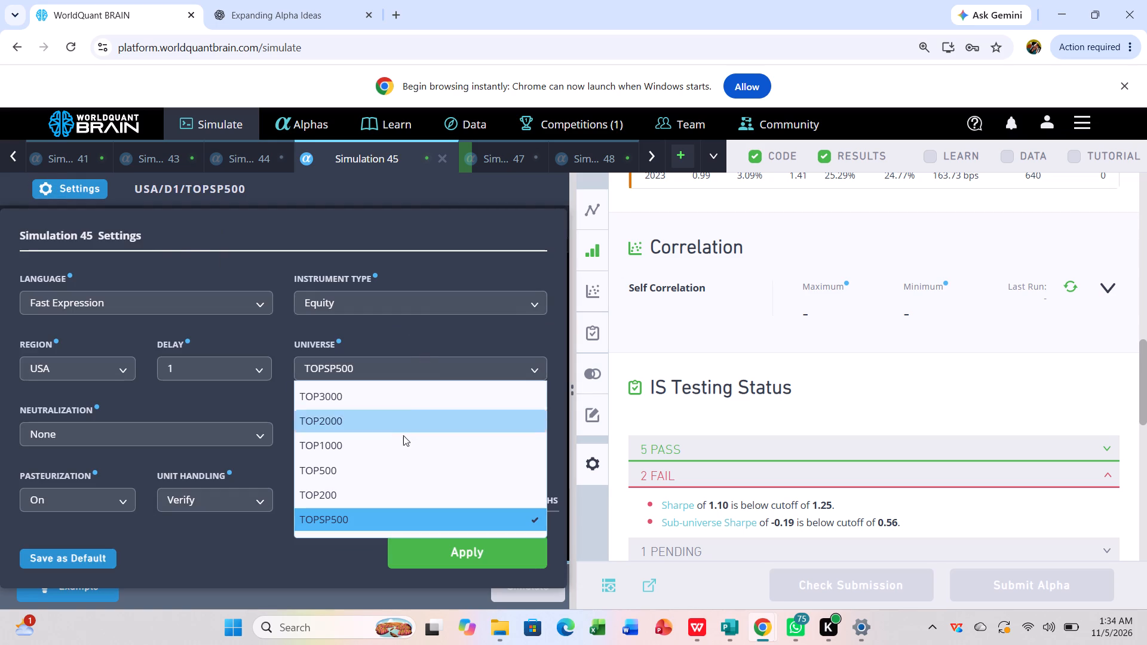
left_click(398, 453)
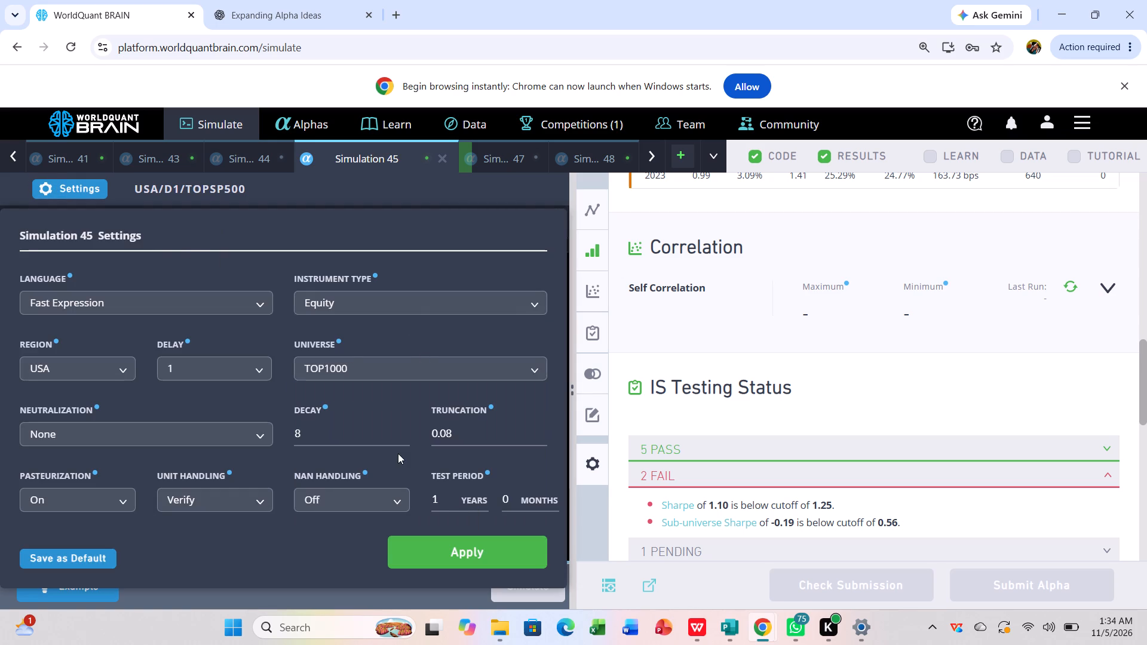
left_click(446, 536)
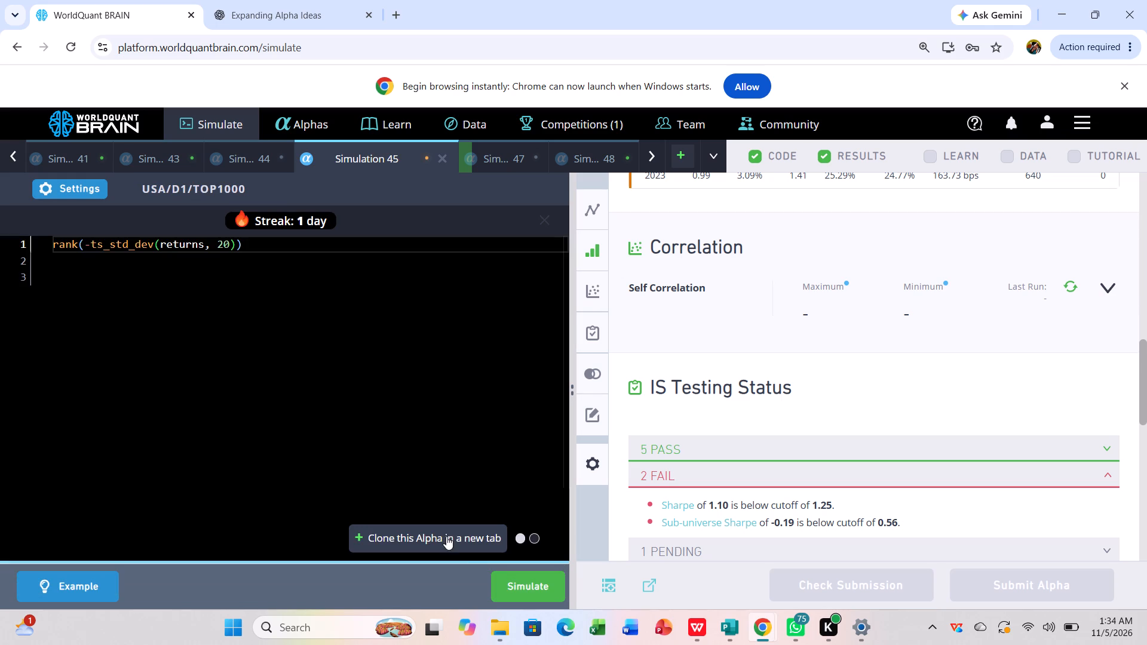
left_click(518, 580)
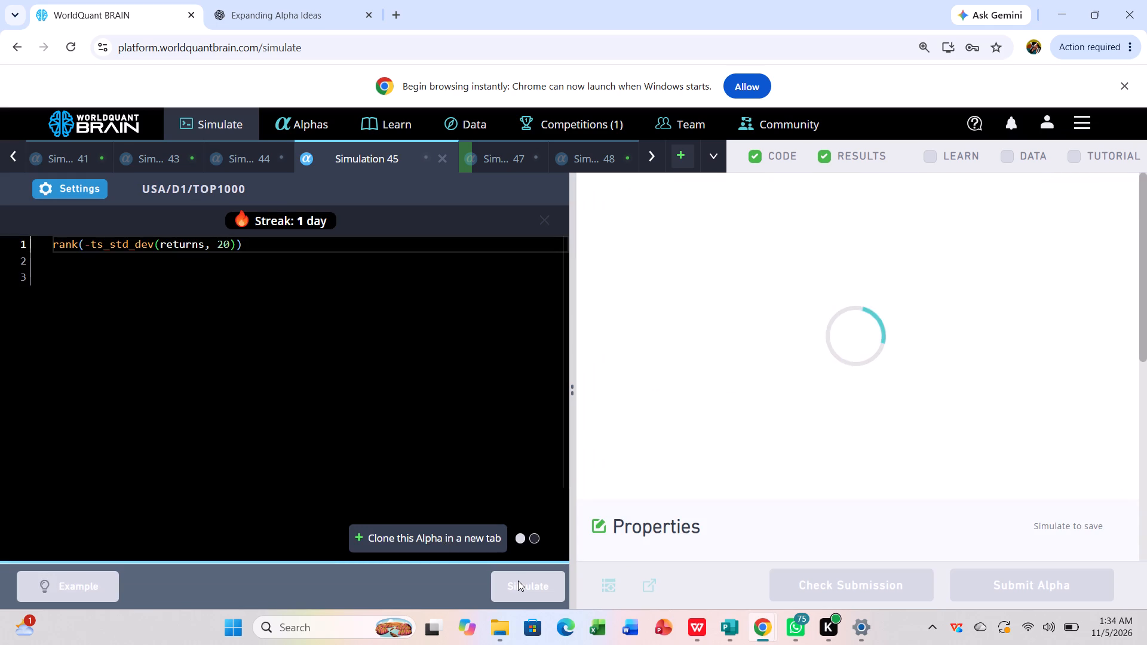
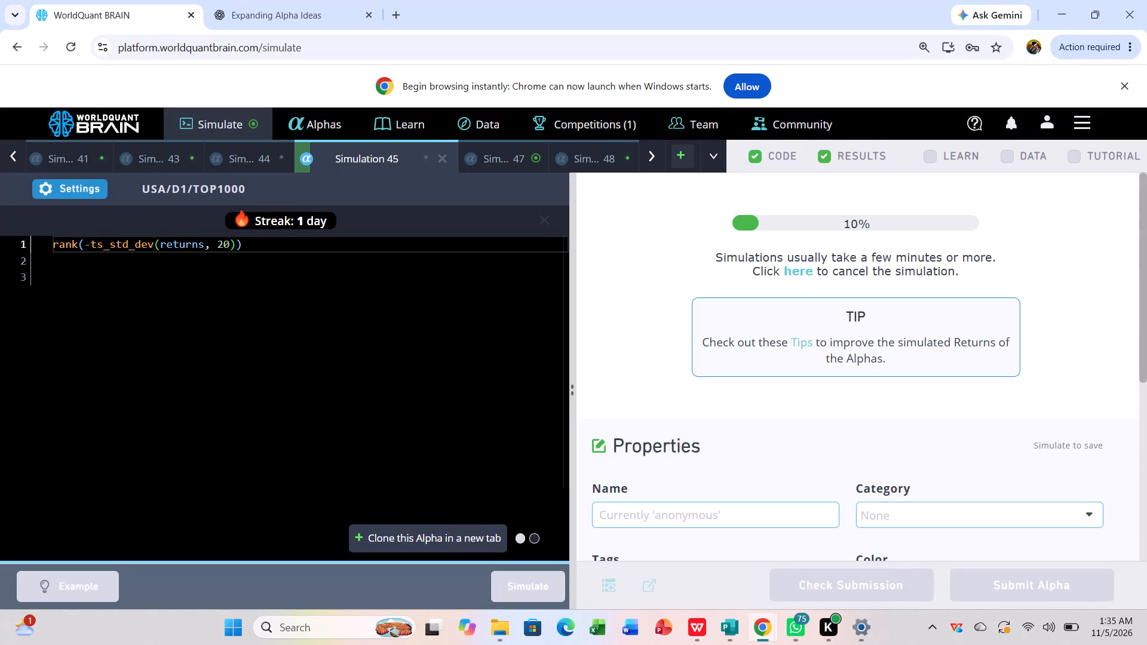
Review Simulation 47's TOP3000 results with the test period shown, checking the IS-period summary, yearly figures and failed IS tests.
left_click(514, 153)
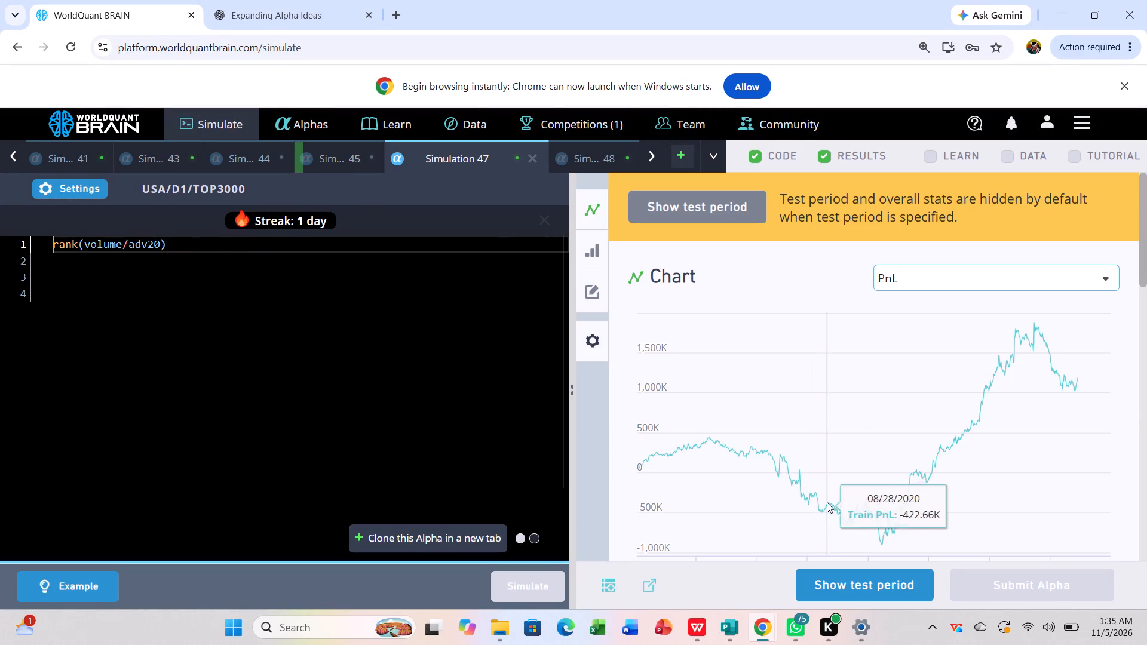
left_click(842, 582)
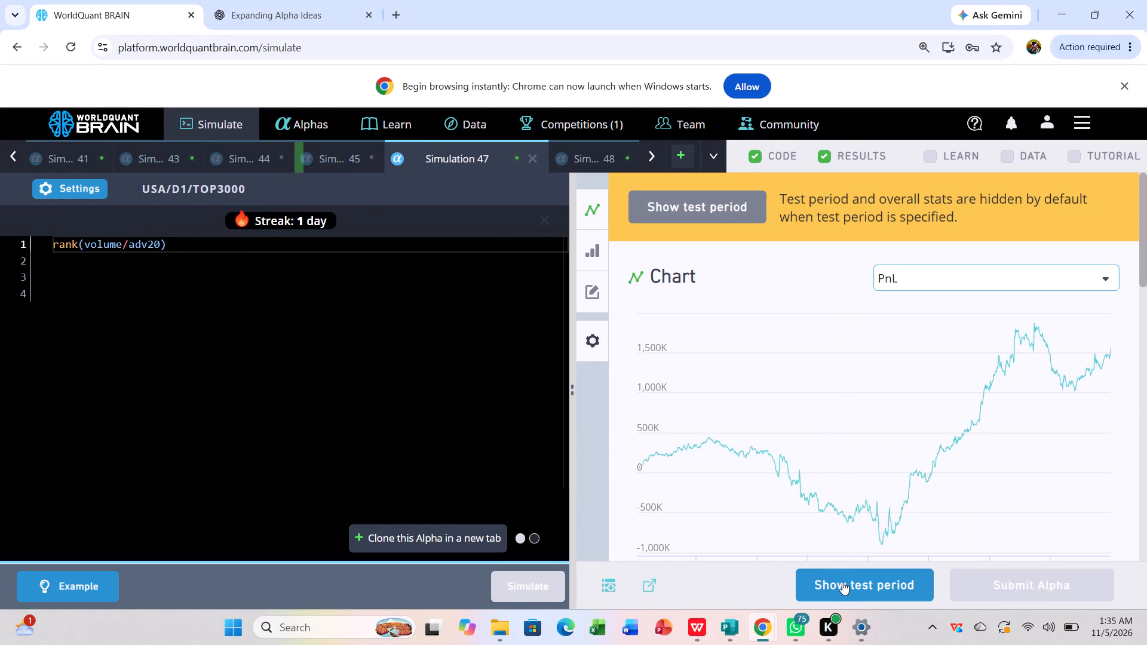
scroll(855, 516, "down", 2)
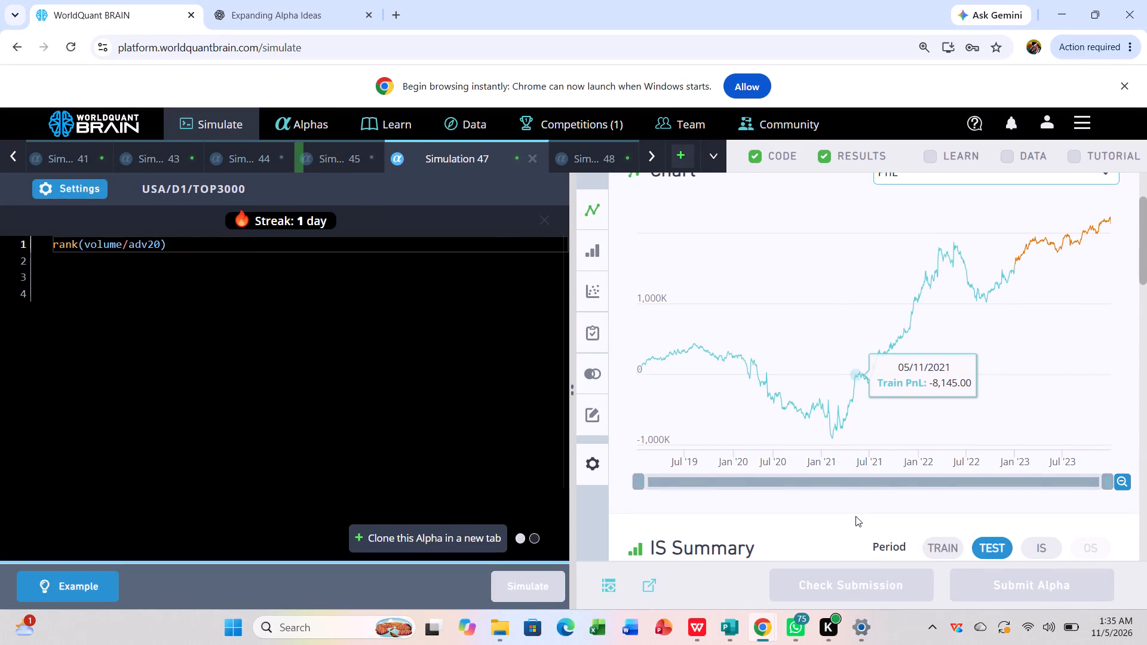
scroll(855, 516, "down", 2)
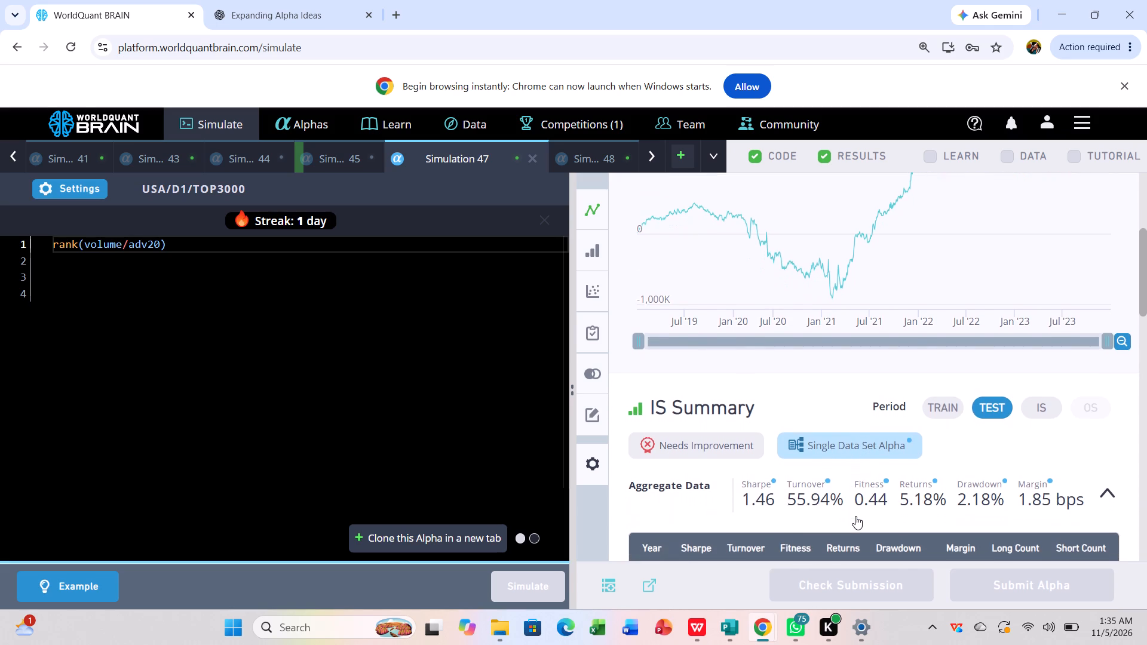
scroll(855, 516, "down", 1)
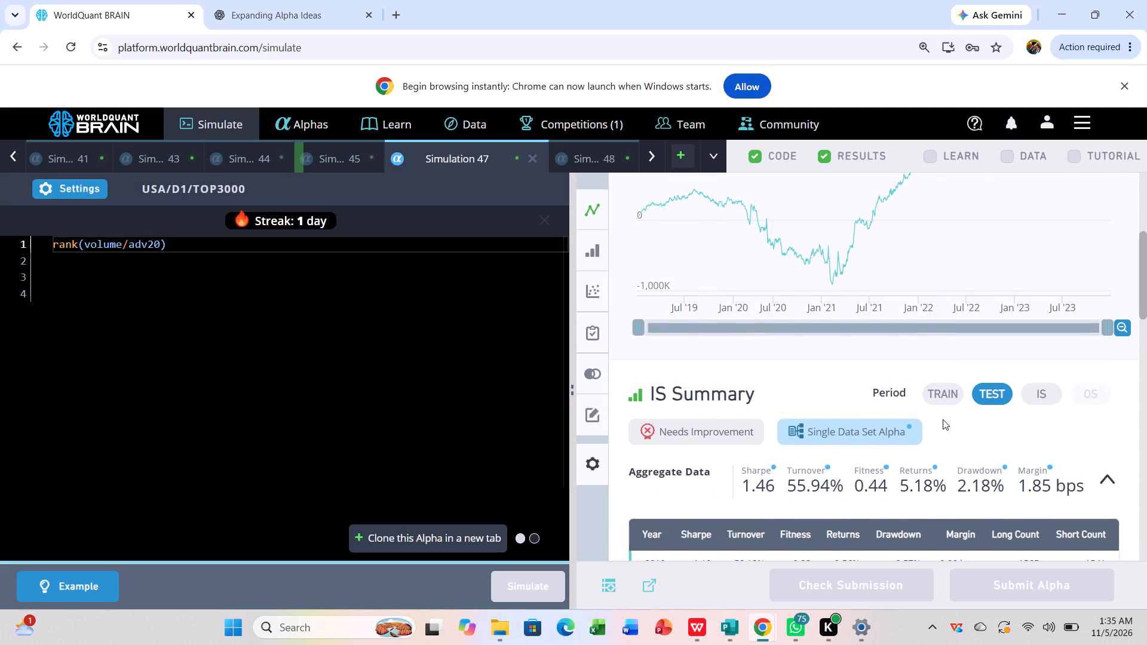
left_click(1044, 398)
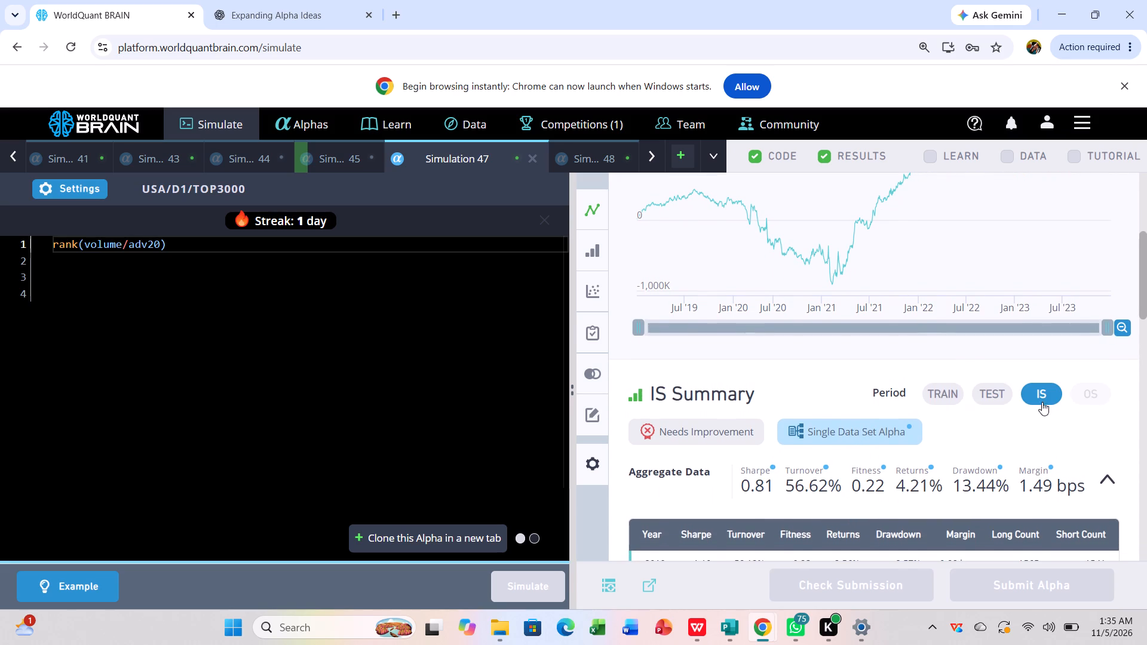
scroll(1015, 469, "down", 4)
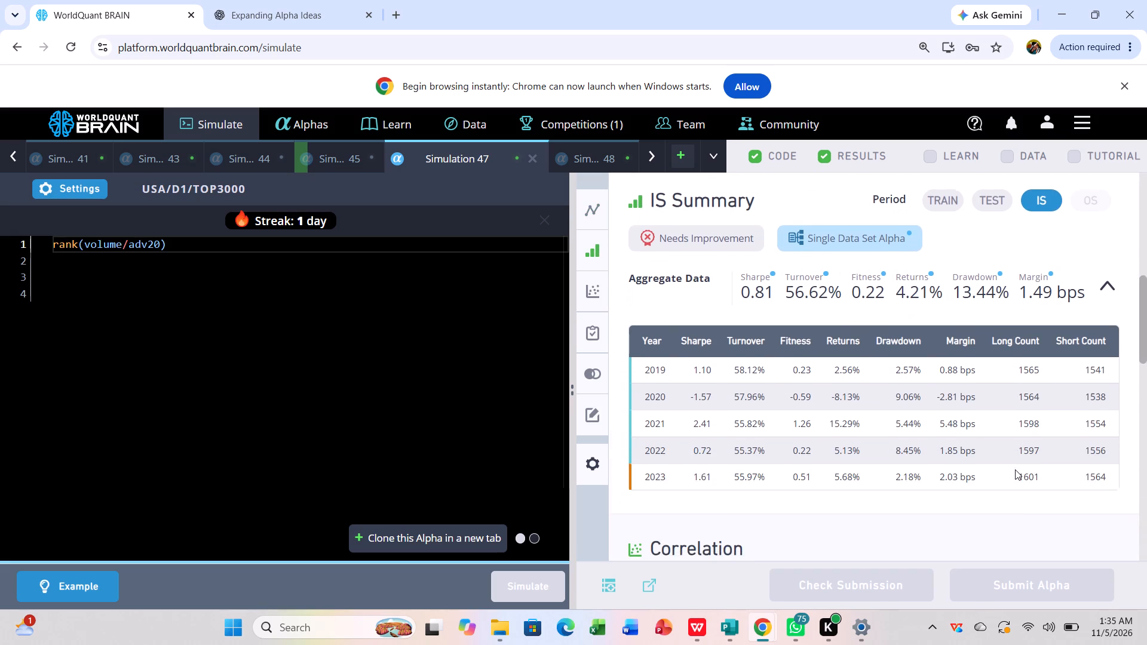
scroll(1015, 469, "down", 2)
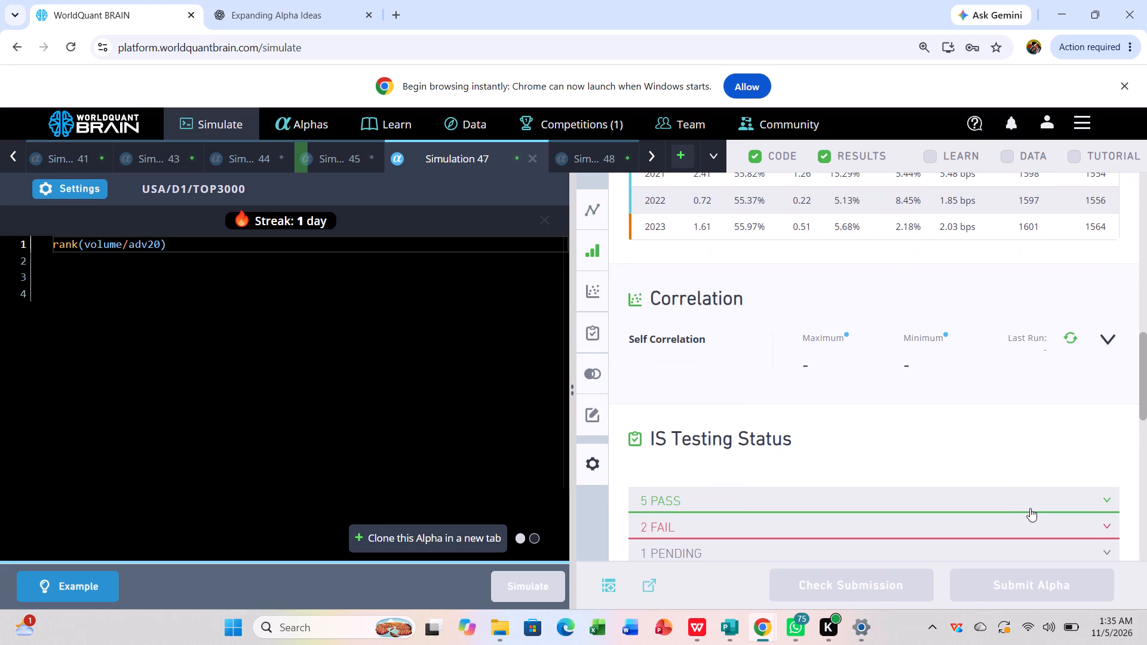
left_click(1034, 516)
scroll(1034, 516, "down", 1)
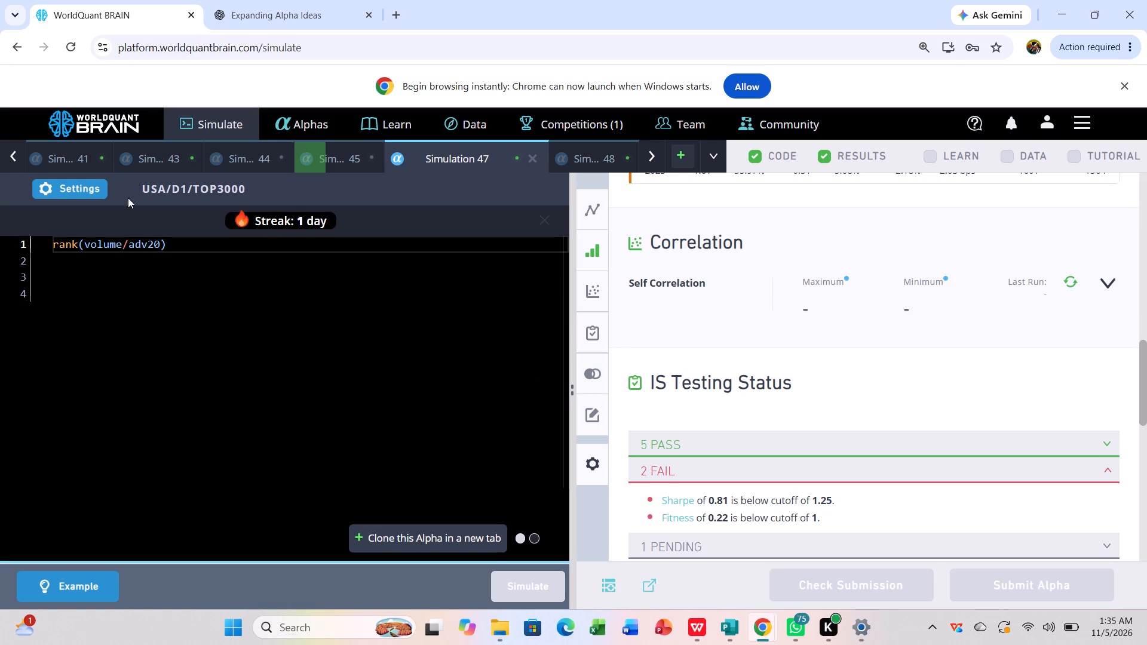
Set Simulation 47's universe to TOP2000, keeping Industry neutralization and decay at 3, and rerun the simulation.
left_click(87, 185)
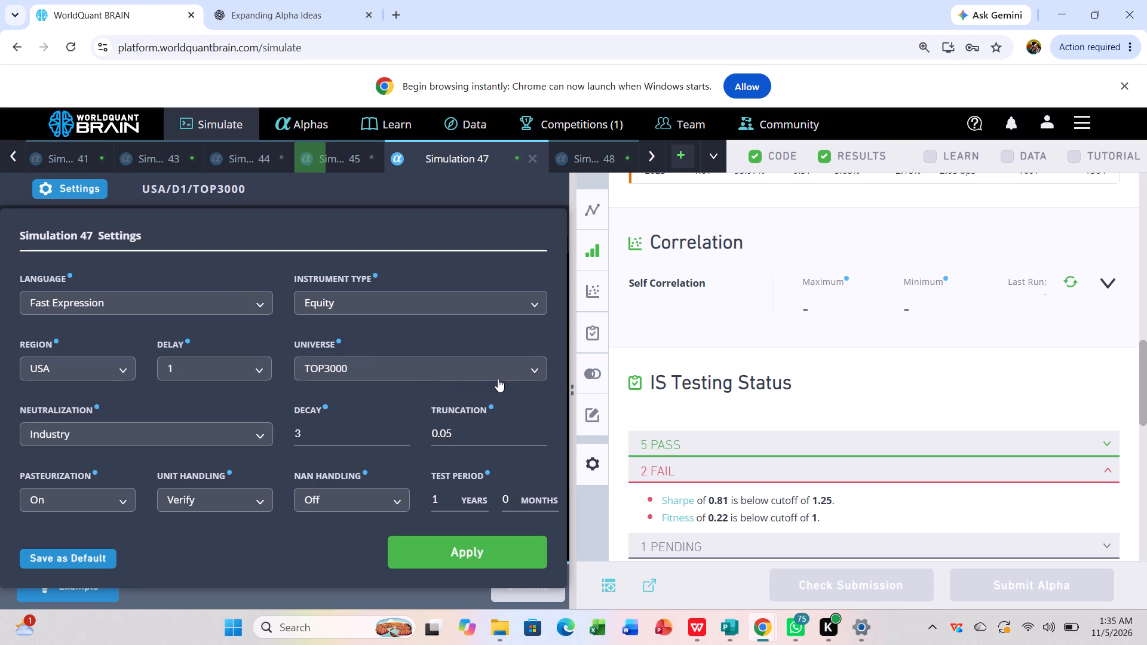
left_click(514, 365)
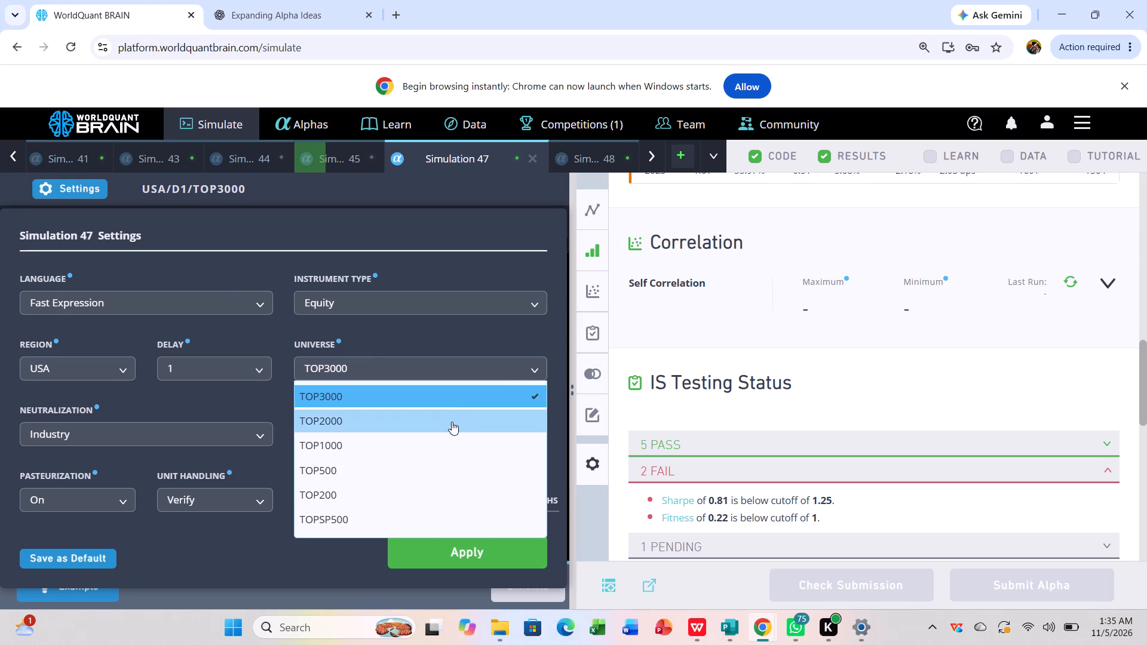
left_click(441, 431)
left_click(457, 547)
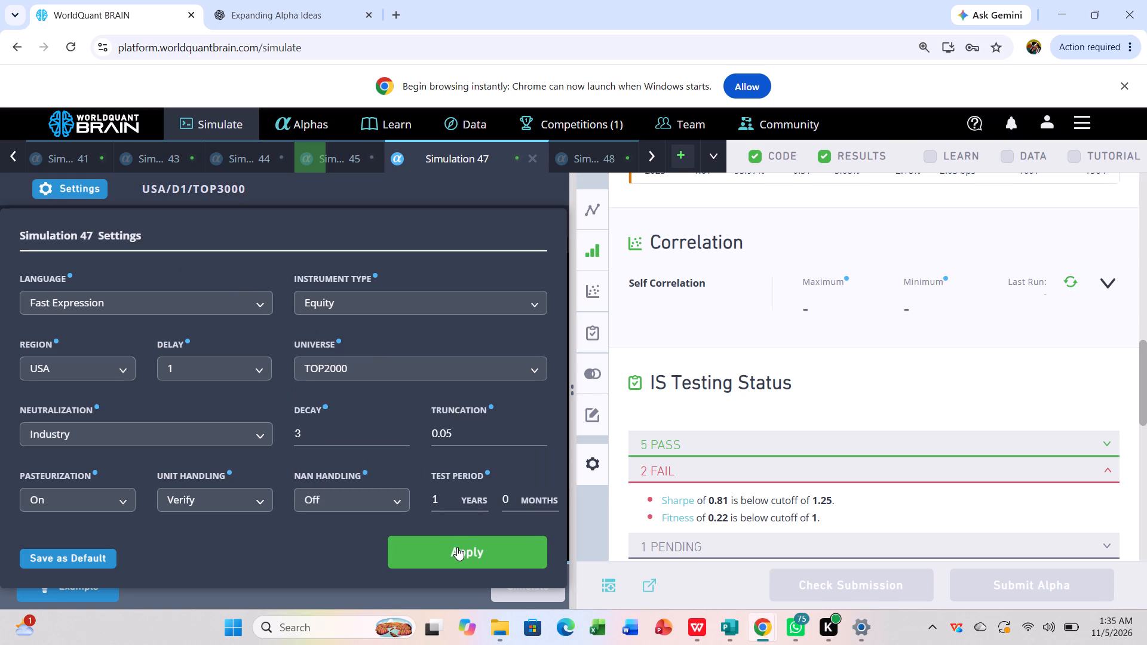
left_click(516, 580)
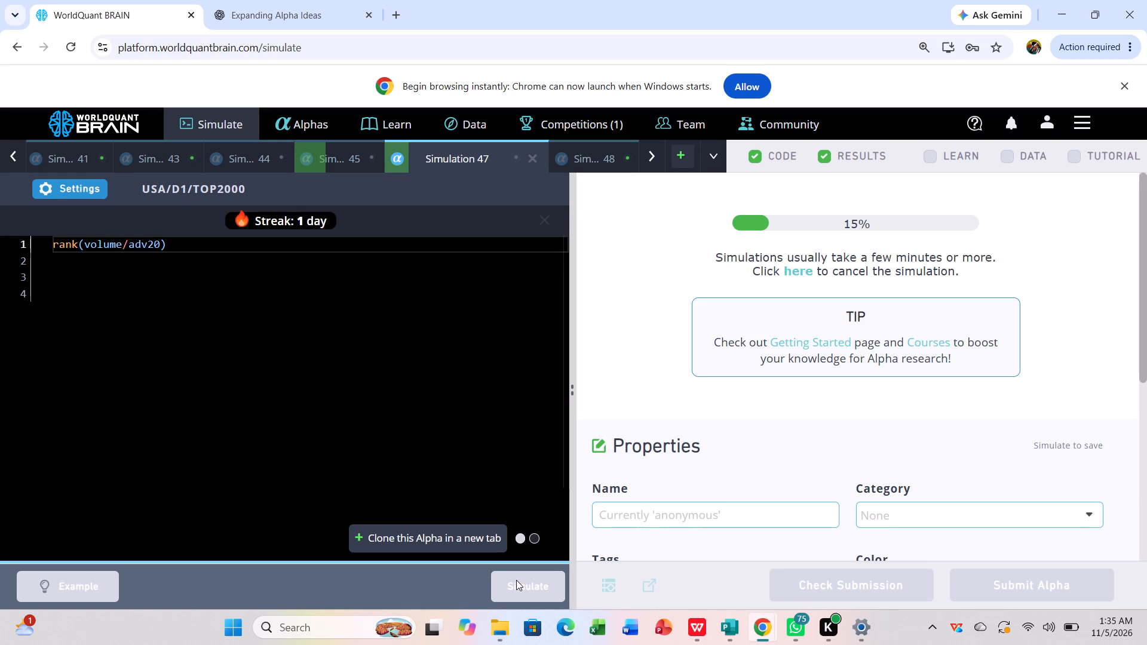
scroll(516, 580, "down", 1)
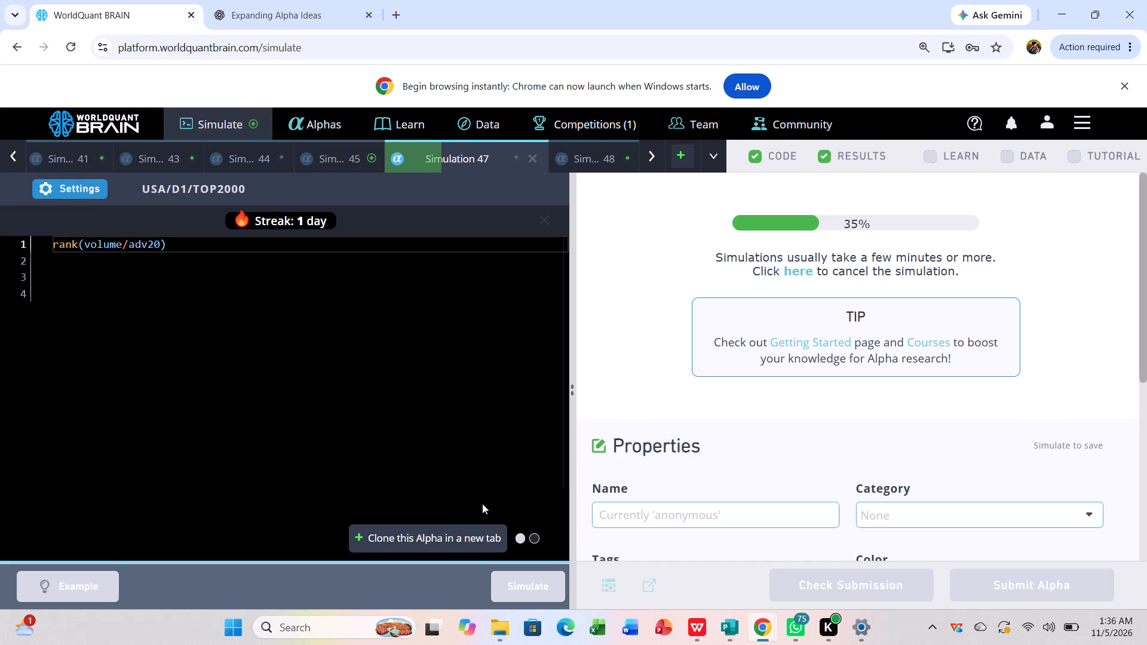
Review Simulation 45's TOP1000 results with the test period shown, checking the IS-period summary, yearly figures and failed IS tests.
left_click(362, 154)
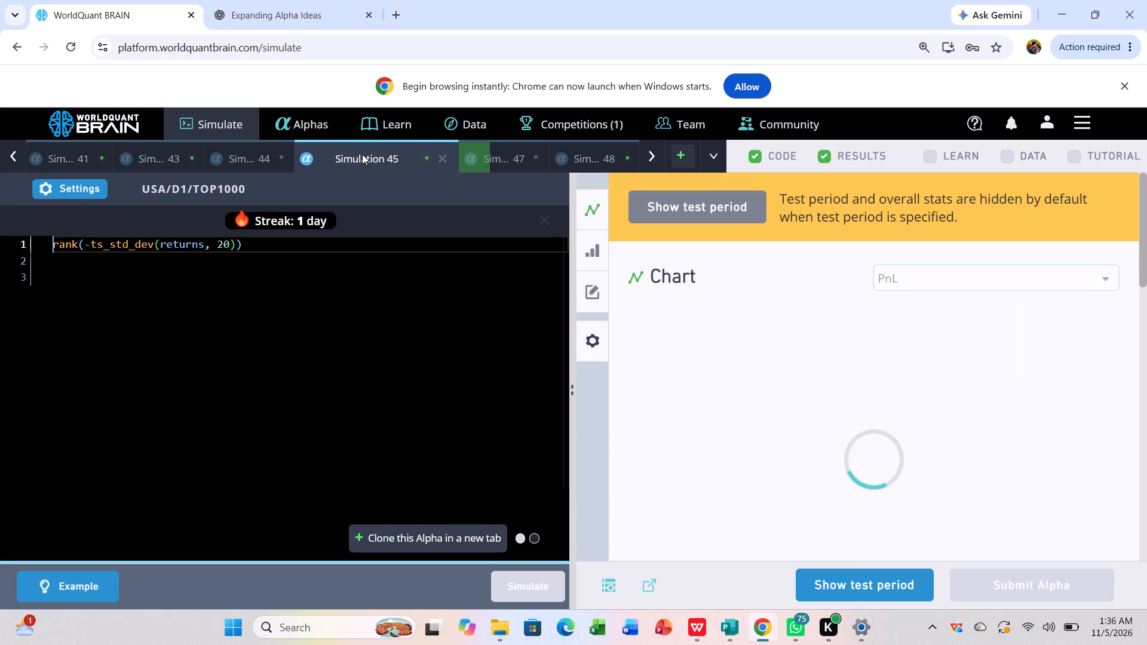
left_click(845, 579)
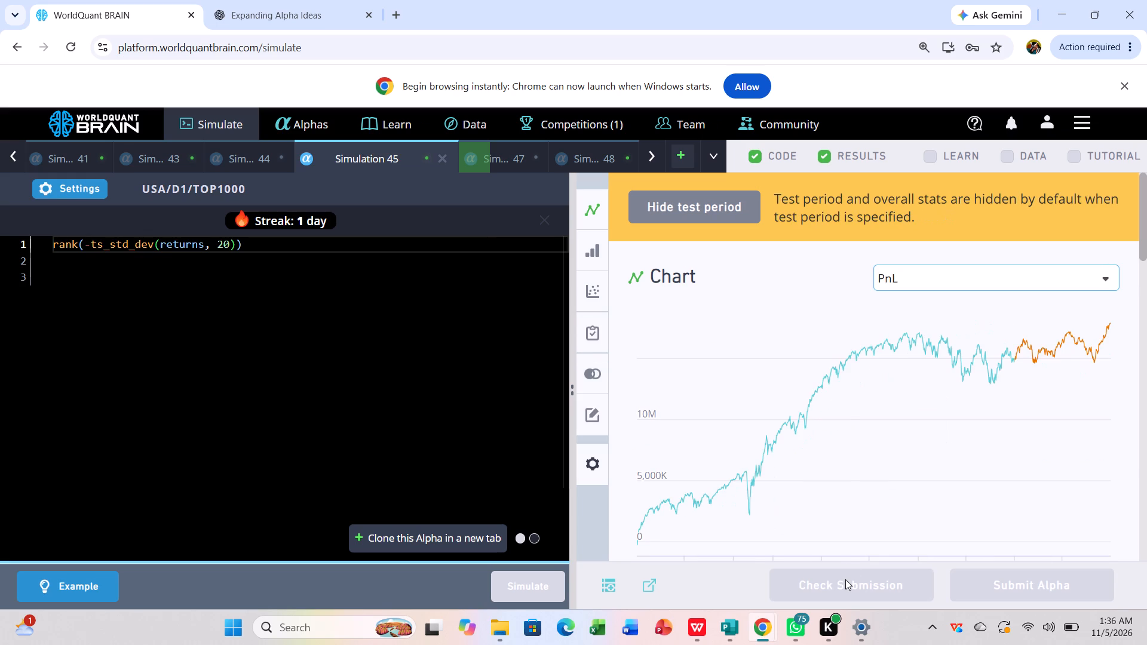
scroll(855, 532, "down", 3)
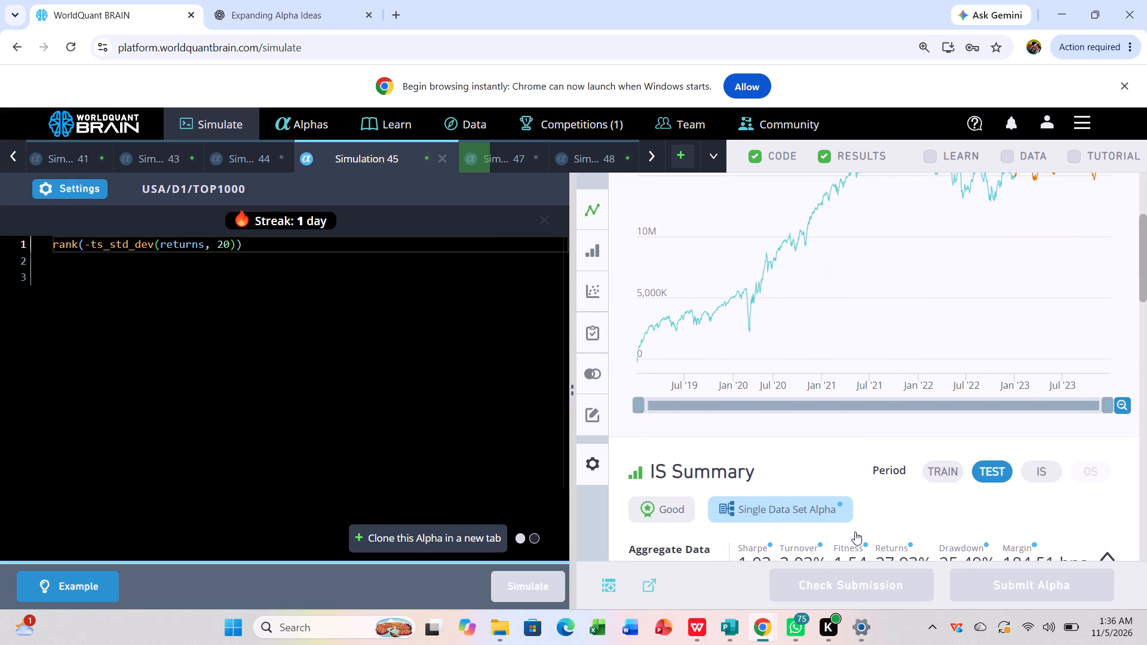
scroll(855, 532, "down", 1)
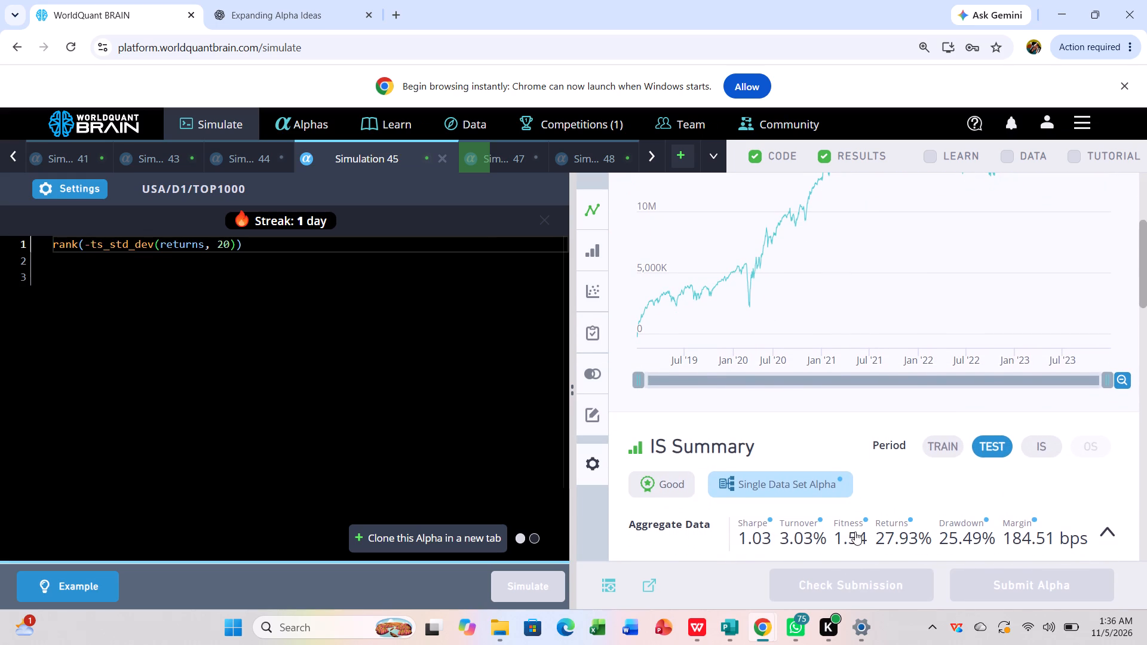
left_click(1051, 446)
scroll(1009, 512, "down", 1)
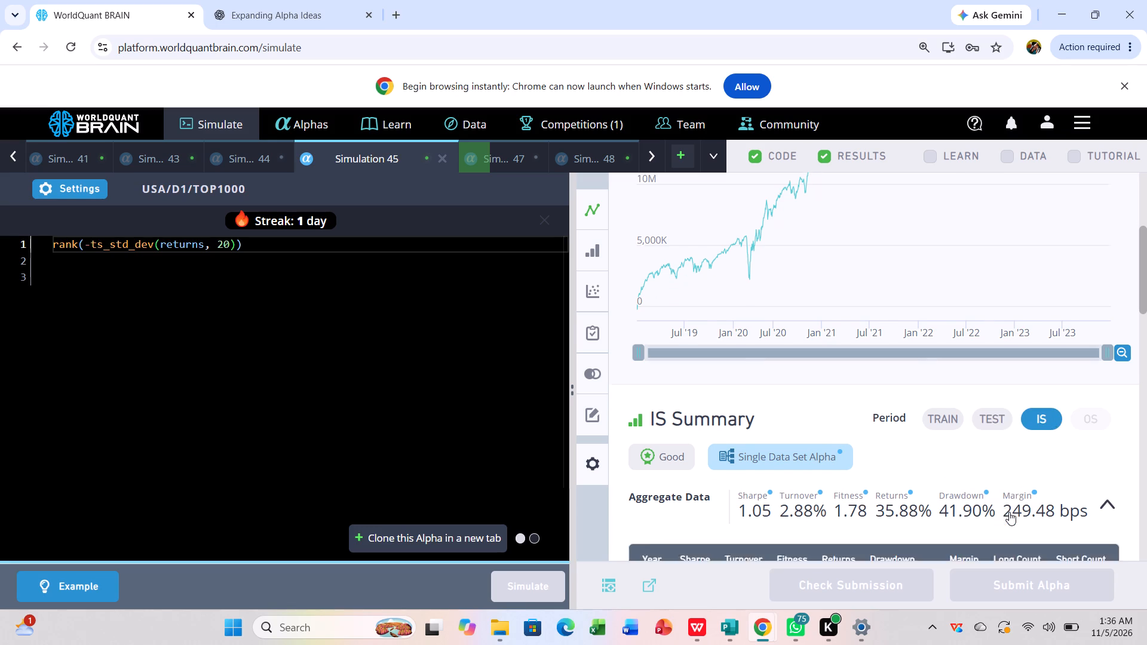
scroll(1009, 512, "down", 5)
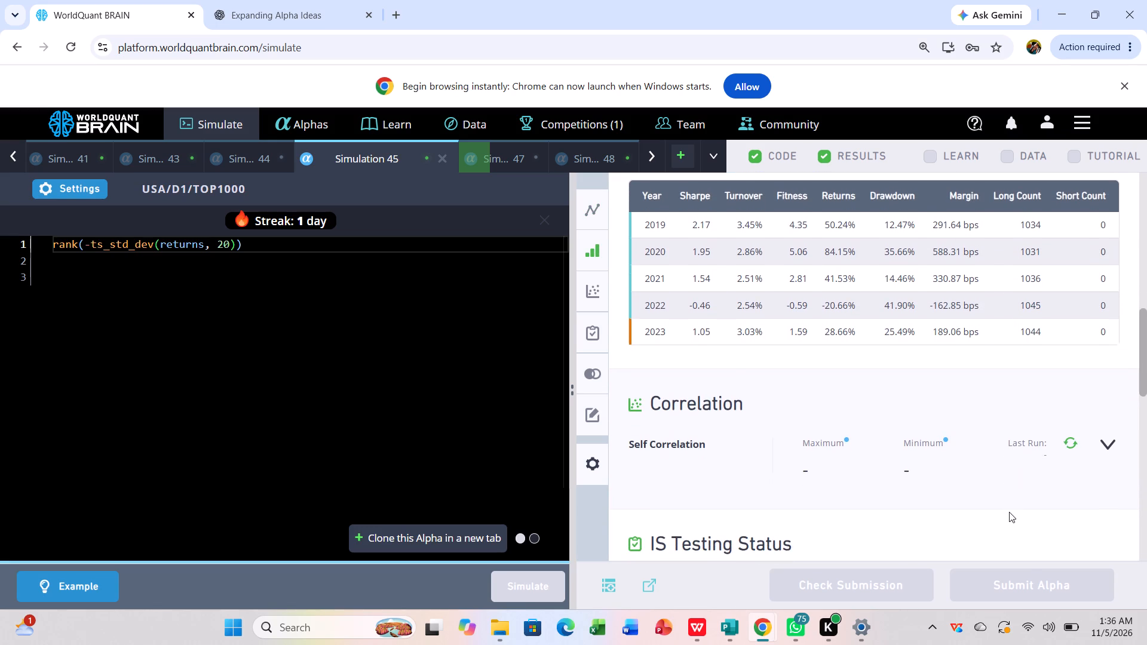
scroll(1009, 512, "down", 1)
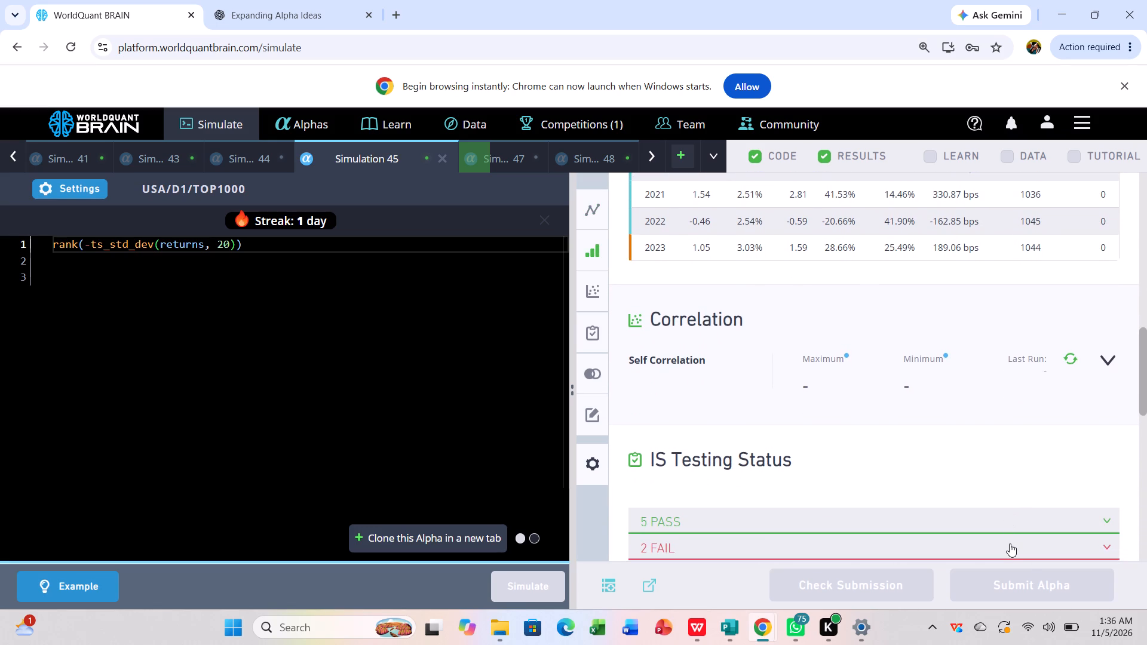
left_click(1010, 543)
scroll(1010, 543, "down", 1)
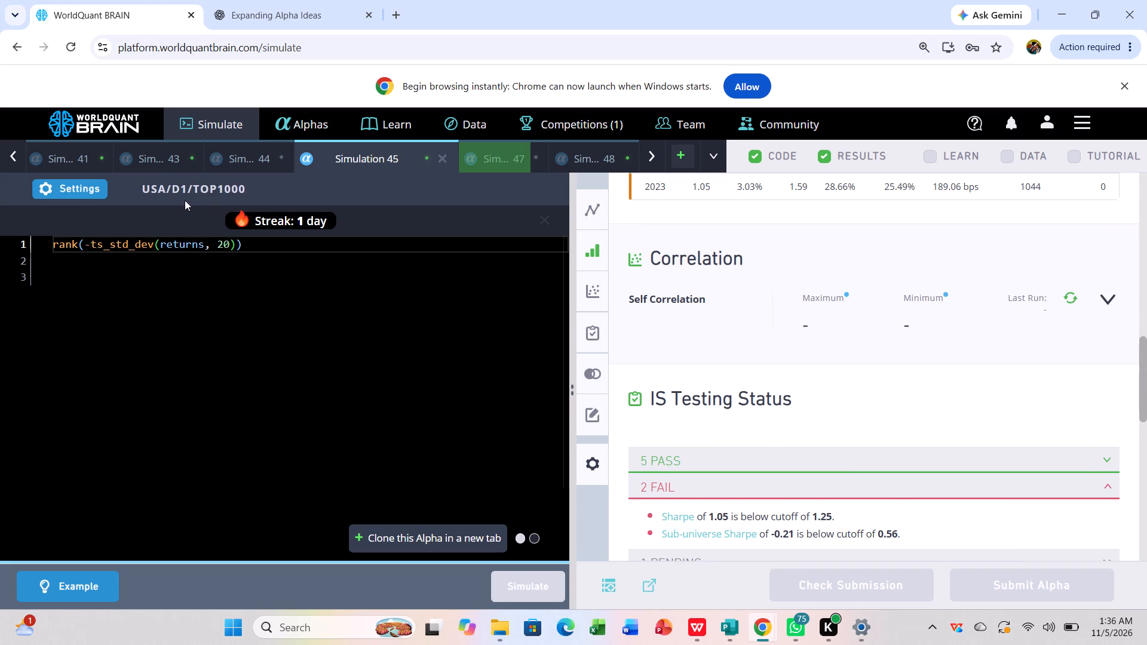
Set Simulation 45's decay to 10, keeping the TOP1000 universe and neutralization at None, and rerun the simulation.
left_click(93, 193)
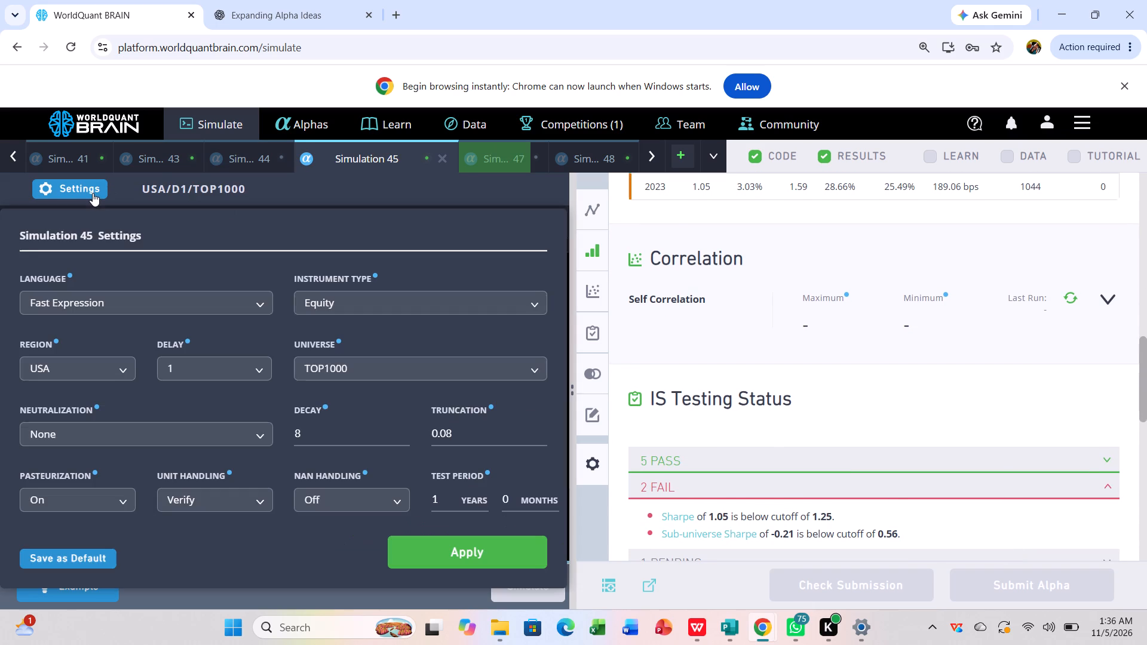
left_click(451, 367)
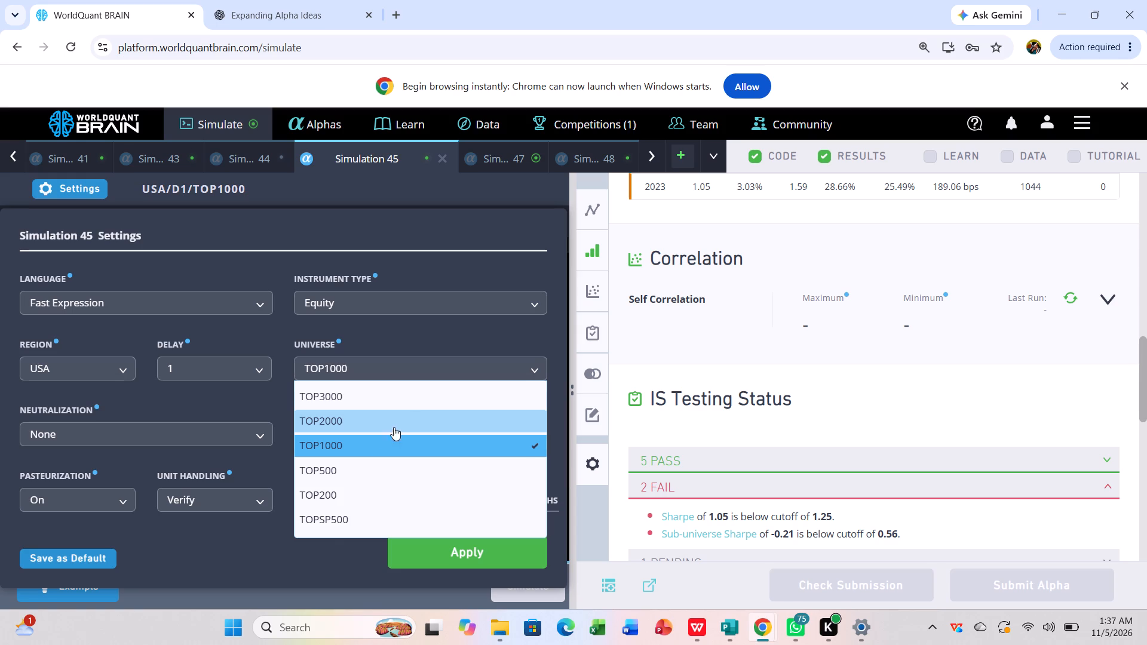
left_click(311, 569)
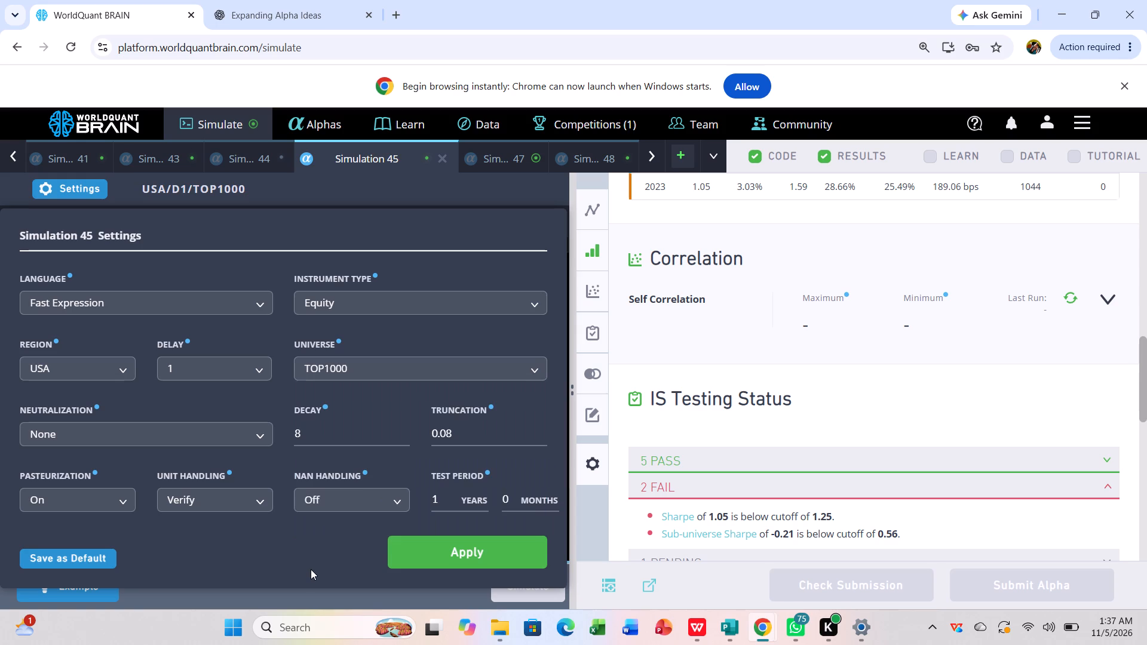
left_click(322, 442)
key("BackSpace")
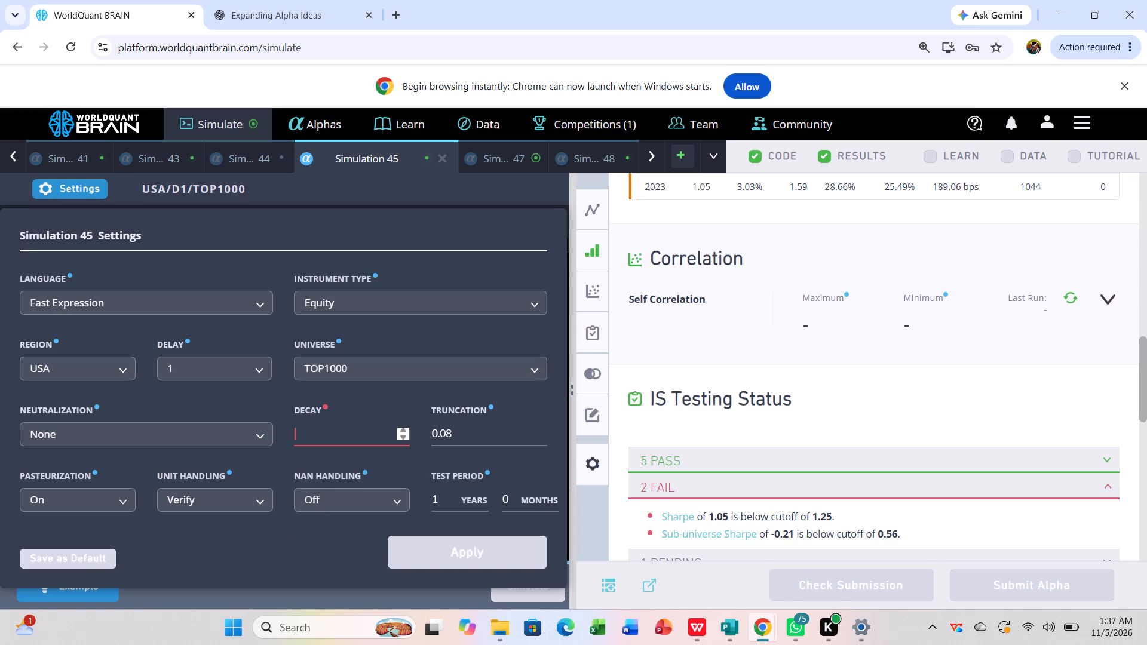
key("1")
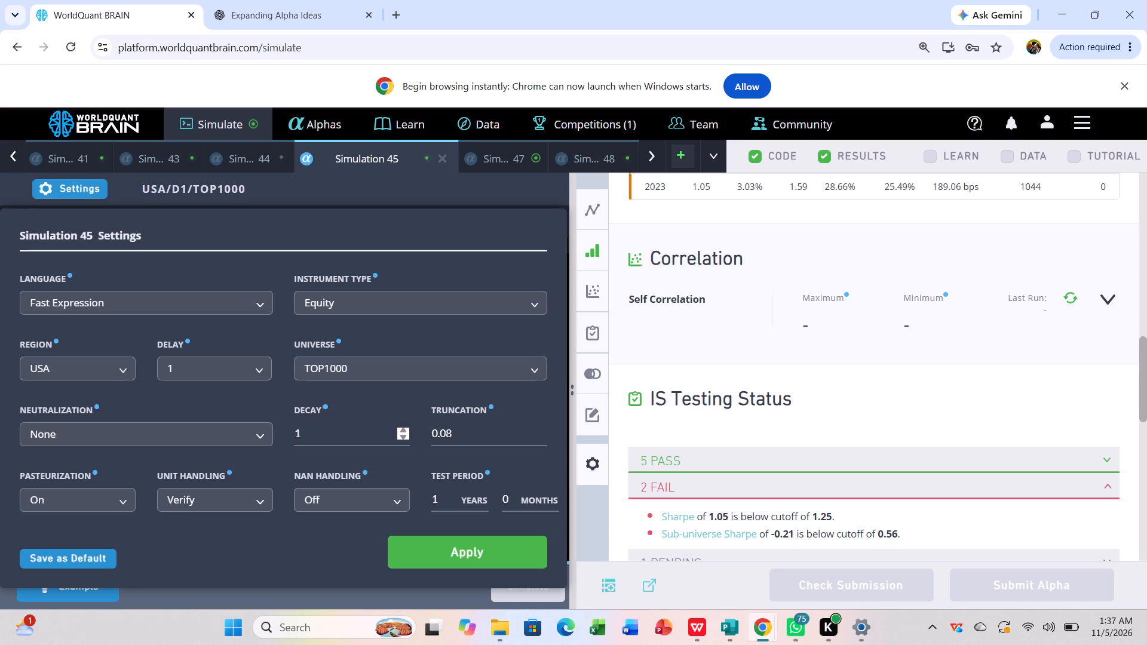
key("0")
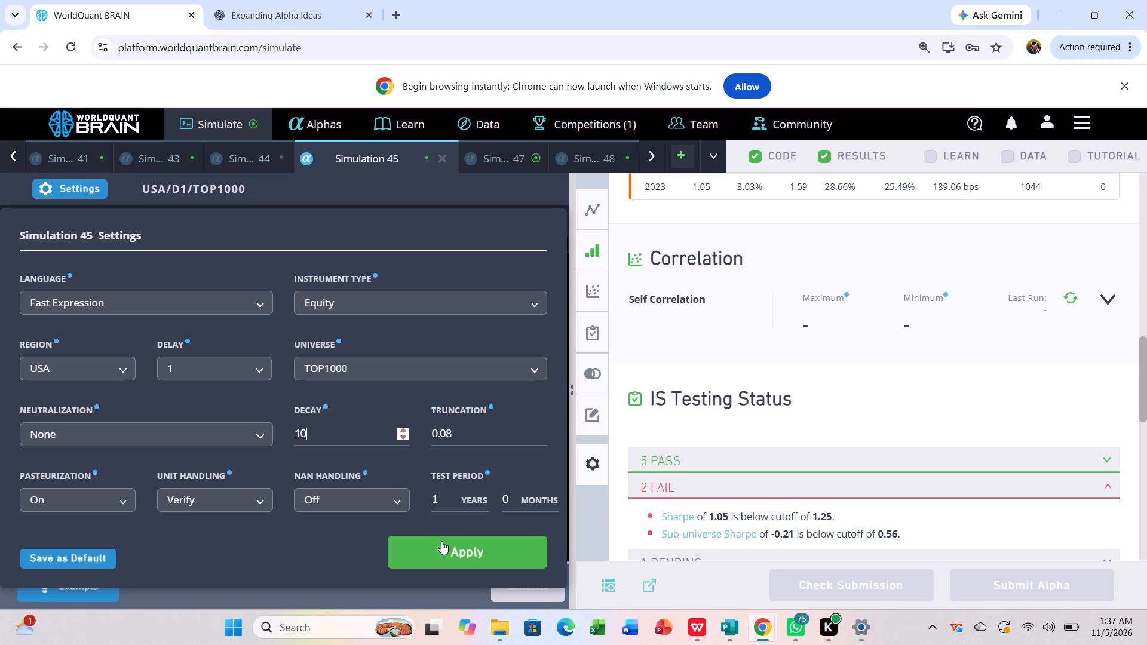
left_click(446, 543)
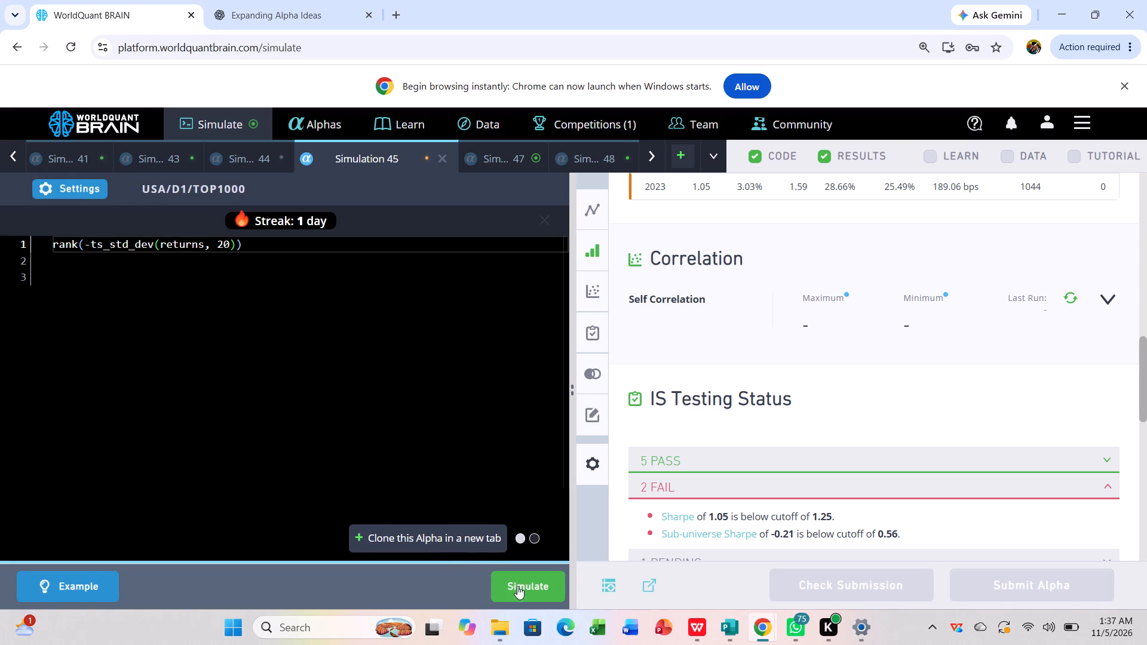
left_click(522, 591)
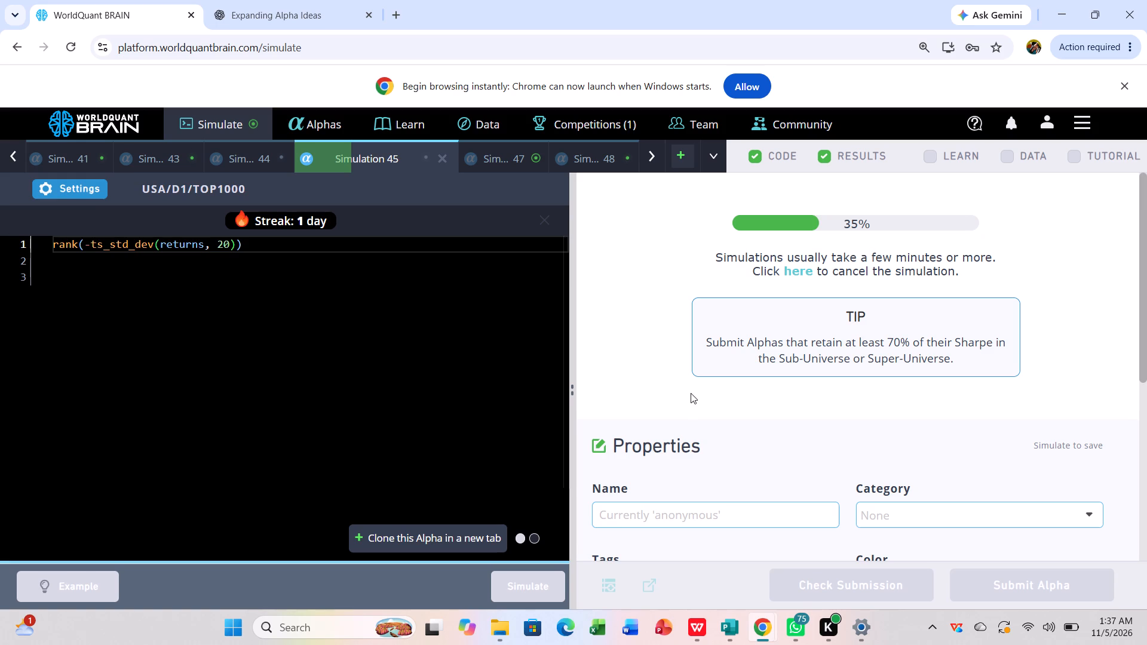
Review Simulation 47's TOP2000 results with the test period shown, checking the IS-period summary, yearly figures and failed IS tests.
left_click(515, 157)
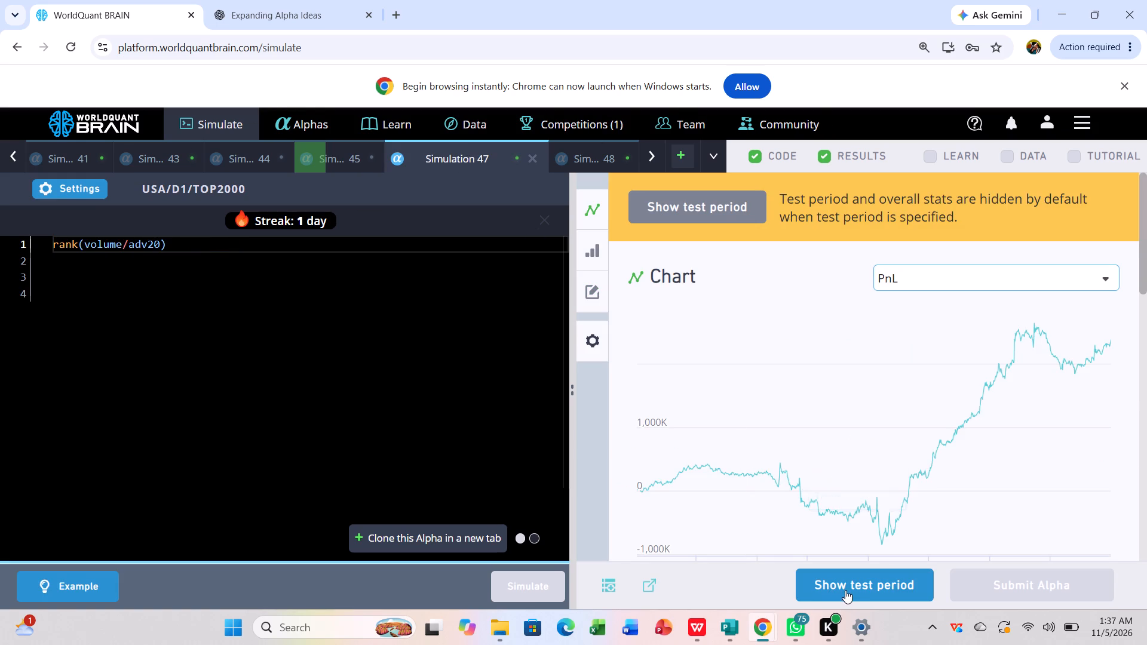
left_click(853, 584)
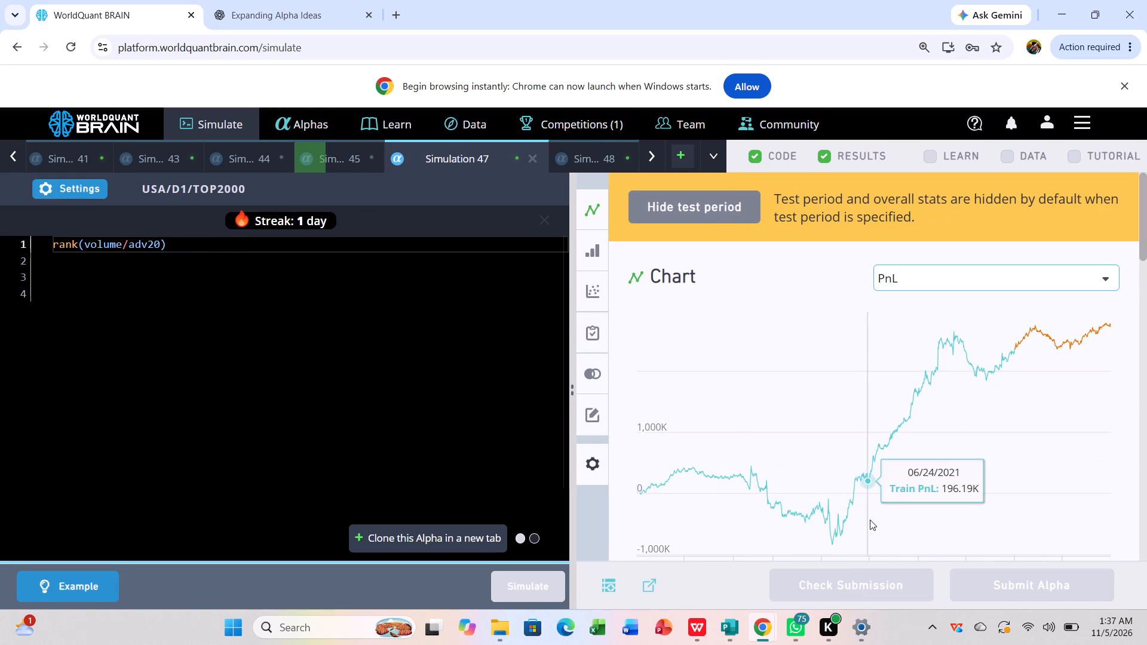
scroll(870, 520, "down", 3)
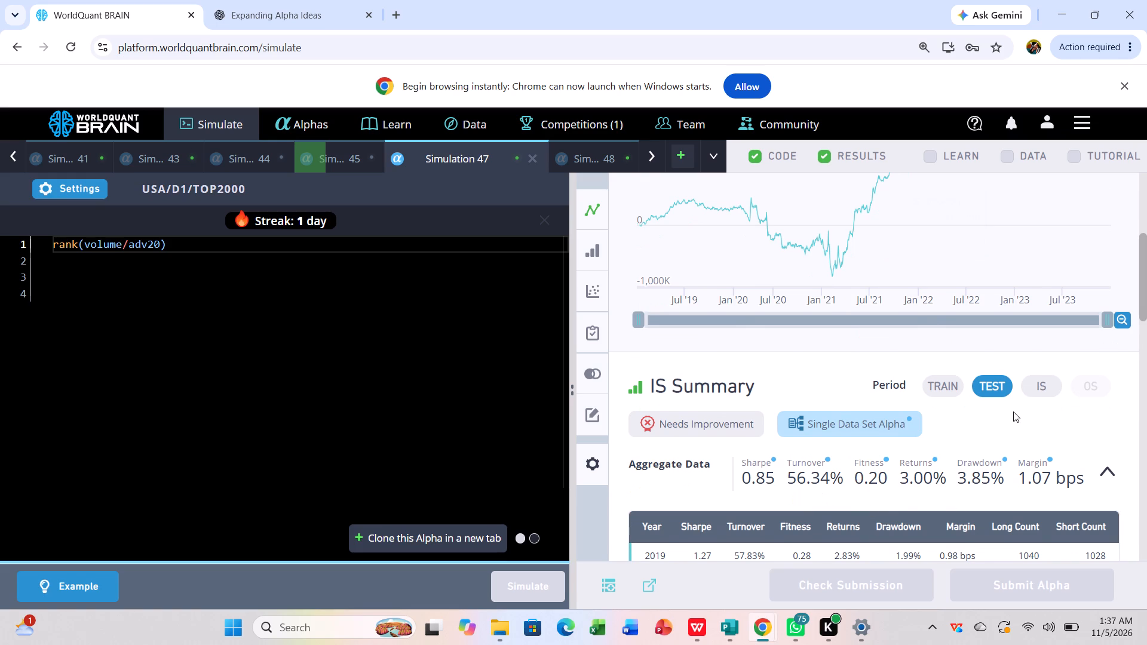
left_click(1039, 389)
scroll(1039, 389, "down", 1)
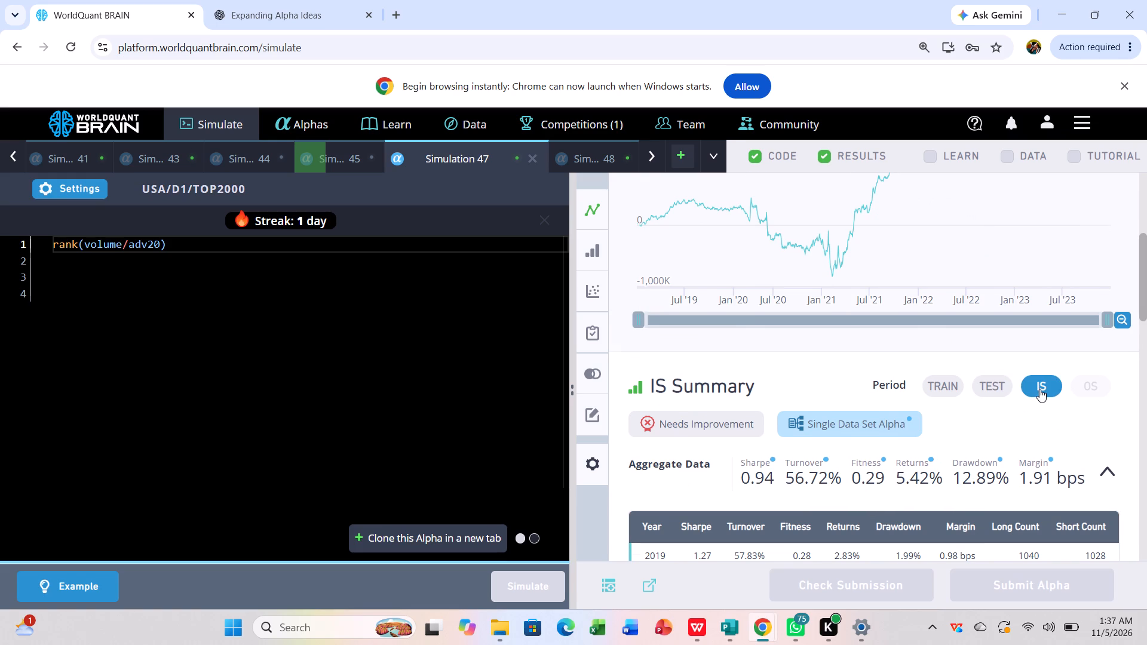
scroll(1039, 389, "down", 4)
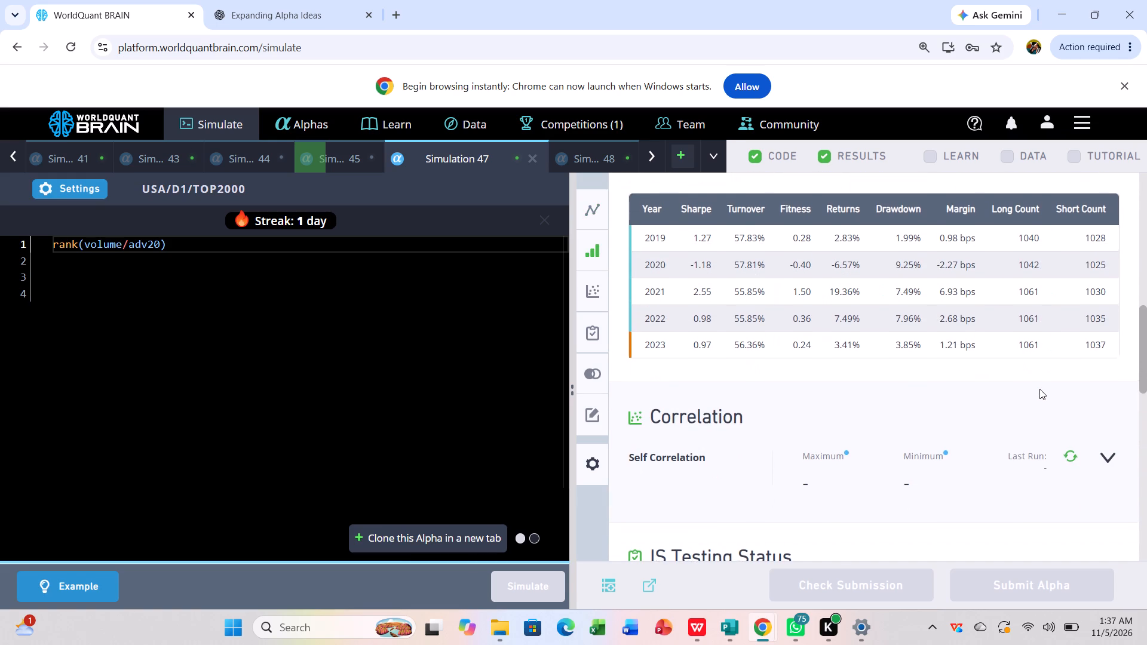
scroll(1039, 389, "down", 4)
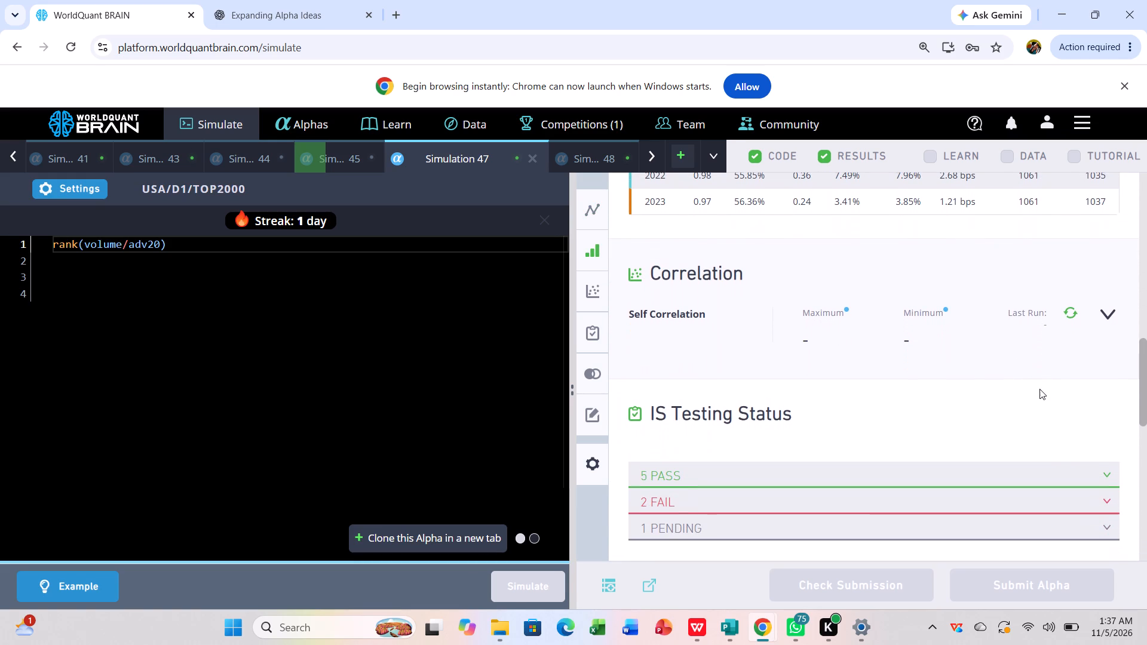
left_click(1054, 499)
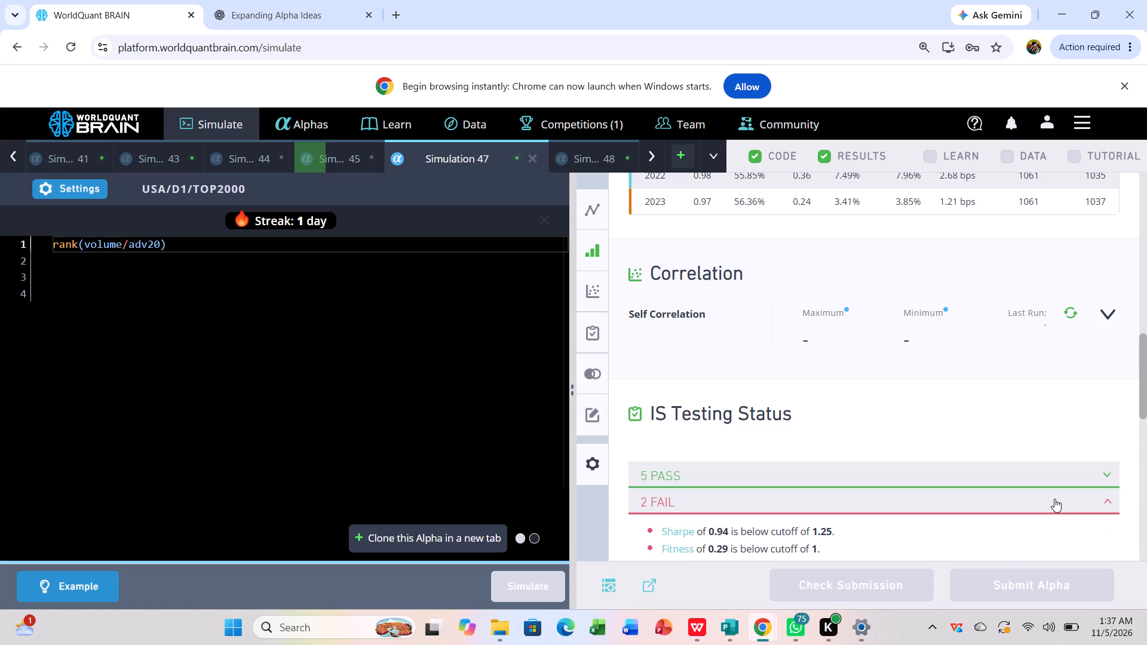
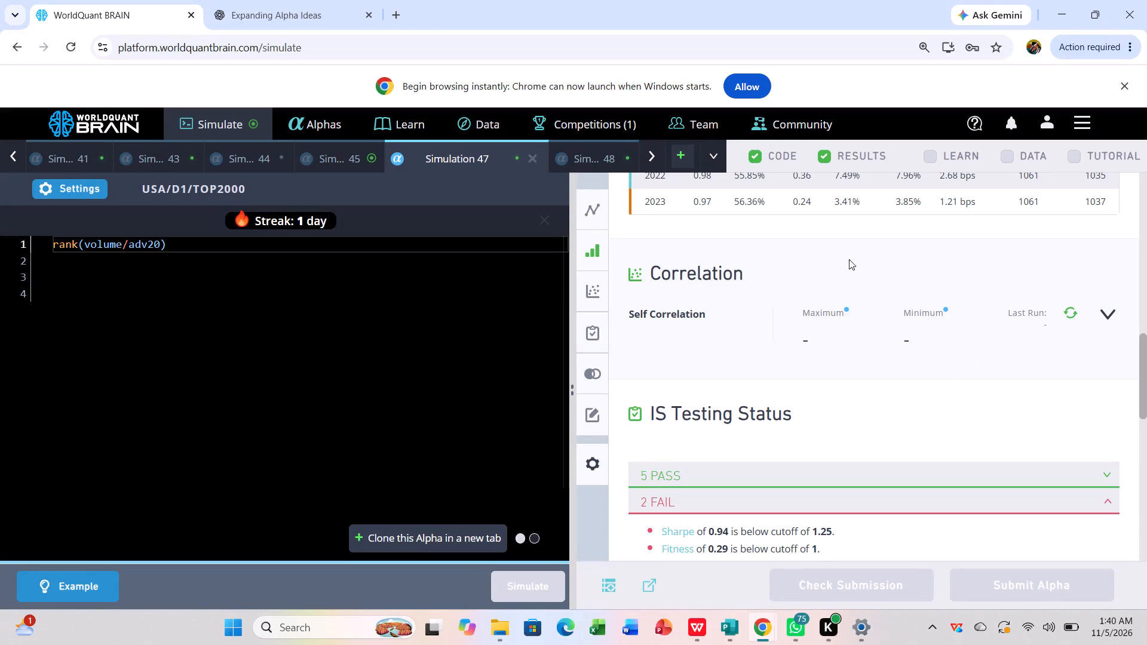
Review Simulation 45's rerun TOP1000 results with the test period shown, checking the failed IS tests.
left_click(344, 158)
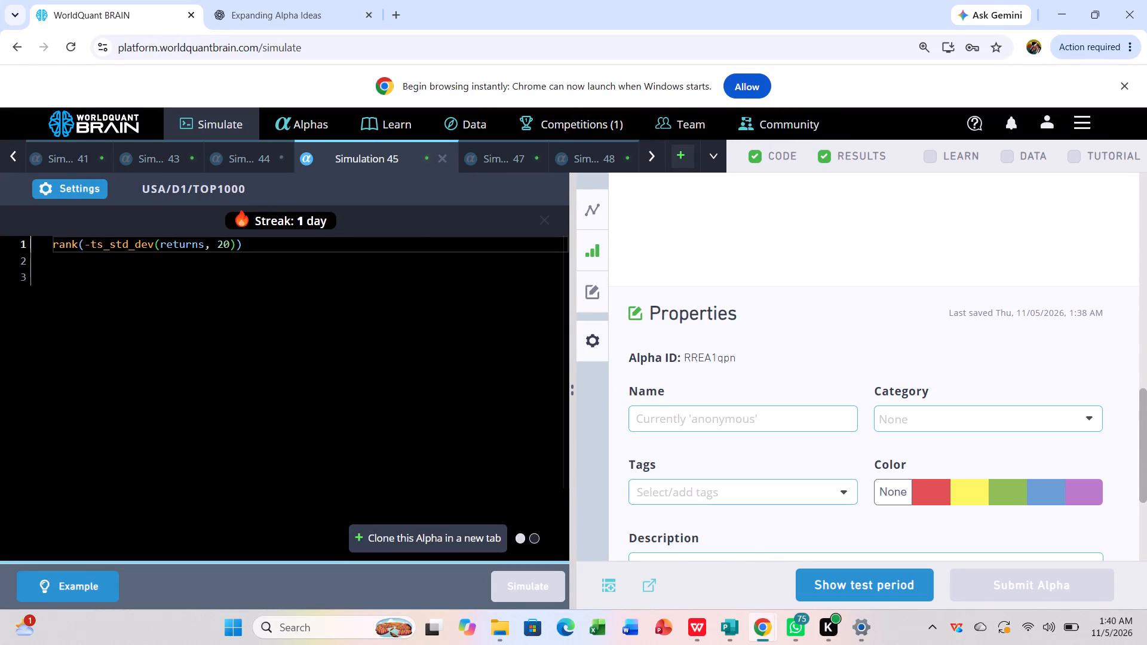
left_click(826, 579)
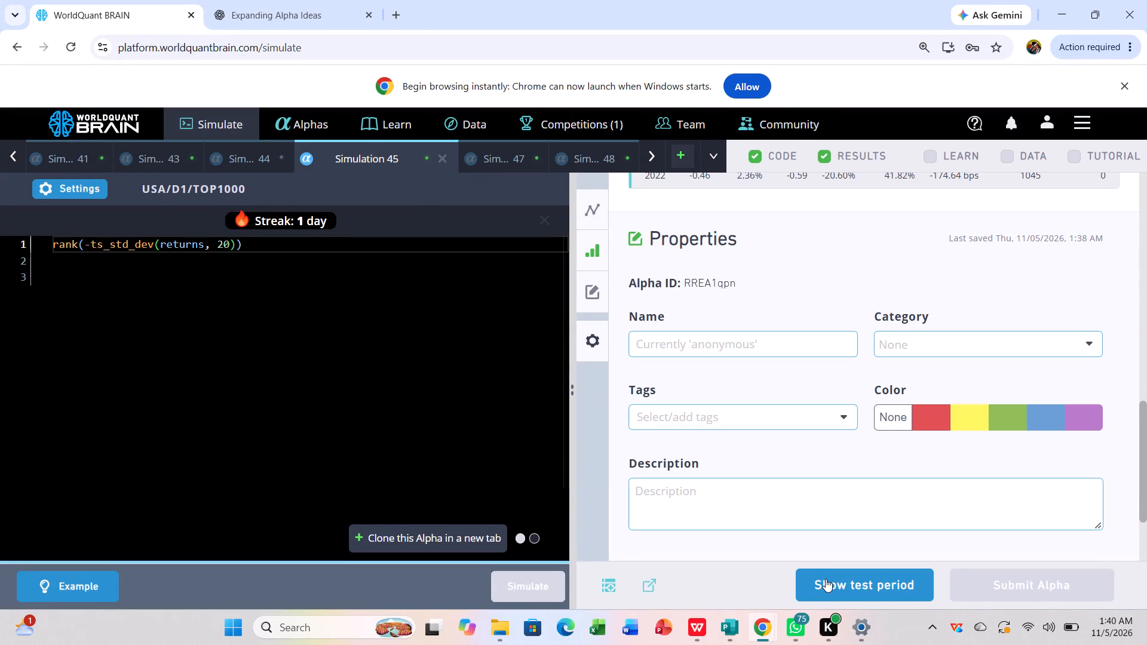
left_click(833, 503)
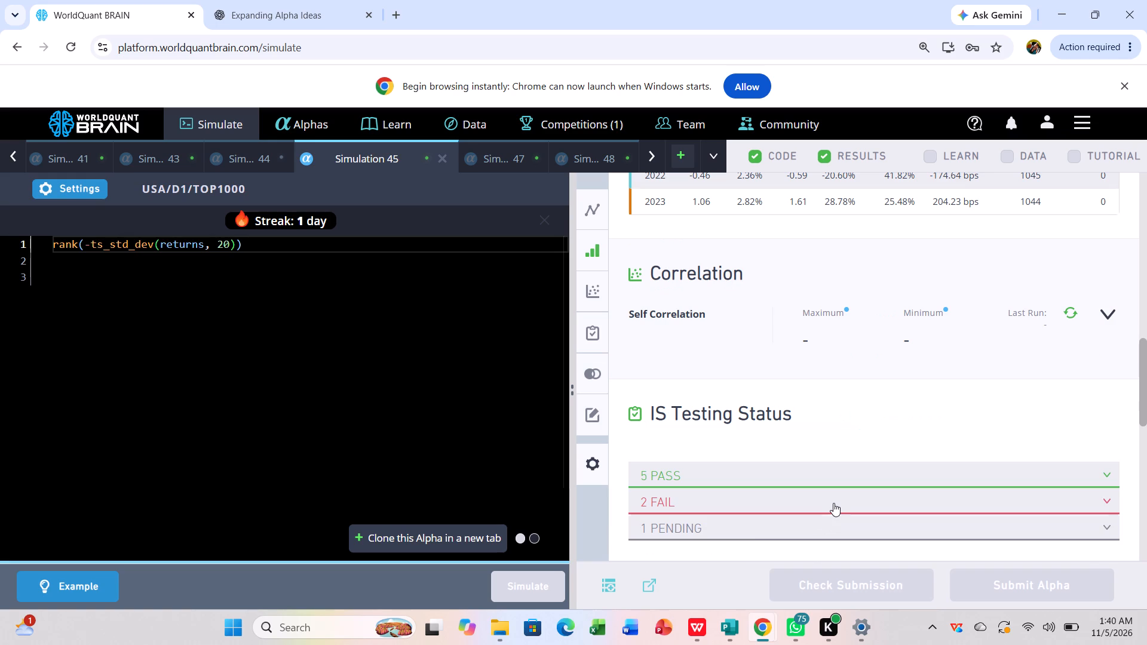
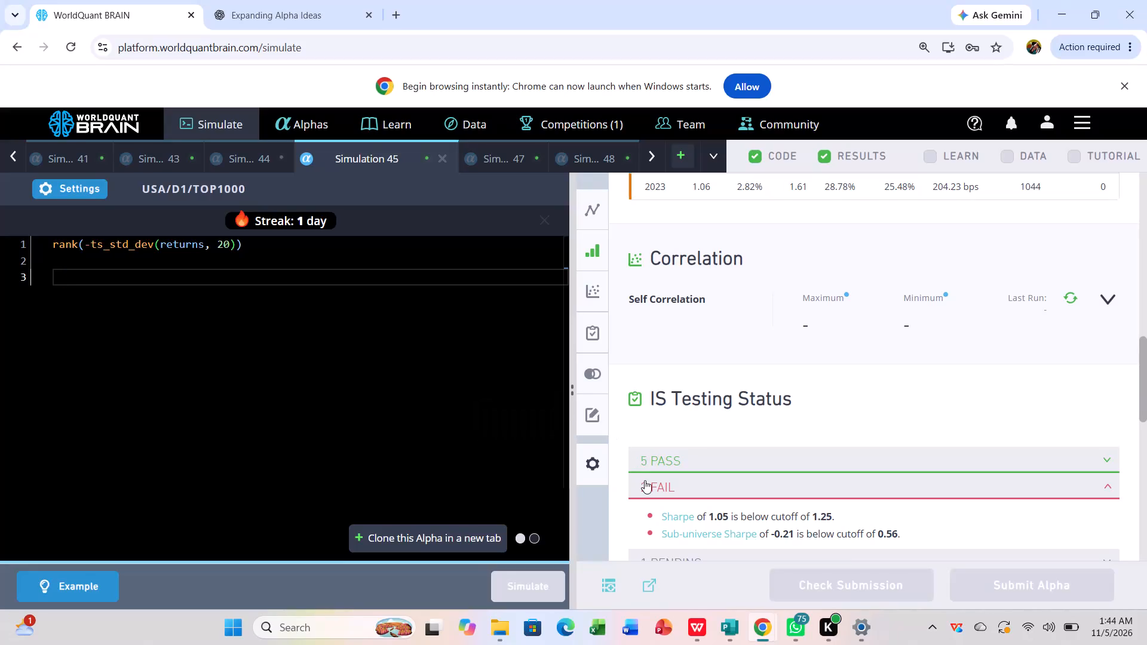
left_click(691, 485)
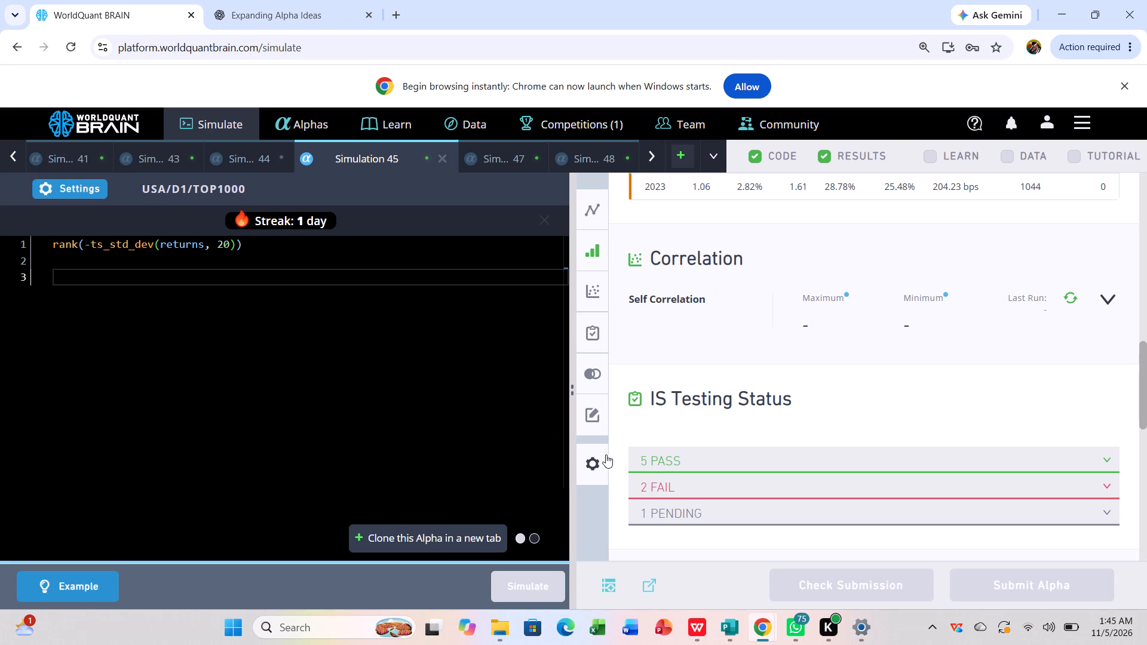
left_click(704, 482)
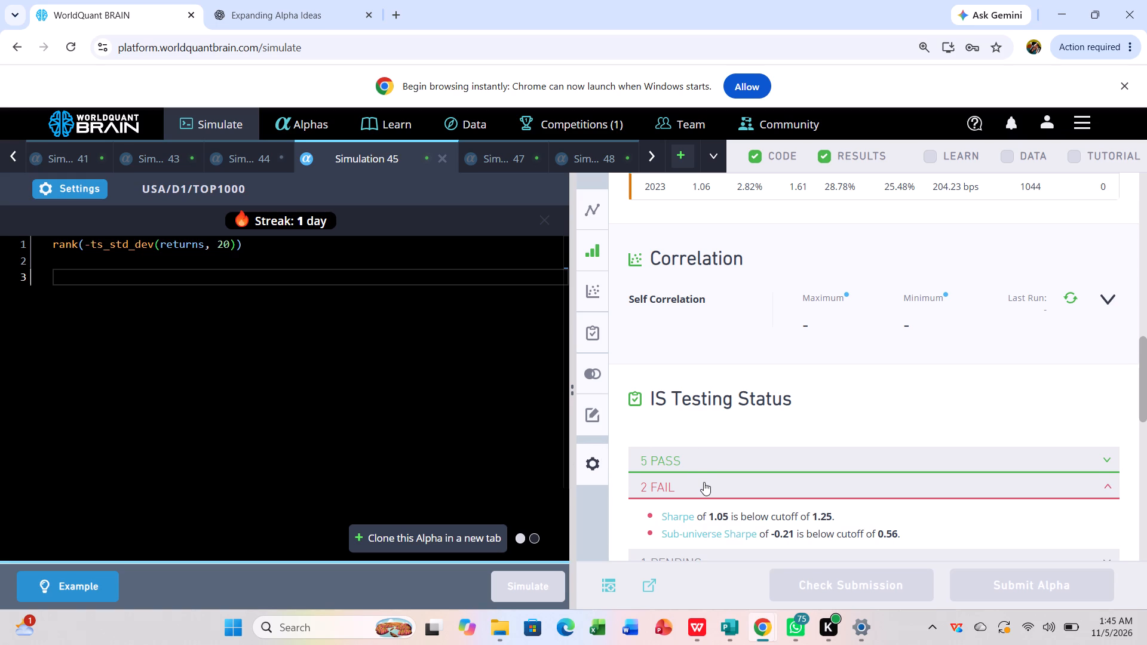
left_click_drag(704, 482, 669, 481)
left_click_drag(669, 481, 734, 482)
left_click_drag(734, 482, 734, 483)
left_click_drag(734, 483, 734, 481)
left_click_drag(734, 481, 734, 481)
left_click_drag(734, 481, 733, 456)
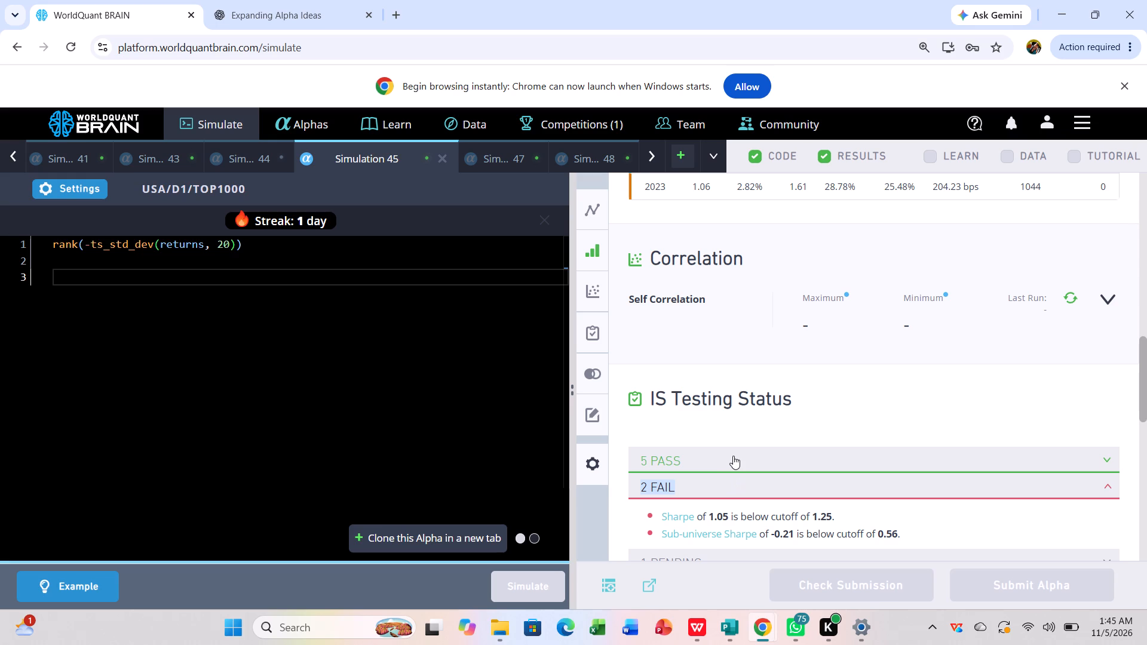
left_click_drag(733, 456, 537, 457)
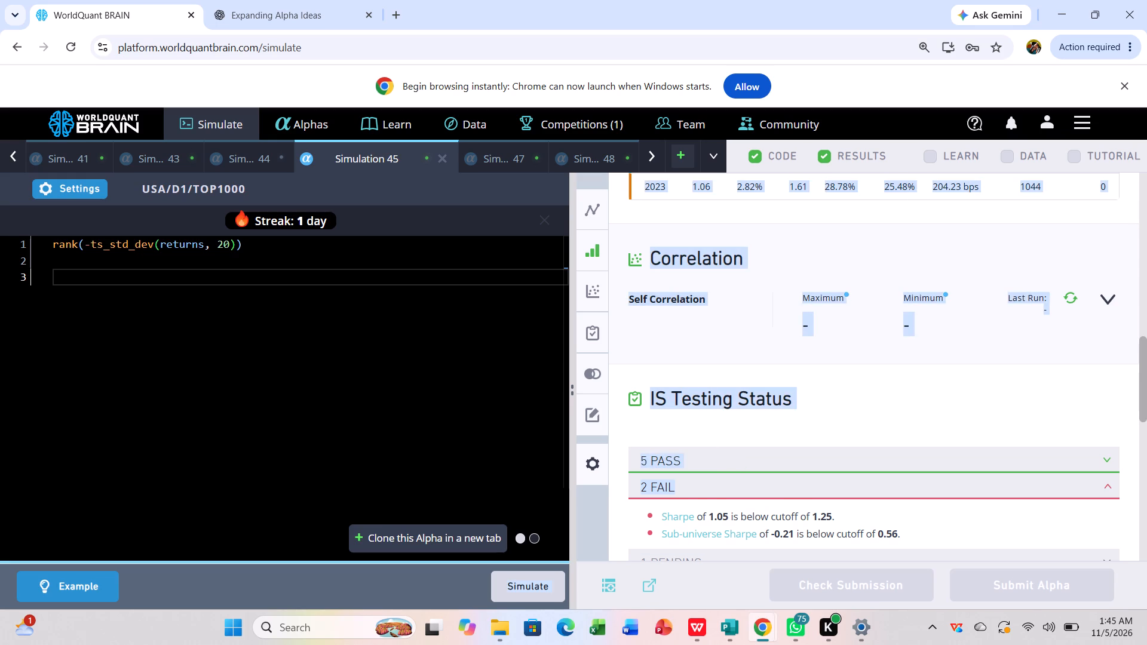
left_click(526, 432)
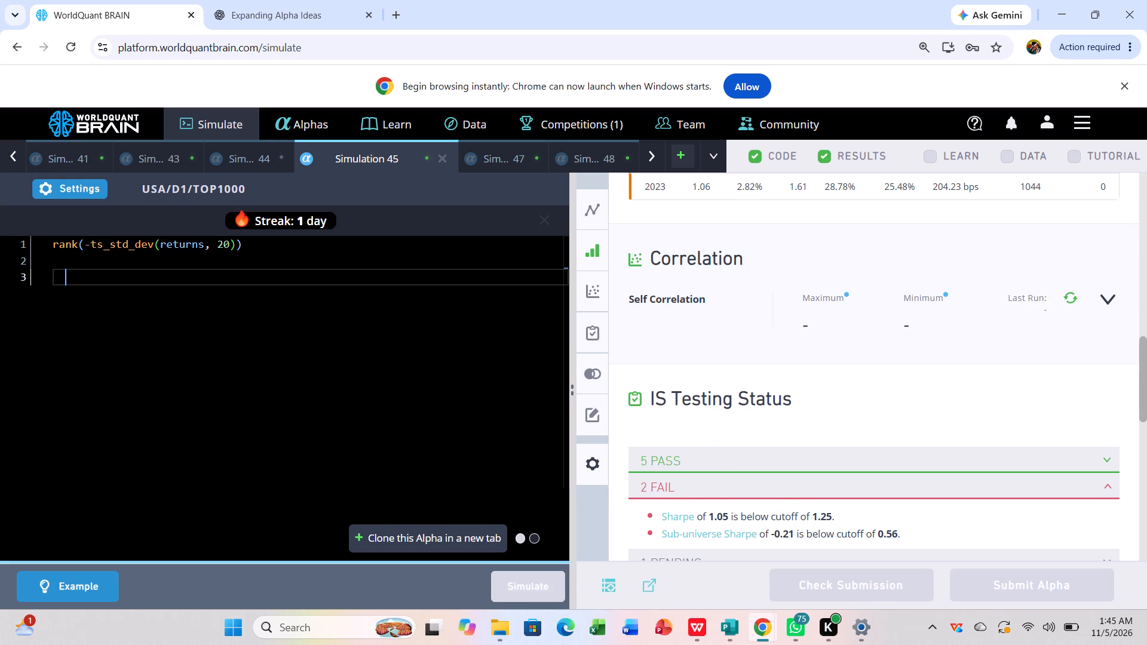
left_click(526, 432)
Set Simulation 45's universe to TOP500 and rerun the simulation of rank(-ts_std_dev(returns, 20)).
left_click(74, 185)
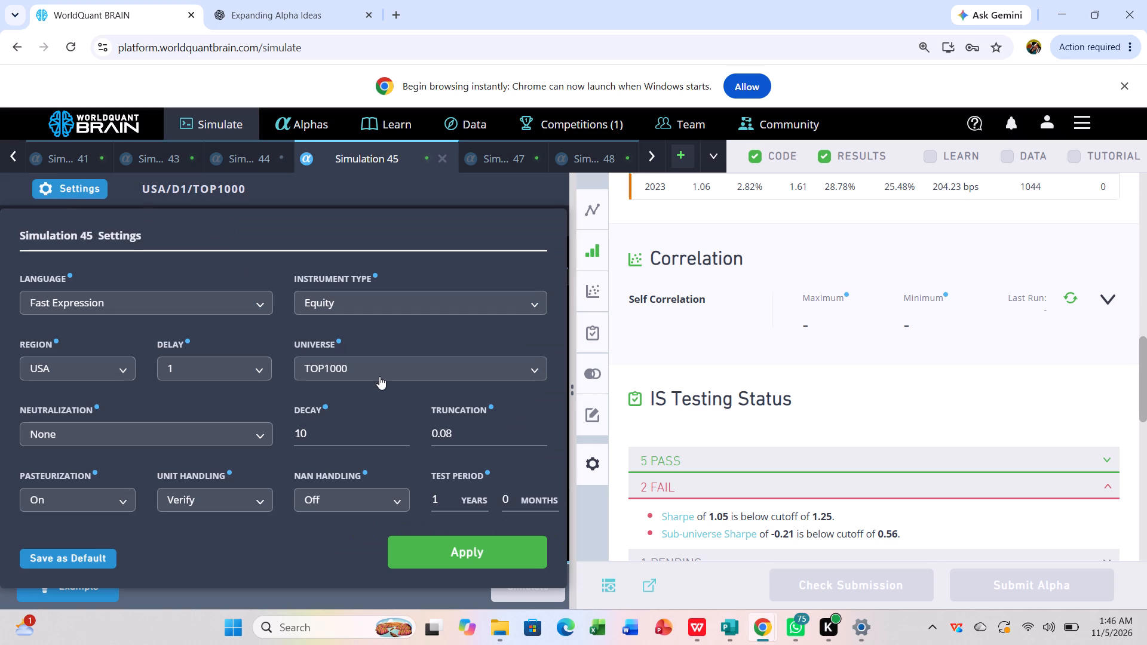
left_click(427, 370)
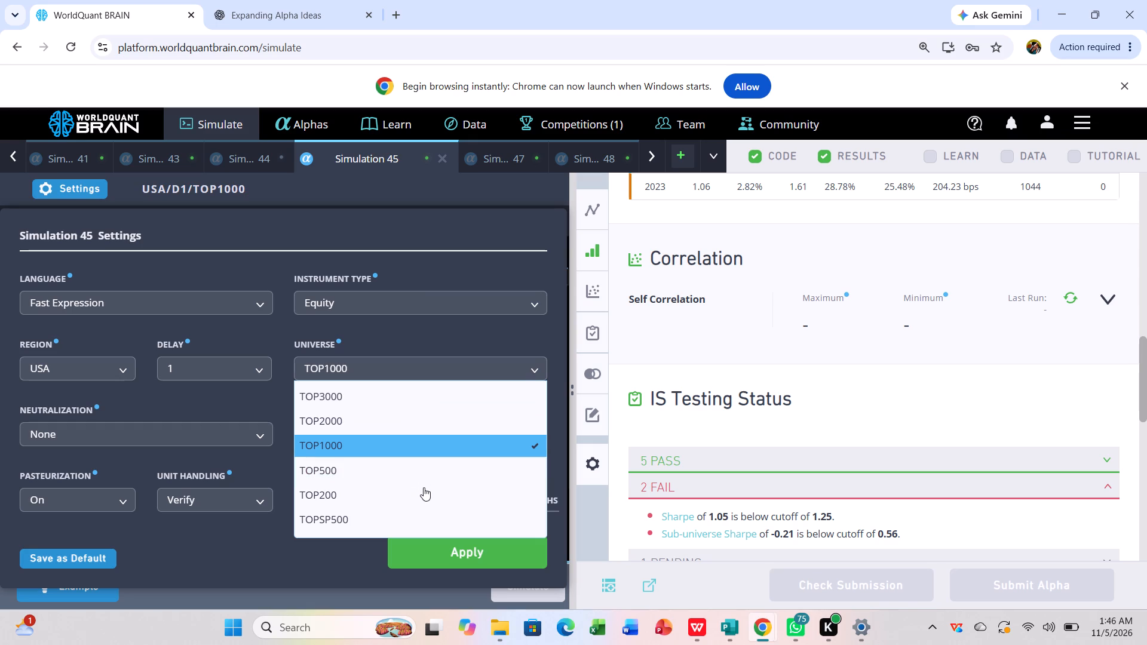
left_click(415, 464)
left_click(471, 548)
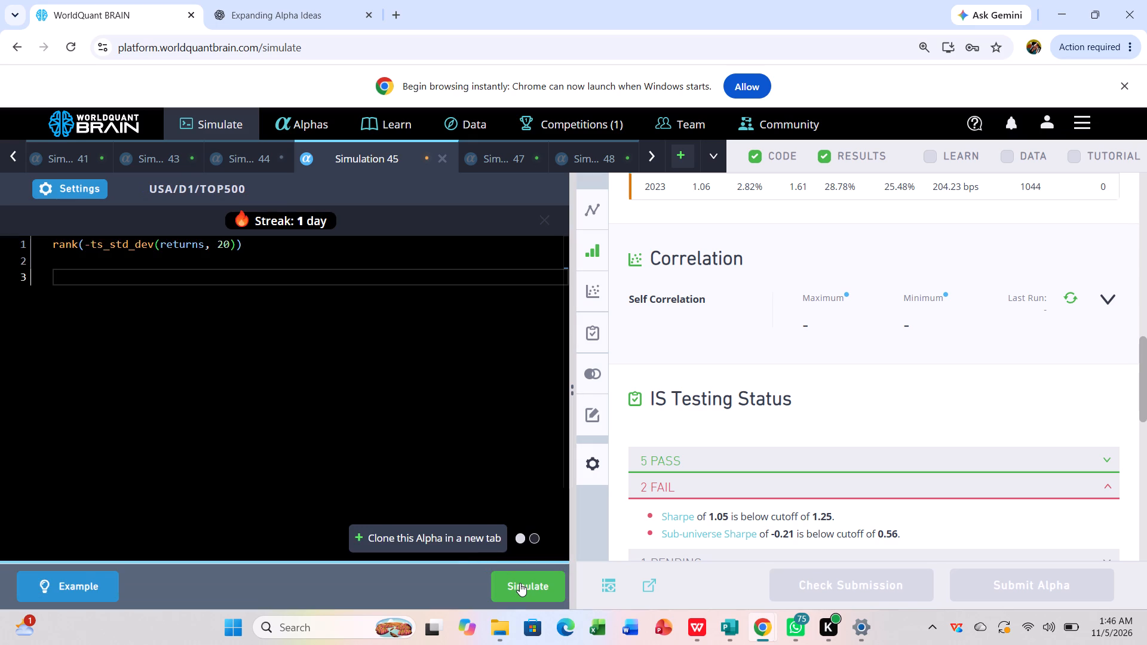
left_click(520, 583)
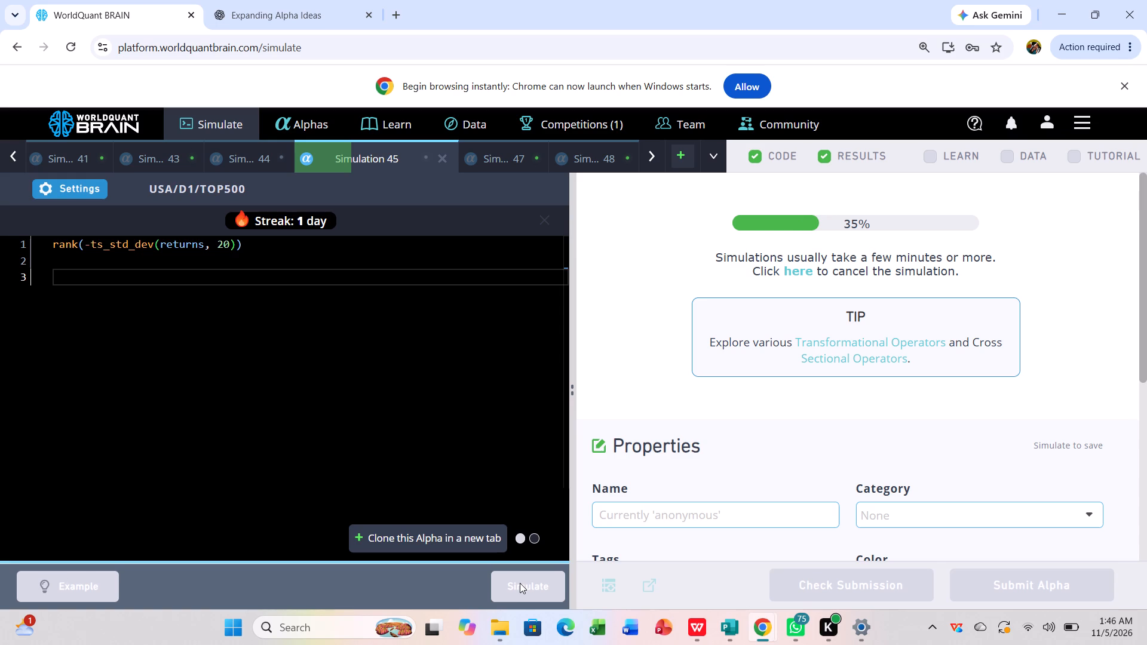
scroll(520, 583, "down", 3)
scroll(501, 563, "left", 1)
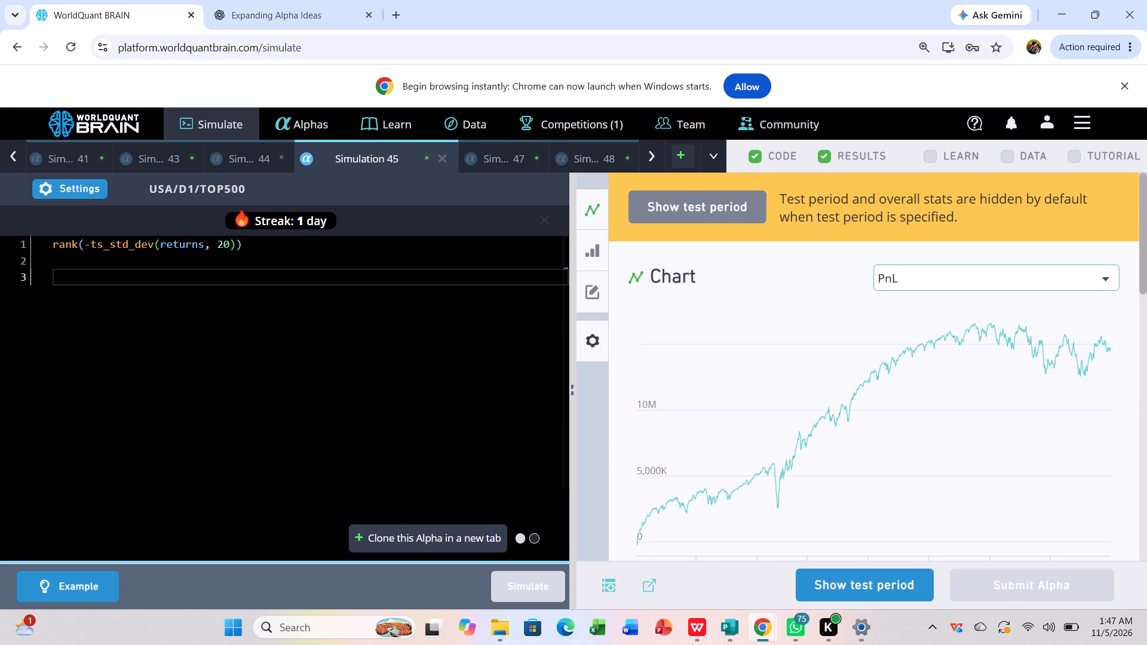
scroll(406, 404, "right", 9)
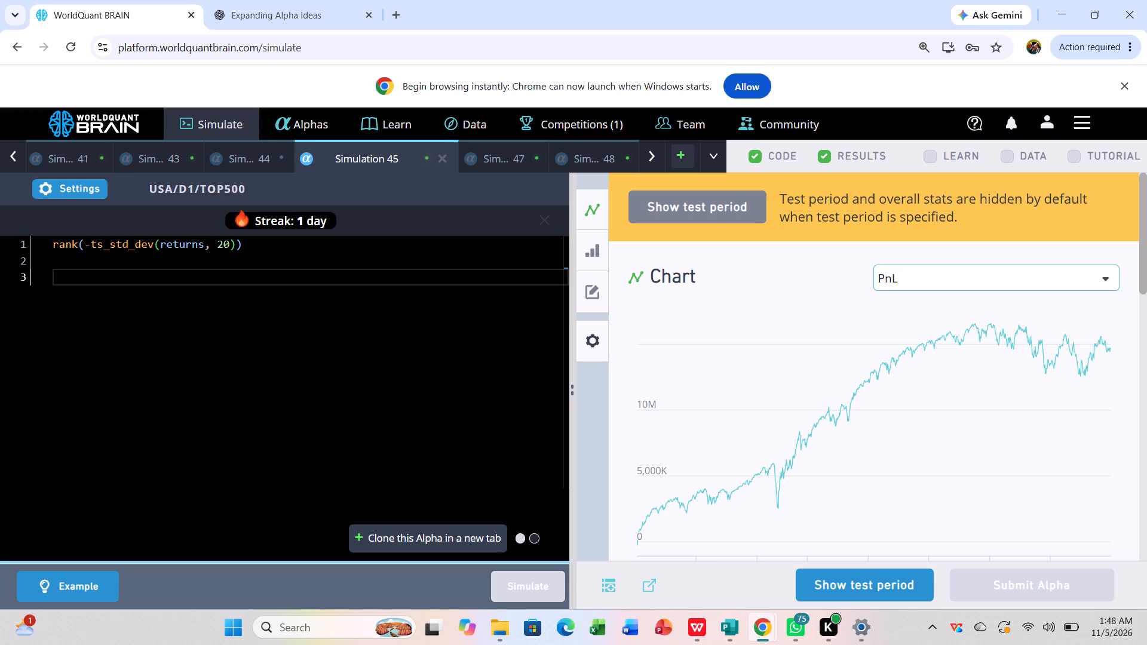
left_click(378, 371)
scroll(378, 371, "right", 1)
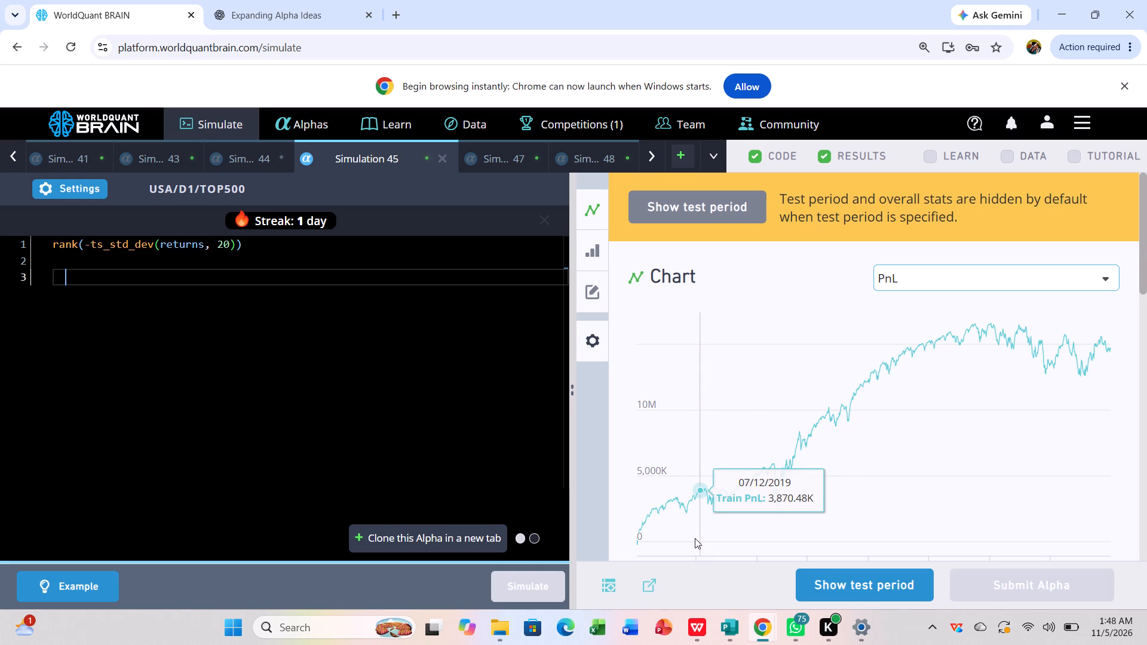
Show the test period in Simulation 45's TOP500 results.
left_click(832, 574)
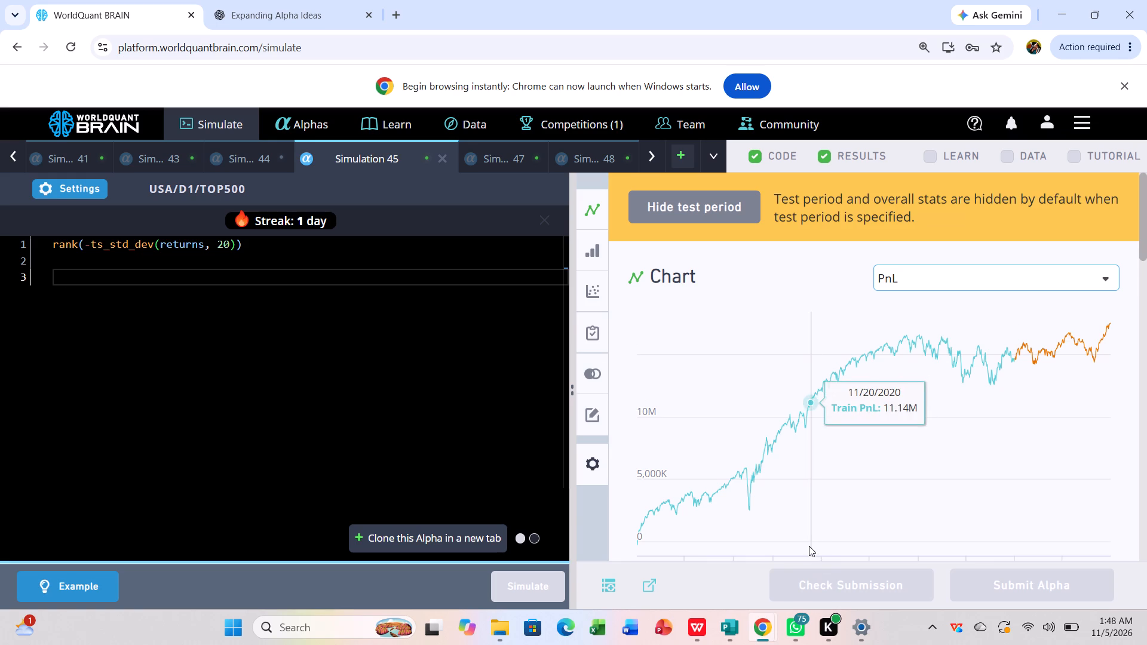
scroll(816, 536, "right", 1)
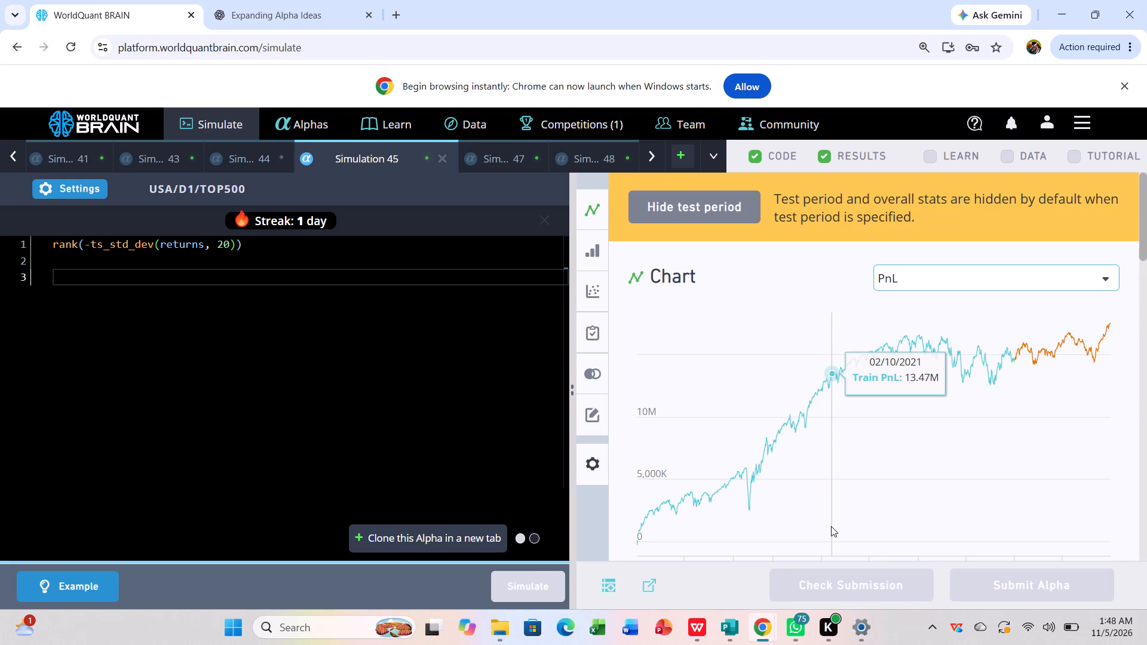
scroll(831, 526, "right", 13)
Review Simulation 45's TOP500 summary for the IS period, including the yearly figures, and examine the failed IS tests.
scroll(831, 526, "down", 1)
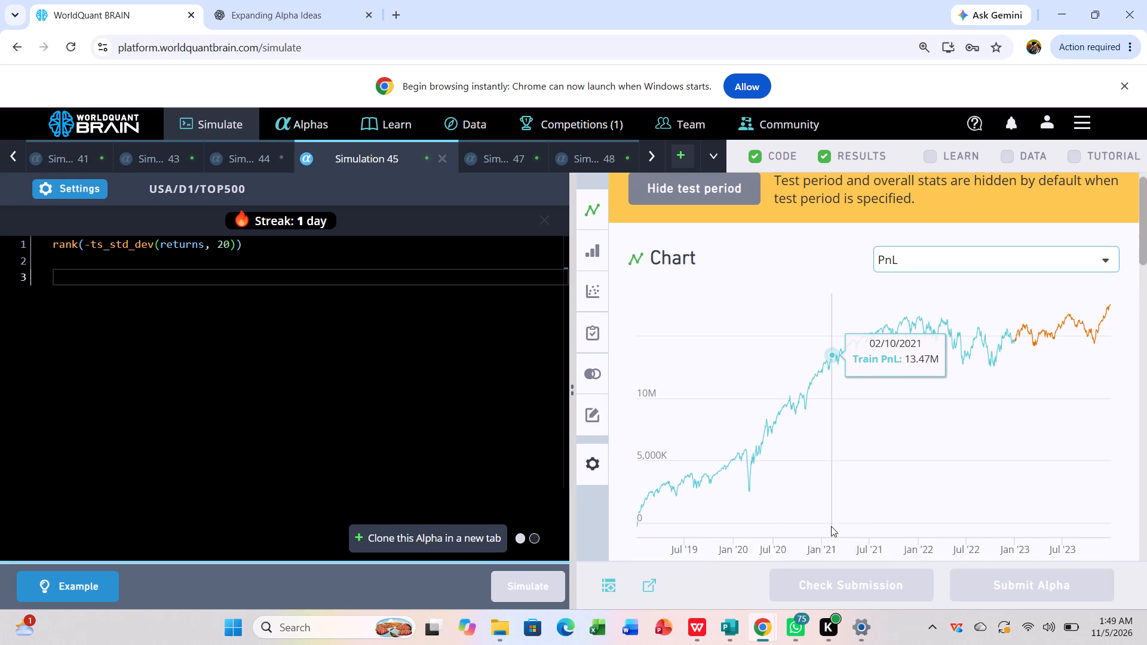
scroll(831, 526, "down", 3)
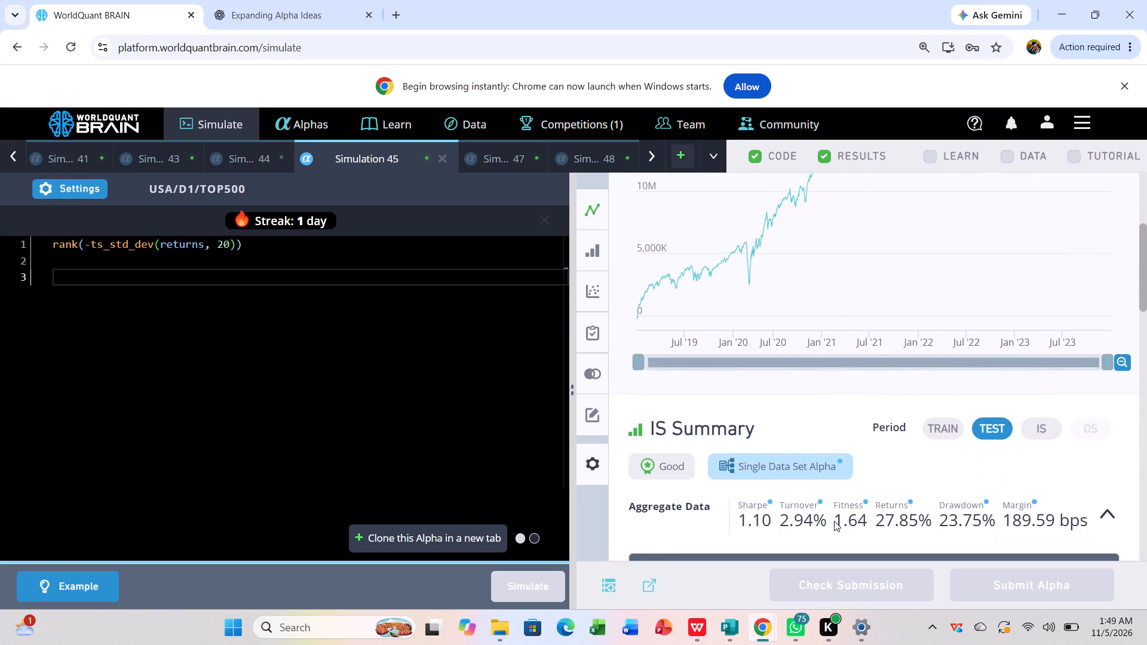
scroll(834, 521, "down", 1)
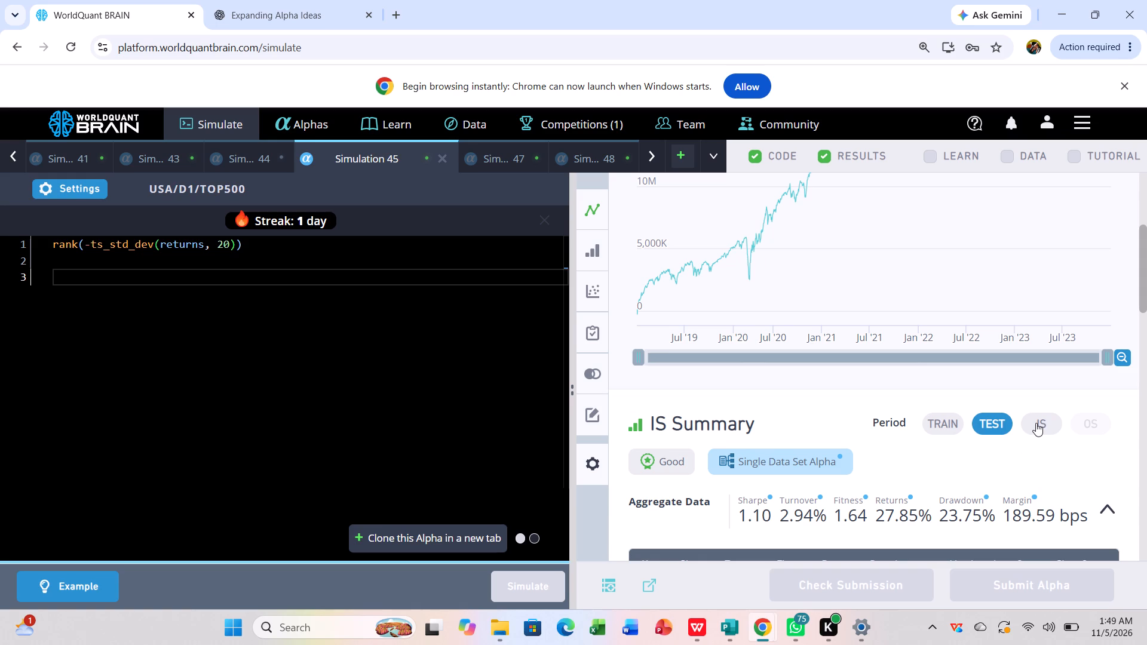
left_click(1036, 423)
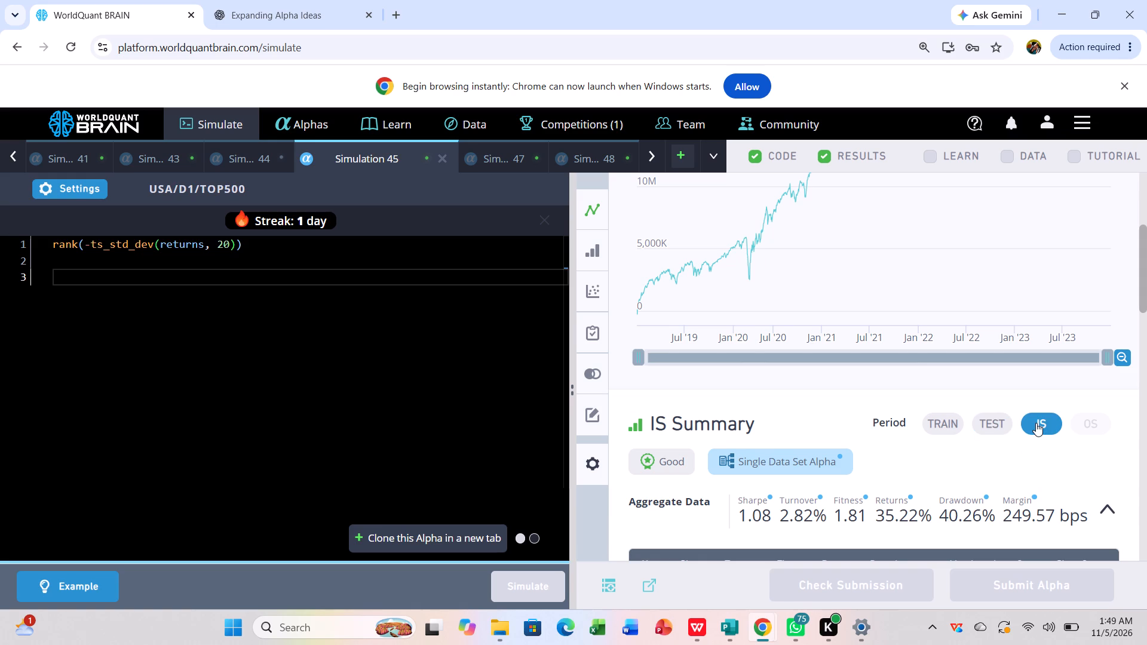
scroll(1036, 423, "down", 5)
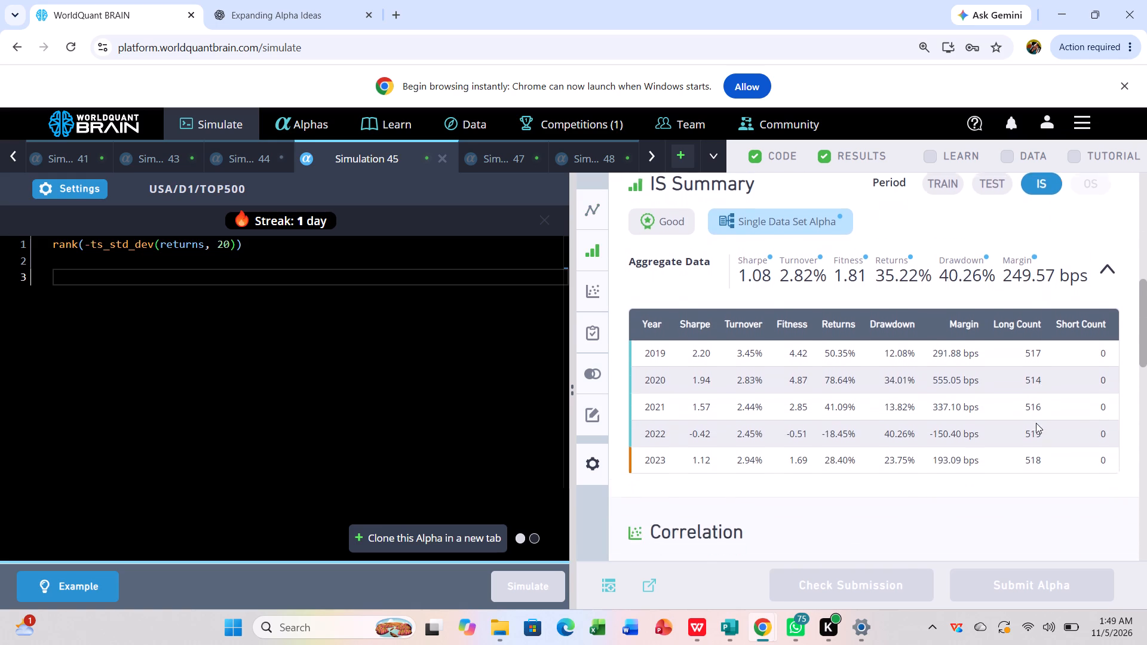
scroll(1036, 423, "down", 3)
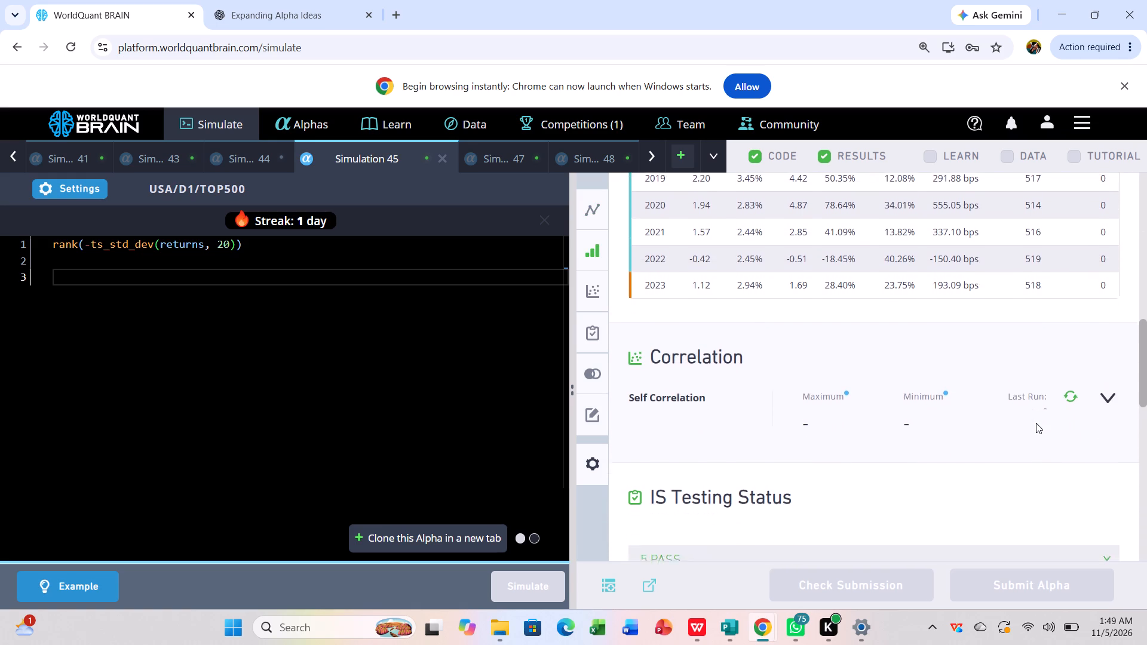
scroll(1036, 423, "down", 1)
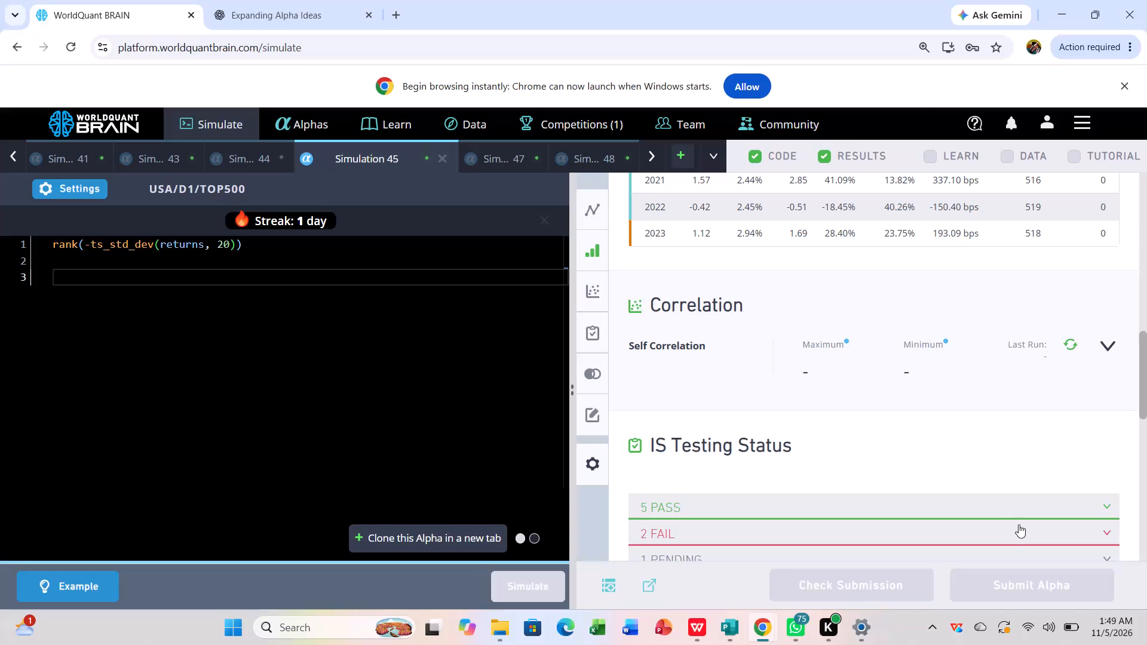
left_click(1019, 524)
scroll(1021, 502, "down", 2)
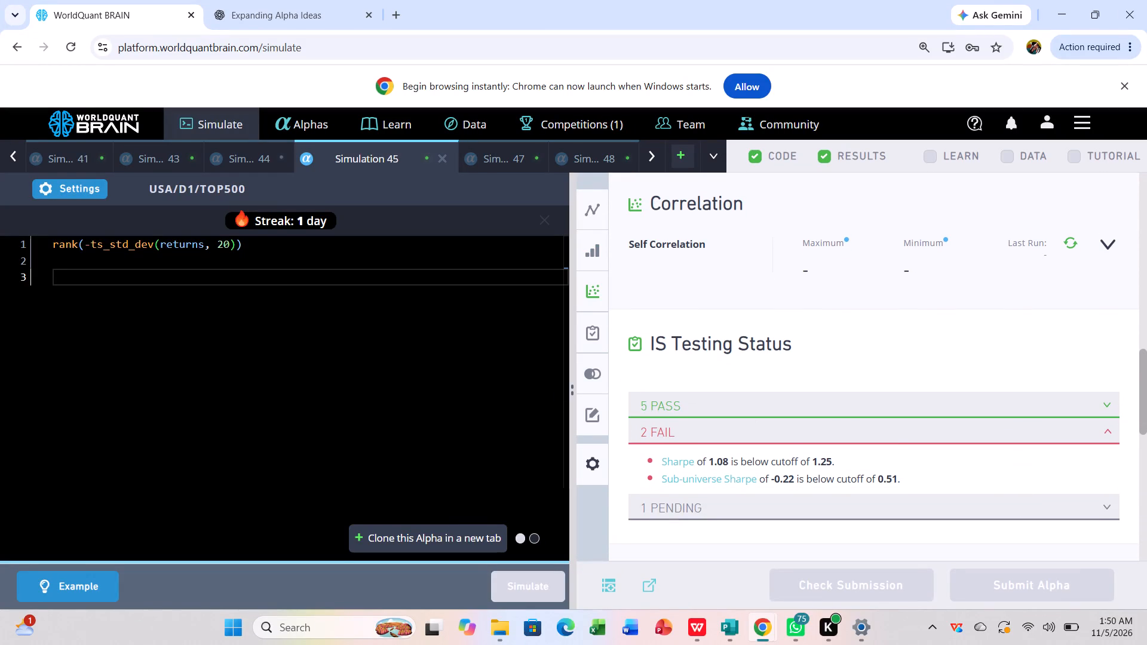
Change the ts_std_dev lookback to 10 in Simulation 45 and simulate rank(-ts_std_dev(returns, 10)).
left_click(225, 245)
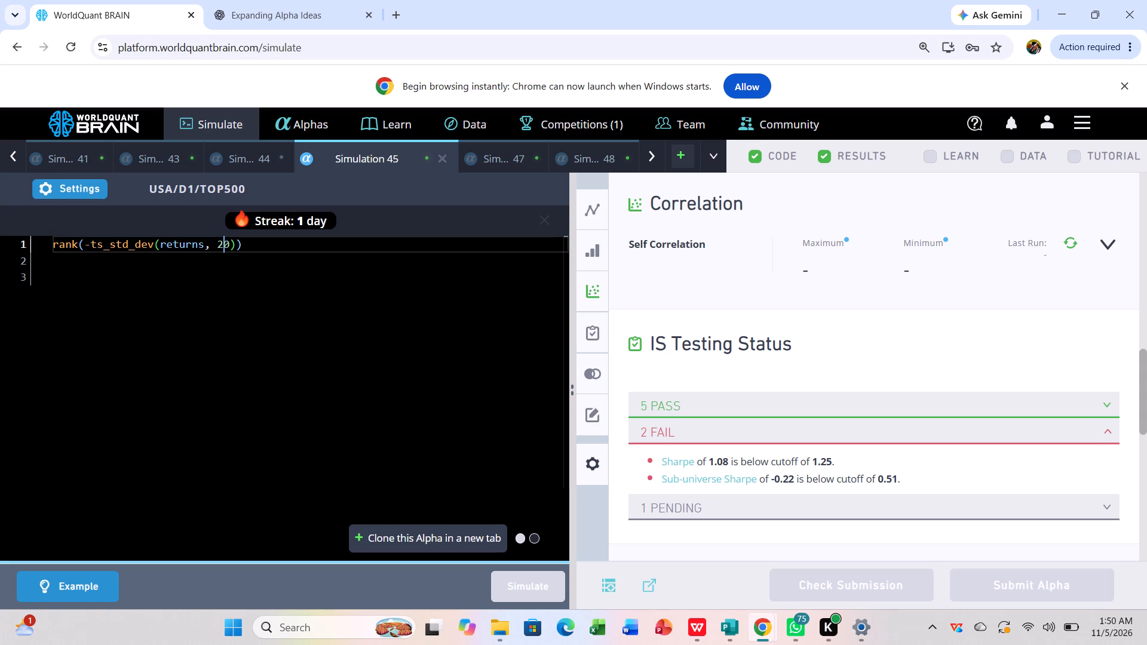
key("BackSpace")
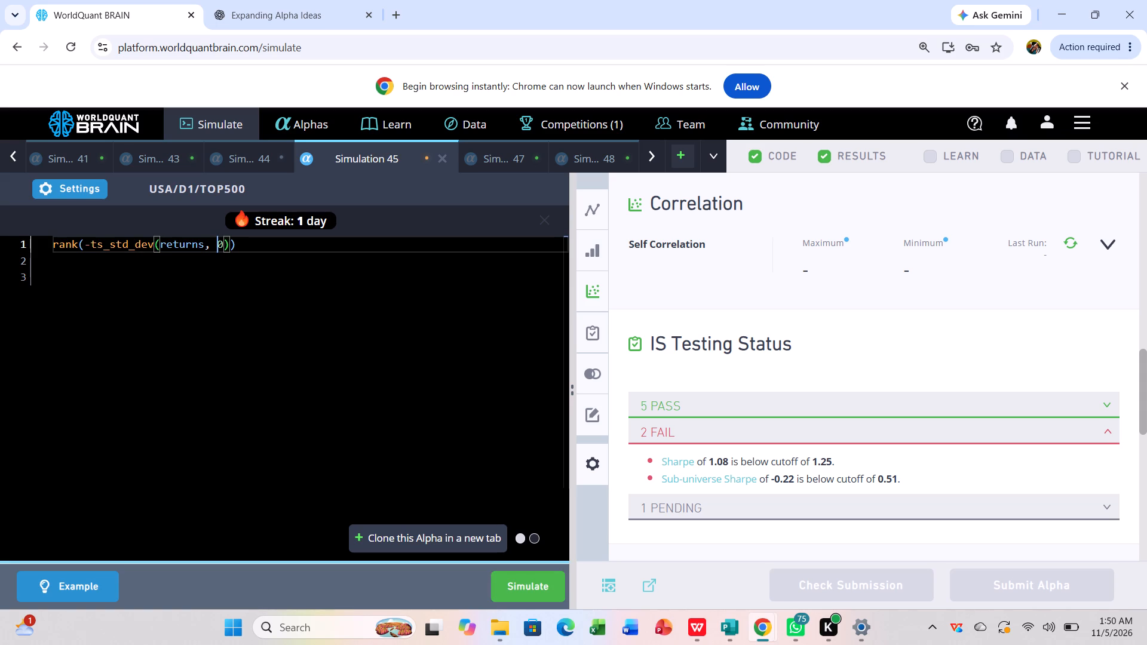
key("1")
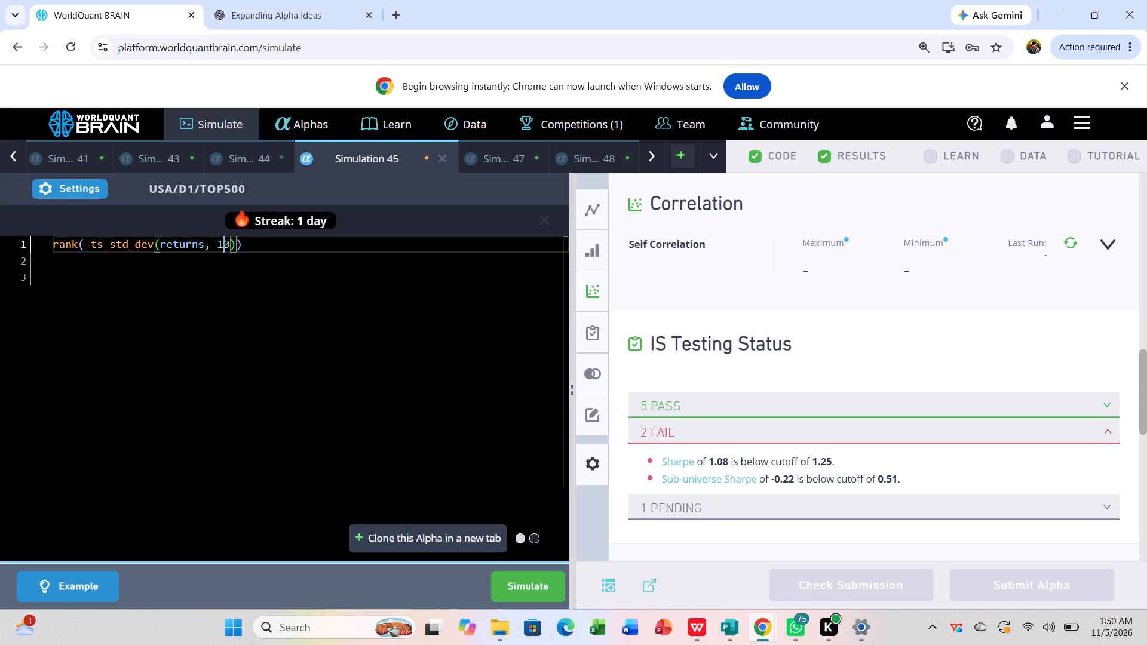
left_click(527, 582)
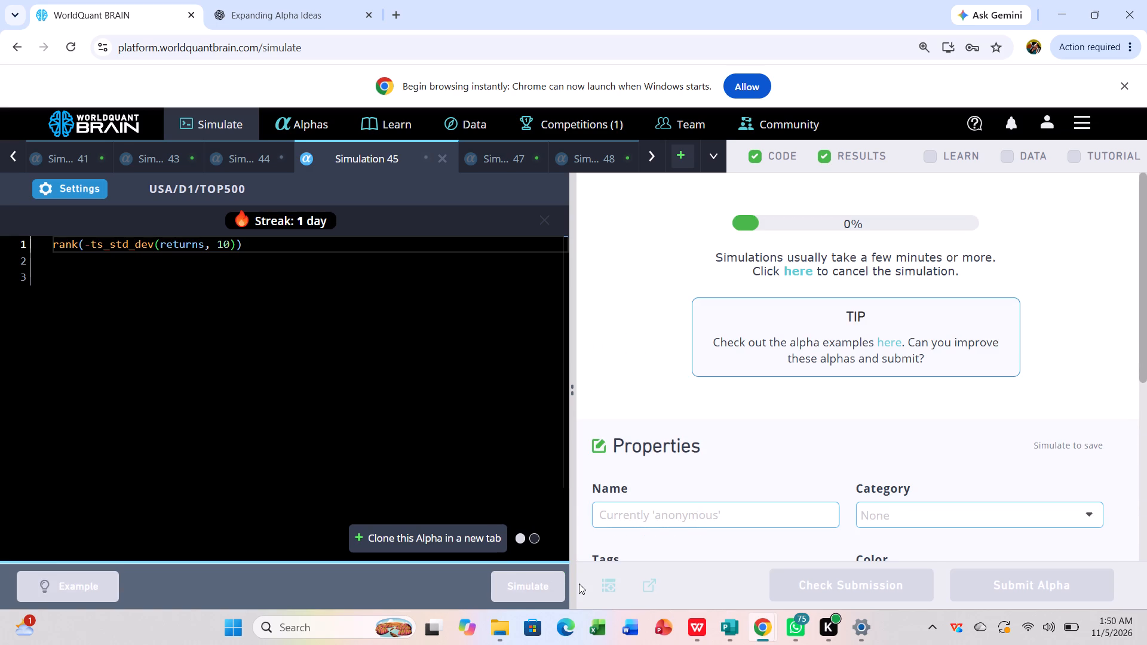
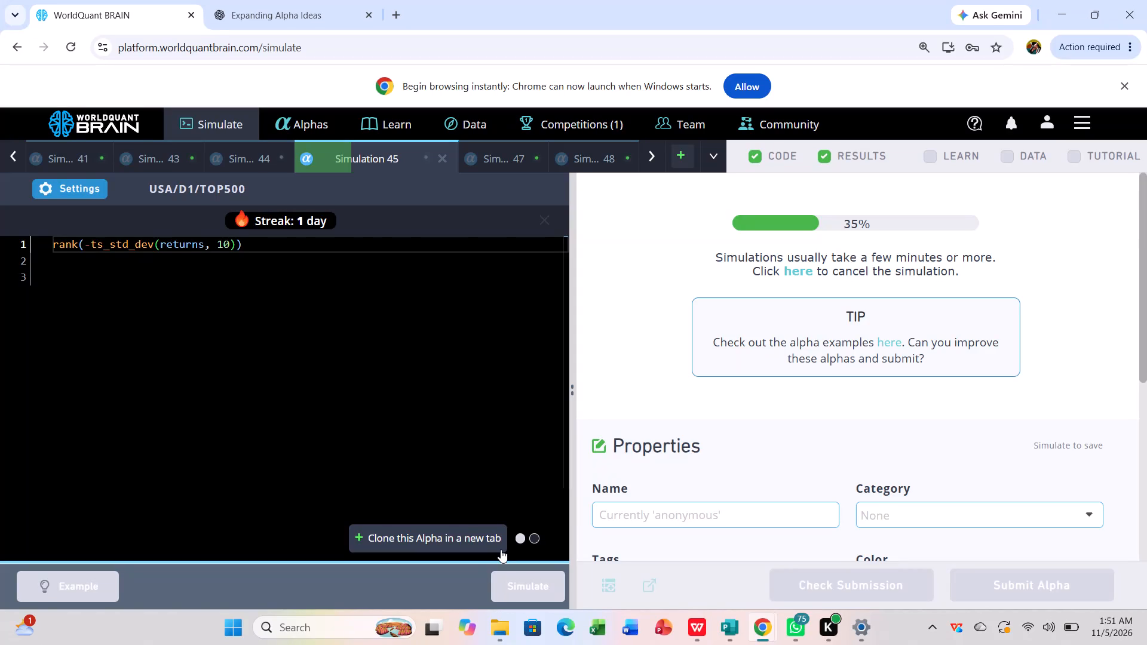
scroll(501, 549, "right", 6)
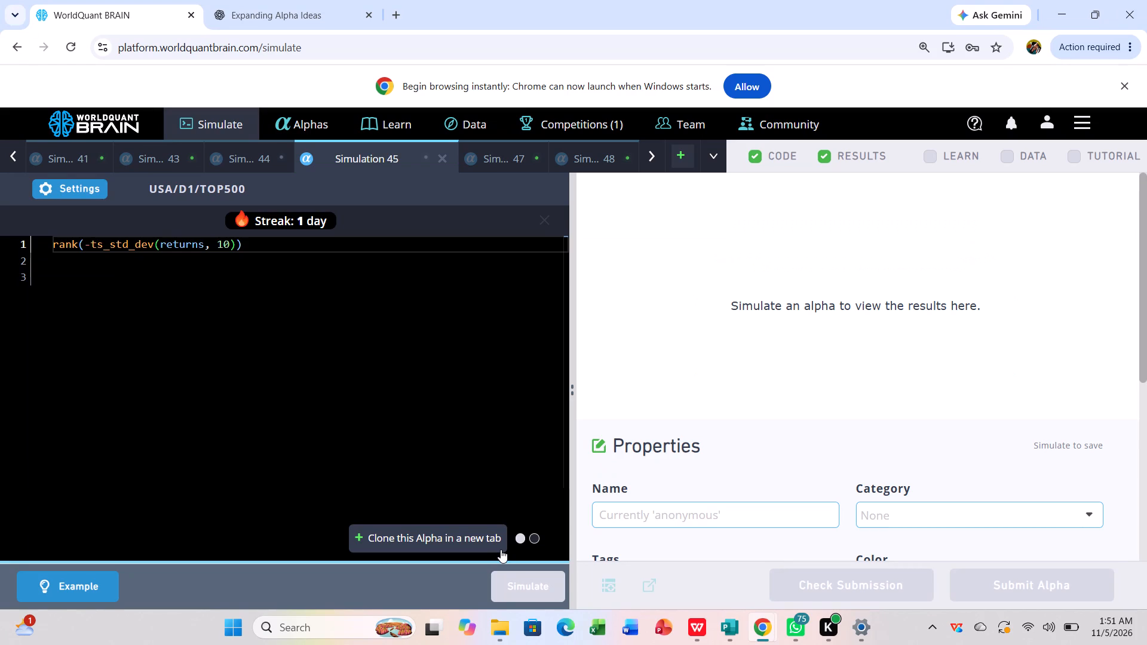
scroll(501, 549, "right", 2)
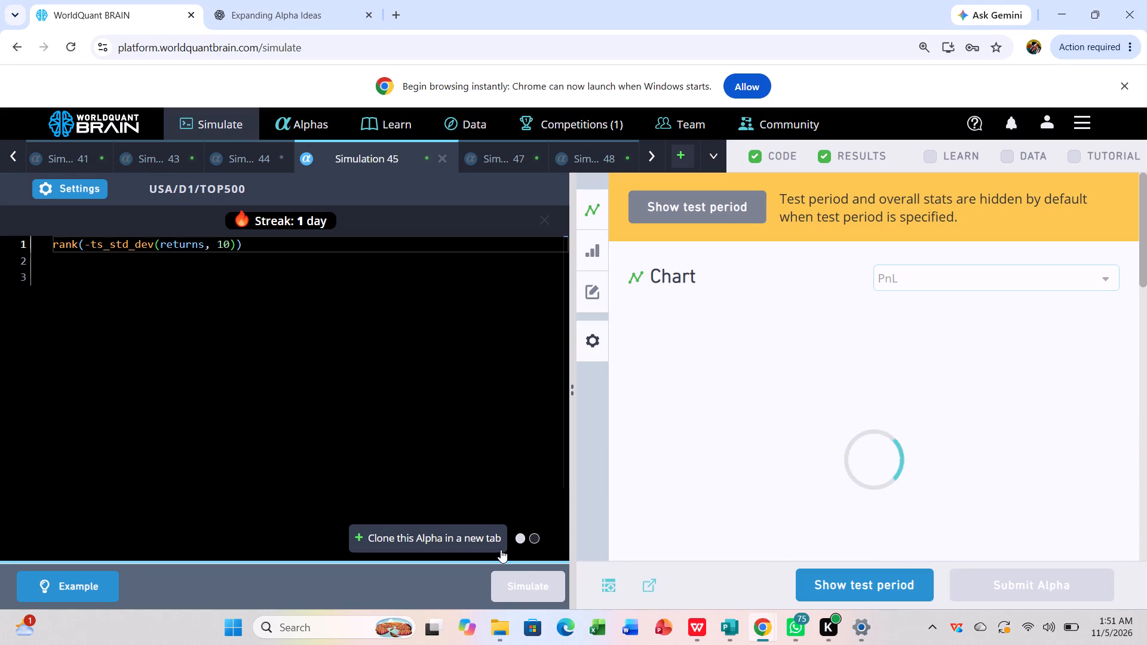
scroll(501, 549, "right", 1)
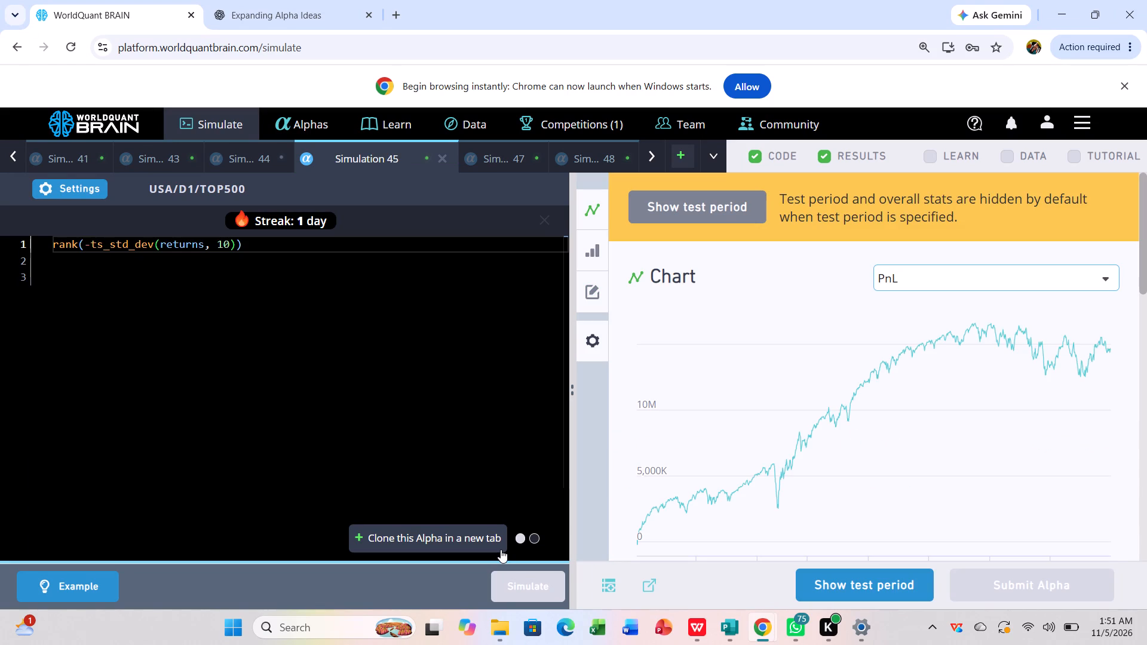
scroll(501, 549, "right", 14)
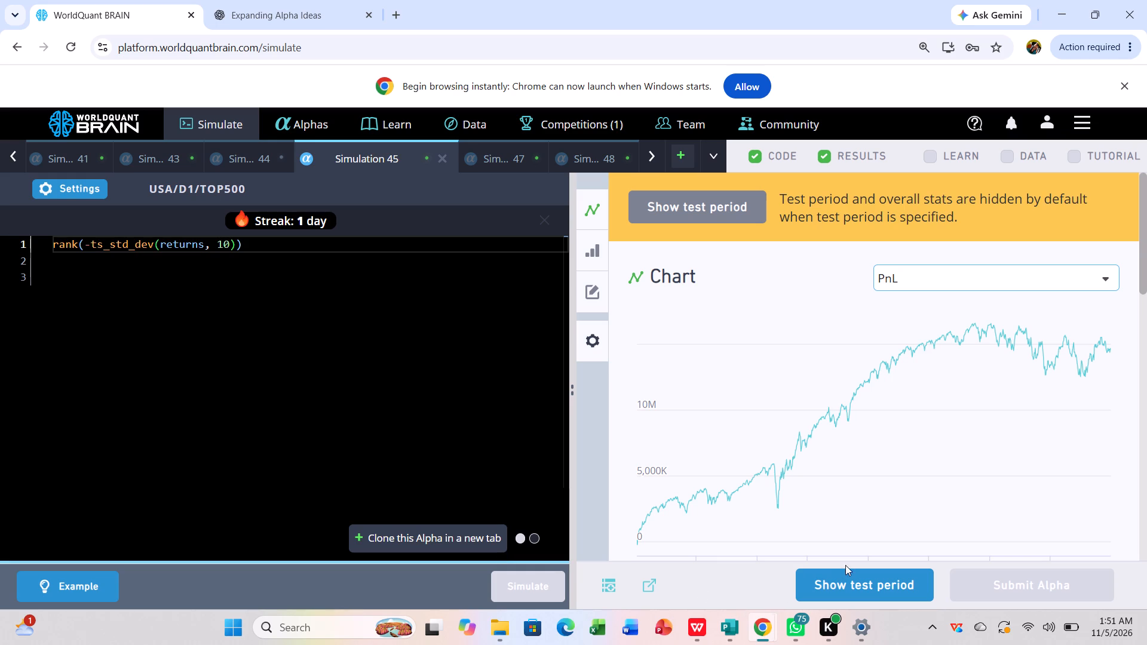
Show the test period in Simulation 45's results for rank(-ts_std_dev(returns, 10)).
left_click(845, 580)
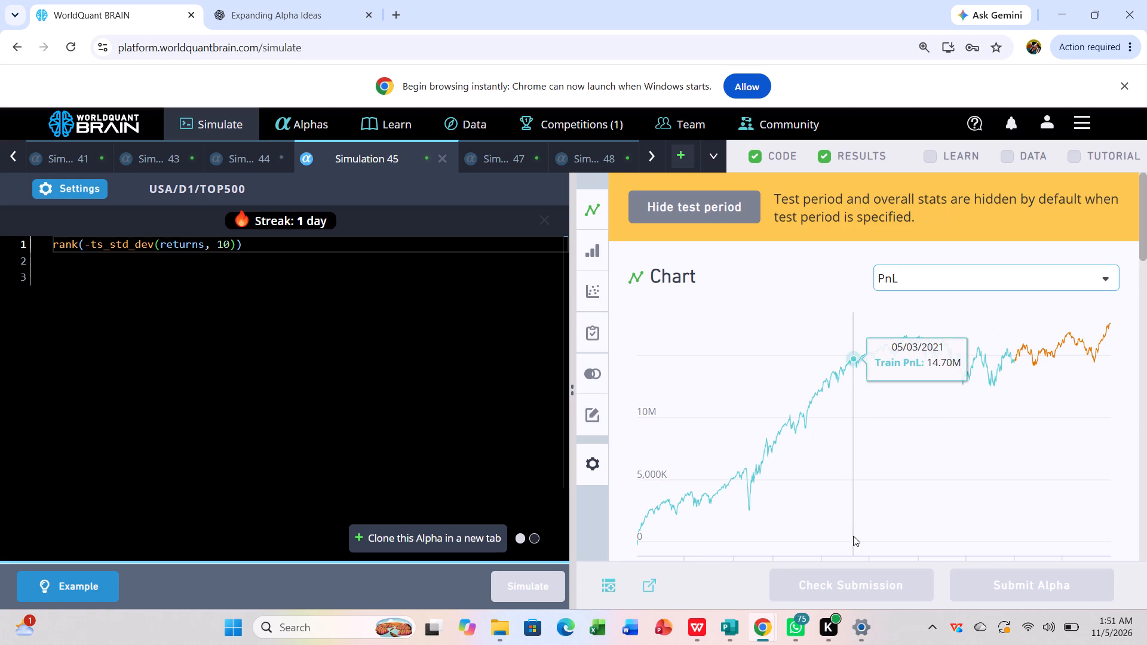
Review Simulation 45's summary for the IS period, including the yearly figures, and examine the failed IS tests.
scroll(858, 525, "down", 3)
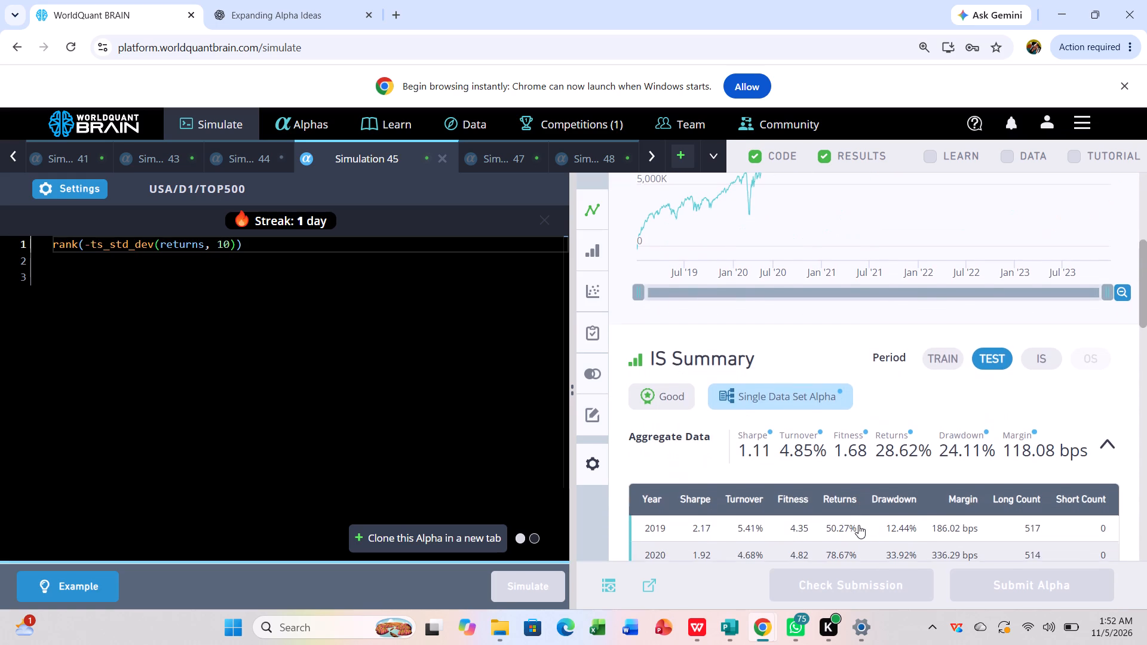
scroll(858, 525, "down", 1)
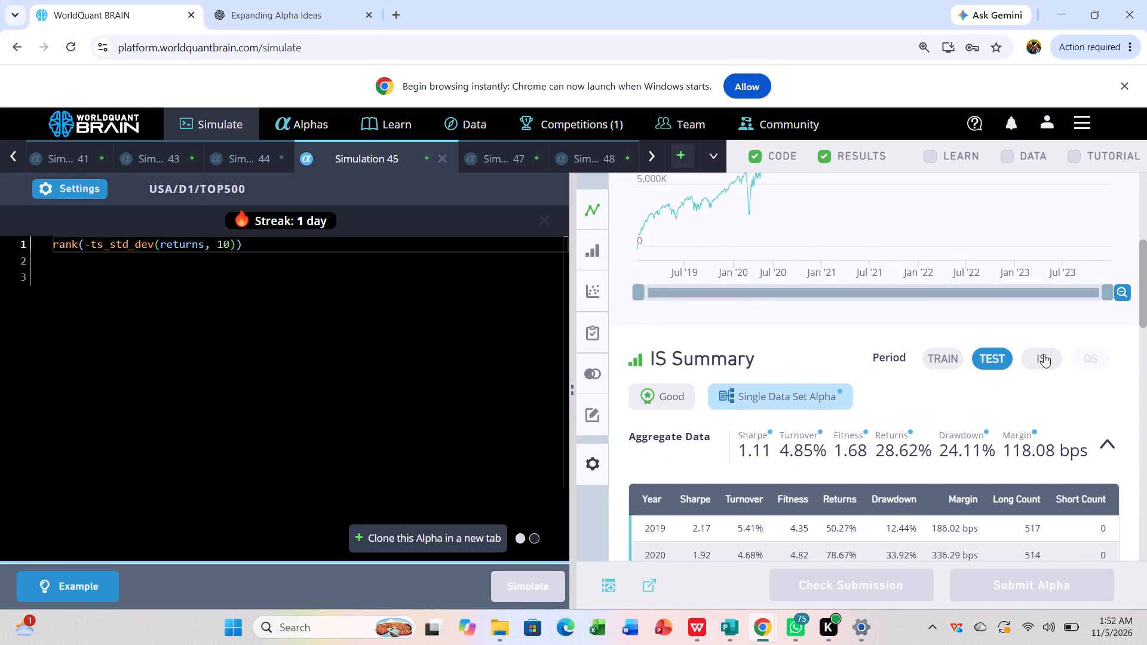
left_click(1044, 354)
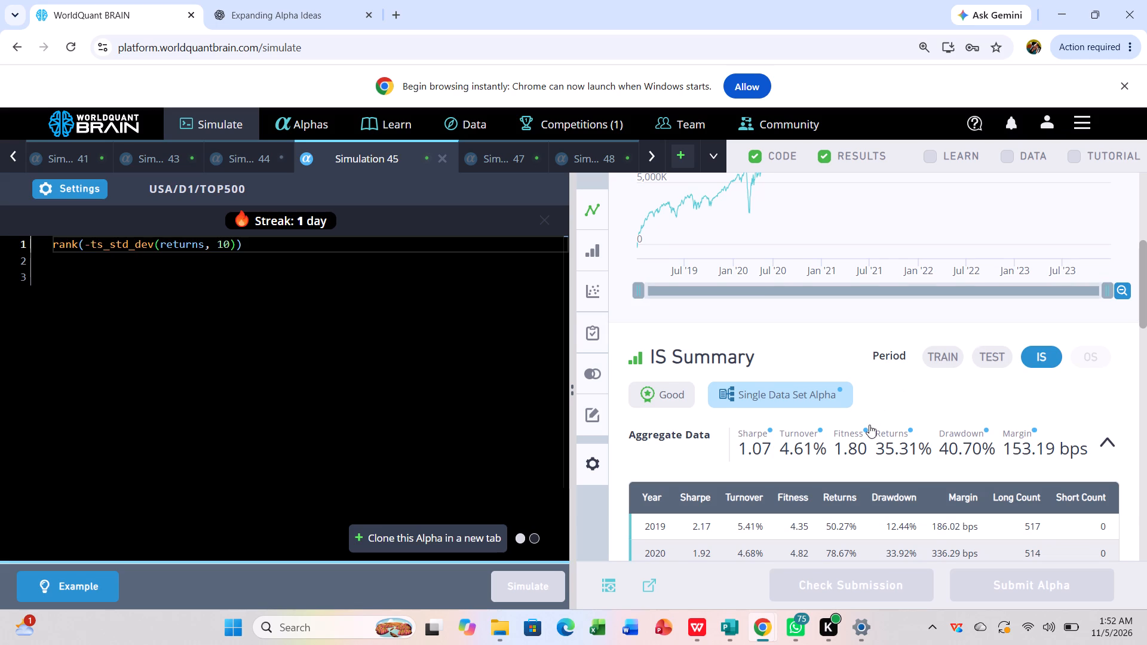
scroll(869, 425, "down", 2)
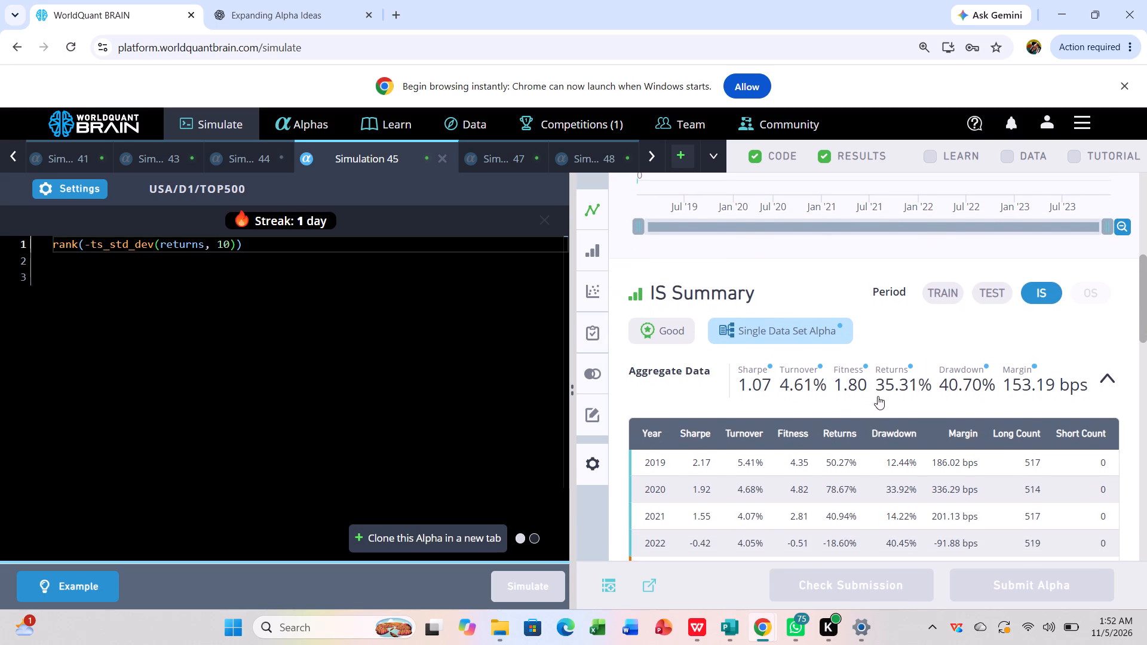
scroll(885, 362, "down", 4)
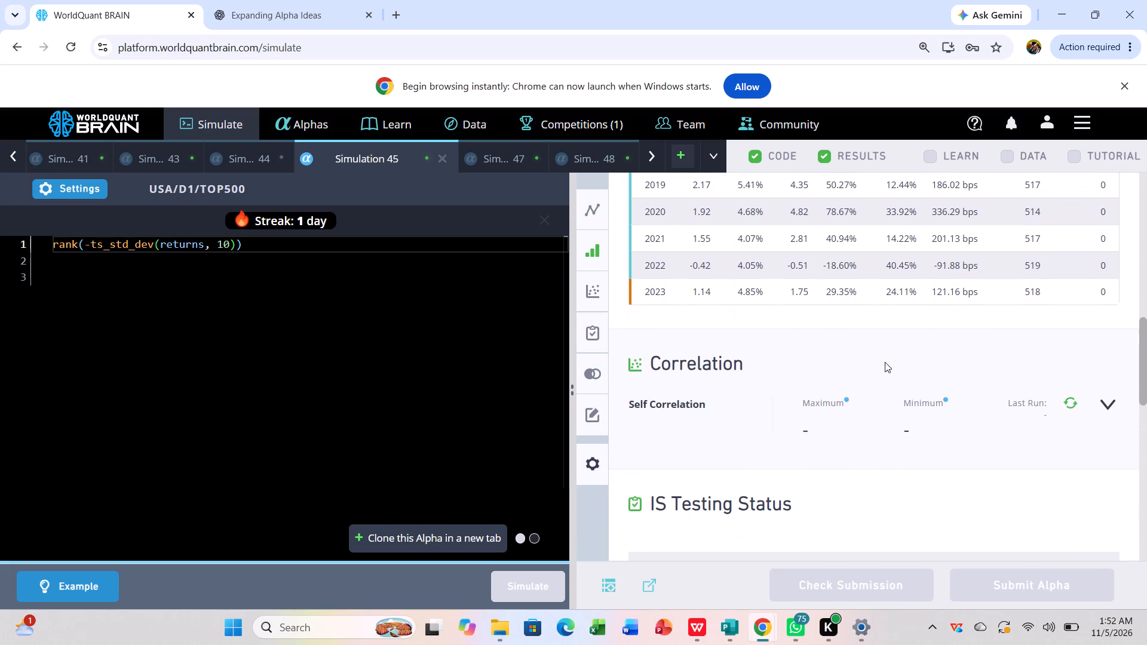
scroll(885, 362, "down", 2)
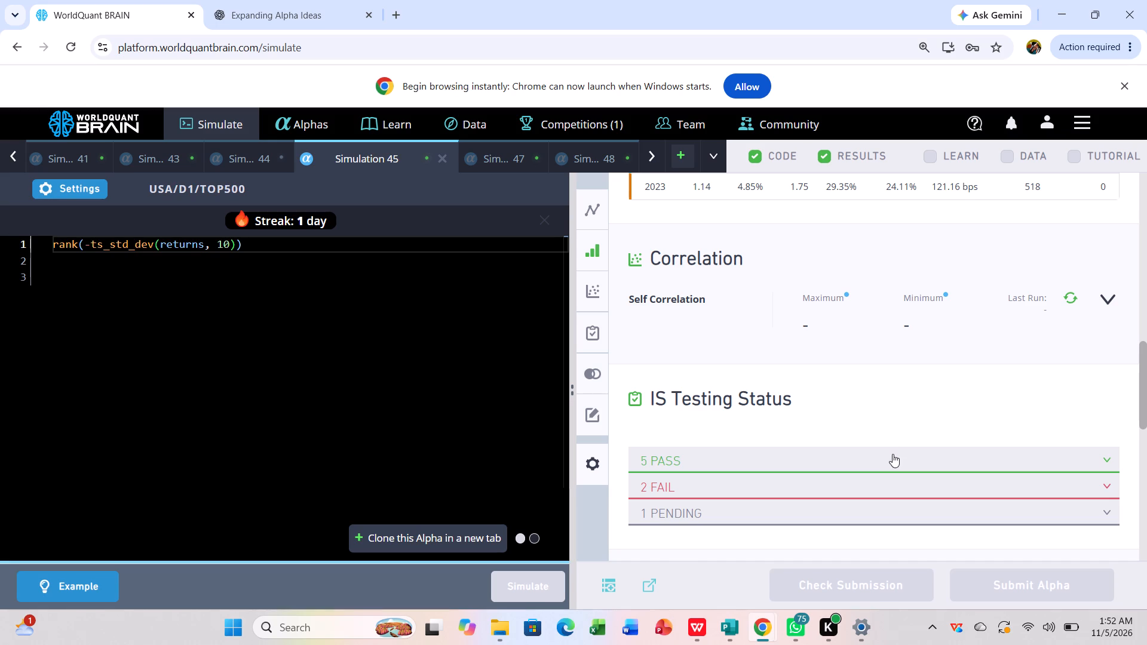
left_click(898, 478)
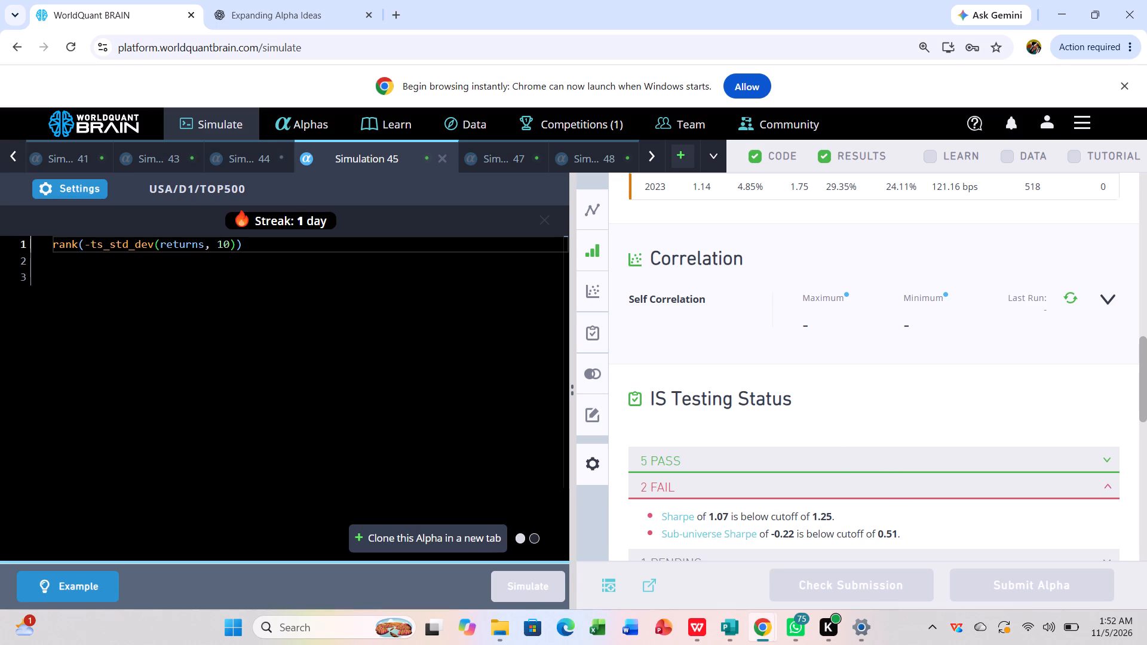
Change the ts_std_dev lookback to 25 in Simulation 45 and simulate rank(-ts_std_dev(returns, 25)).
left_click(225, 244)
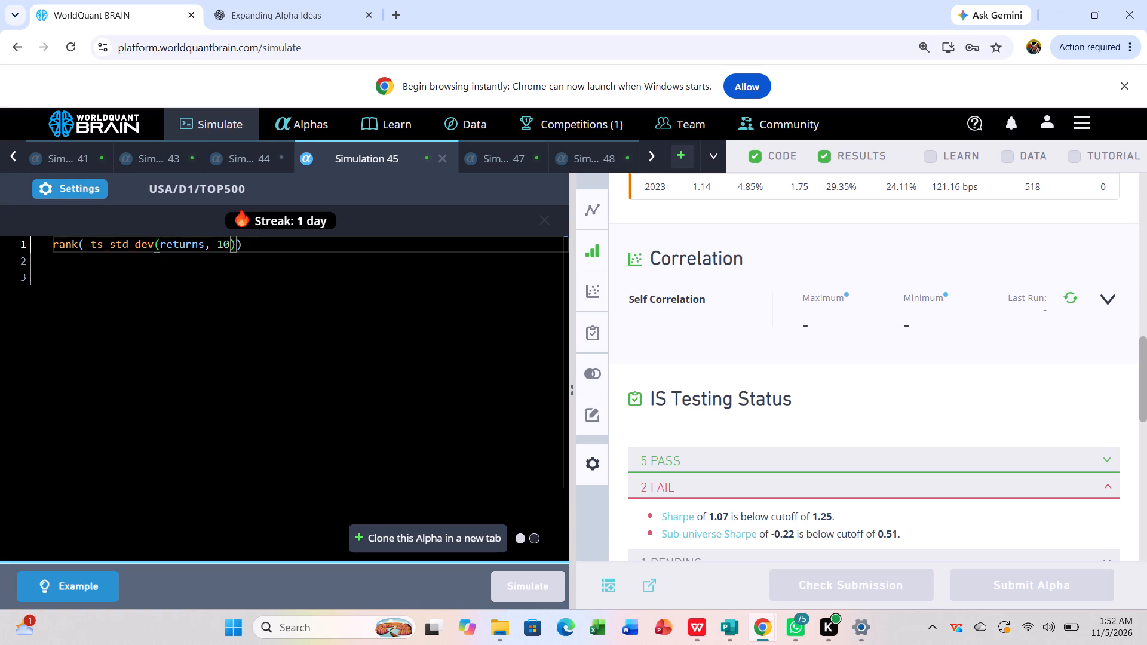
left_click(227, 244)
key("BackSpace")
key("BackSpace")
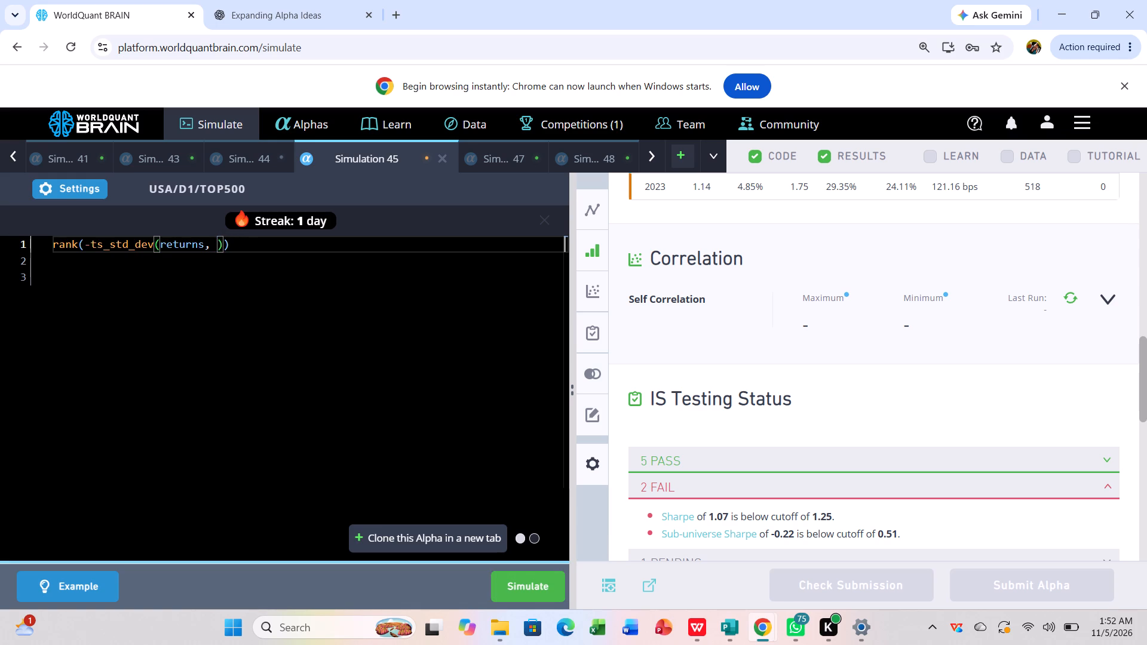
type("25")
scroll(272, 210, "right", 1)
left_click(524, 588)
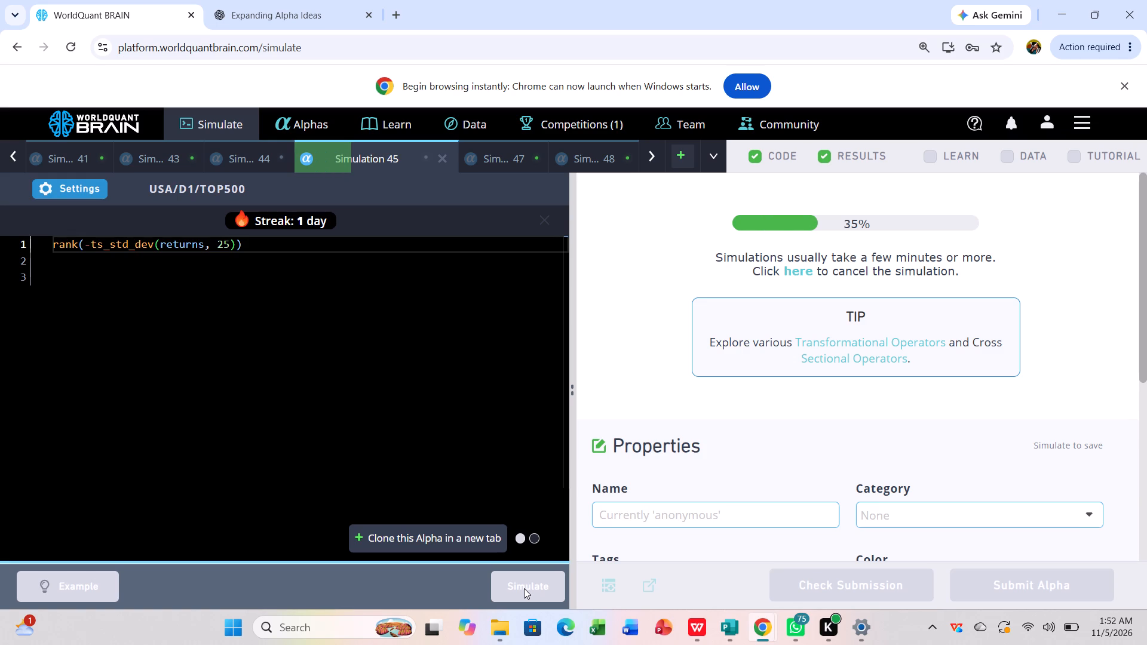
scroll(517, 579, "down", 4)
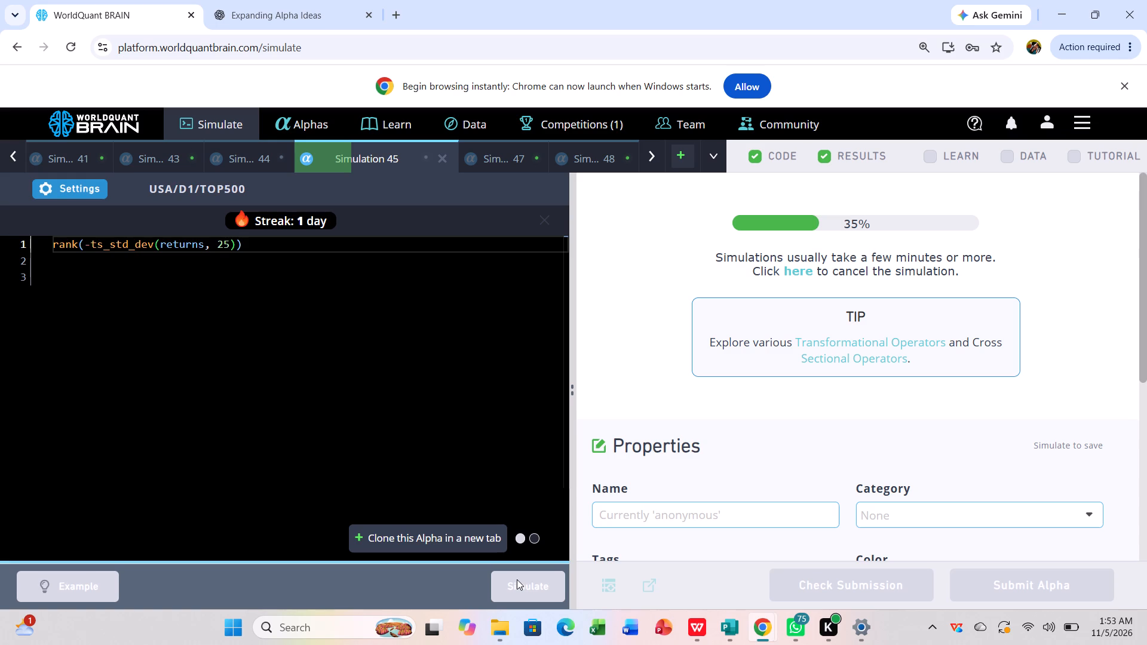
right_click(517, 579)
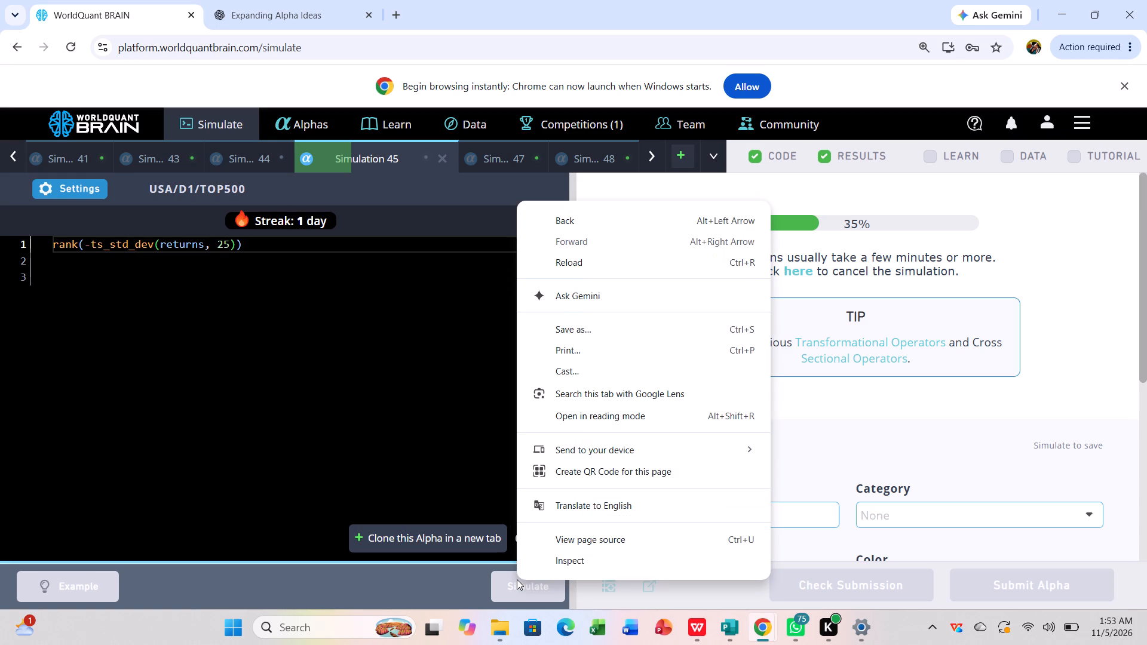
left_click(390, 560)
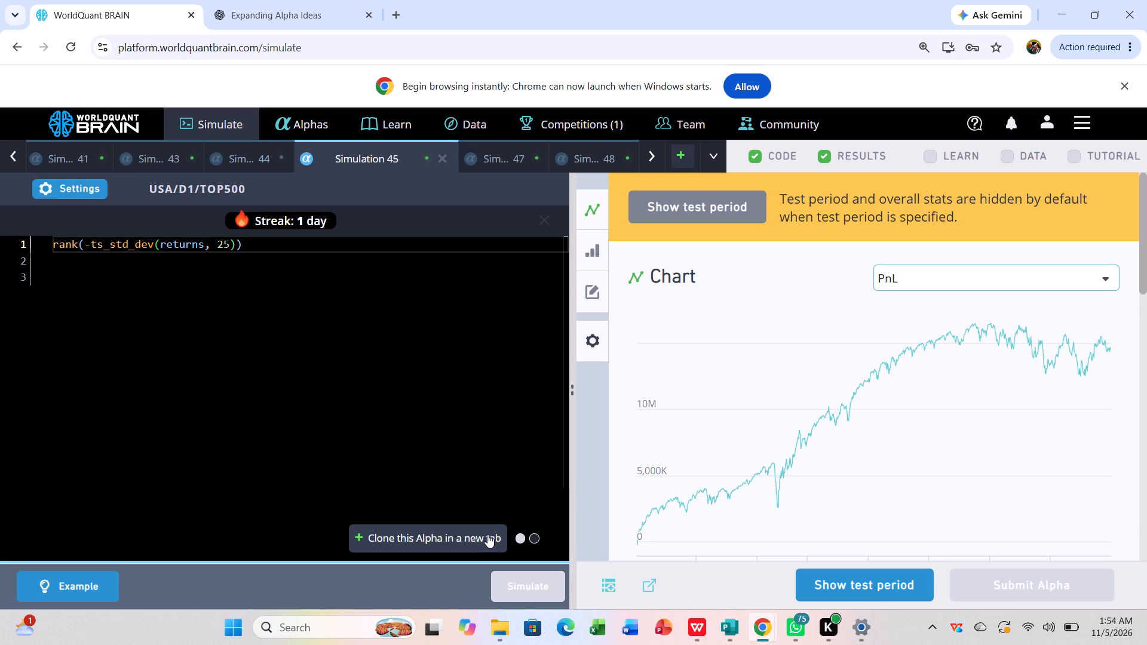
Show the test period for rank(-ts_std_dev(returns, 25)) in Simulation 45, then review the IS-period summary and the failed IS tests.
left_click(841, 575)
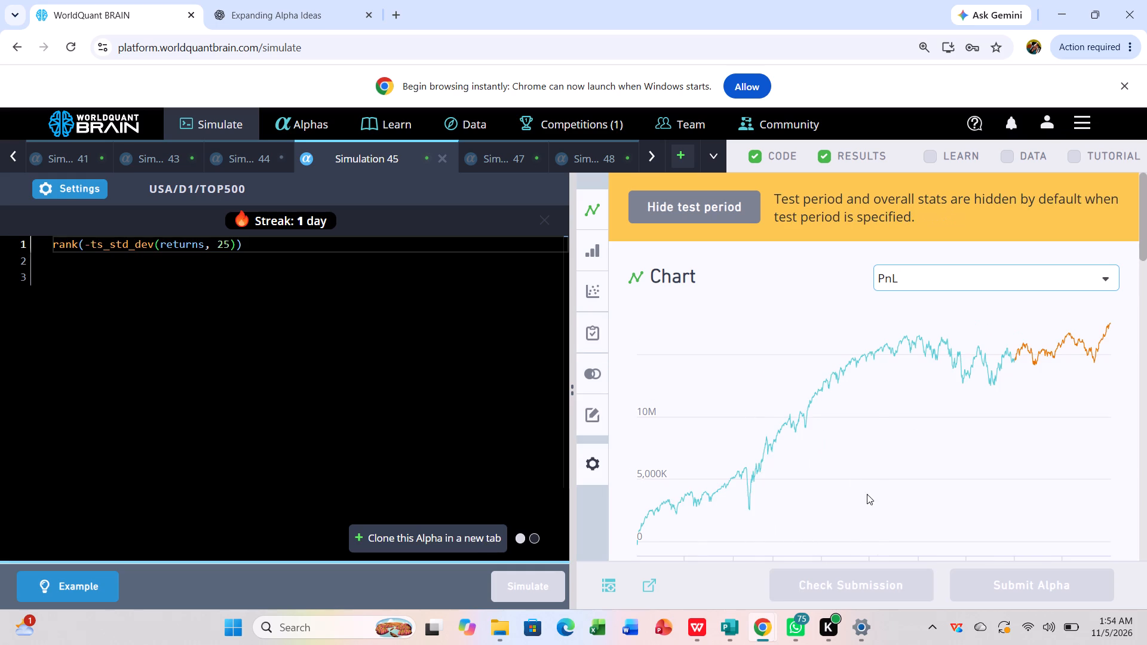
scroll(880, 453, "down", 5)
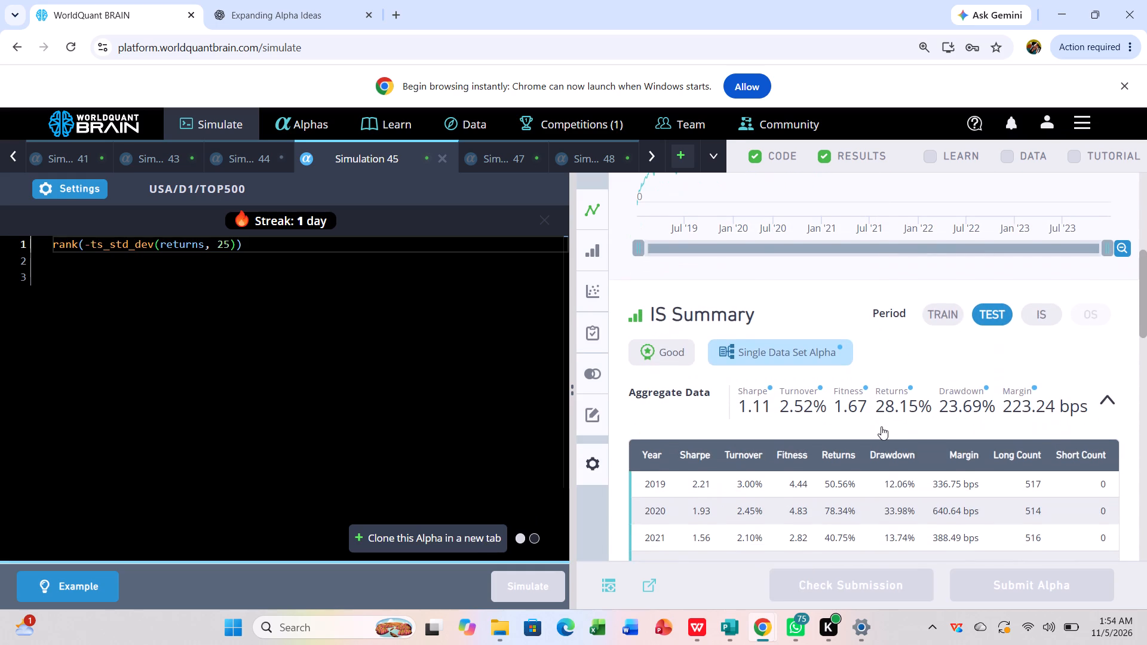
scroll(888, 401, "down", 1)
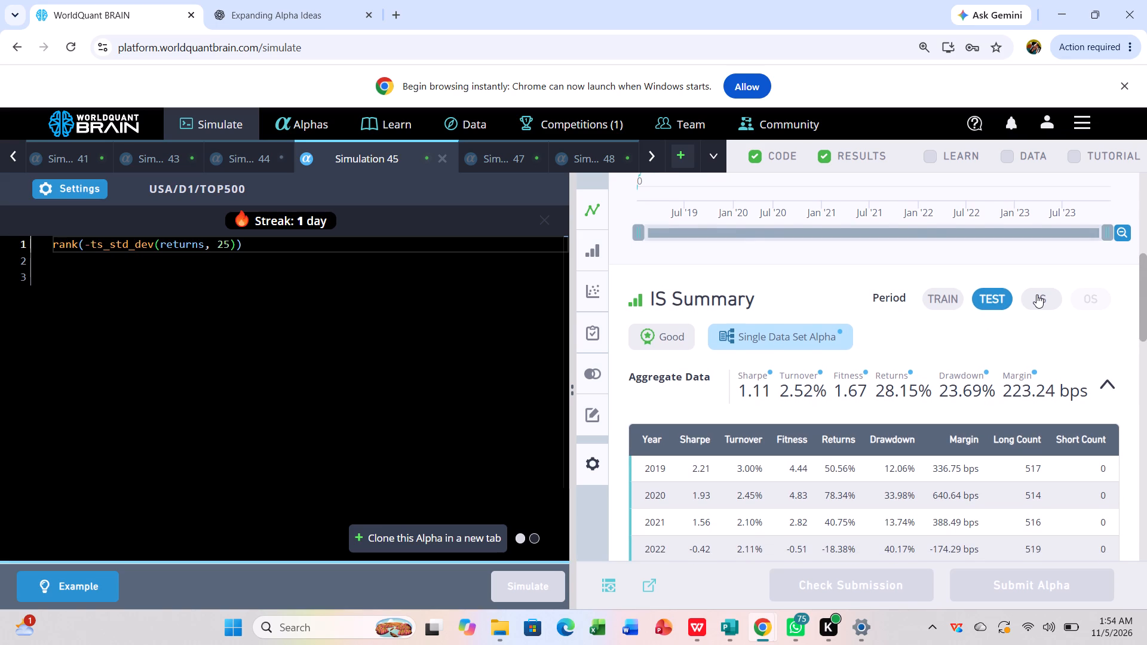
left_click(1036, 294)
scroll(1036, 294, "down", 2)
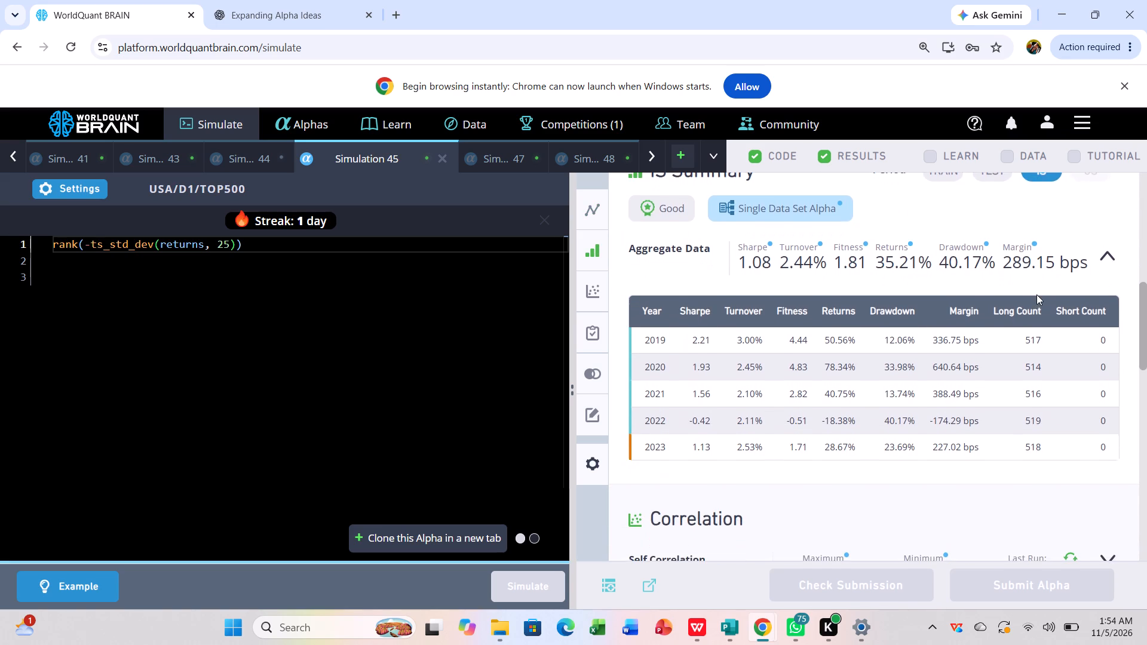
scroll(1036, 294, "down", 2)
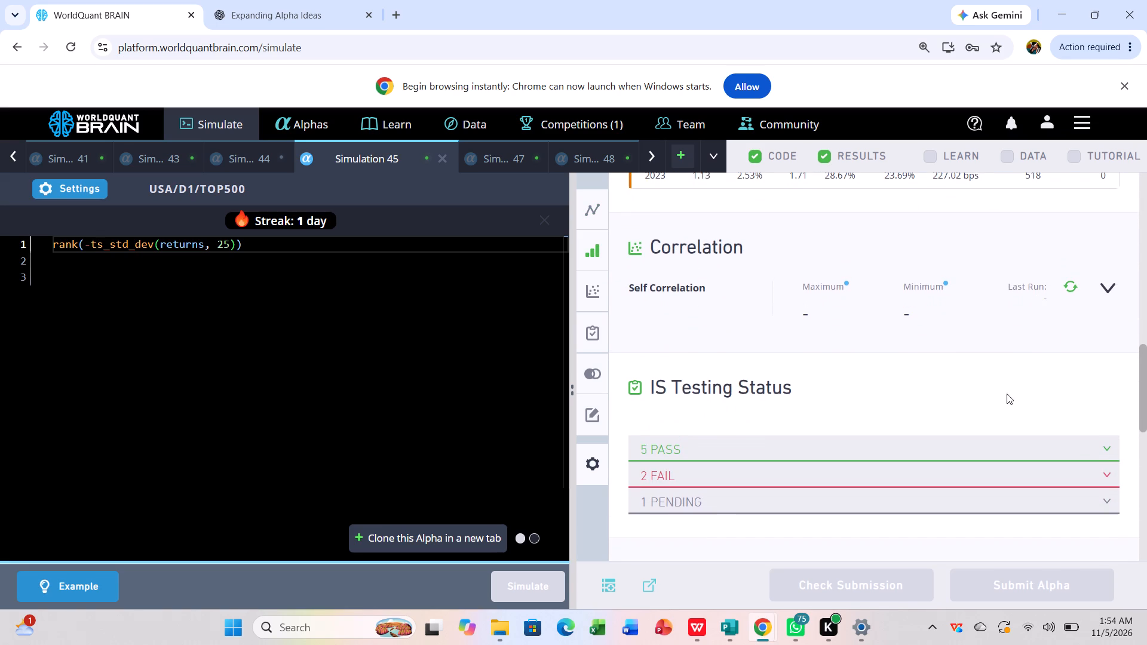
left_click(992, 471)
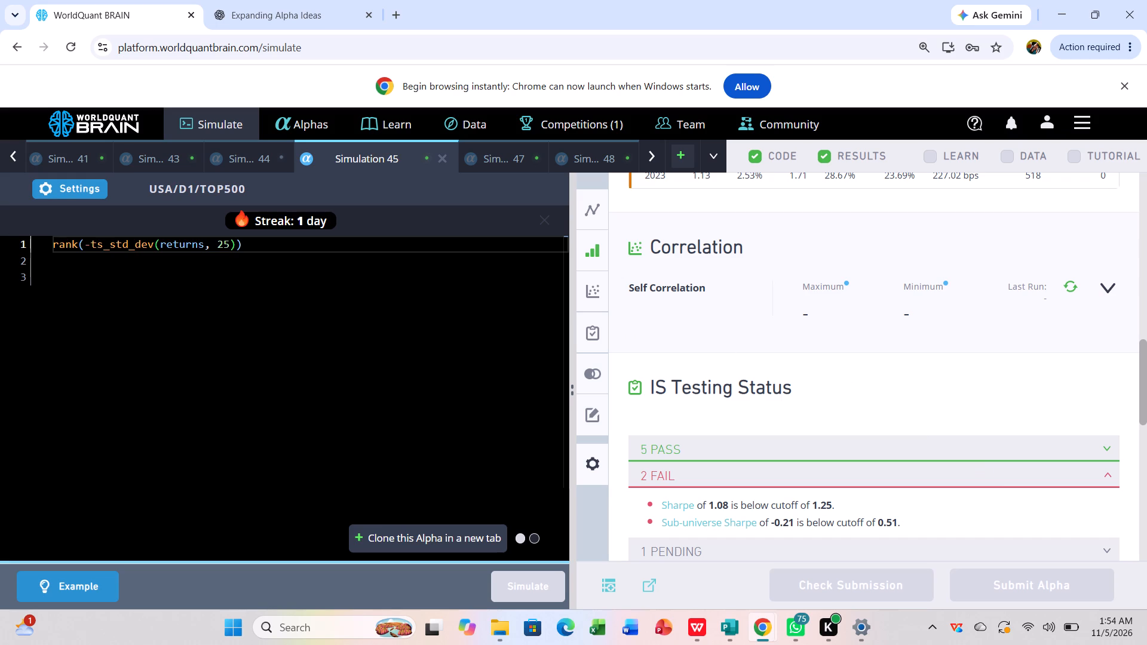
Change Simulation 45's universe to TOP200 and simulate rank(-ts_std_dev(returns, 25)) with that setting.
left_click(90, 186)
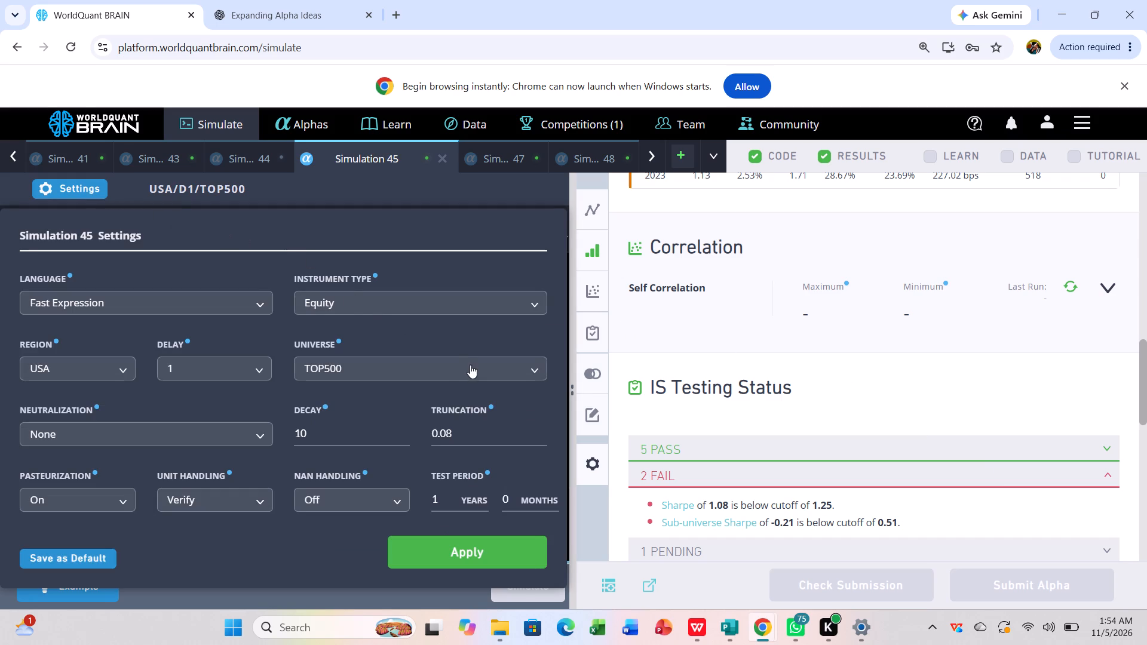
left_click(518, 363)
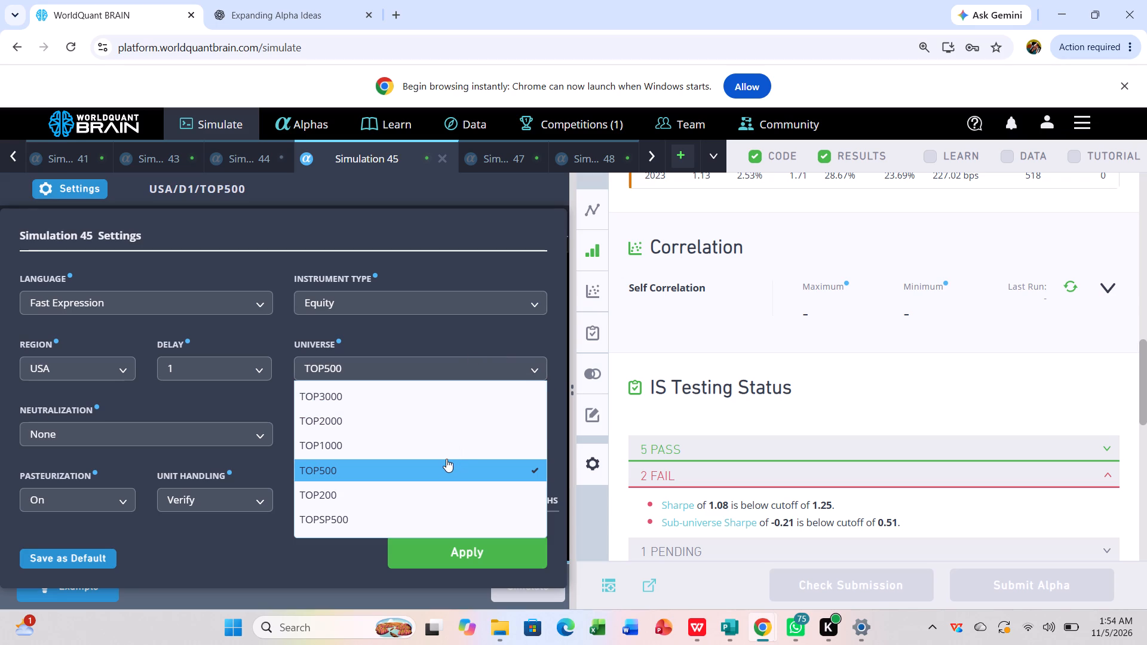
left_click(421, 492)
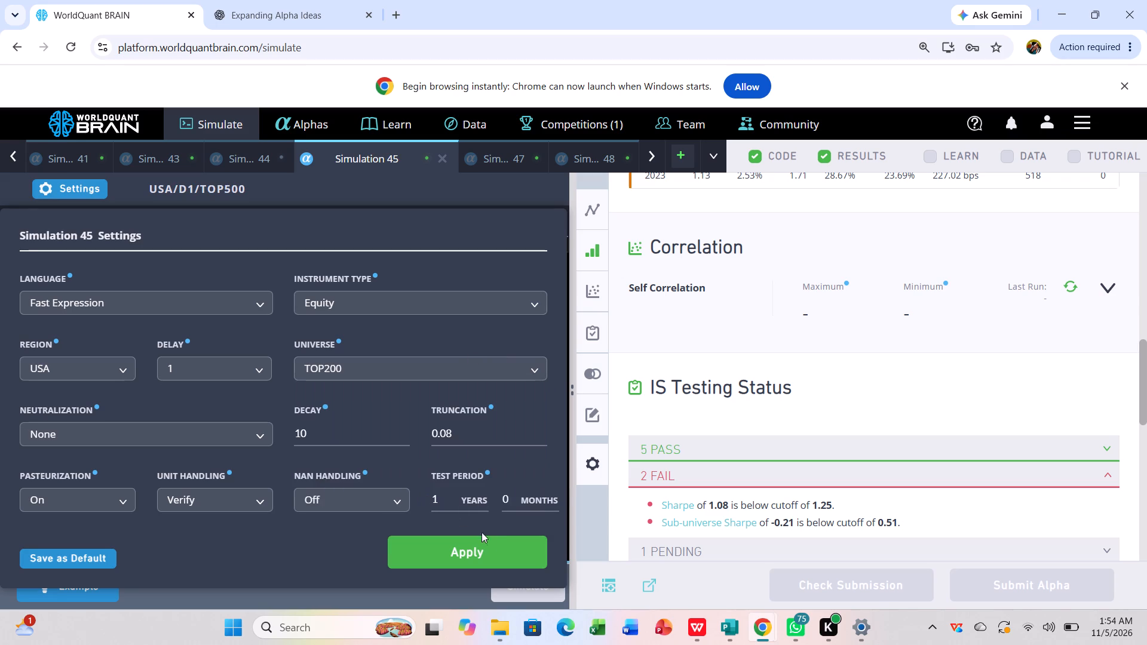
left_click(486, 549)
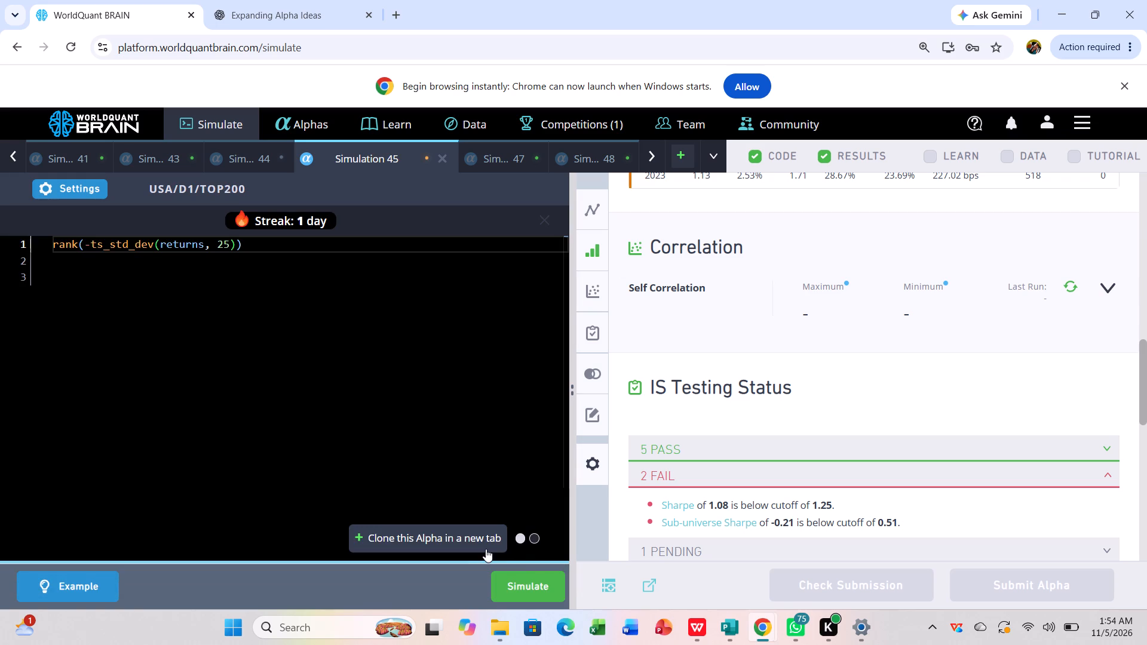
left_click(530, 578)
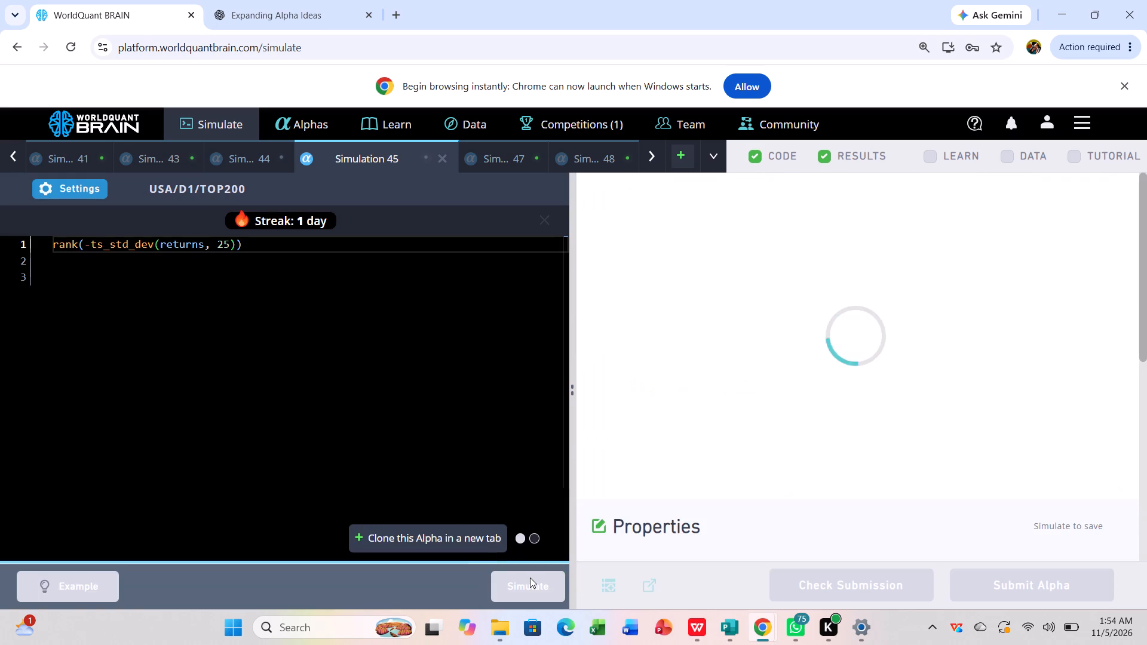
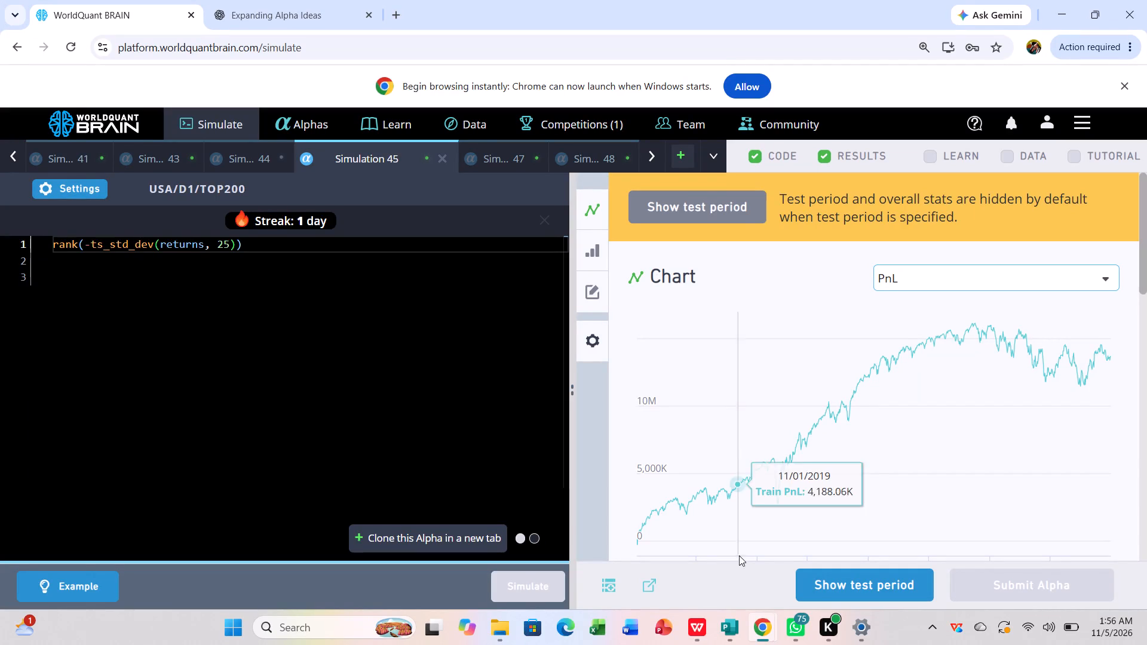
Show the test period for Simulation 45's TOP200 run, then review the IS-period summary and the failed IS test.
left_click(825, 583)
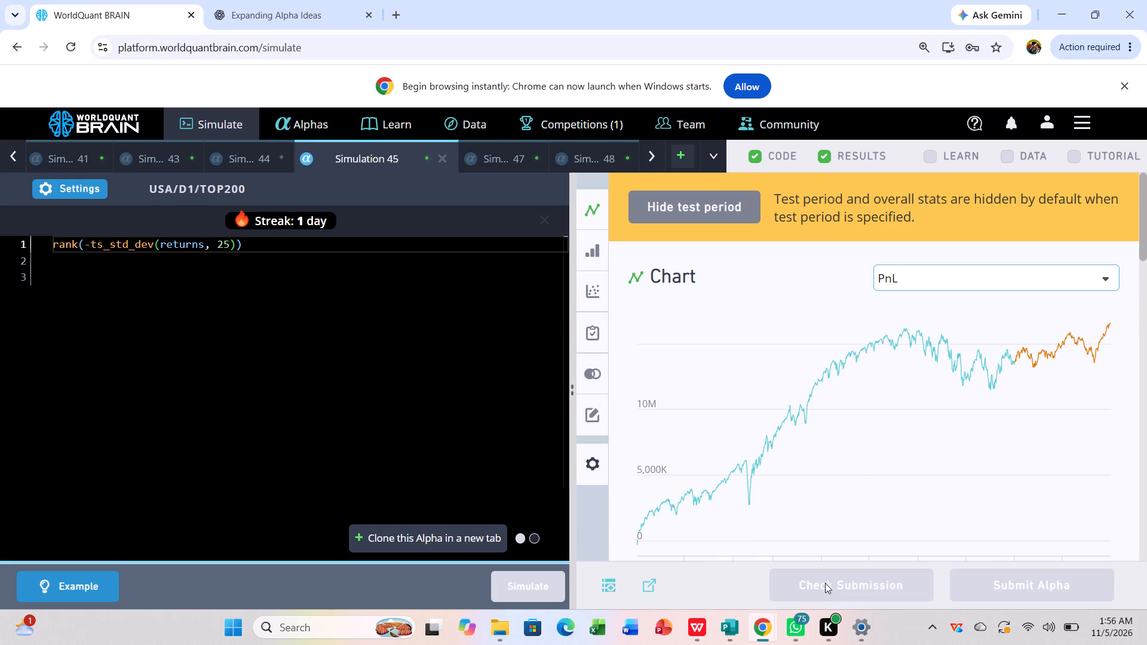
scroll(821, 472, "down", 3)
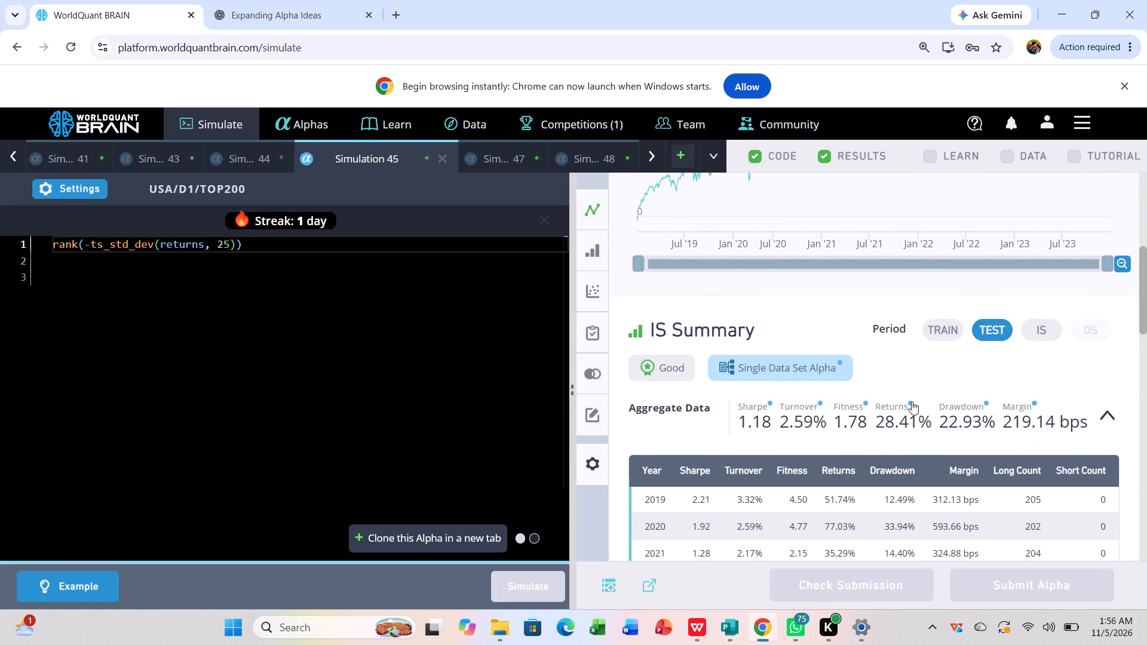
left_click(1044, 326)
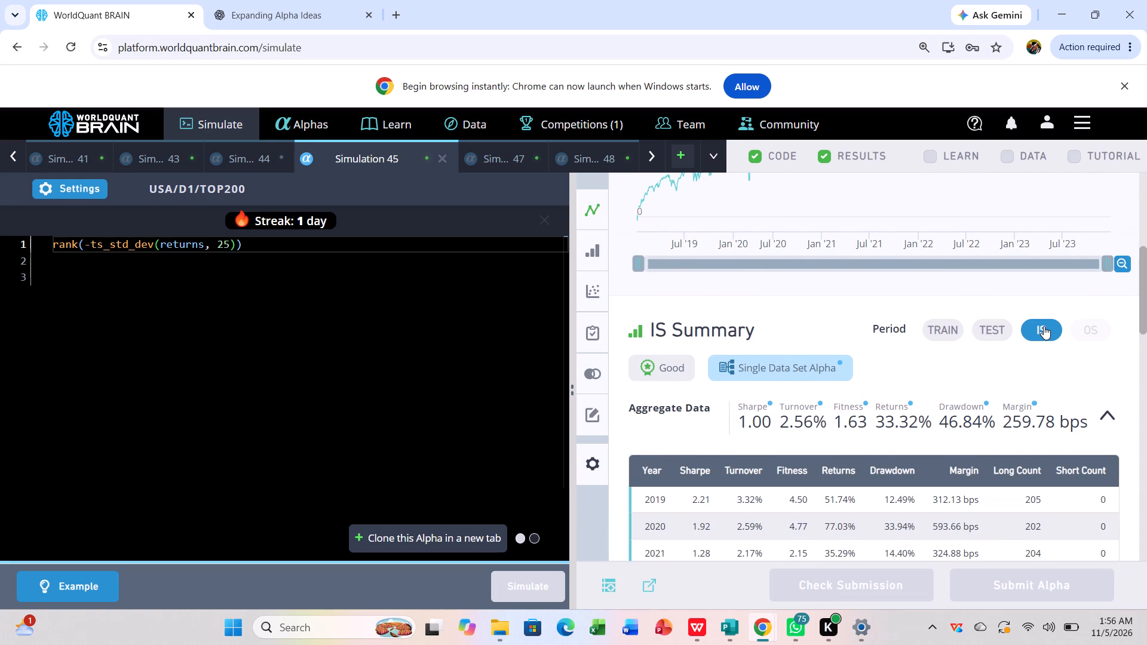
scroll(998, 365, "down", 3)
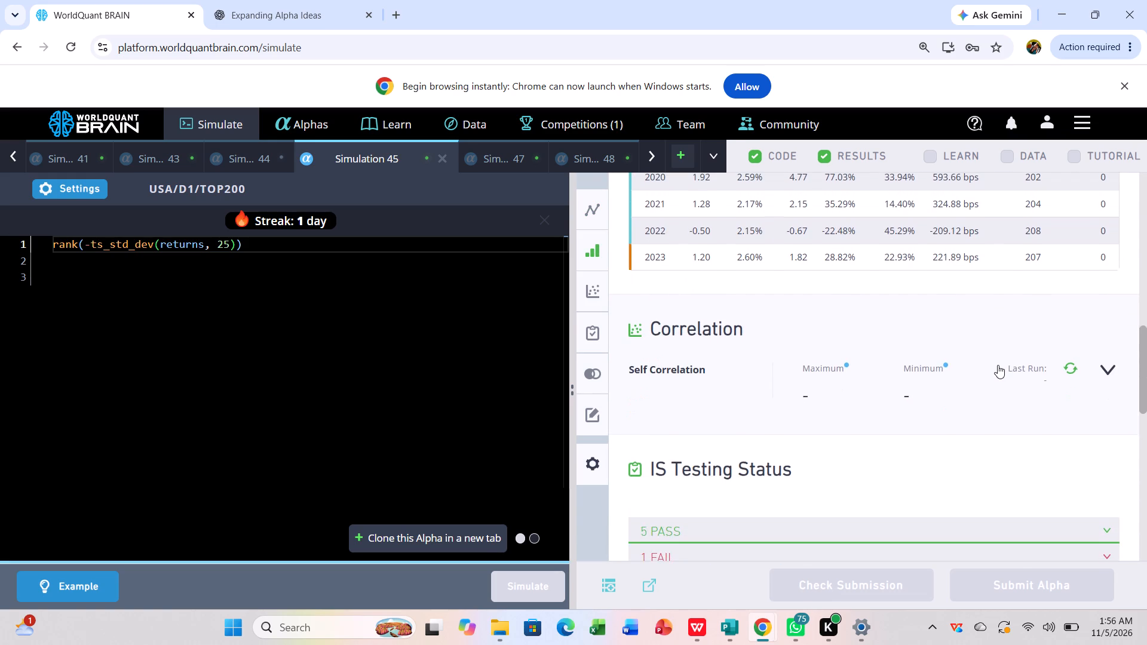
scroll(998, 365, "down", 1)
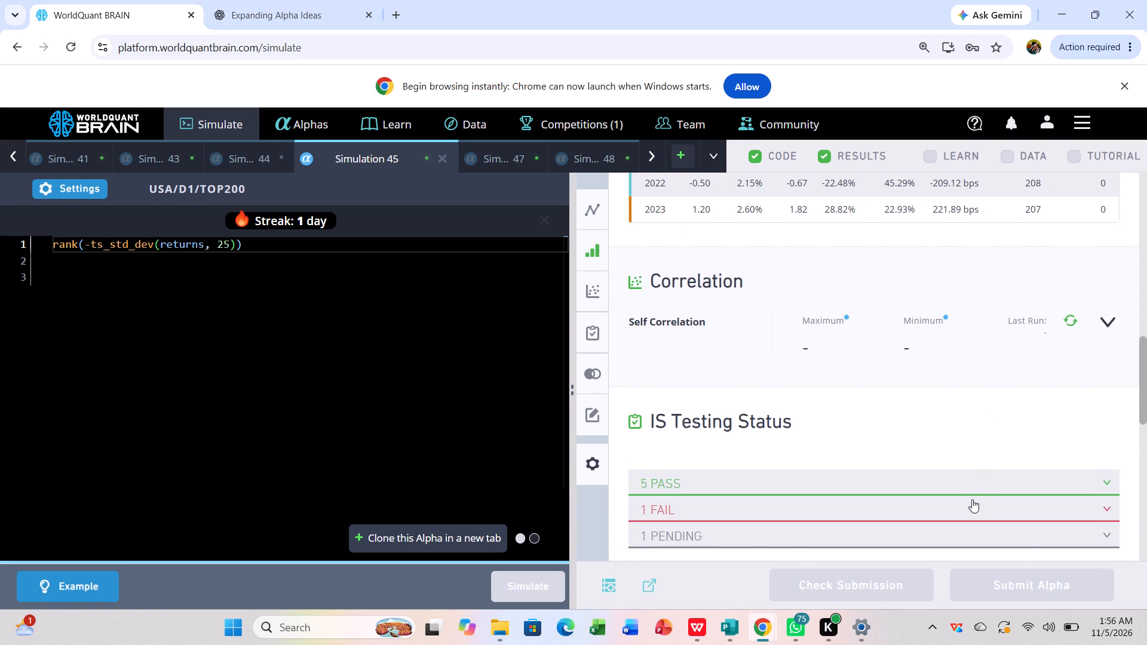
left_click(972, 499)
scroll(972, 499, "down", 1)
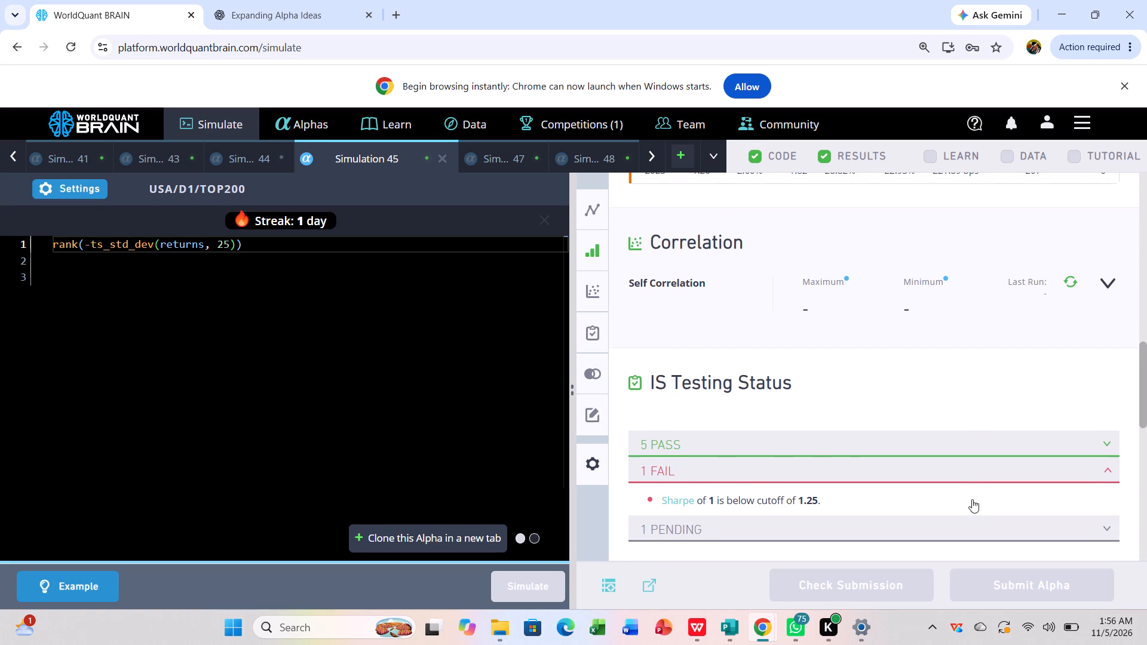
scroll(972, 499, "down", 1)
Set Simulation 45's decay to 20 and simulate rank(-ts_std_dev(returns, 25)) with that setting.
left_click(71, 188)
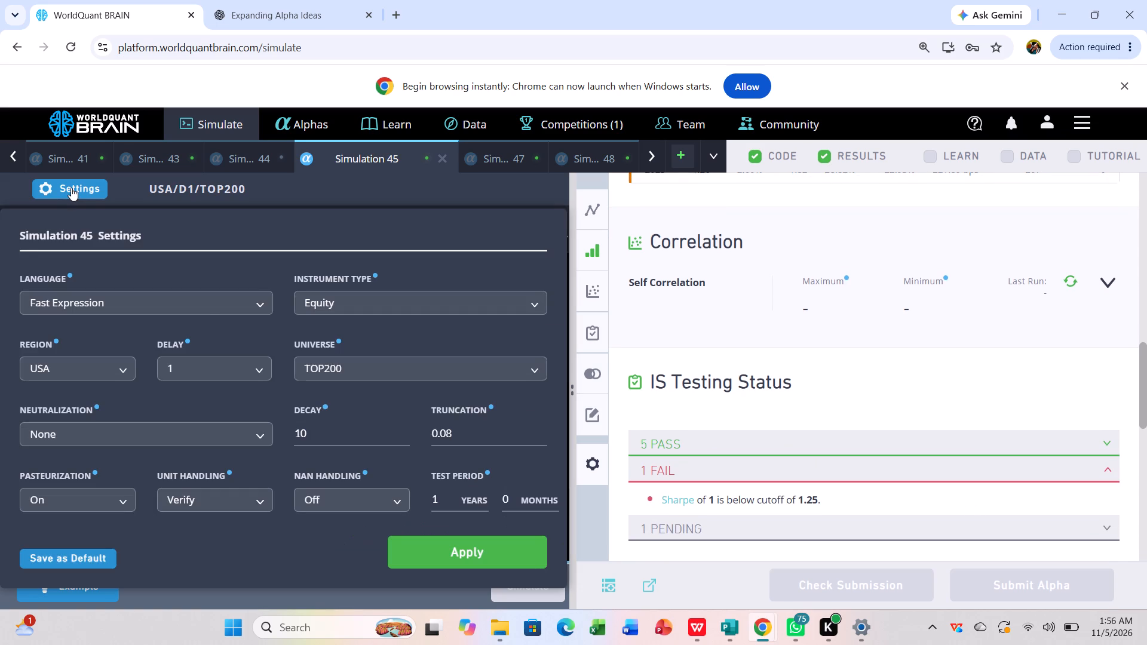
left_click(318, 437)
key("BackSpace")
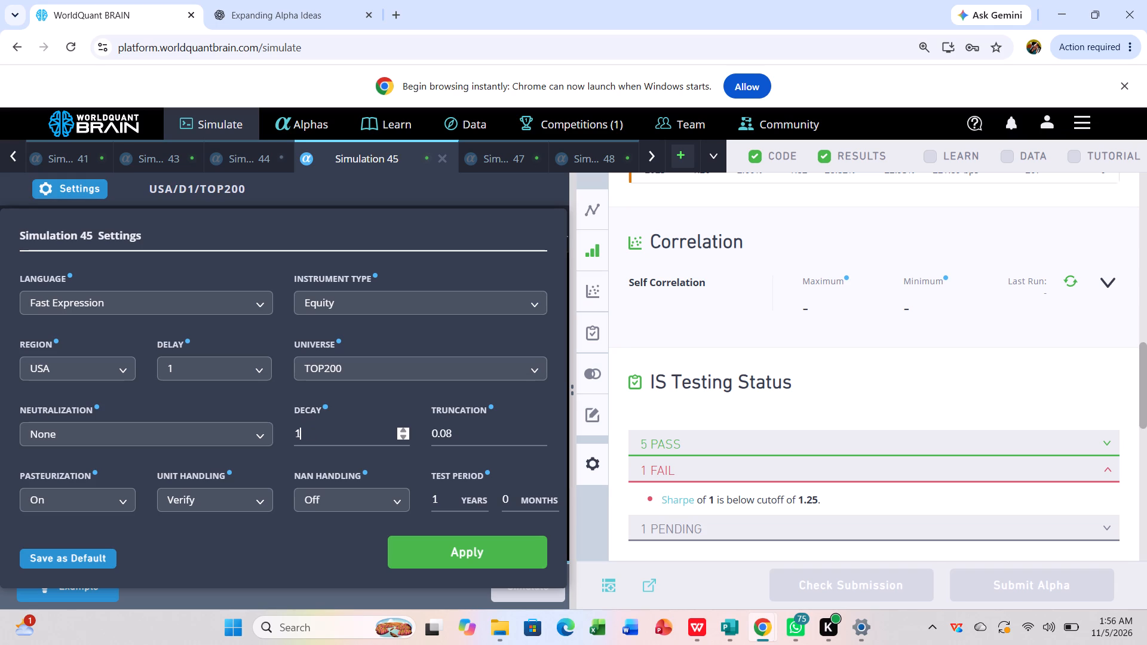
key("5")
key("BackSpace")
key("BackSpace")
key("2")
key("0")
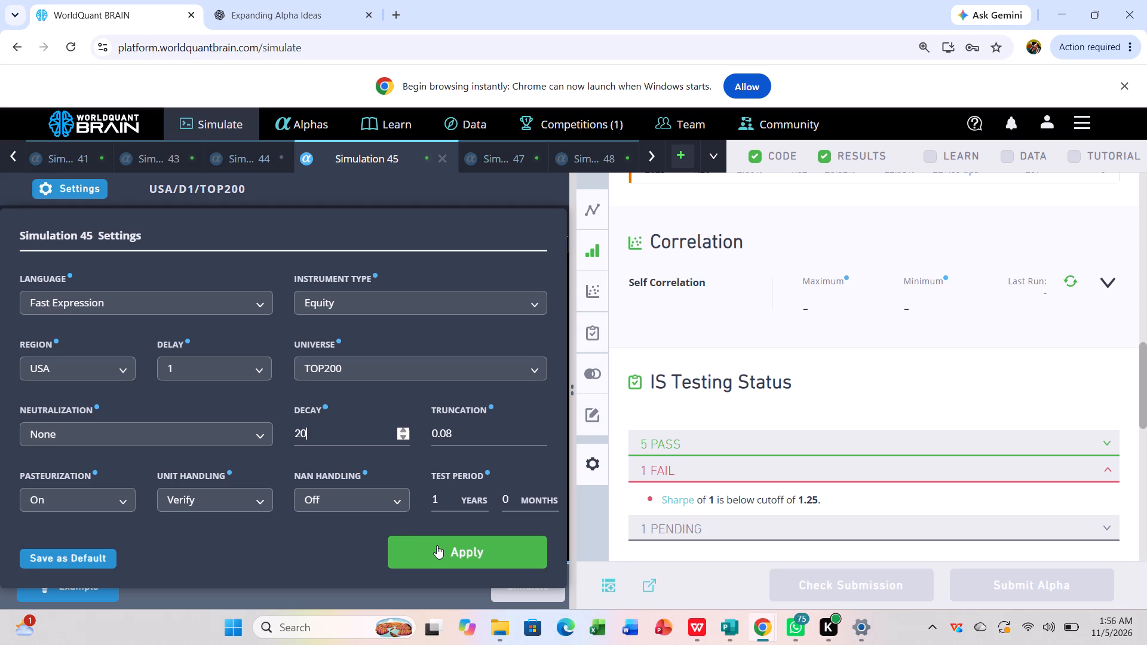
left_click(437, 545)
left_click(513, 583)
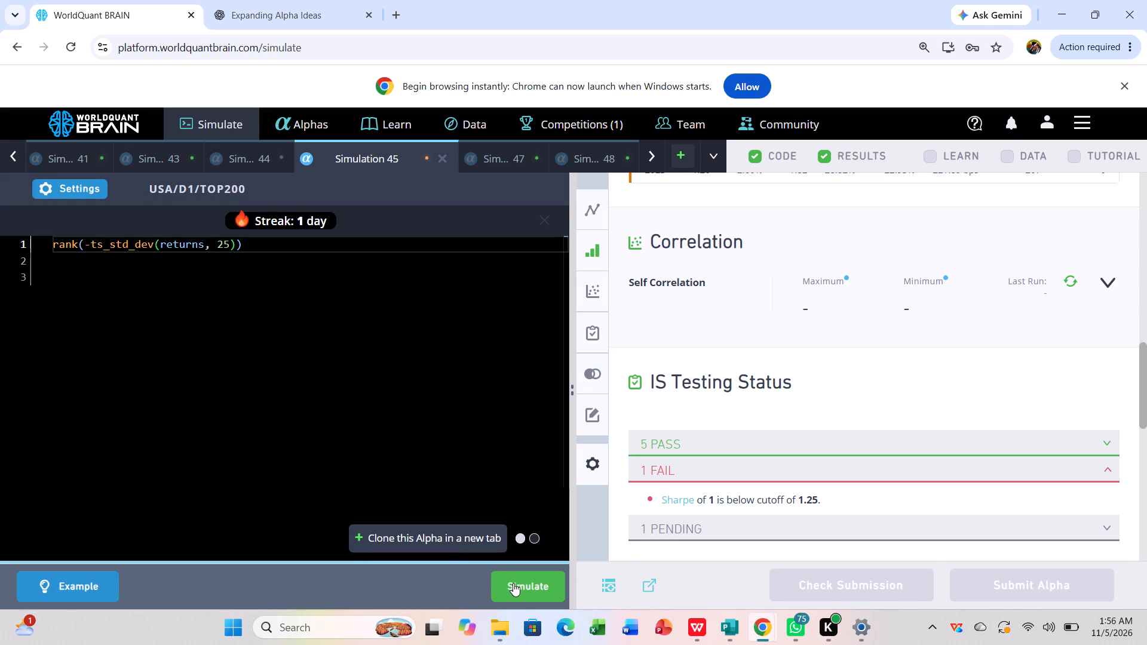
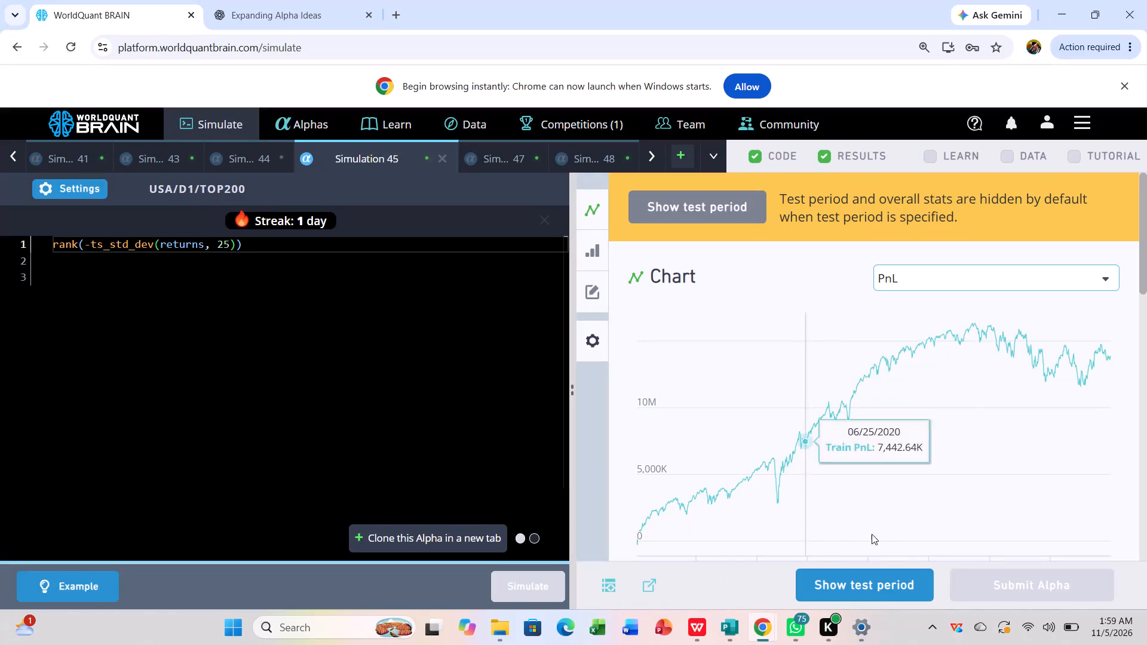
Show the test period for Simulation 45's decay-20 run, then review the IS-period summary and the IS testing status.
left_click(866, 589)
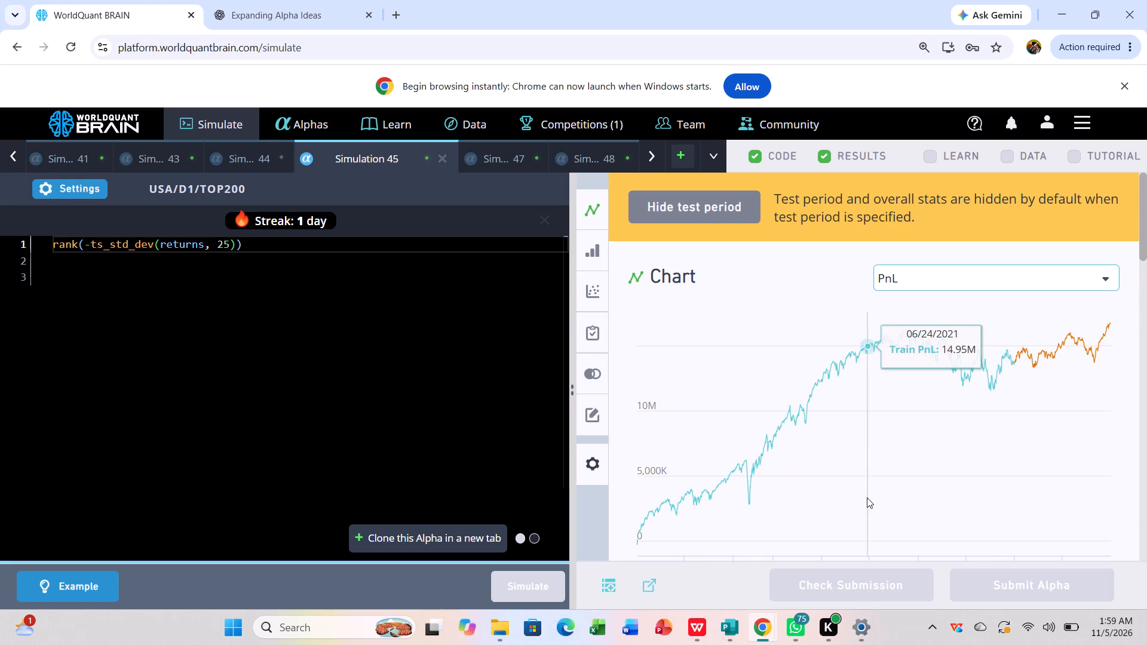
scroll(864, 483, "down", 4)
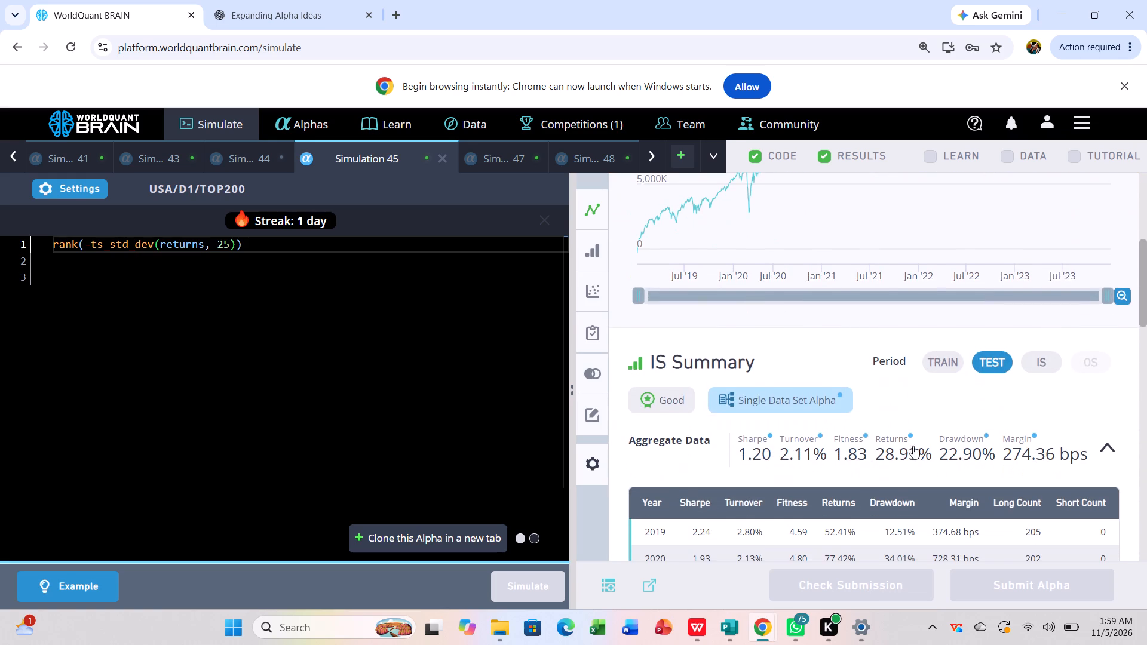
left_click(1039, 352)
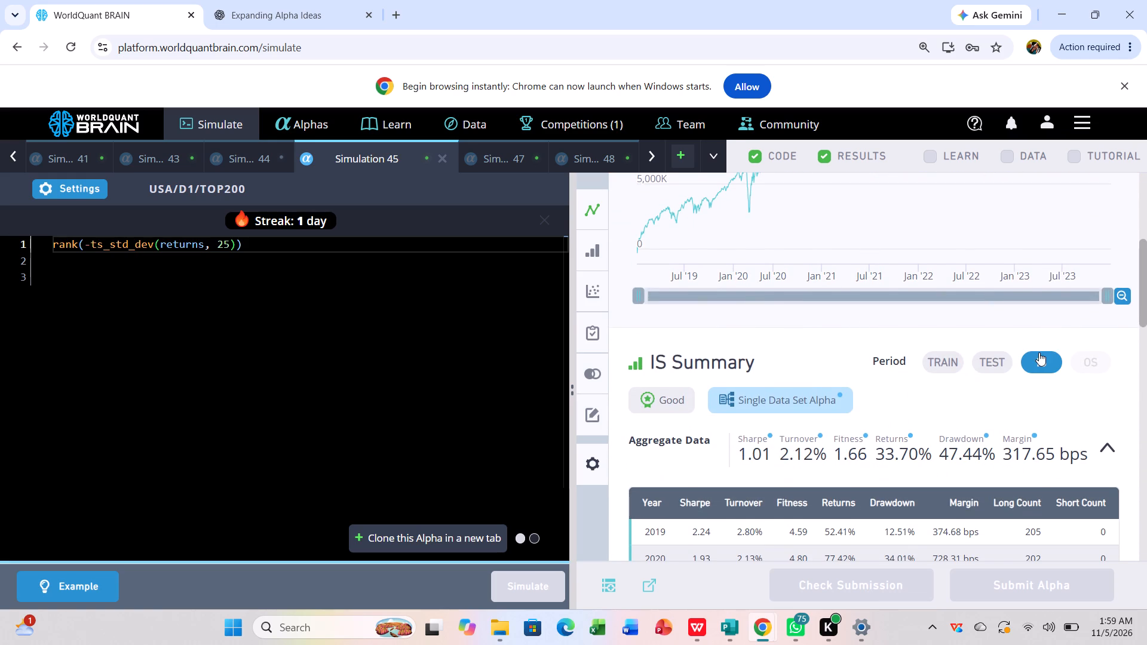
scroll(1039, 352, "down", 5)
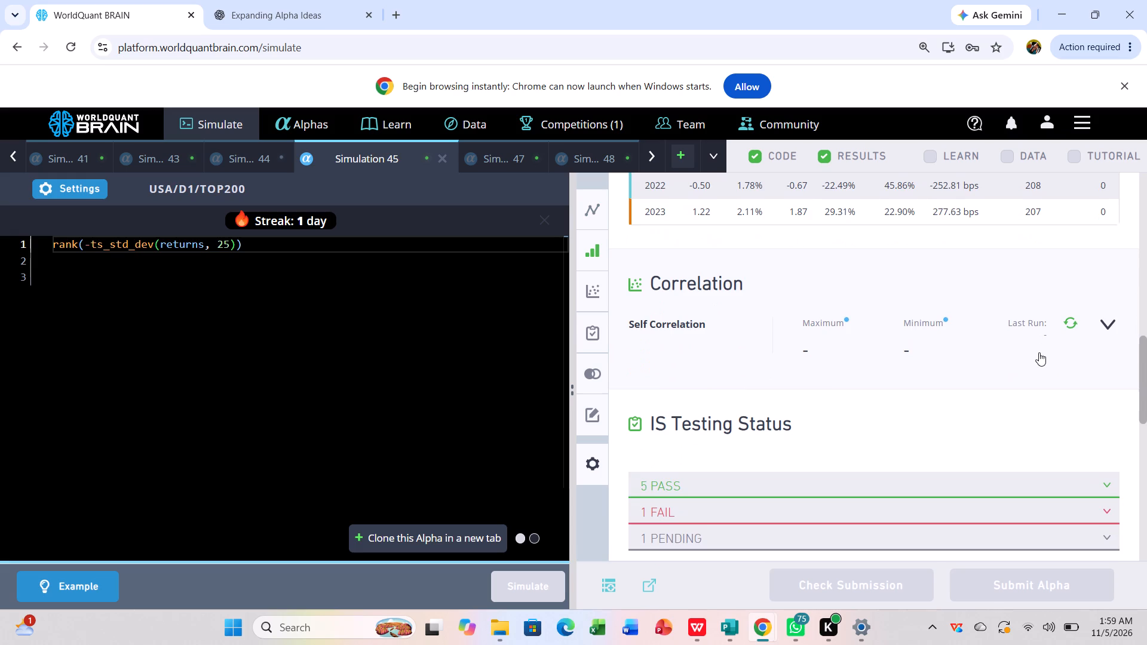
scroll(1039, 352, "down", 1)
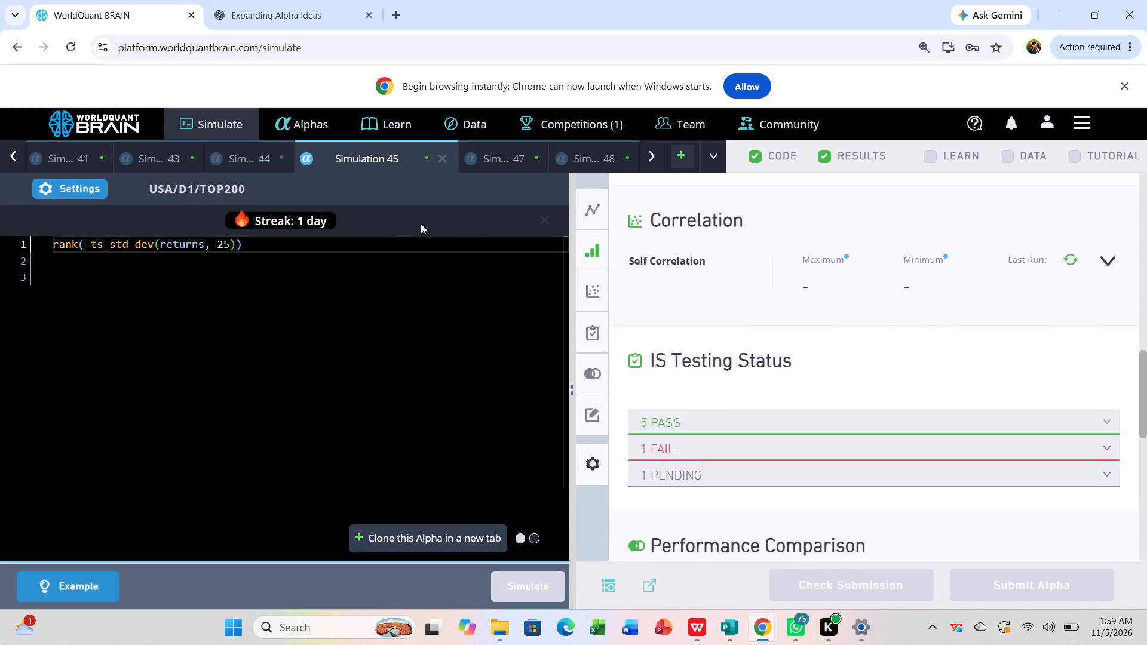
Set Simulation 45's decay to 50 and simulate rank(-ts_std_dev(returns, 25)) with that setting.
left_click(88, 185)
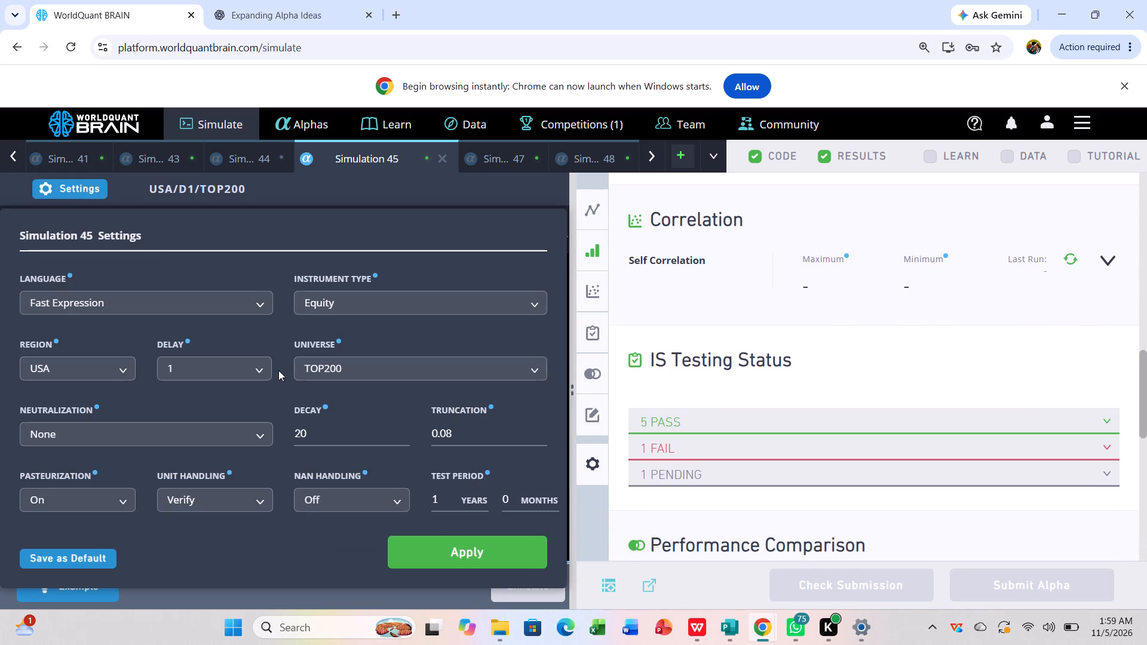
left_click(326, 433)
key("BackSpace")
key("BackSpace")
type("50")
left_click(476, 549)
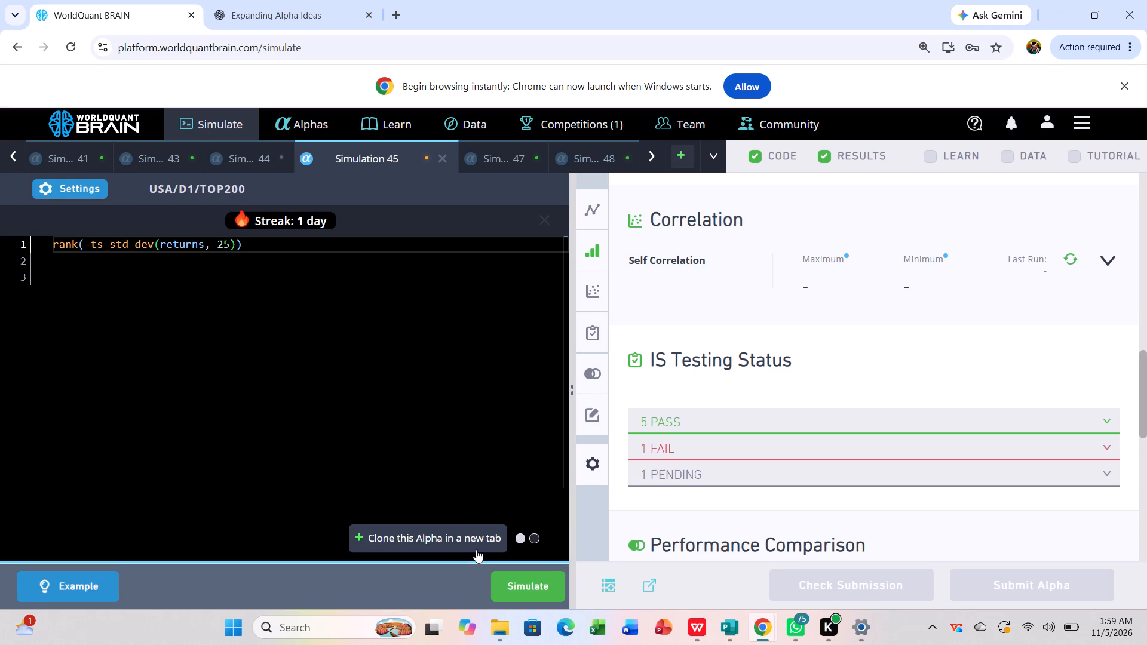
left_click(516, 581)
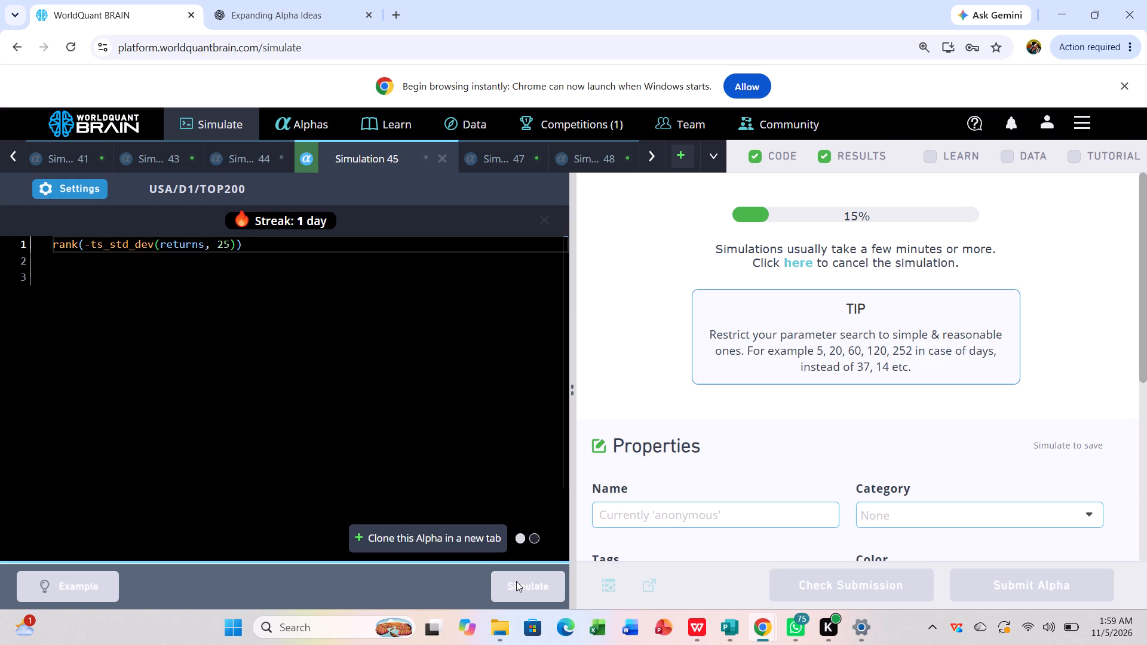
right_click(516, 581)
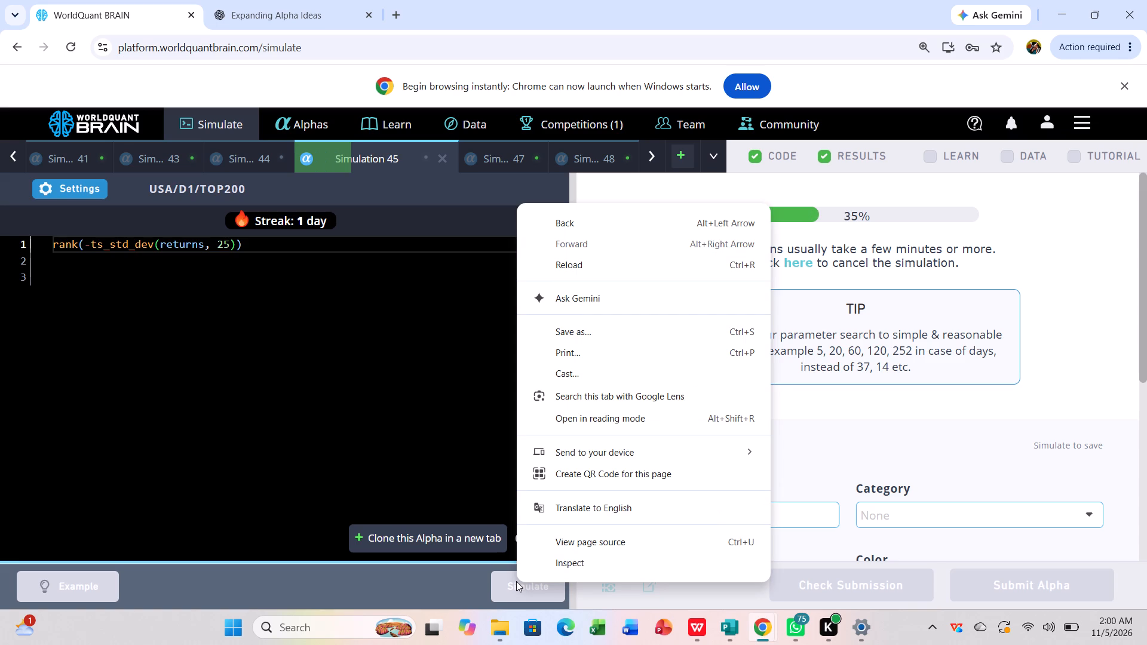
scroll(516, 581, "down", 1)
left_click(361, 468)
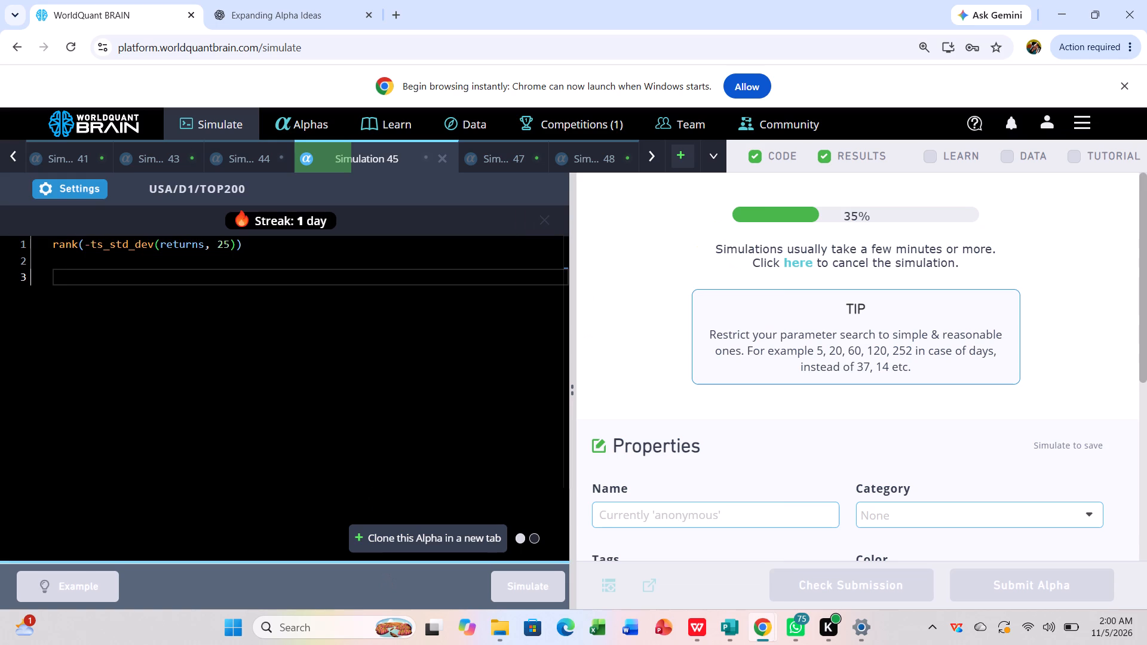
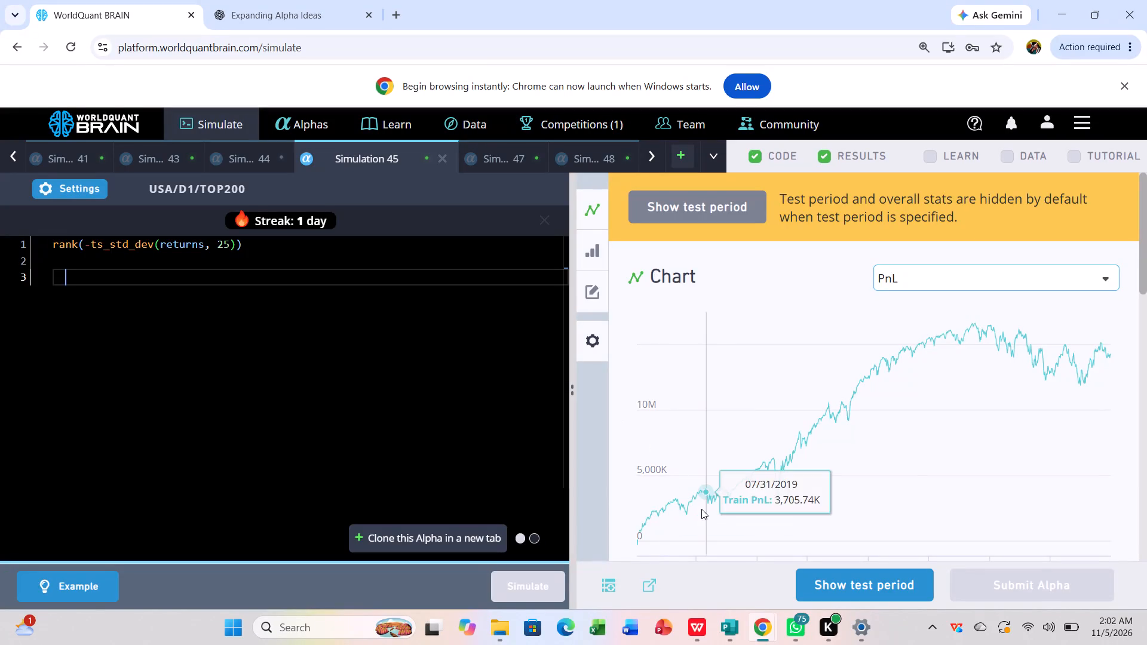
Show the test period for Simulation 45's decay-50 run and review the IS-period summary with its yearly breakdown.
left_click(852, 575)
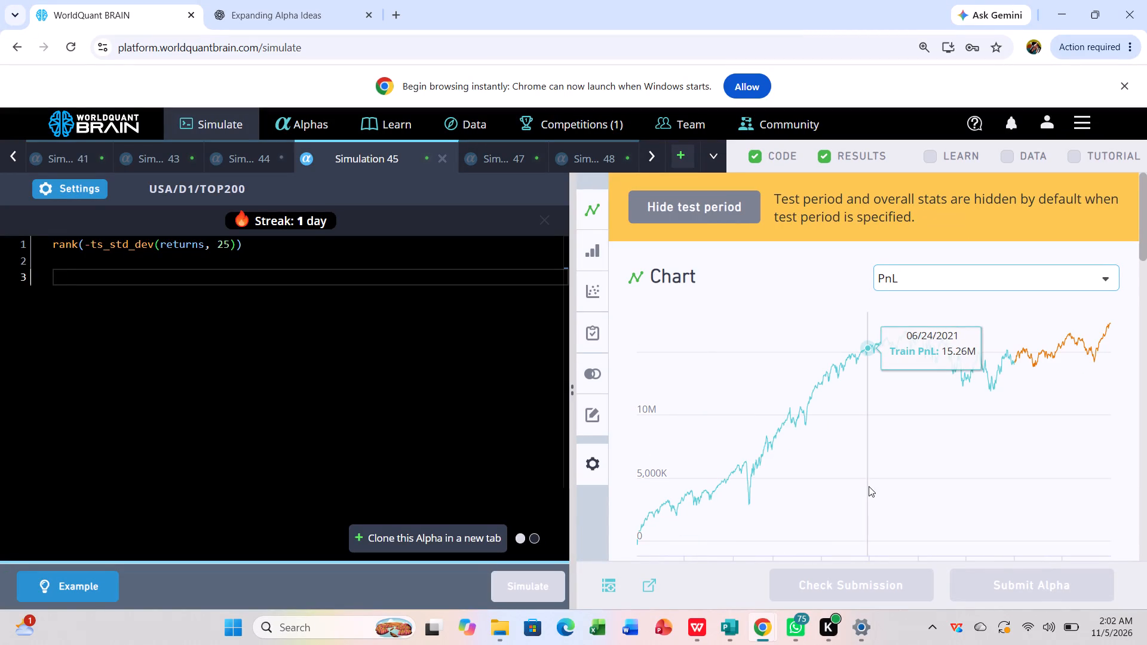
scroll(863, 444, "down", 4)
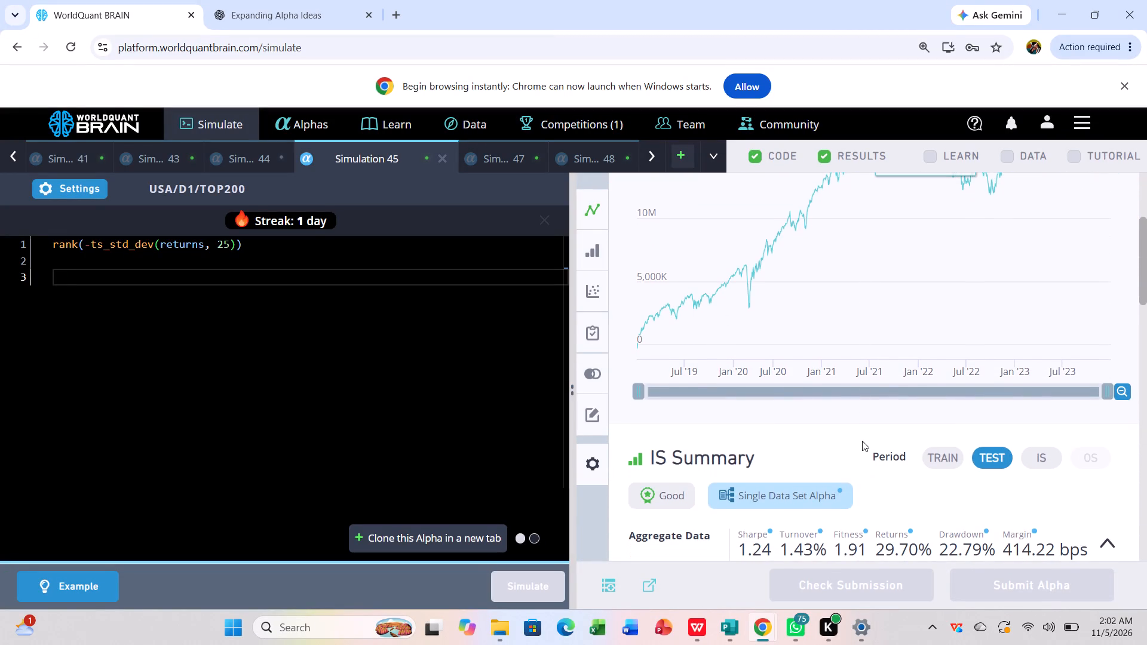
scroll(862, 441, "down", 1)
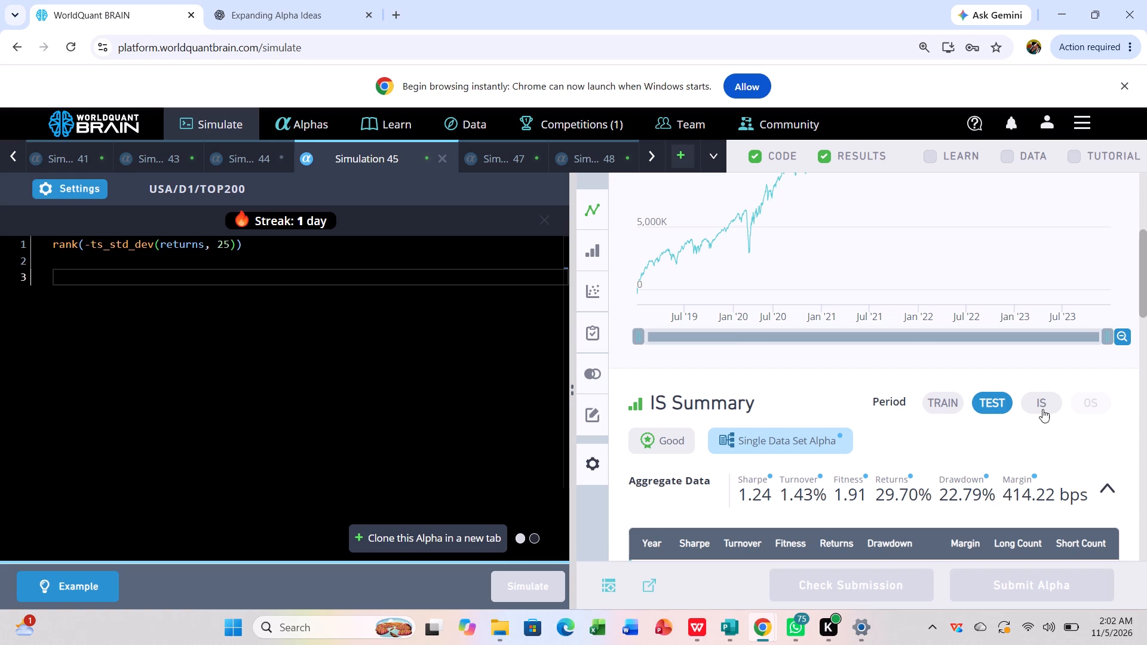
left_click(1044, 407)
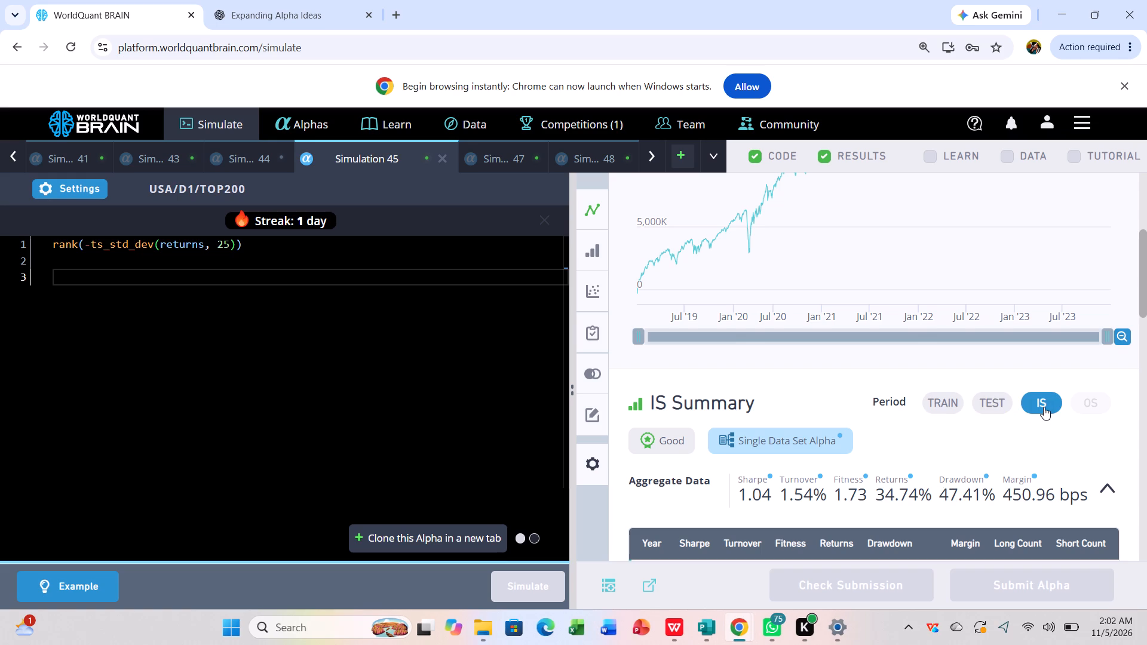
scroll(1044, 407, "down", 4)
scroll(1044, 407, "left", 1)
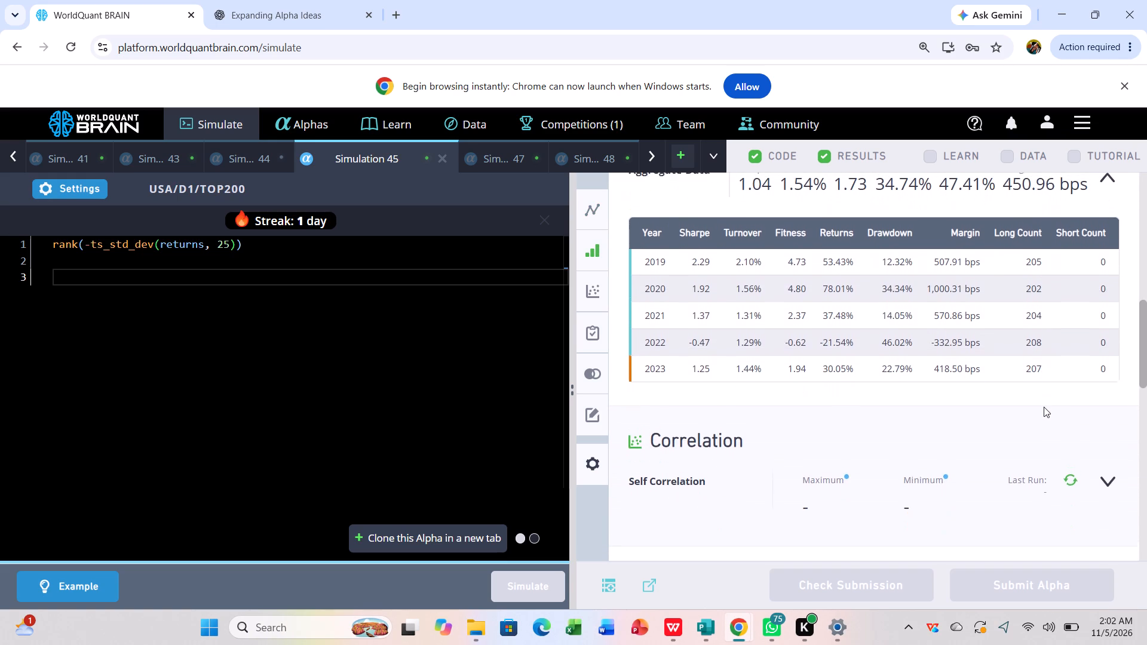
scroll(1044, 407, "left", 1)
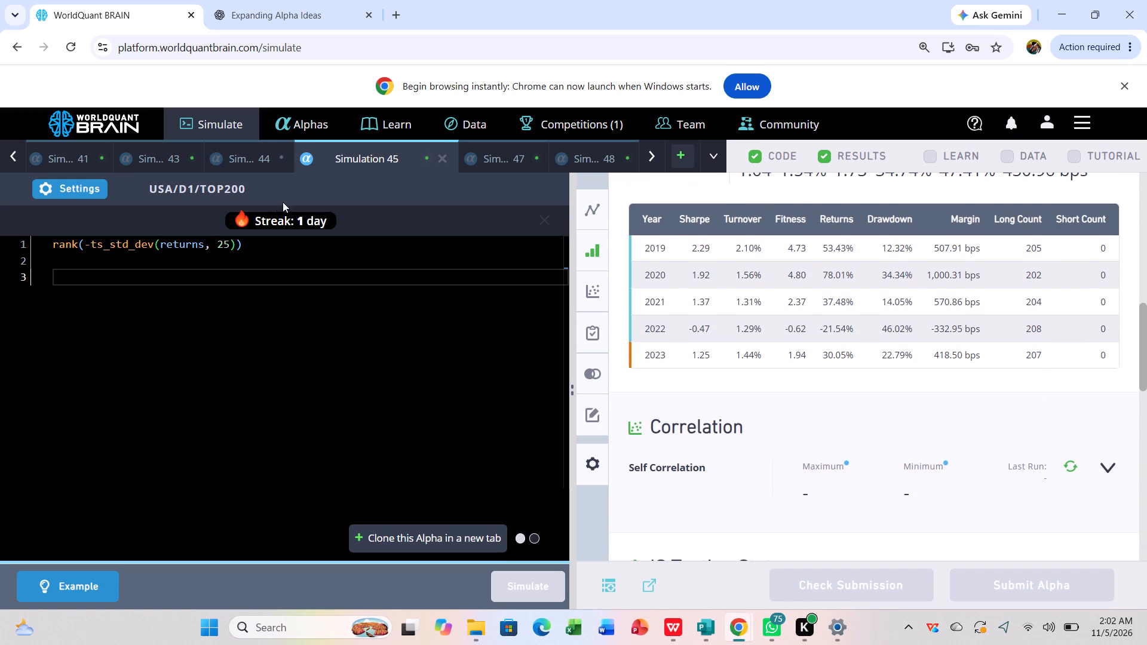
Set Simulation 45's decay to 150 and simulate rank(-ts_std_dev(returns, 25)) with that setting.
left_click(84, 182)
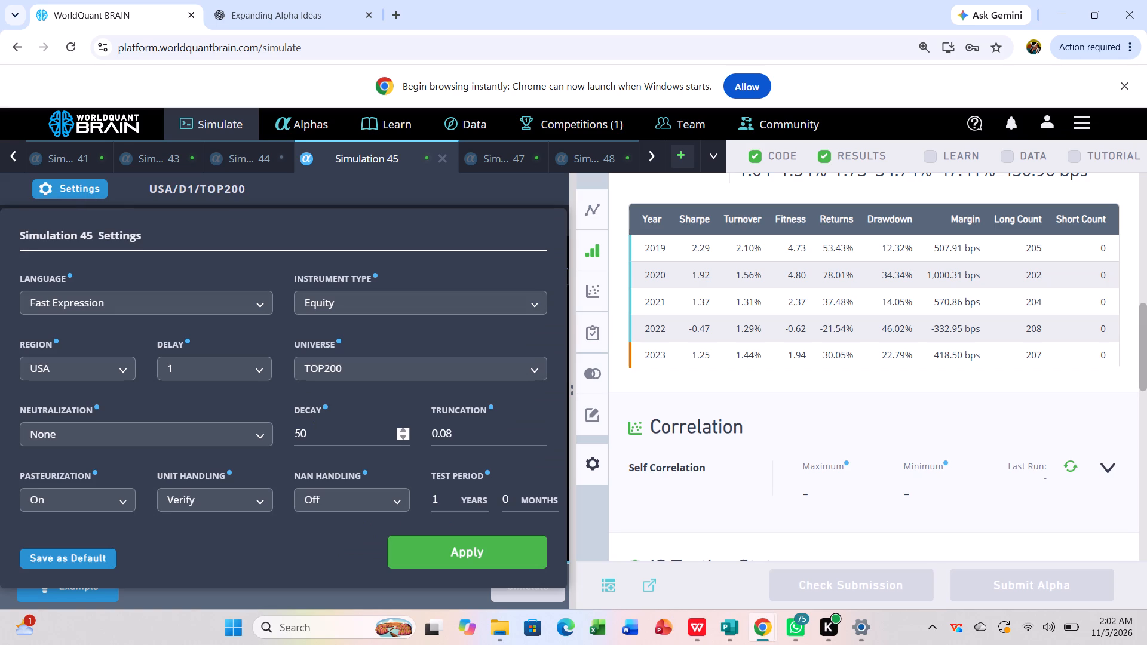
left_click(312, 431)
key("BackSpace")
key("BackSpace")
type("150")
left_click(456, 541)
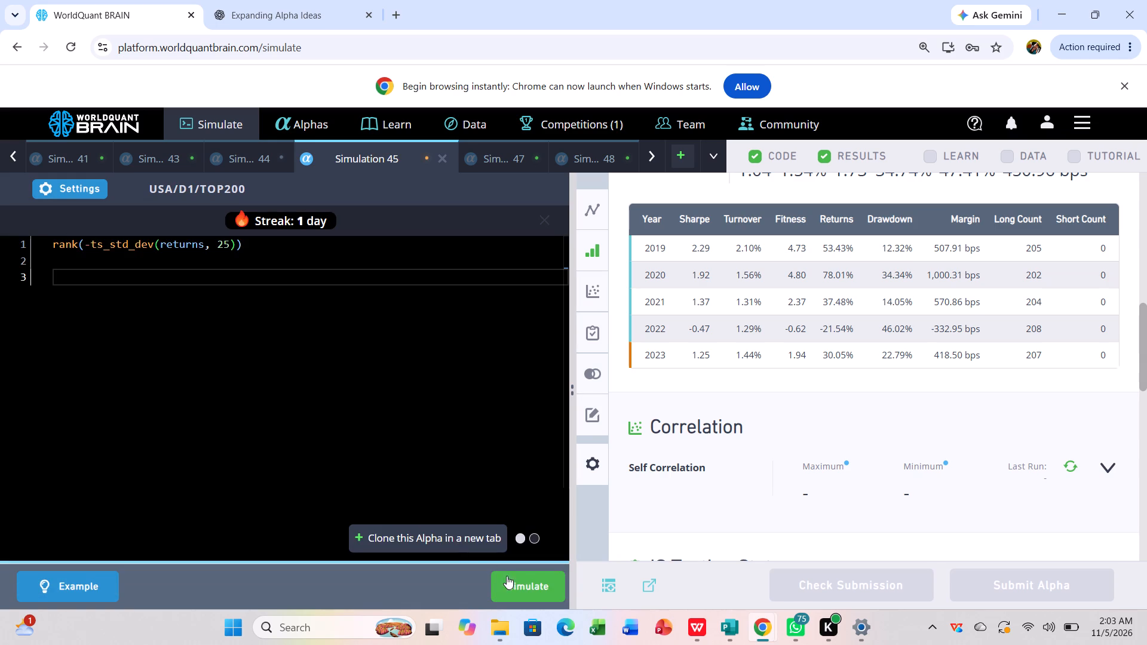
left_click(513, 580)
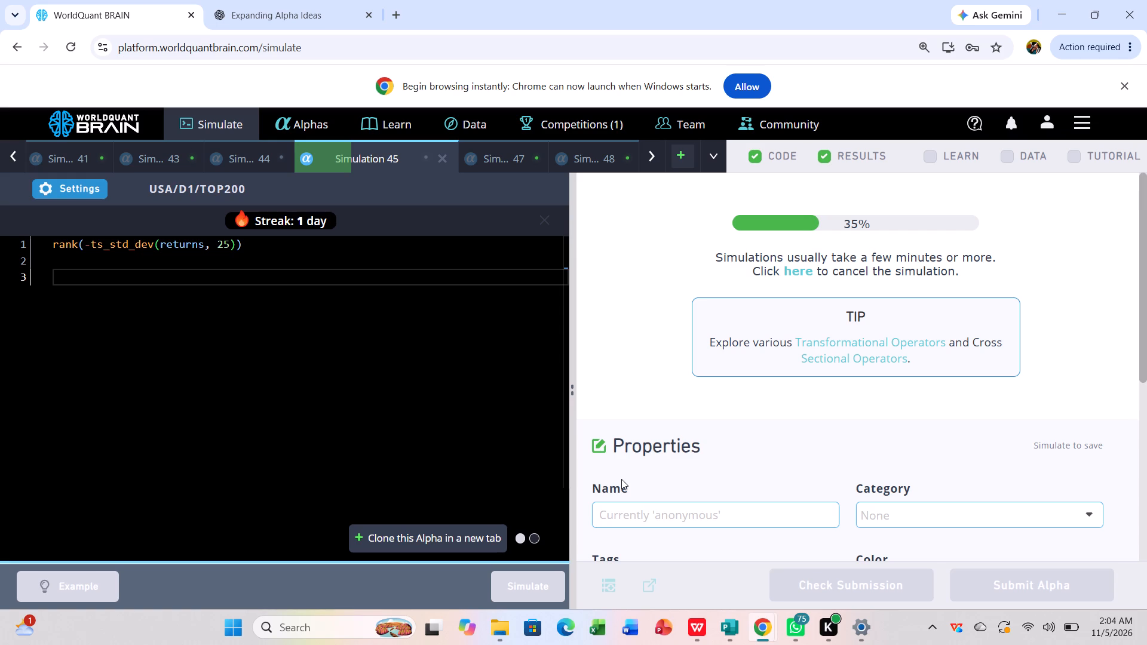
Show the test period for the decay-150 run, then review the IS-period summary and the failed check in the IS testing status.
scroll(621, 479, "down", 1)
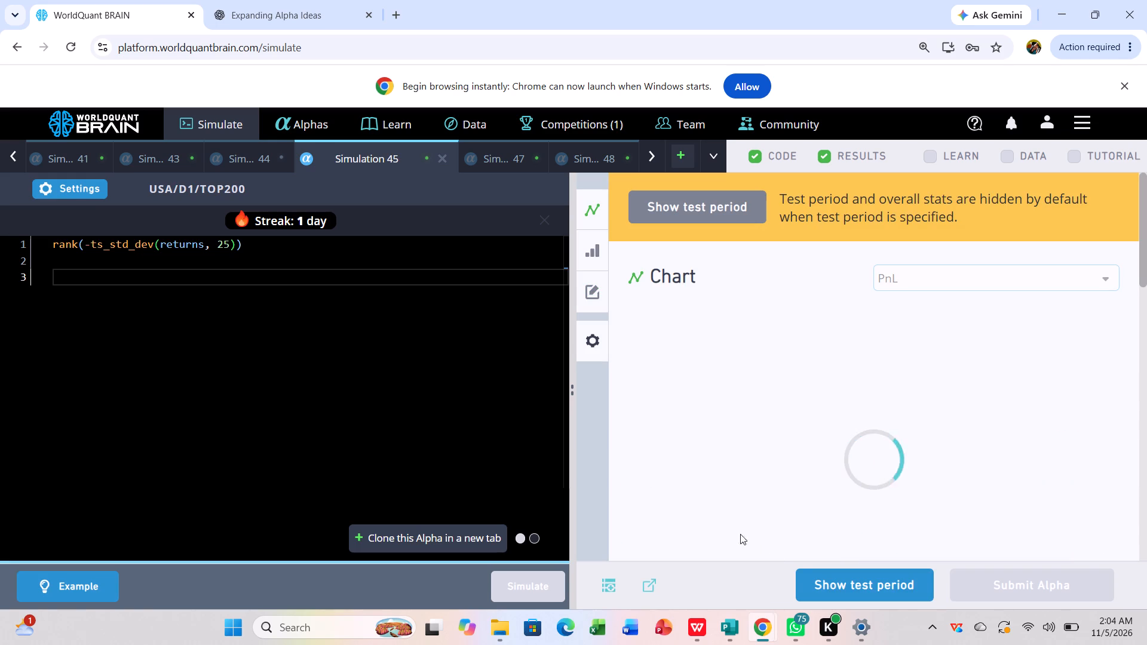
left_click(833, 577)
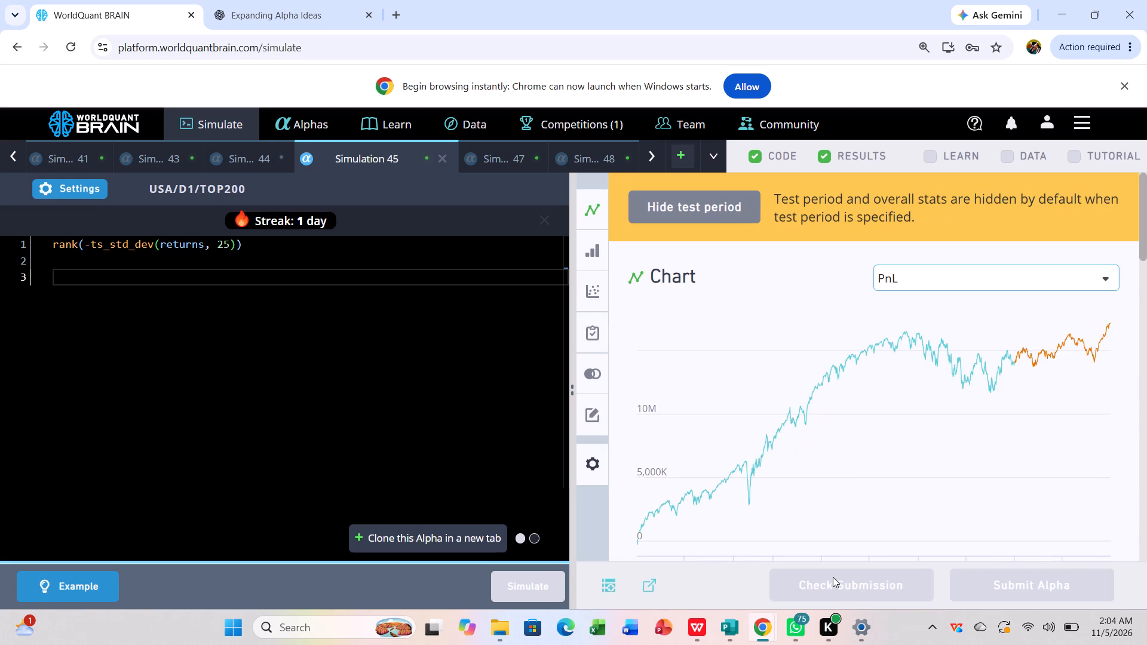
scroll(833, 577, "down", 2)
scroll(836, 464, "down", 1)
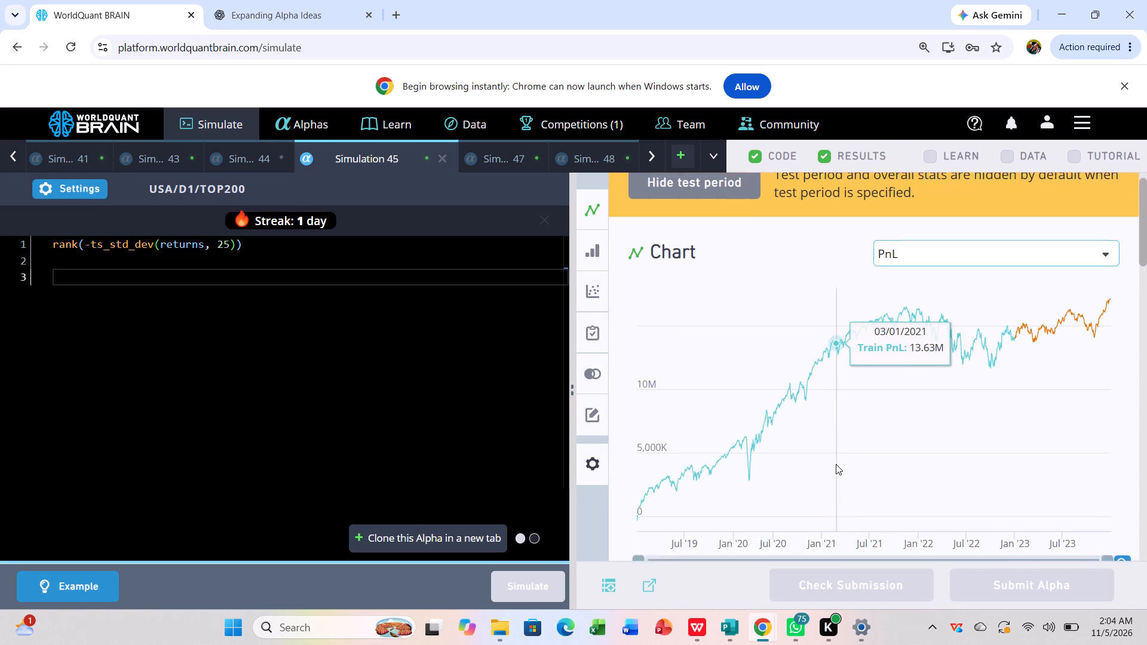
scroll(836, 464, "down", 2)
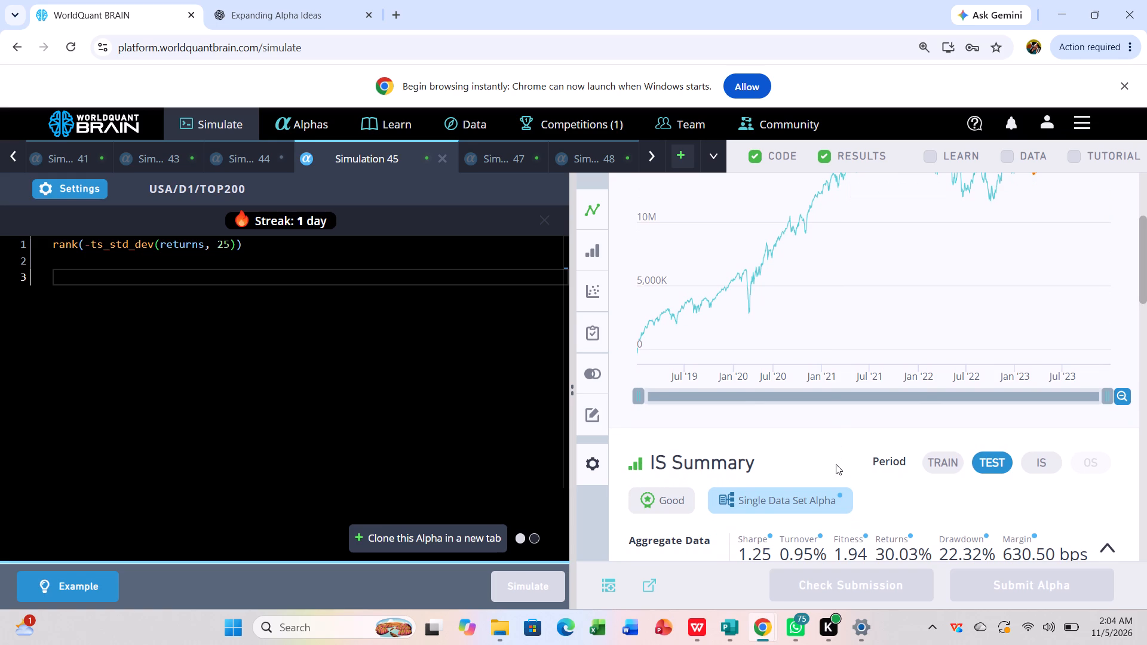
scroll(836, 464, "down", 1)
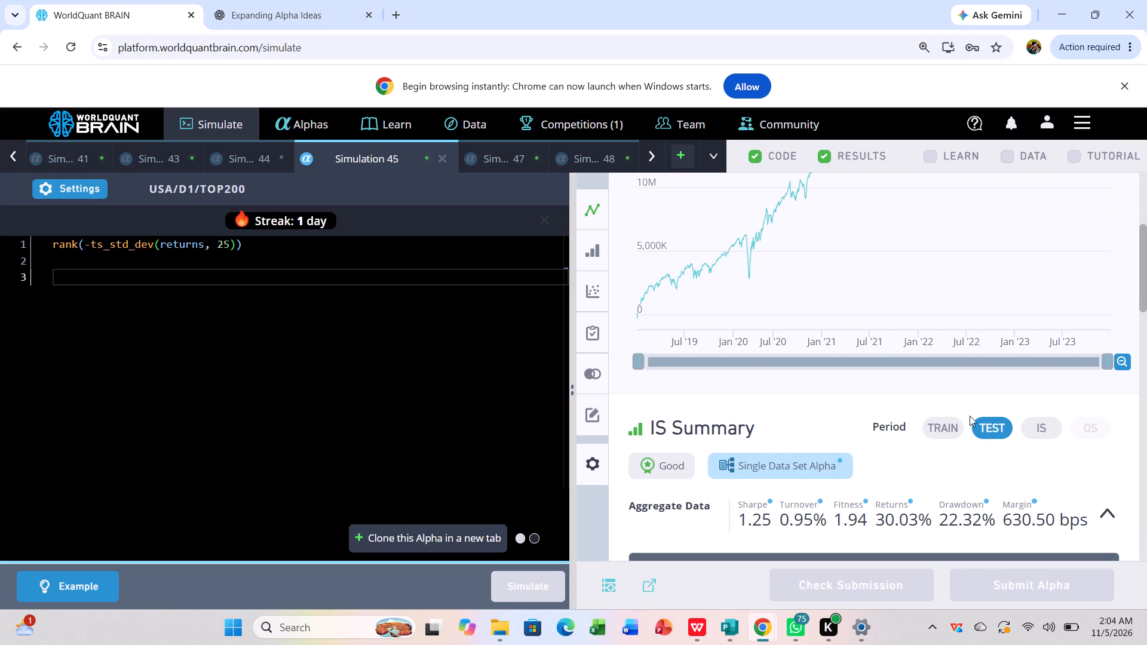
left_click(1035, 424)
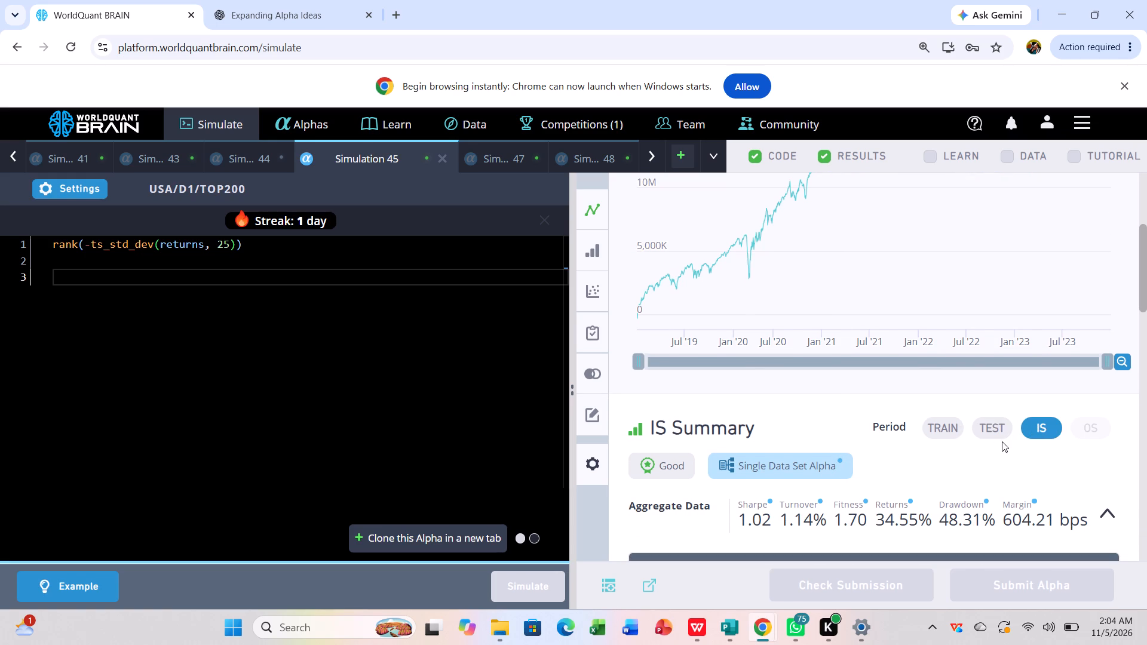
scroll(969, 468, "down", 5)
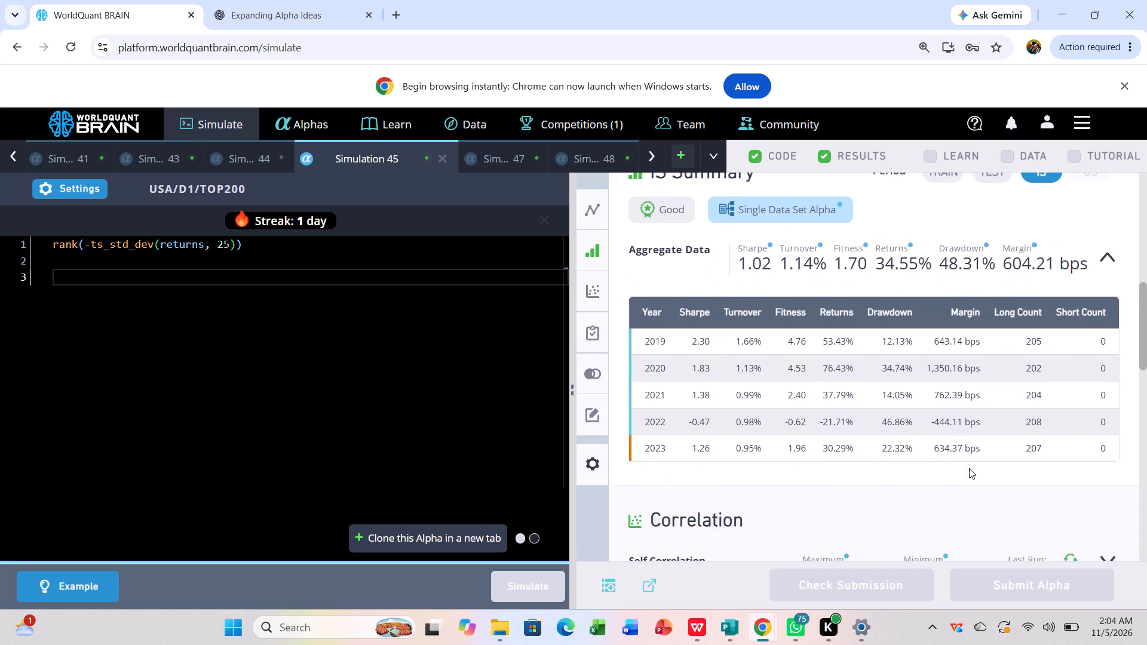
scroll(969, 468, "down", 4)
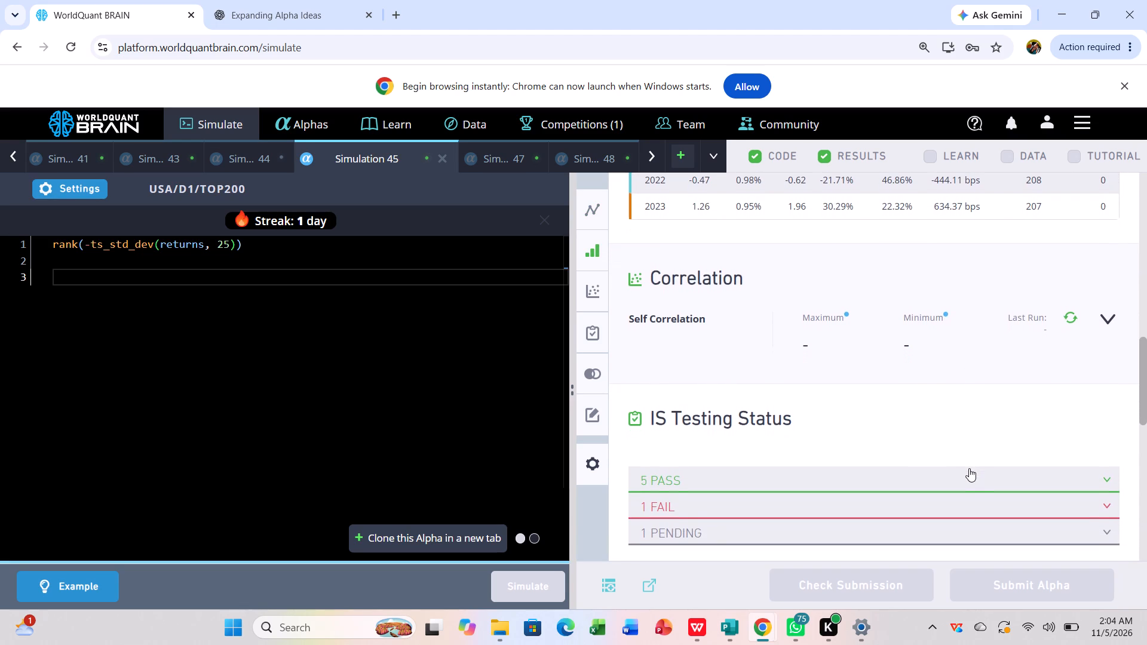
left_click(967, 497)
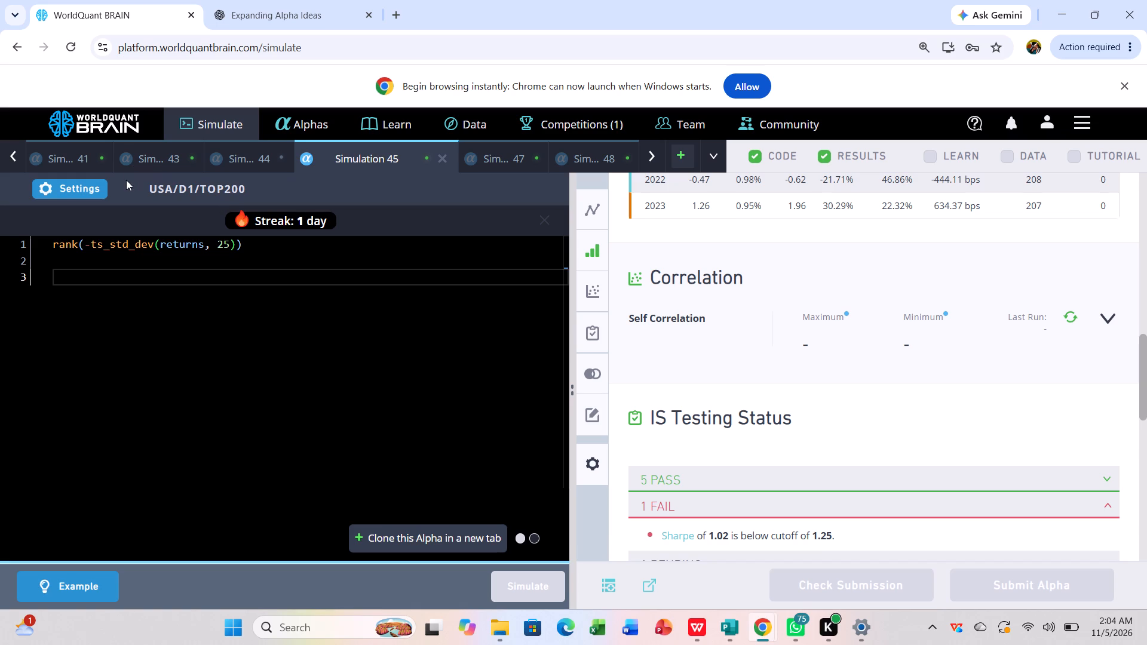
Change Simulation 45's universe to TOPSP500 and simulate the same expression again.
left_click(70, 186)
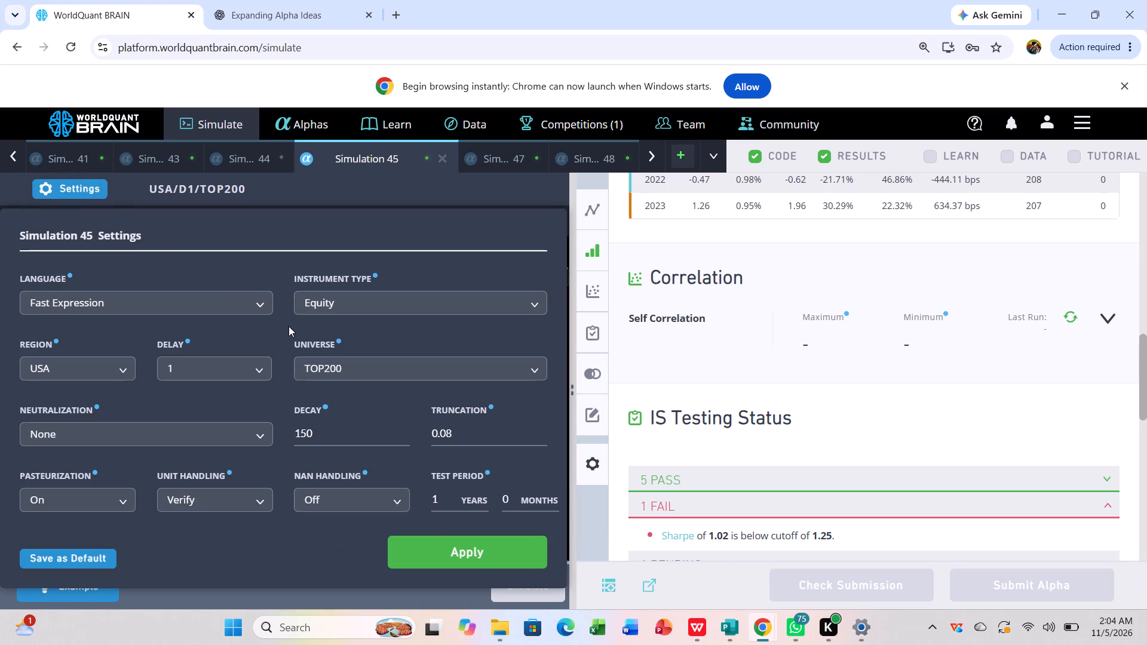
left_click(476, 365)
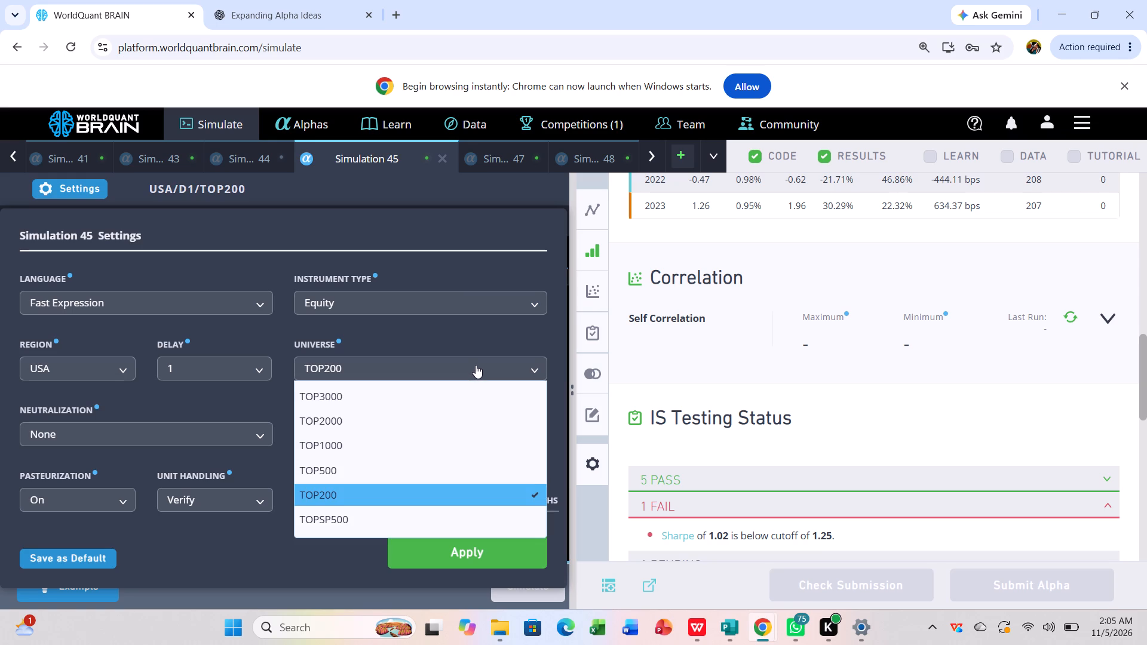
left_click(411, 520)
left_click(441, 541)
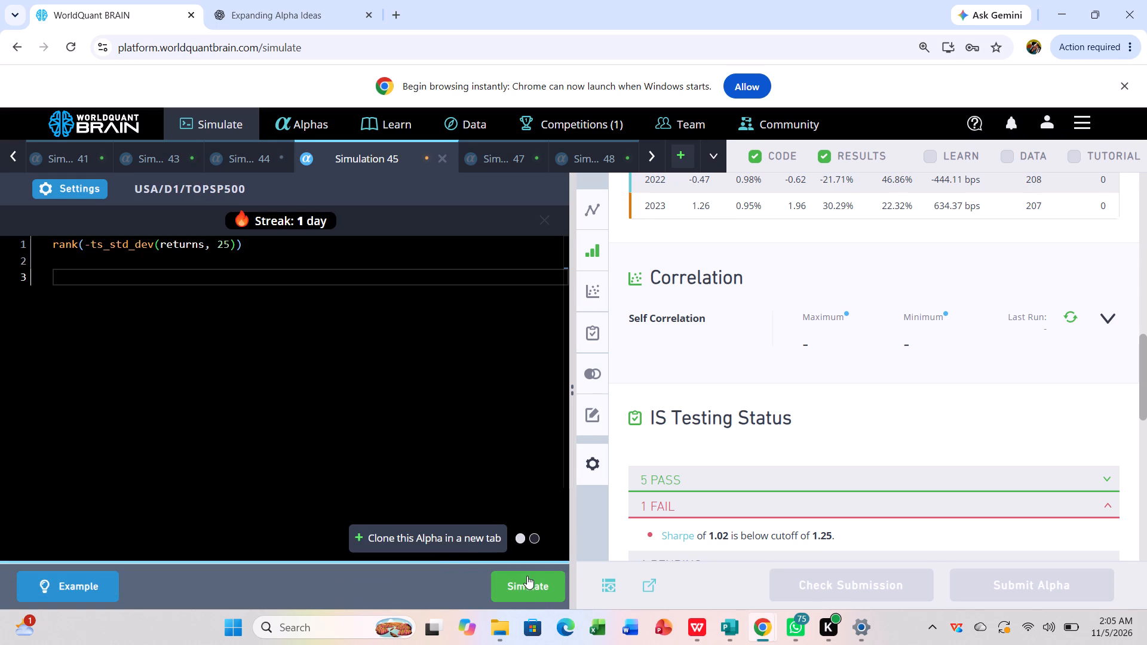
left_click(527, 575)
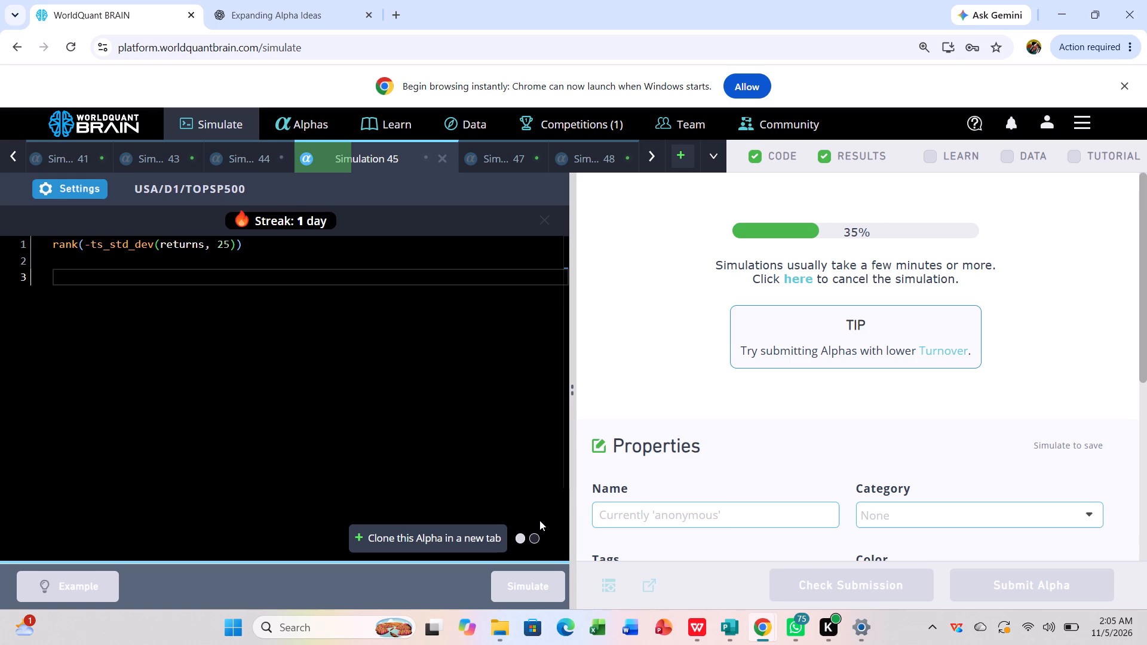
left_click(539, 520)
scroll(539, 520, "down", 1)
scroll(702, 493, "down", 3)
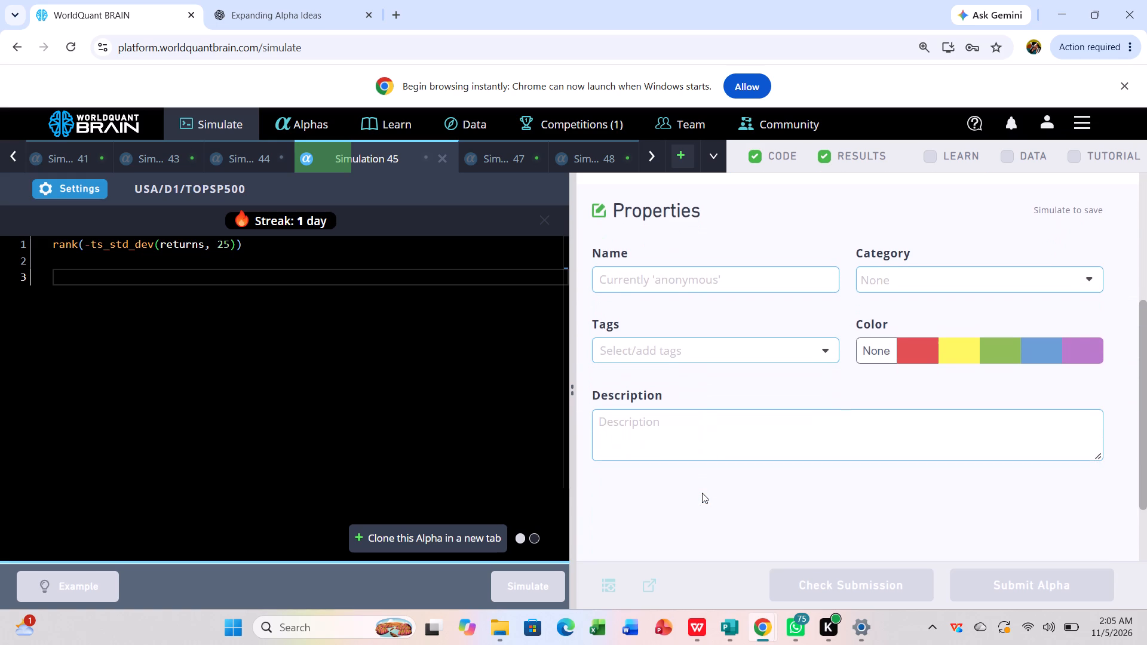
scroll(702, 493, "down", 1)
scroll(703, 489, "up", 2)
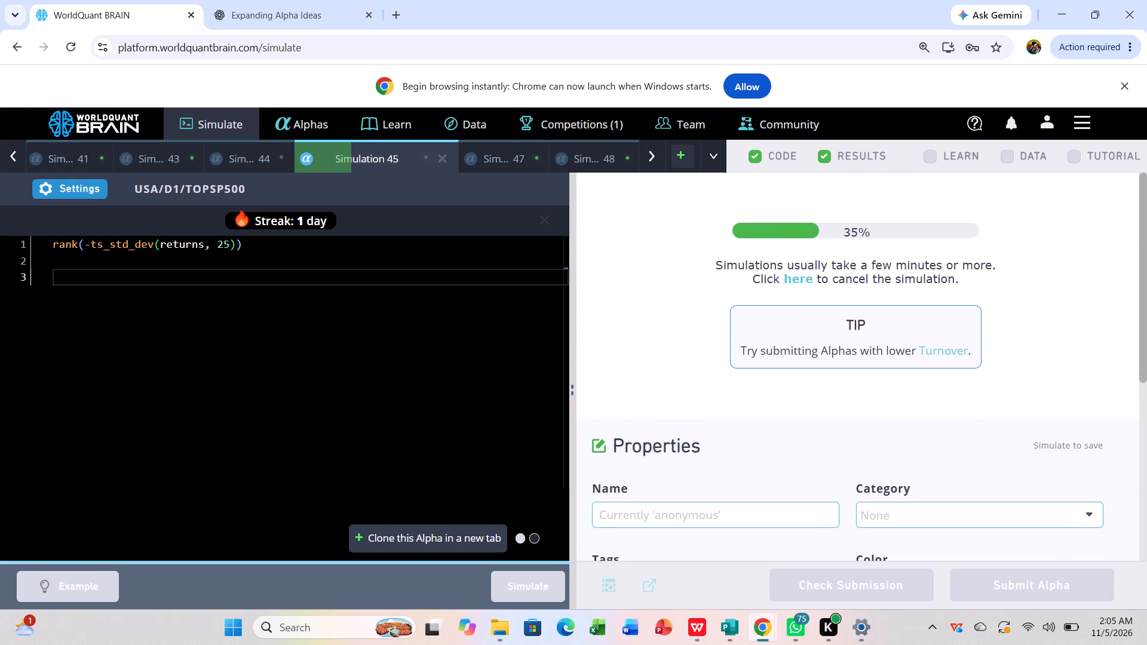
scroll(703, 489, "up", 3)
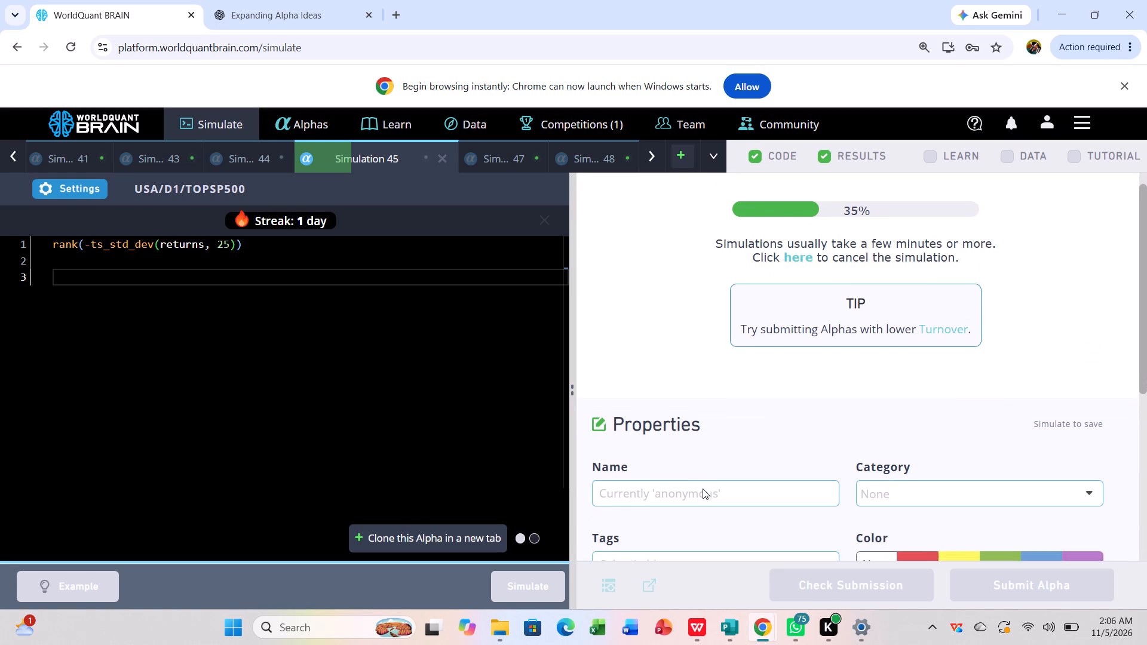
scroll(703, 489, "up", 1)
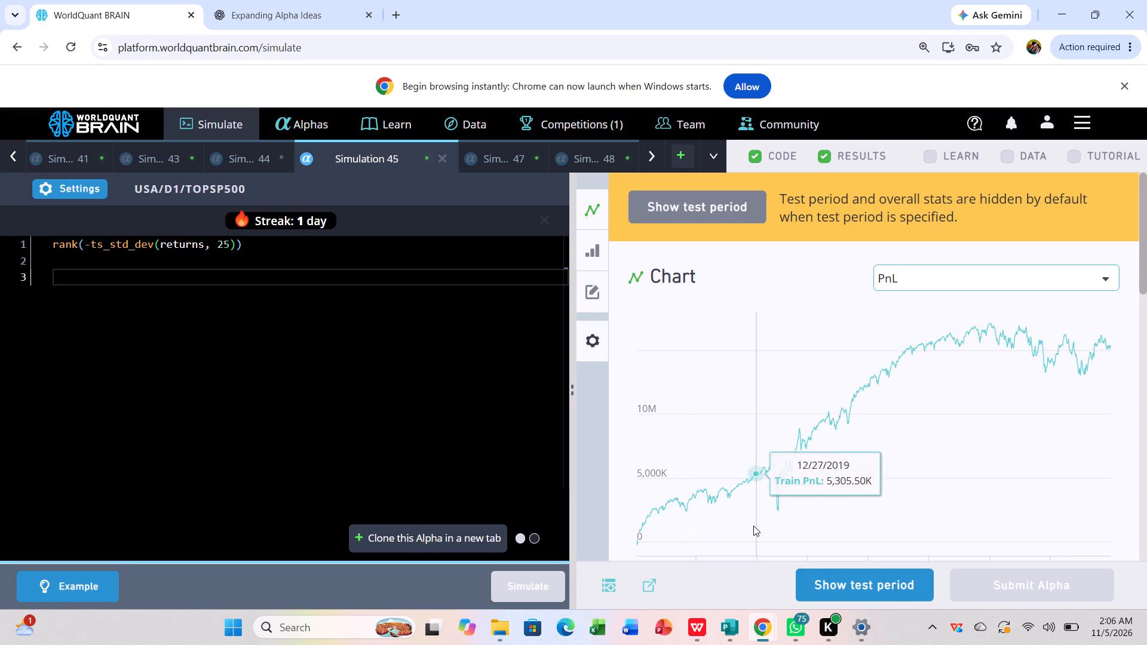
Show the test period for the TOPSP500 run, then review the IS-period summary and the failed checks in the IS testing status.
left_click(819, 569)
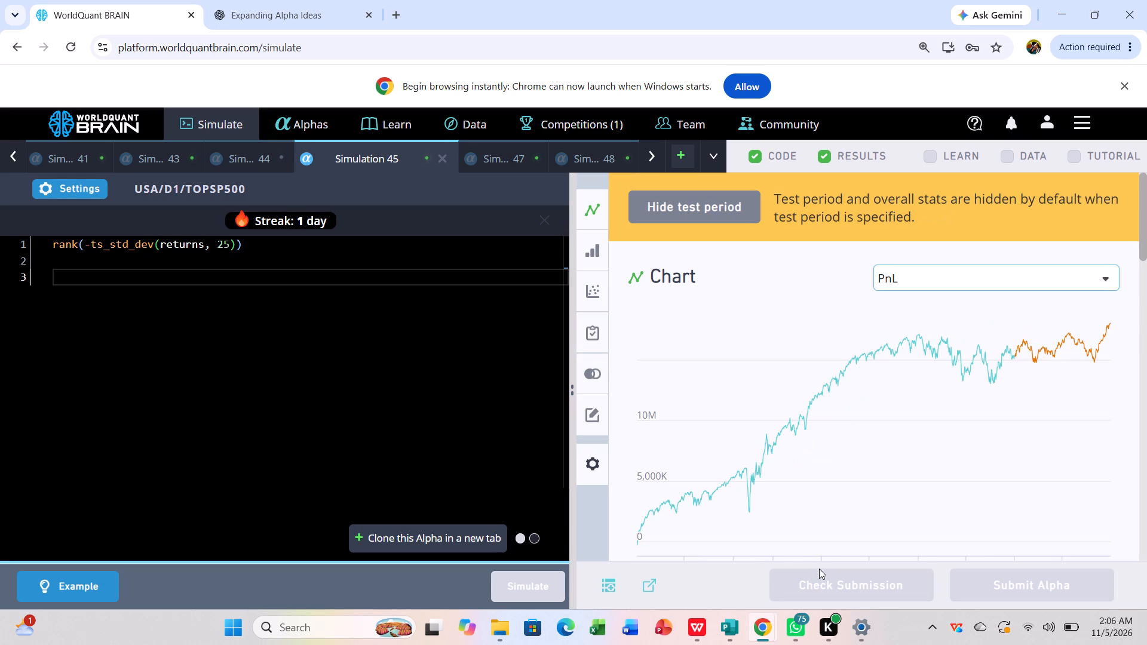
scroll(879, 438, "down", 4)
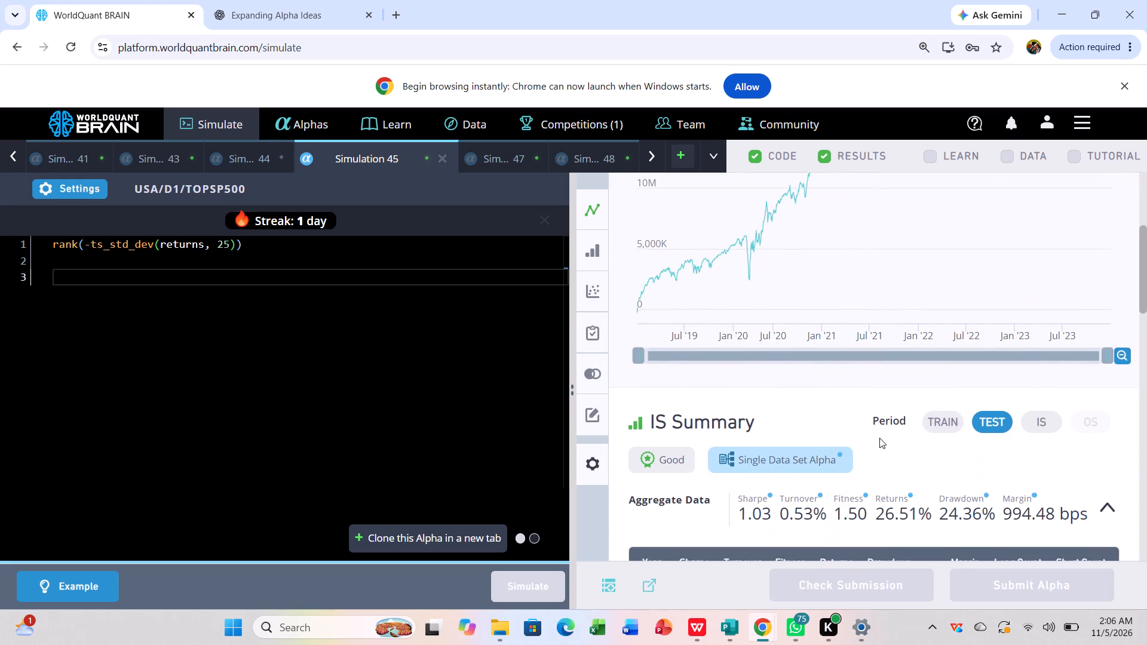
scroll(879, 438, "down", 1)
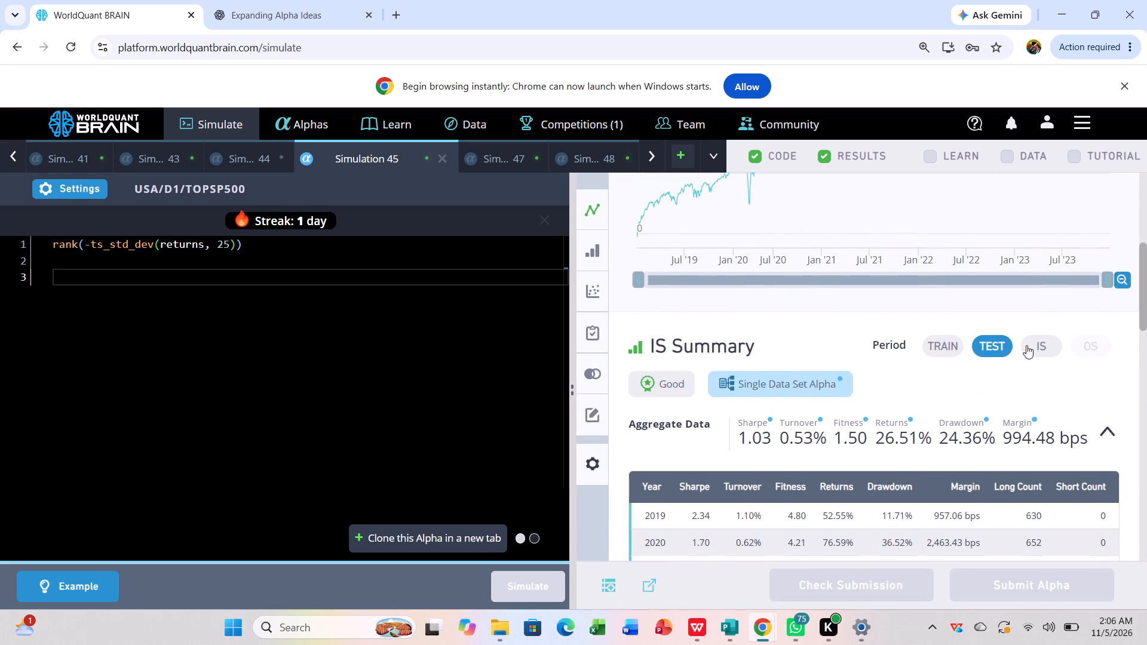
left_click(1031, 345)
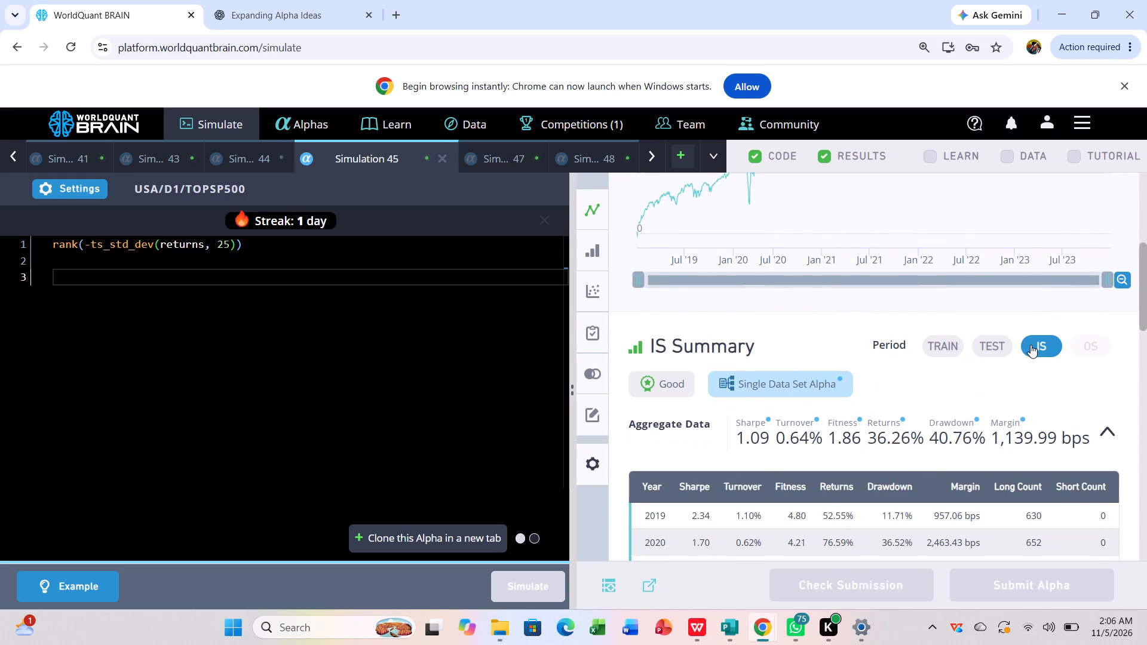
scroll(911, 371, "down", 2)
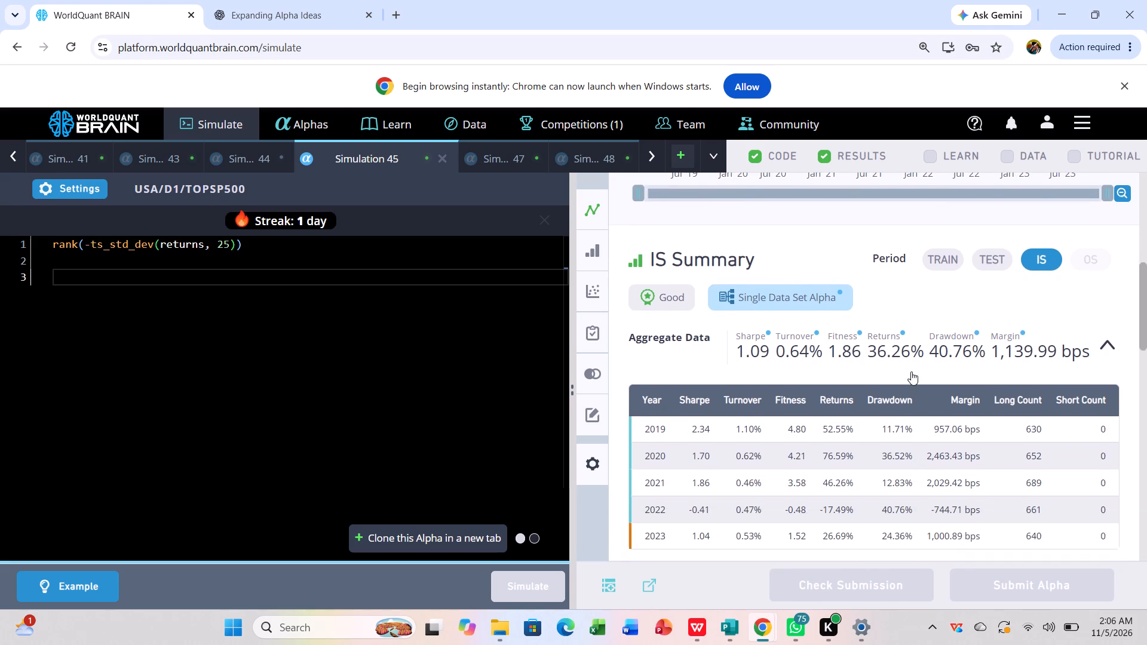
scroll(911, 371, "down", 4)
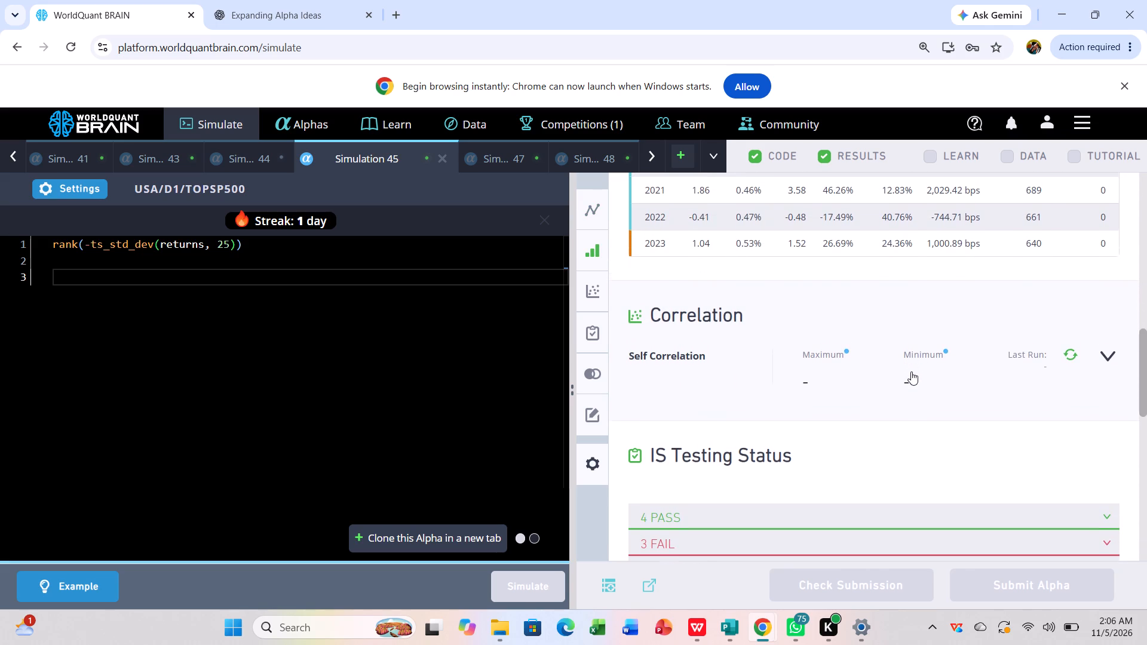
scroll(911, 371, "down", 1)
left_click(951, 478)
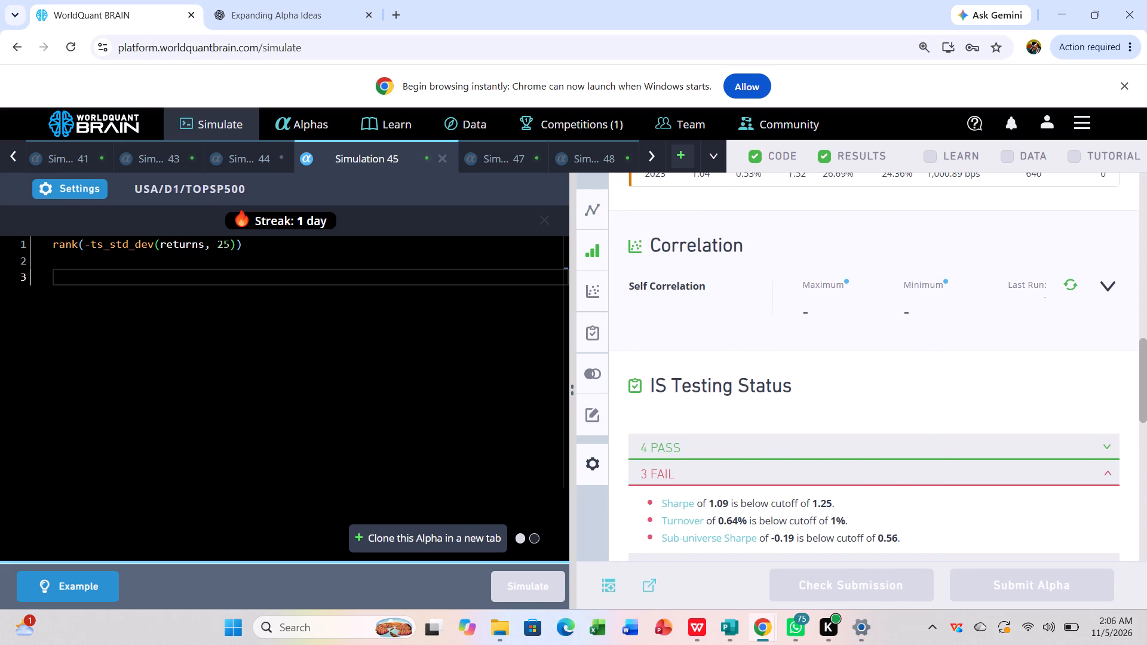
Change Simulation 45's universe to TOP2000 and simulate rank(-ts_std_dev(returns, 25)) again.
left_click(72, 188)
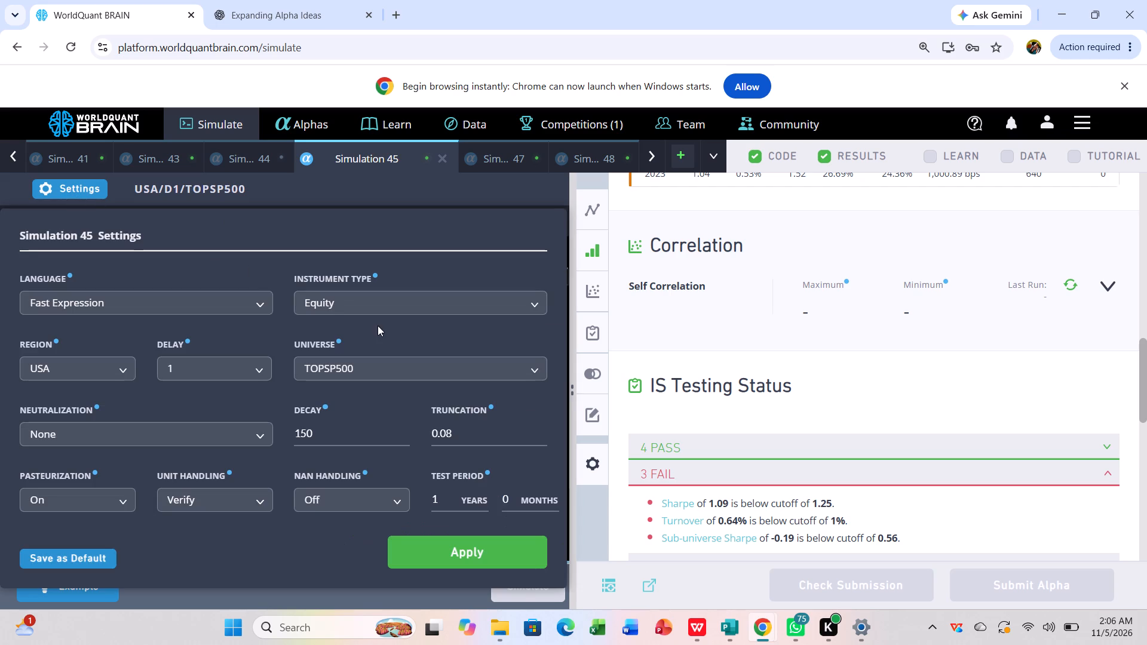
left_click(453, 358)
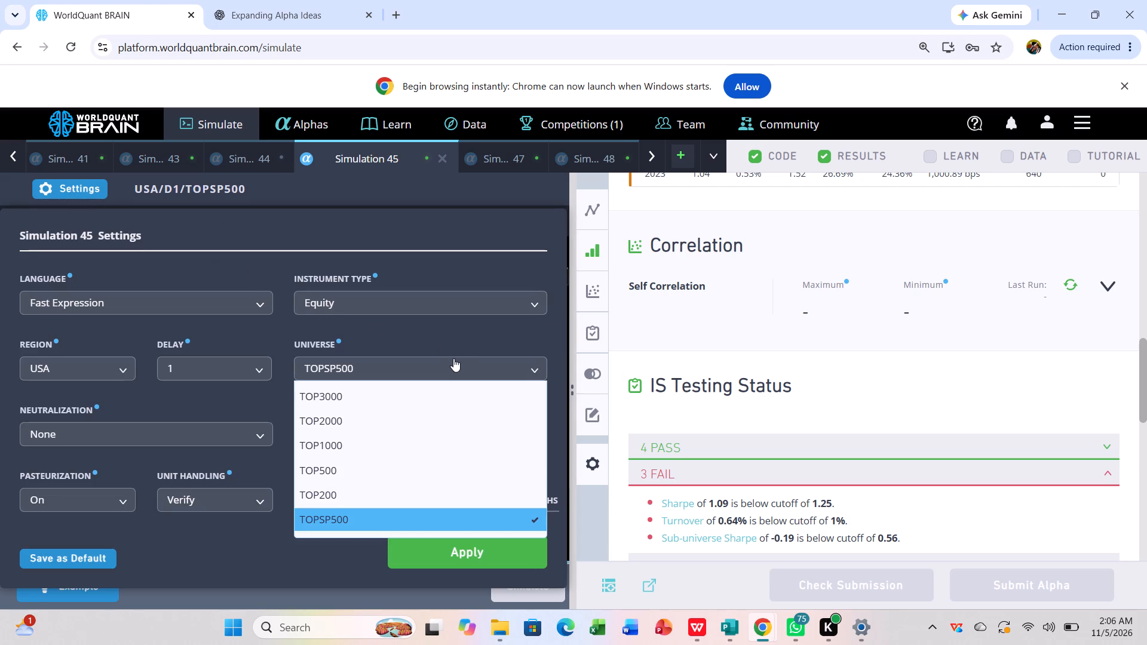
left_click(441, 414)
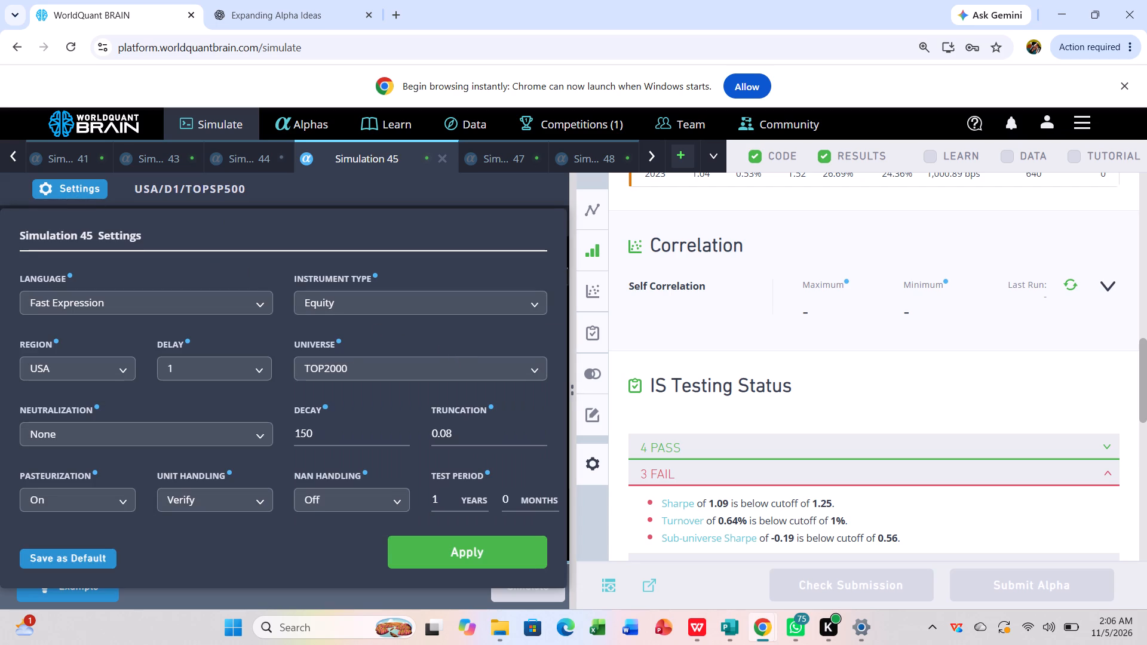
left_click(463, 551)
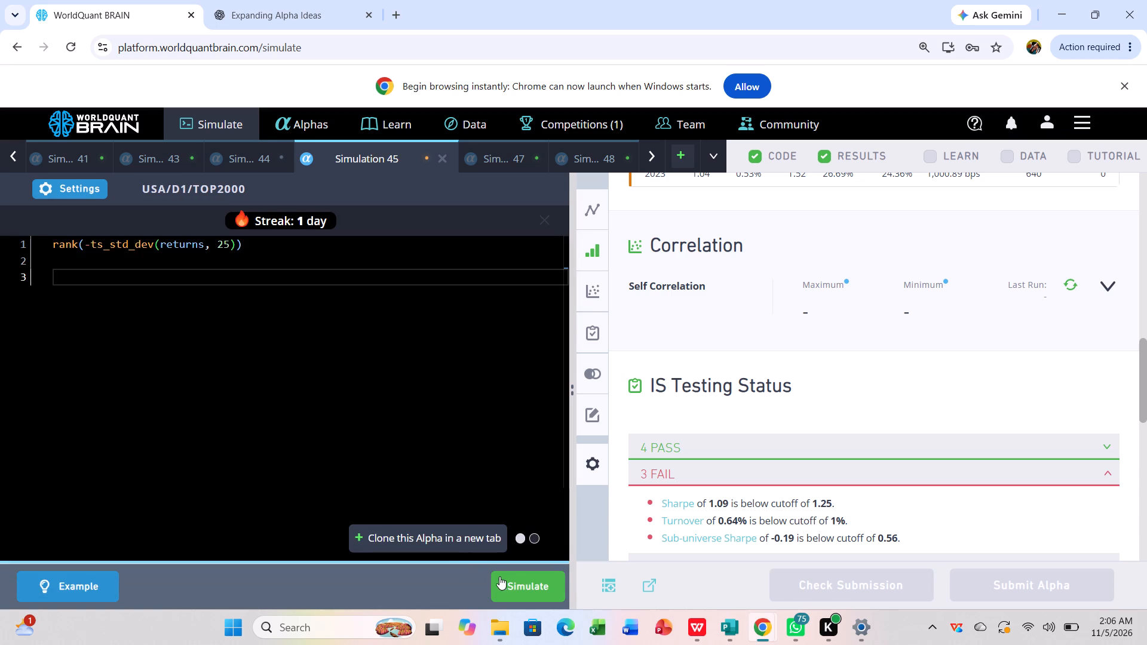
left_click(505, 576)
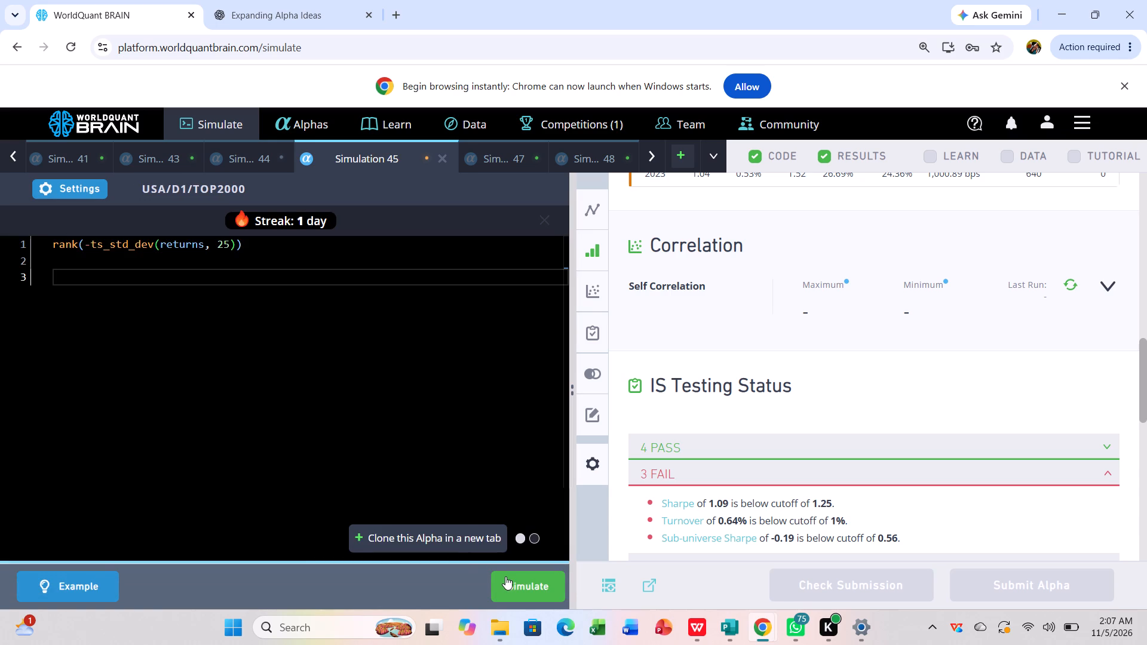
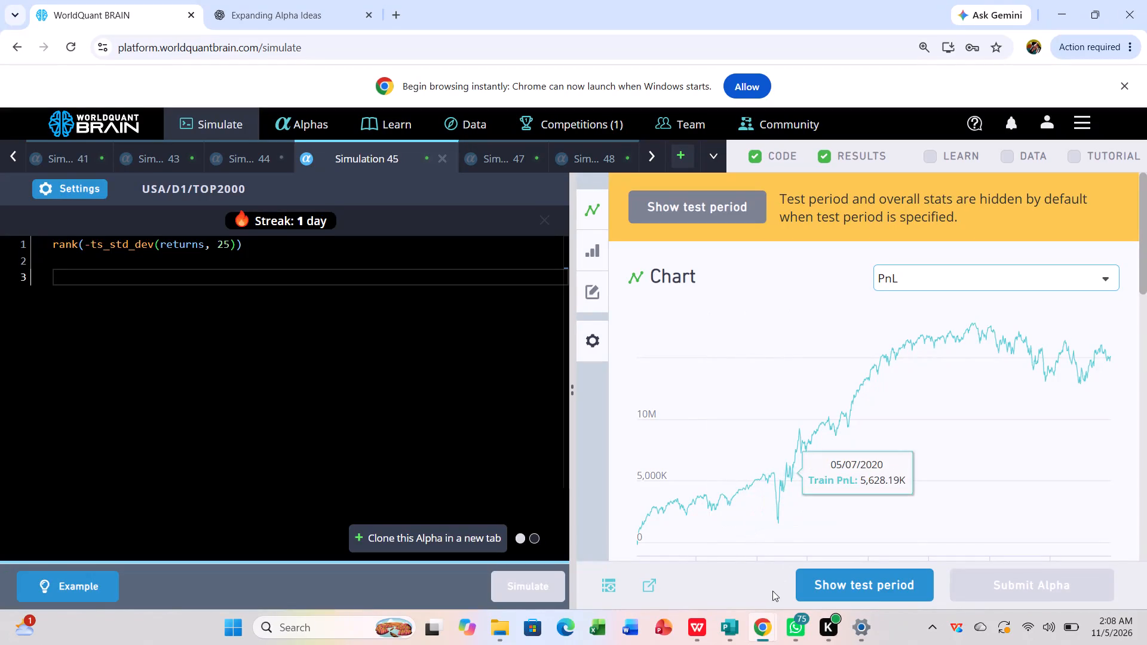
Show the test period for the TOP2000 run, then review the IS-period summary and the failed checks in the IS testing status.
left_click(842, 579)
scroll(903, 446, "down", 1)
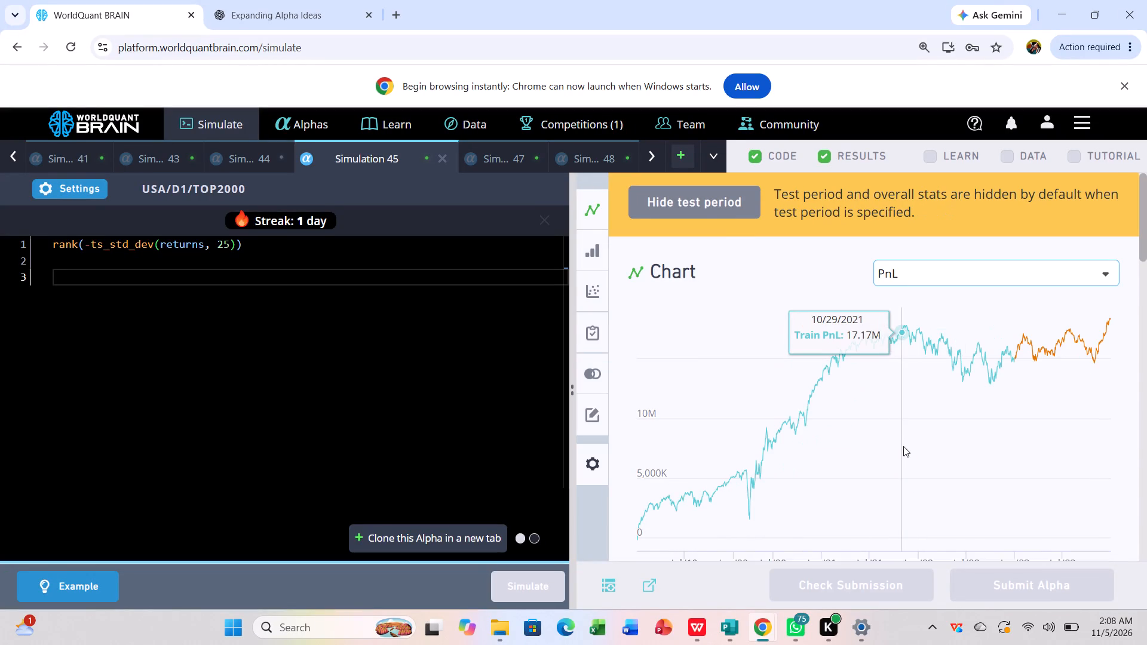
scroll(903, 446, "down", 2)
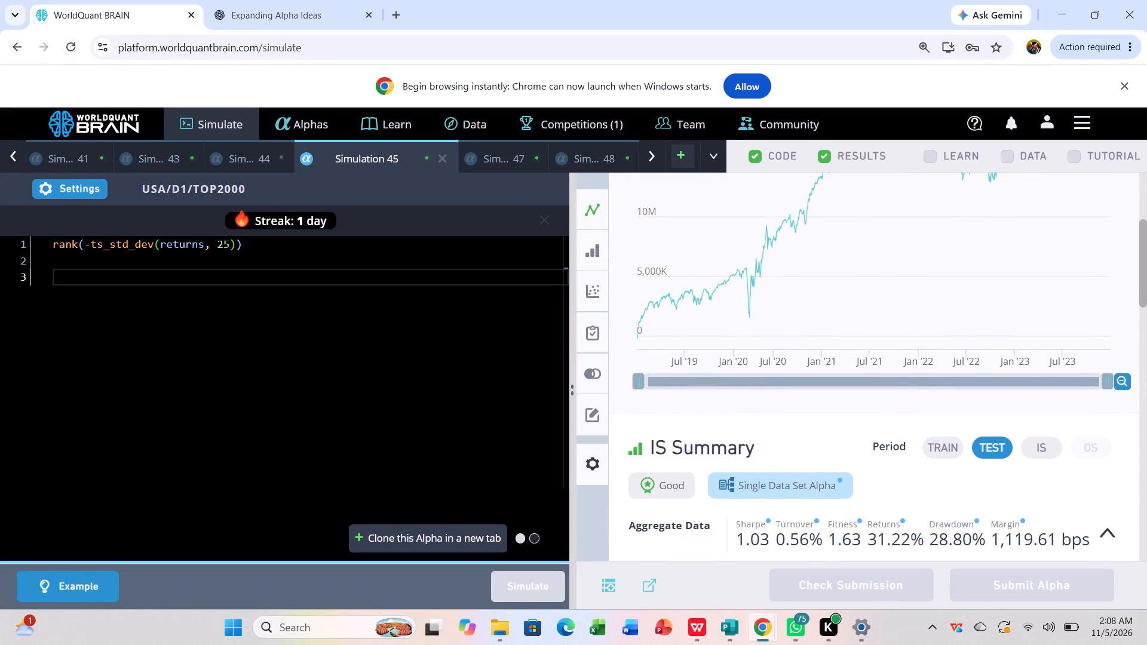
left_click(1039, 446)
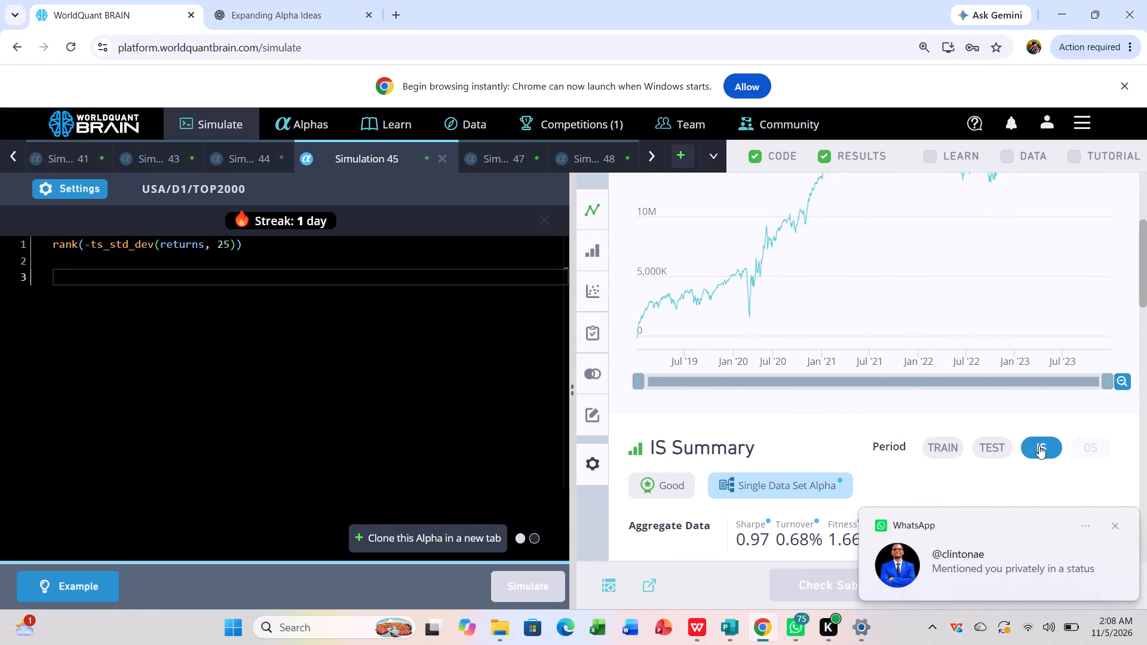
scroll(1039, 446, "down", 1)
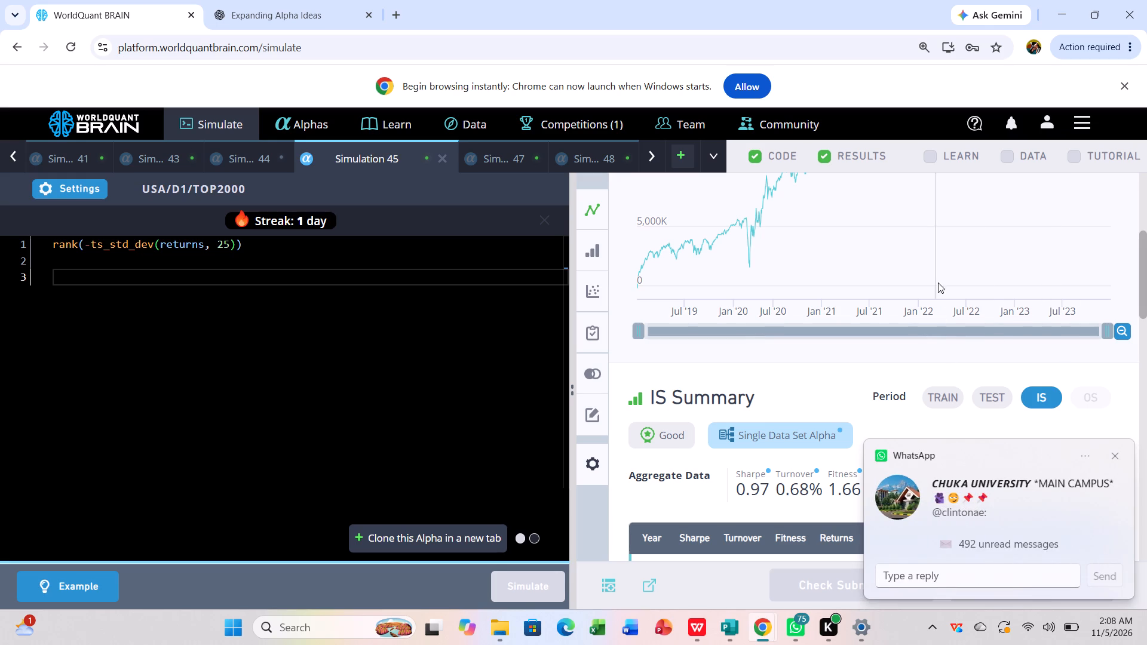
scroll(833, 402, "down", 1)
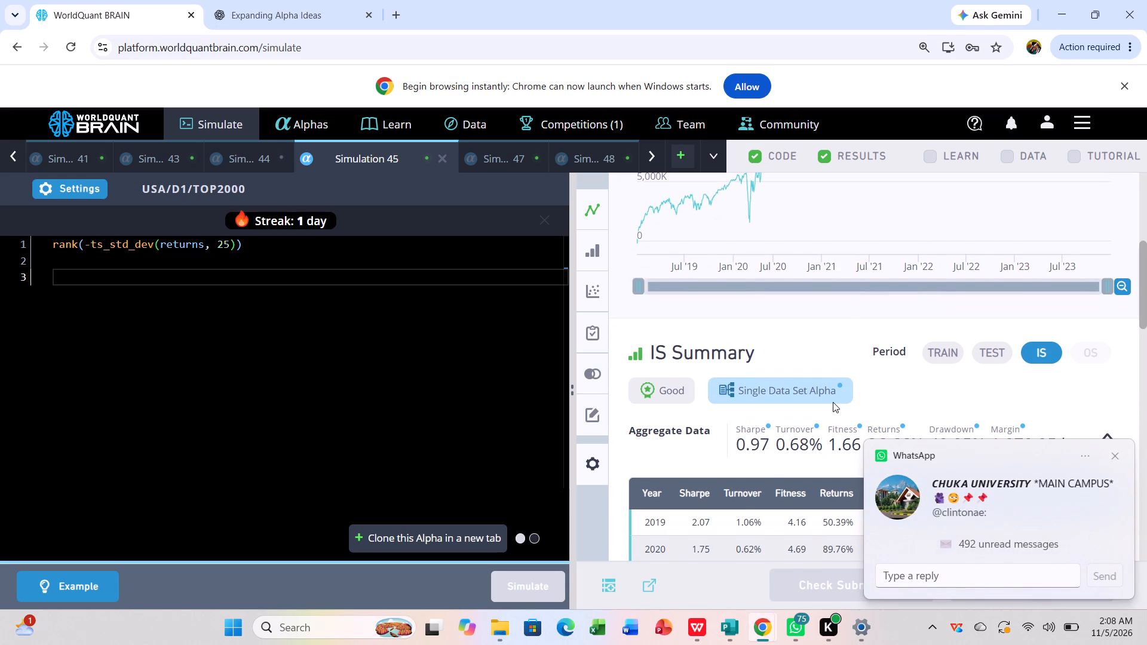
scroll(833, 402, "down", 2)
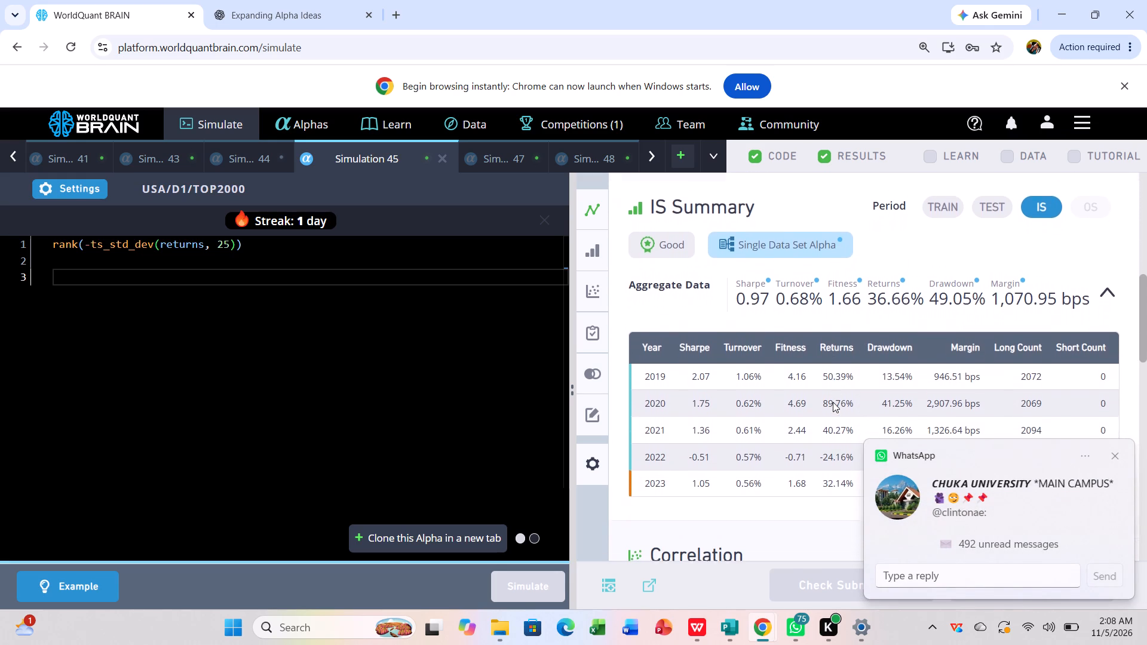
scroll(833, 402, "down", 6)
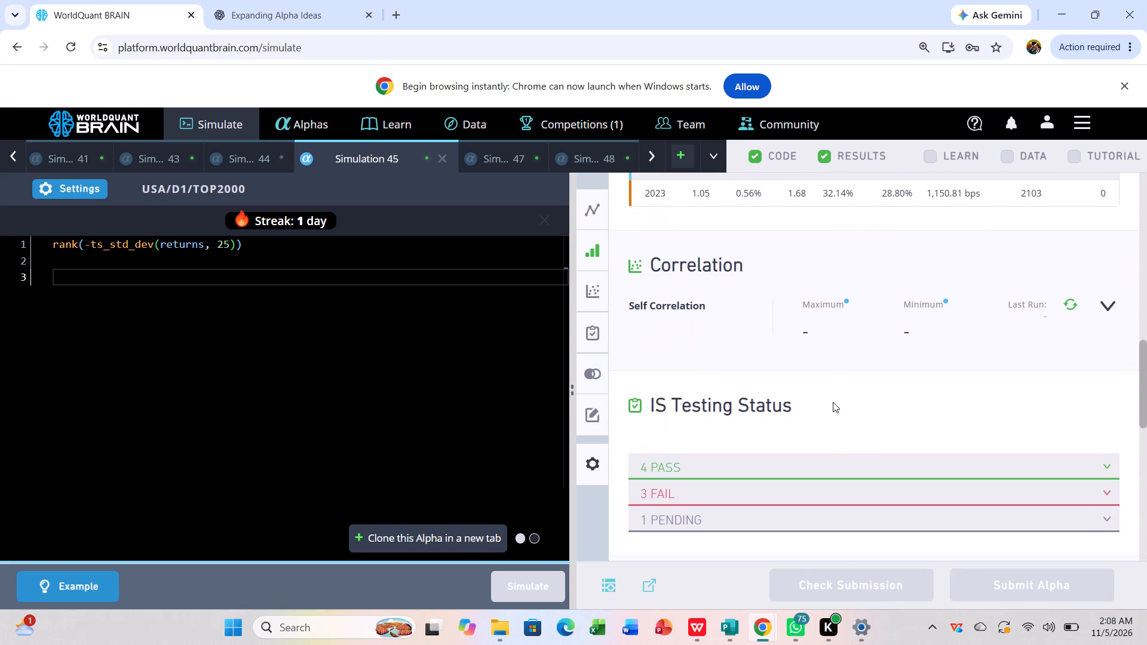
left_click(829, 486)
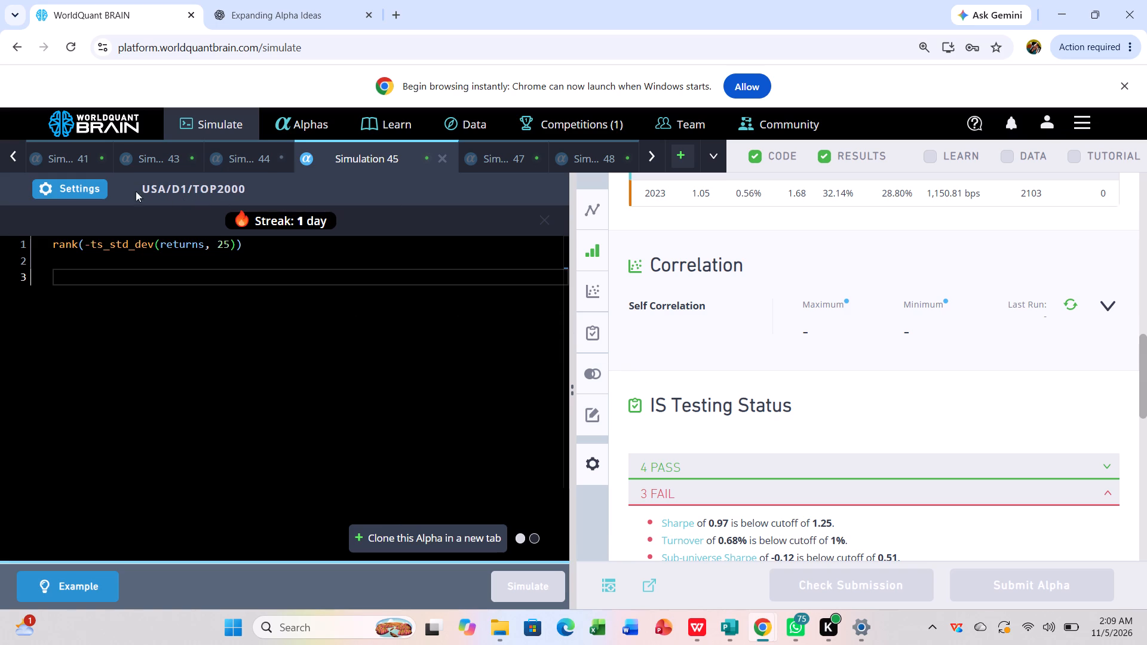
Change Simulation 45's universe to TOP500 and decay to 450, and simulate rank(-ts_std_dev(returns, 25)) again.
left_click(84, 191)
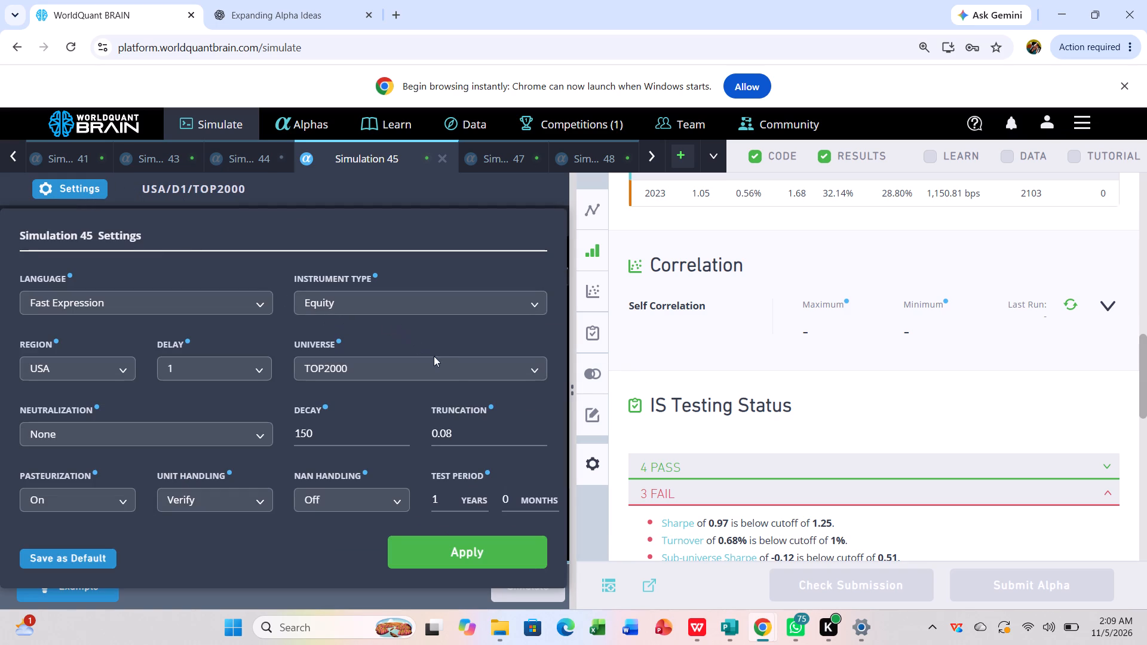
left_click(448, 364)
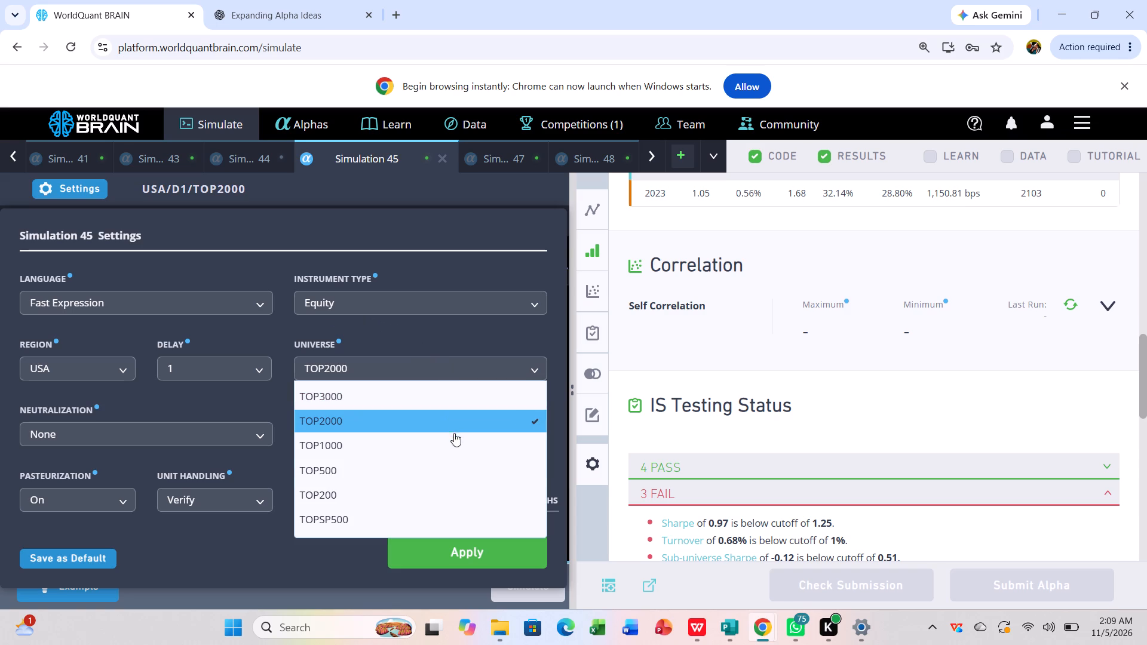
left_click(470, 465)
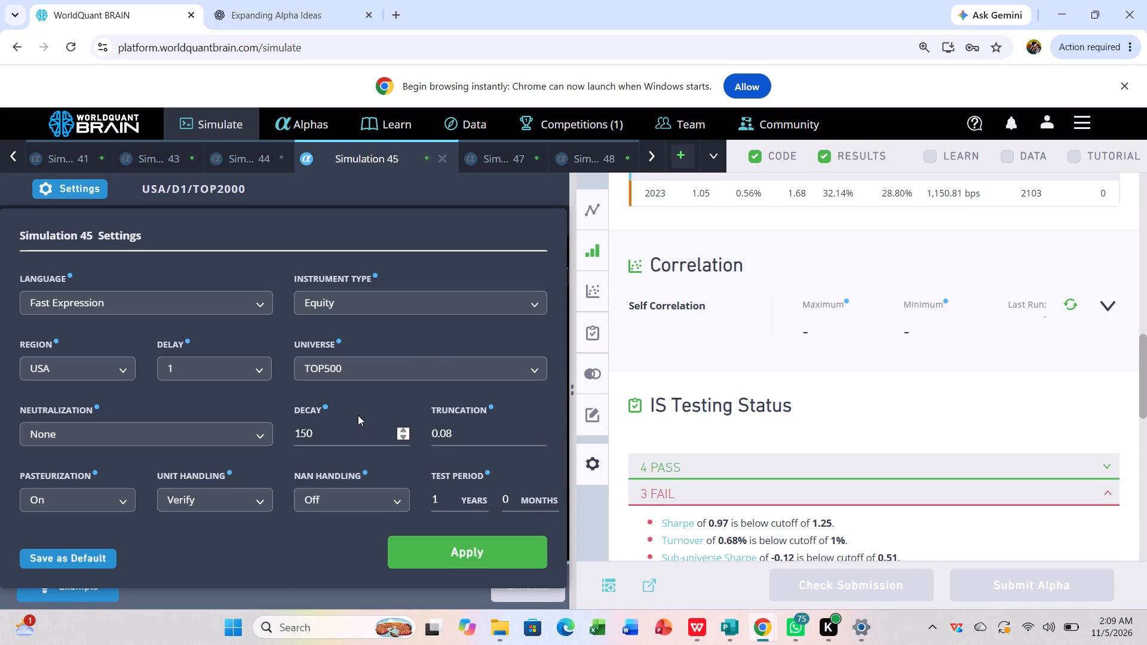
left_click(339, 439)
key("BackSpace")
key("BackSpace")
key("BackSpace")
type("450")
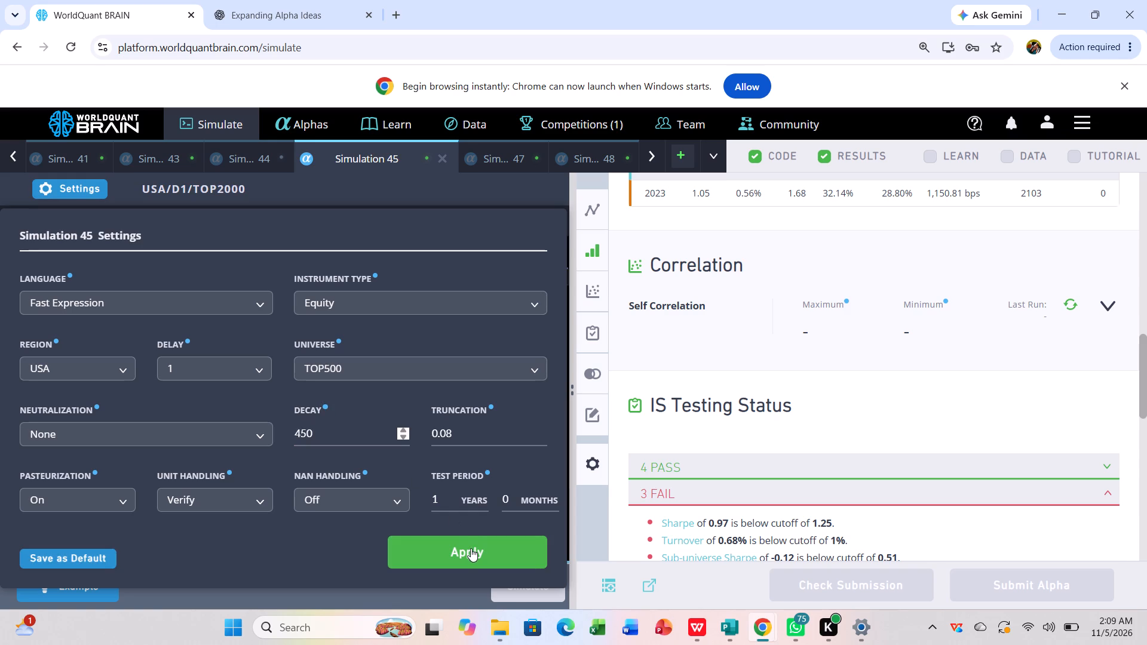
left_click(471, 548)
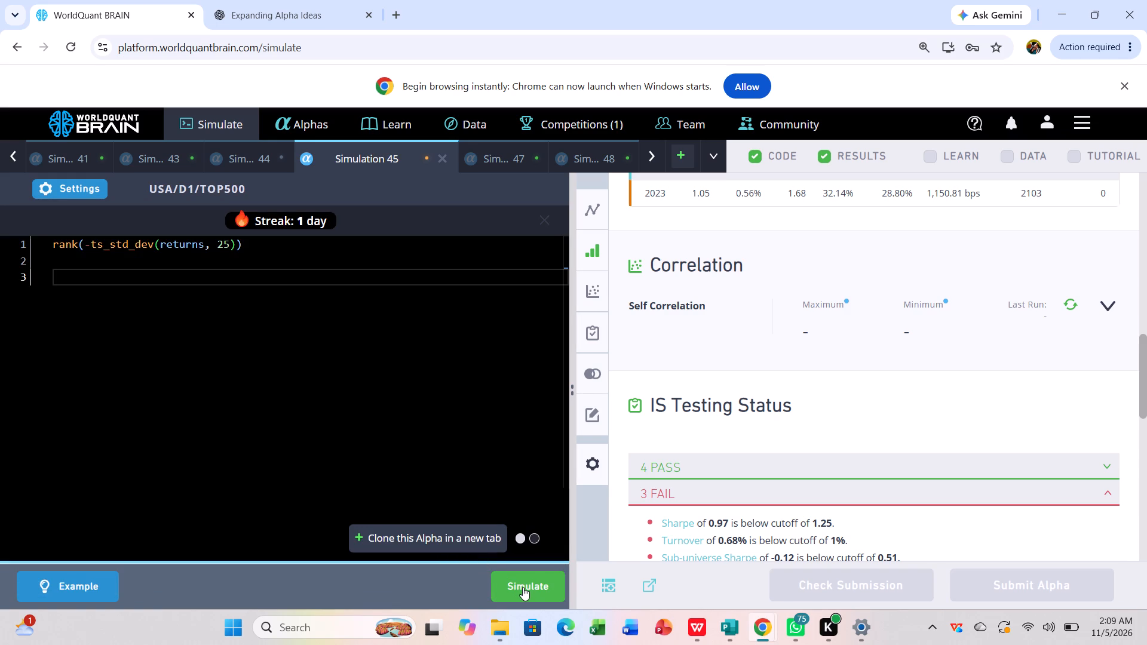
left_click(523, 587)
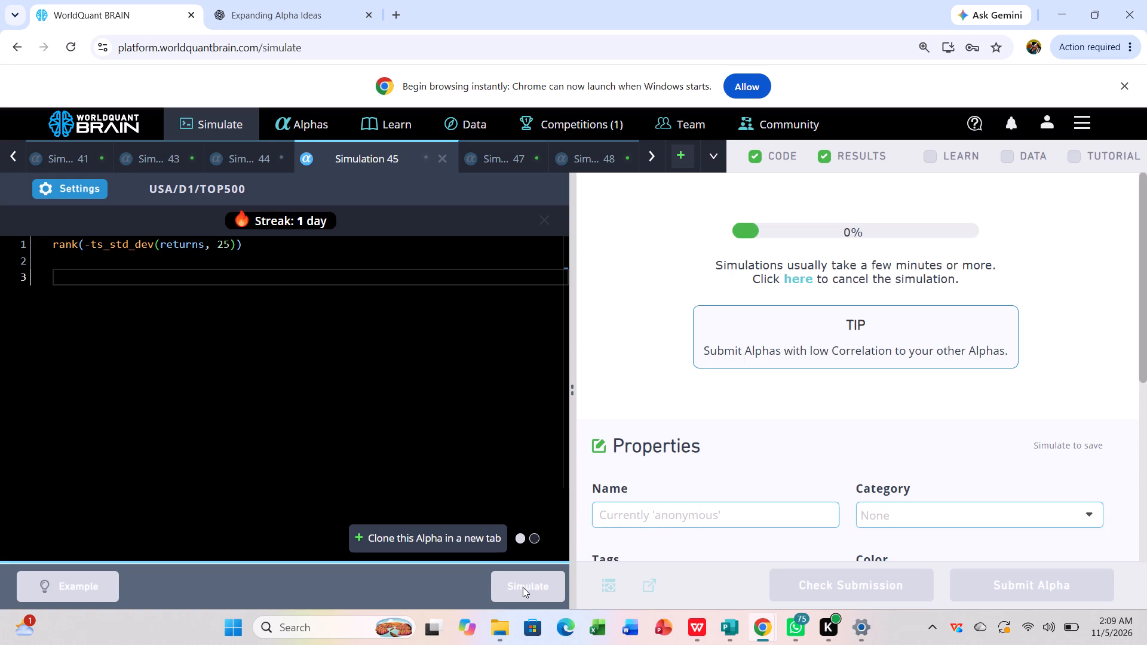
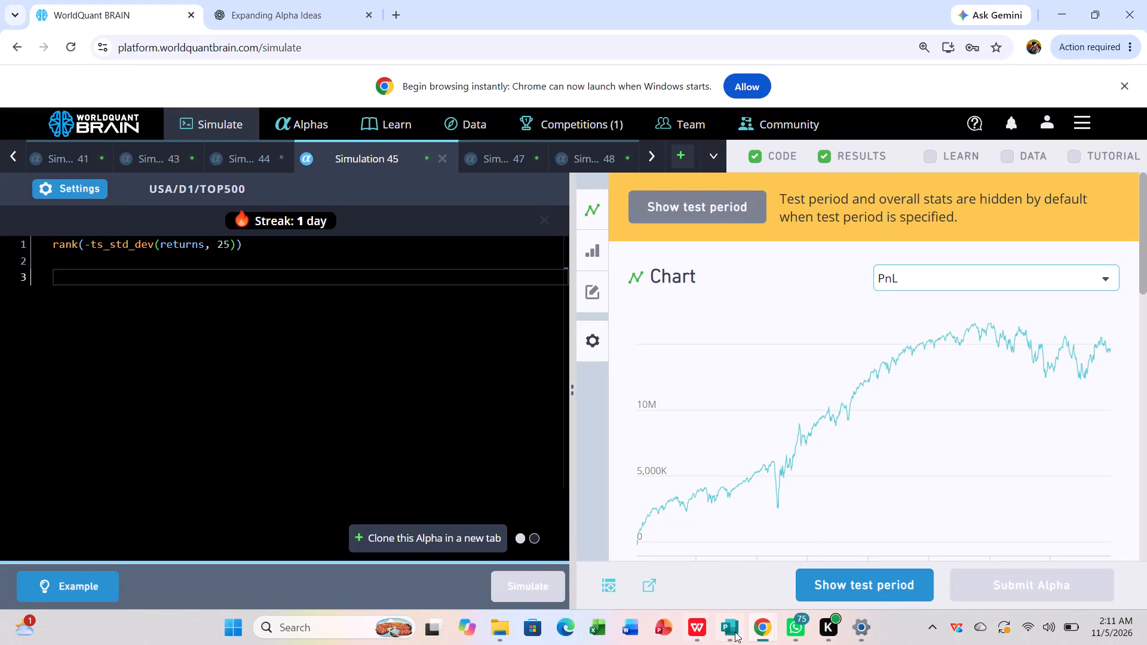
Show the test period for Simulation 45's TOP500 run of rank(-ts_std_dev(returns, 25)).
left_click(839, 573)
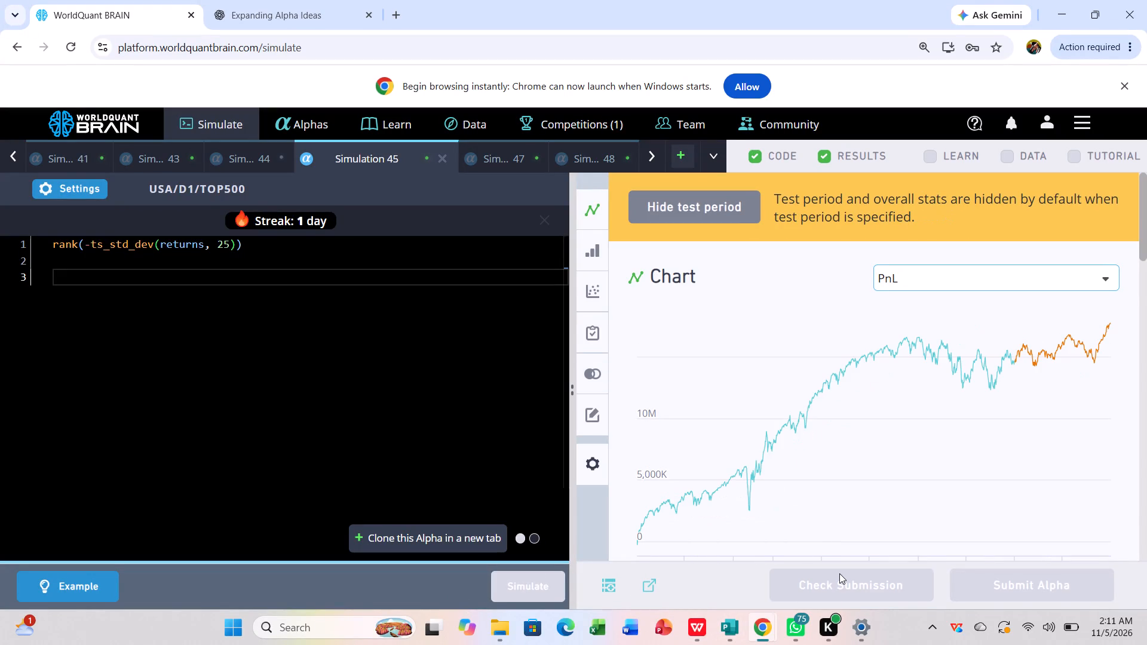
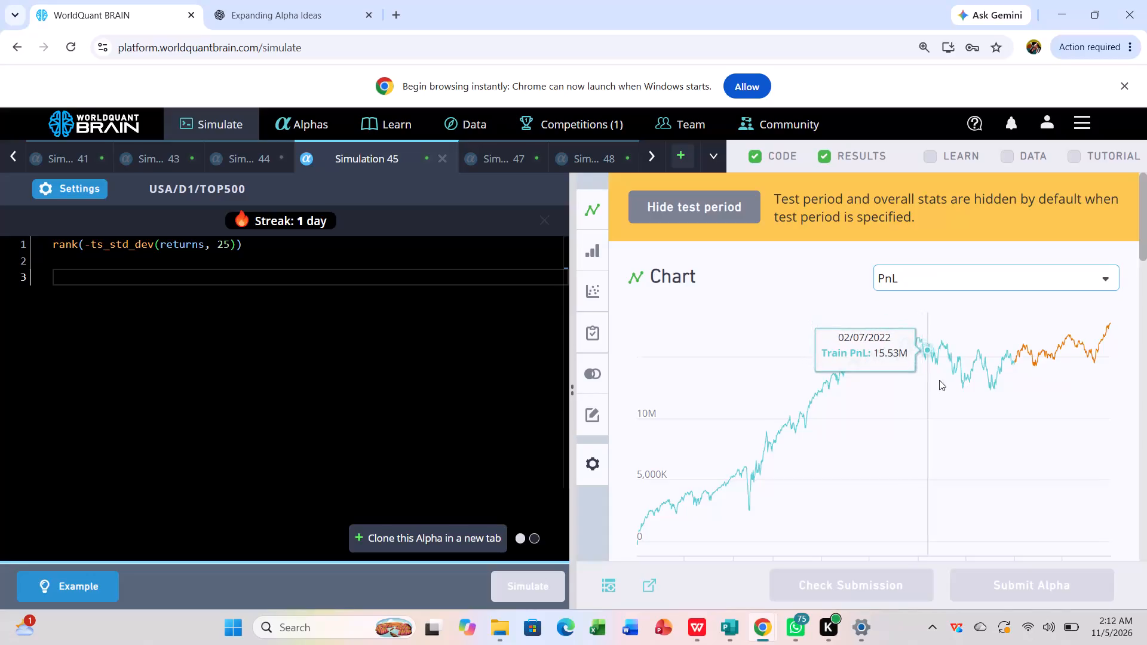
Examine the full in-sample (IS) summary of the TOP500 run, including the aggregate and yearly Sharpe and Fitness figures.
scroll(919, 374, "down", 2)
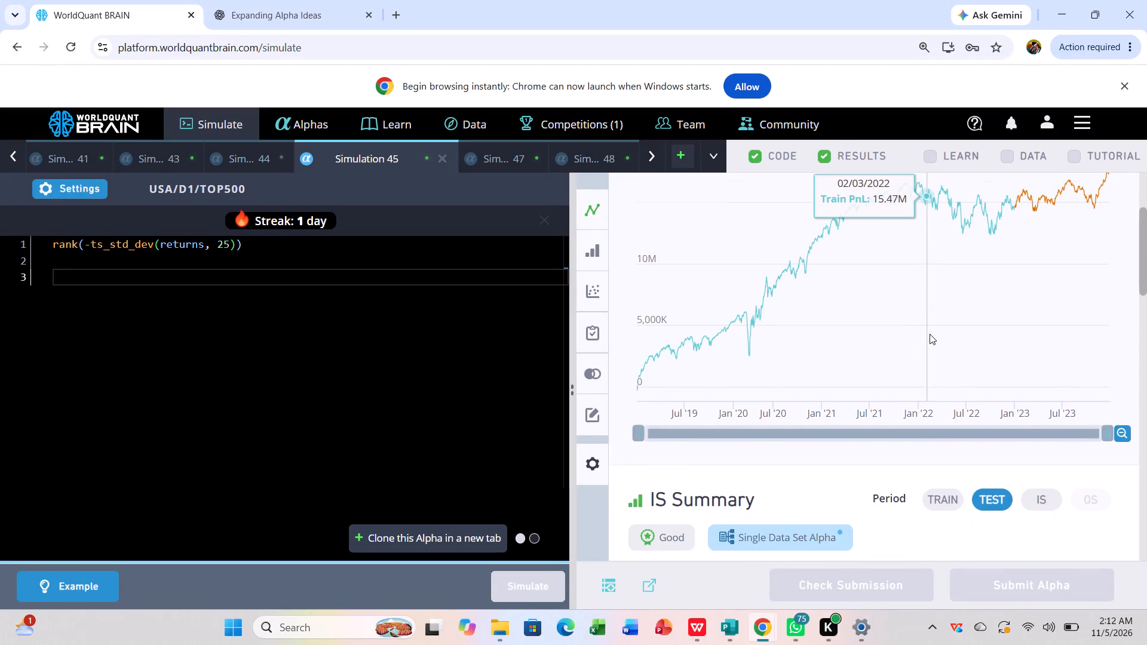
scroll(930, 334, "down", 1)
left_click(1033, 396)
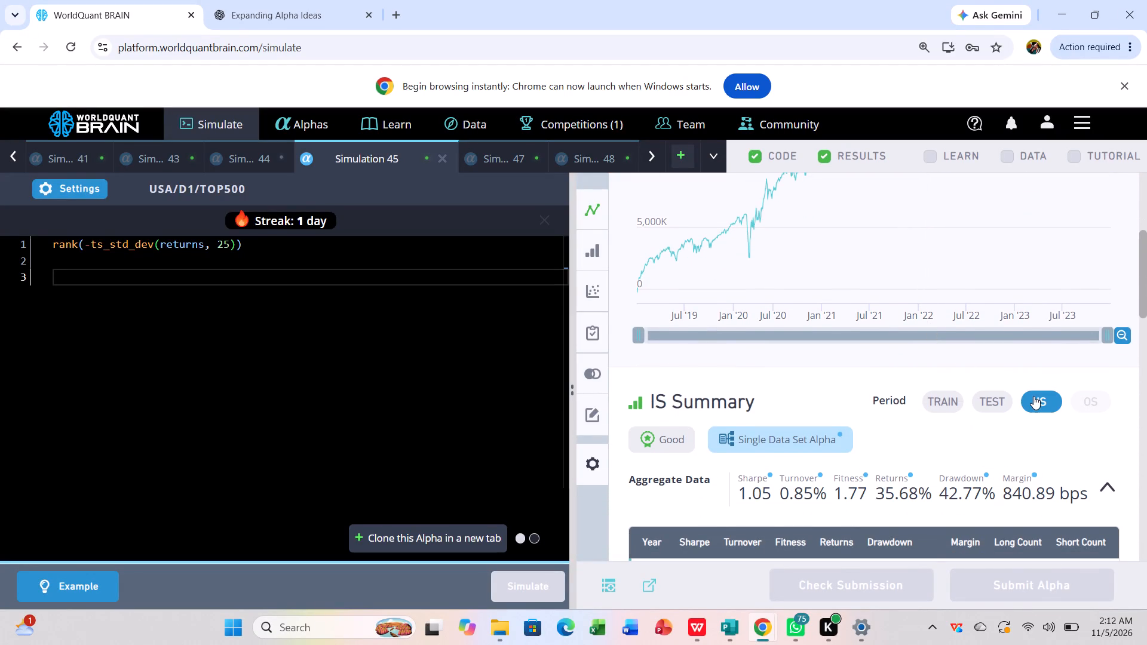
scroll(1033, 396, "down", 3)
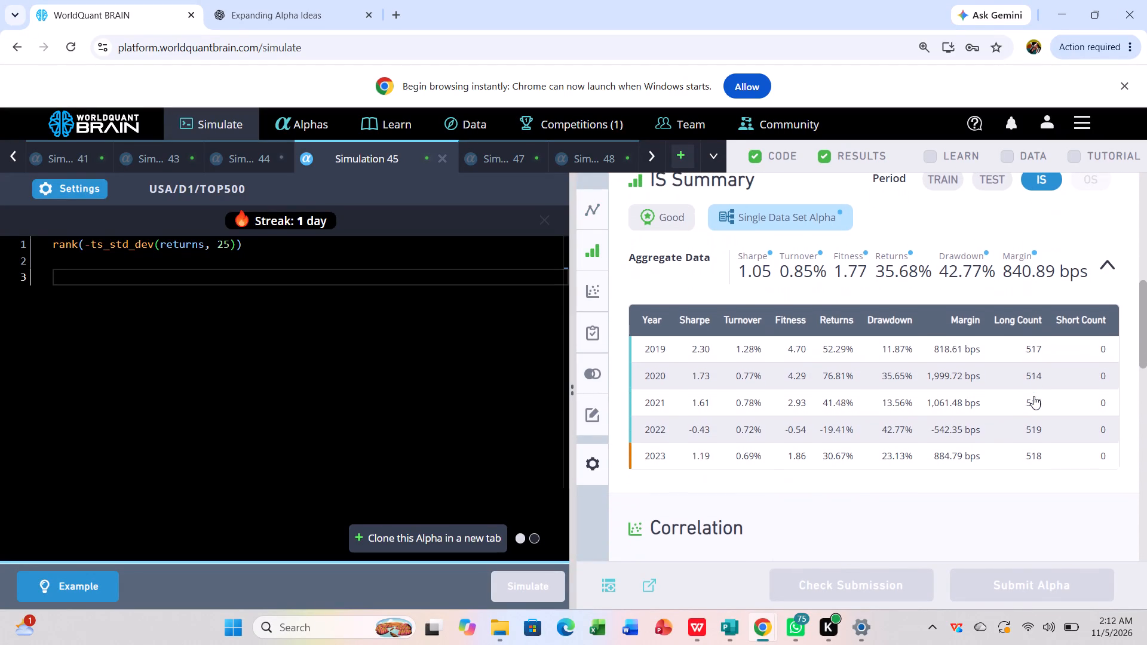
scroll(1033, 396, "down", 1)
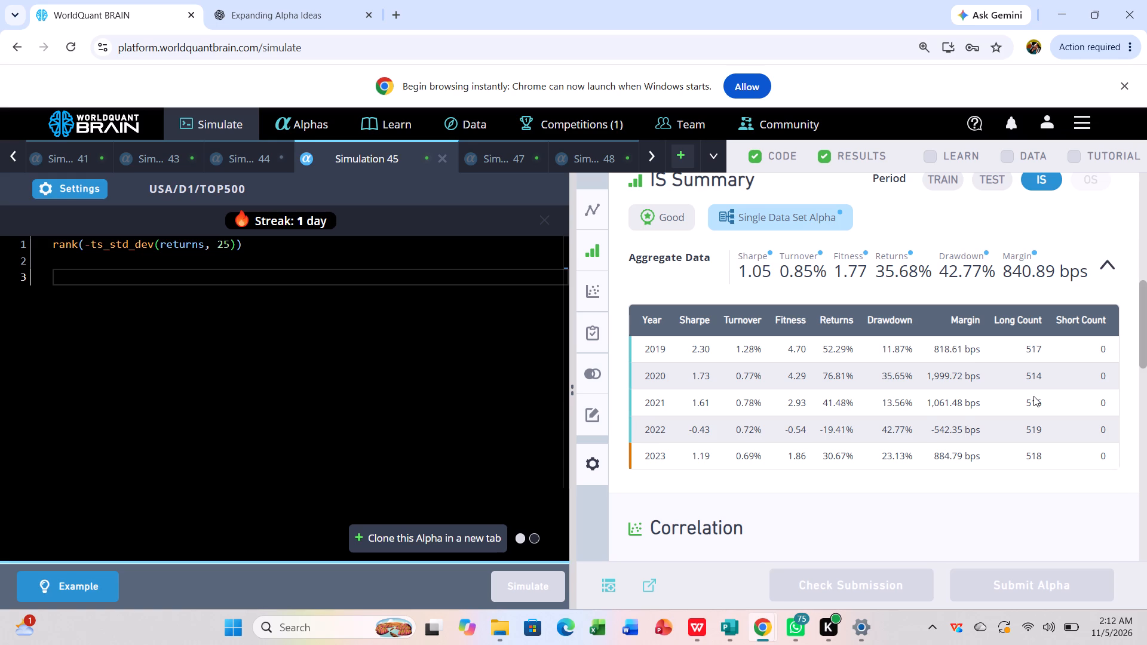
scroll(1033, 396, "down", 1)
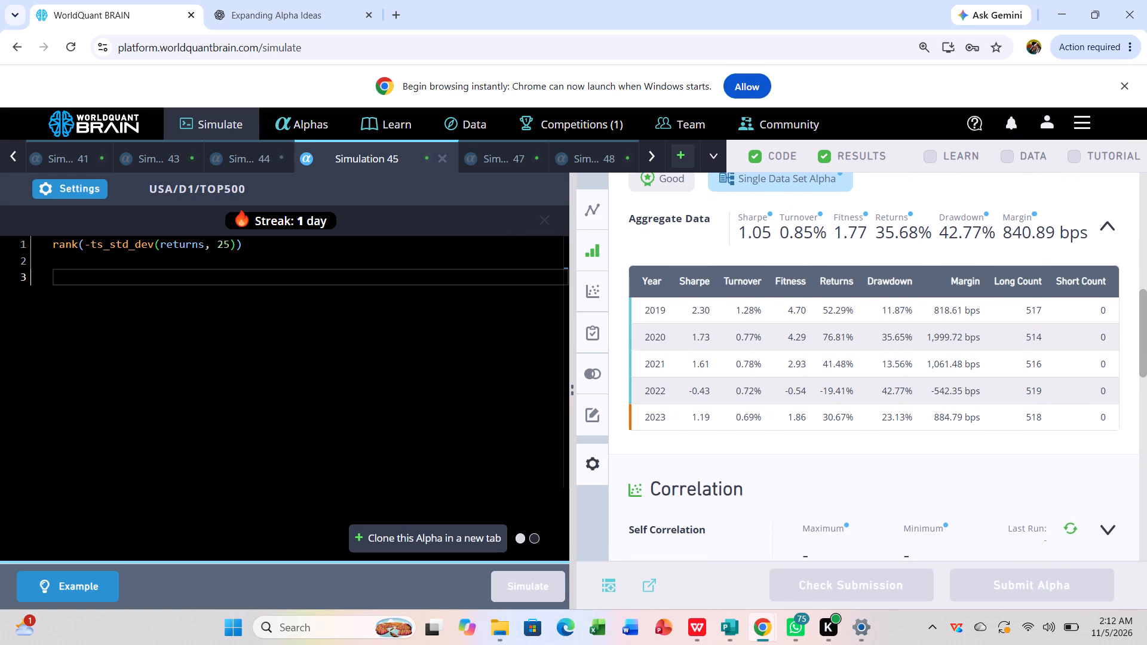
Shorten the ts_std_dev lookback to 5, giving rank(-ts_std_dev(returns, 5)), and simulate the alpha.
left_click(223, 247)
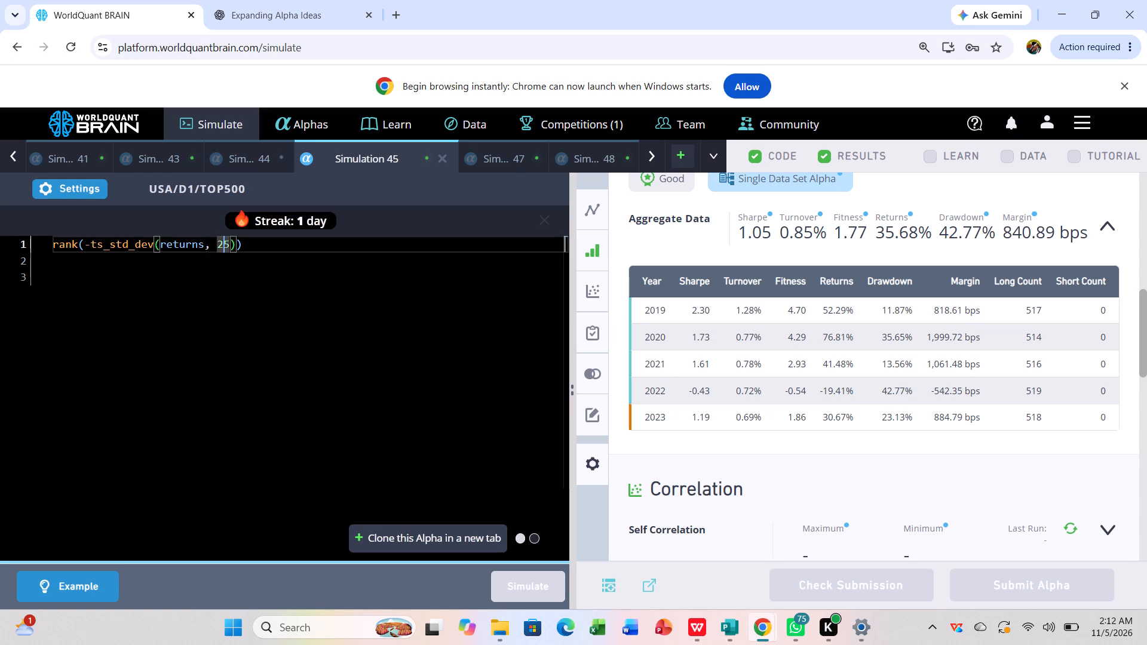
key("BackSpace")
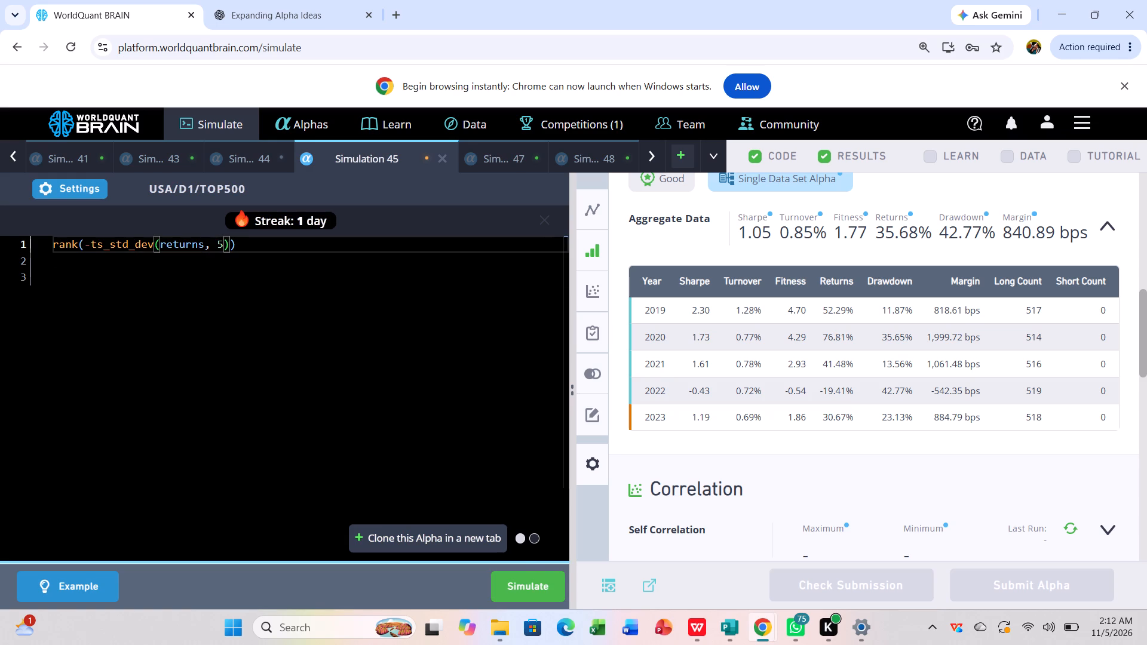
left_click(537, 582)
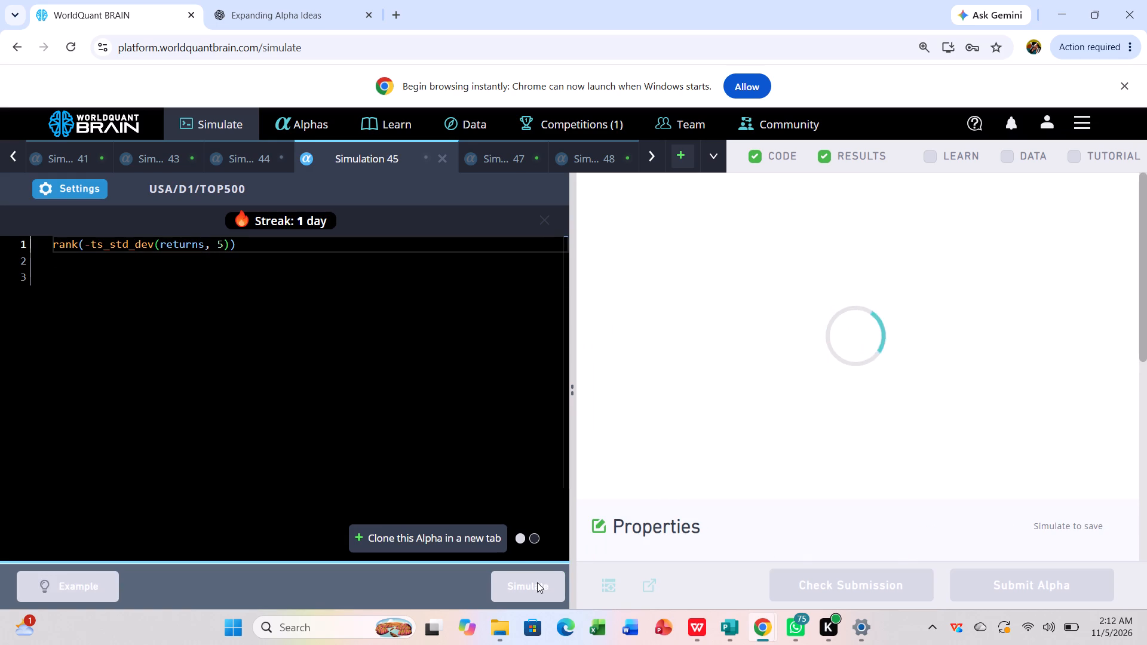
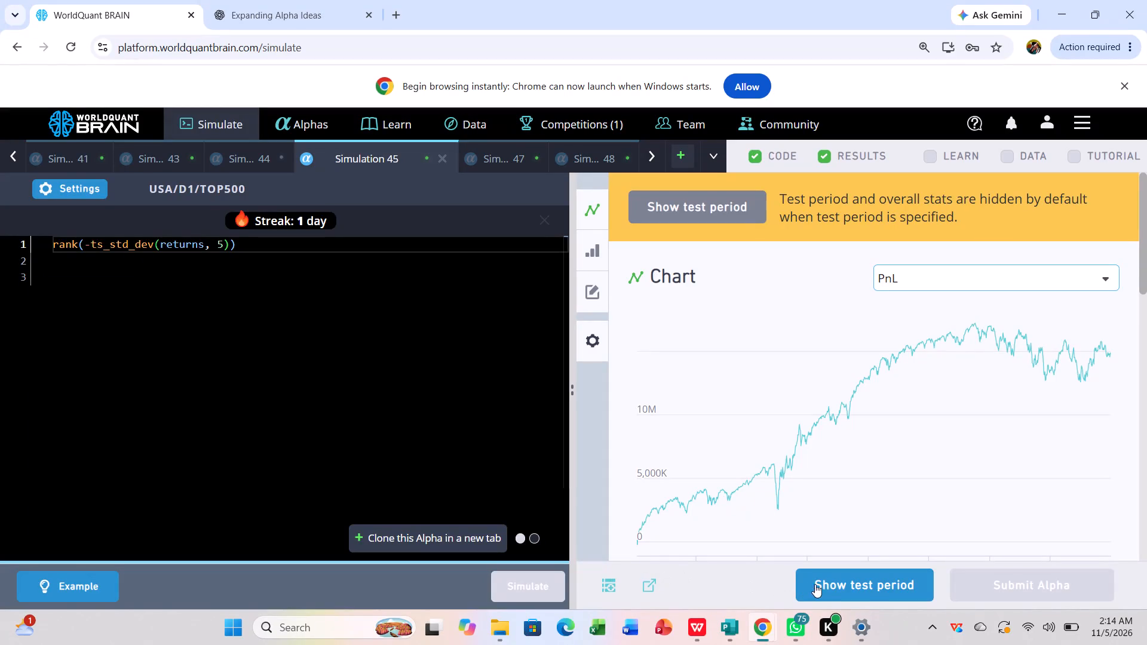
left_click(824, 580)
scroll(882, 472, "down", 3)
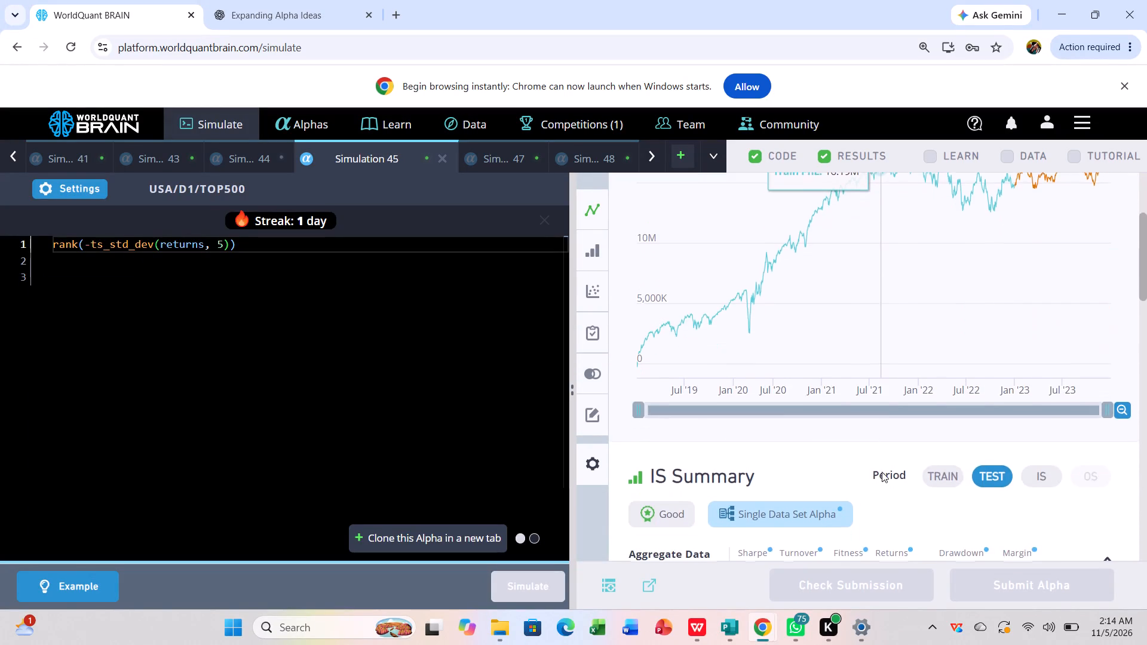
scroll(882, 472, "down", 1)
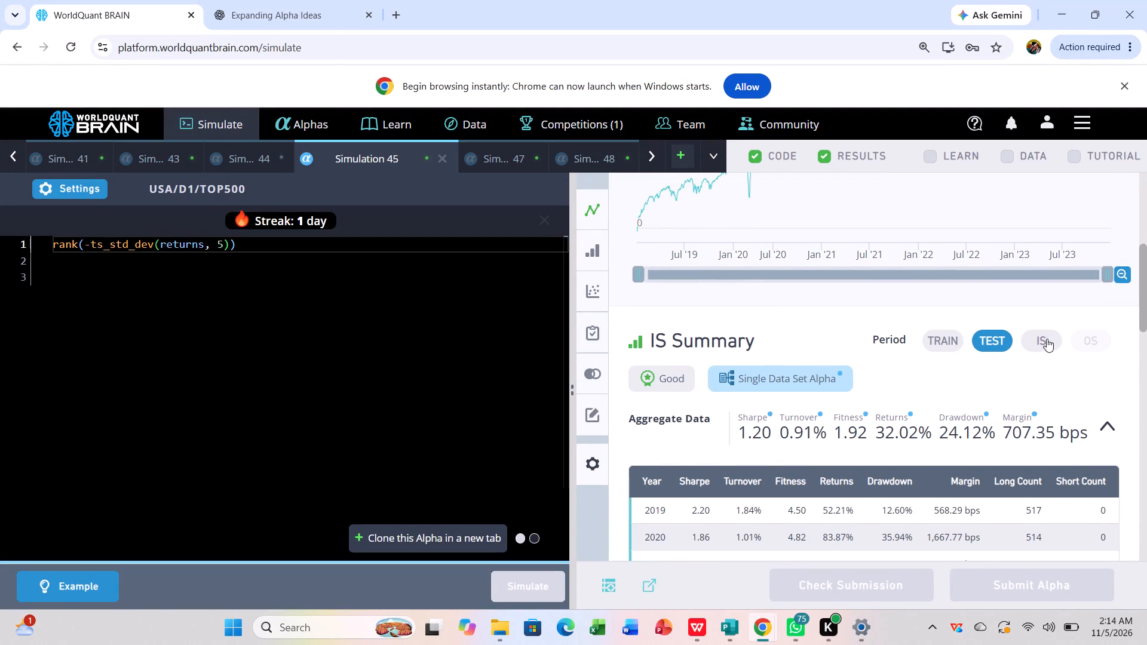
left_click(1045, 340)
scroll(1045, 340, "down", 3)
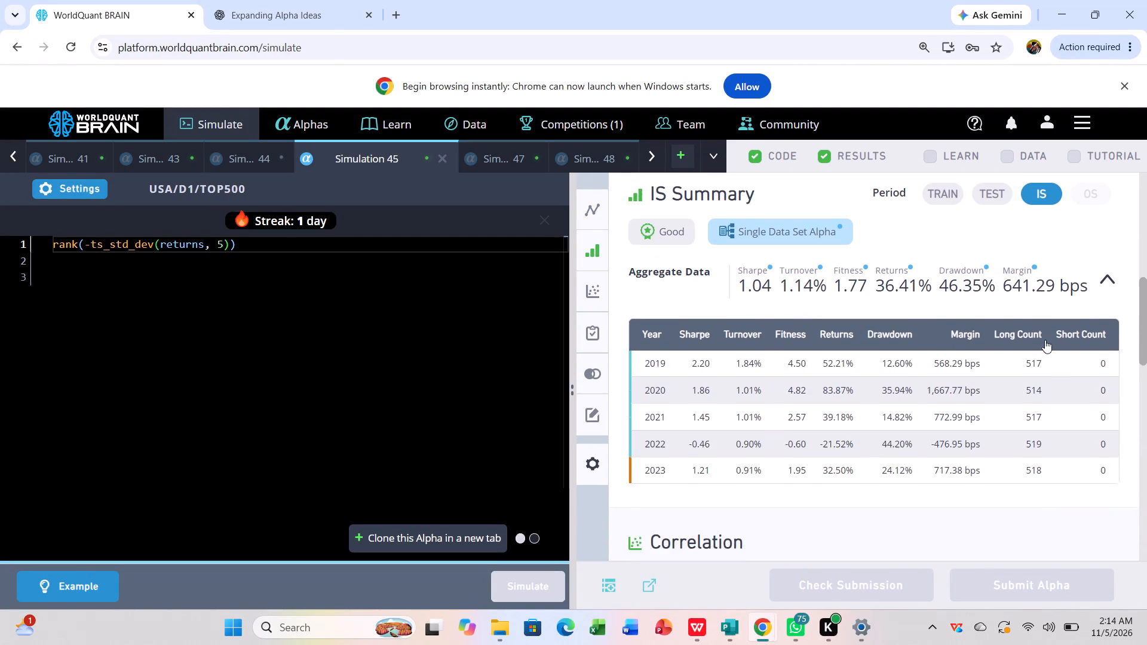
scroll(1045, 340, "down", 3)
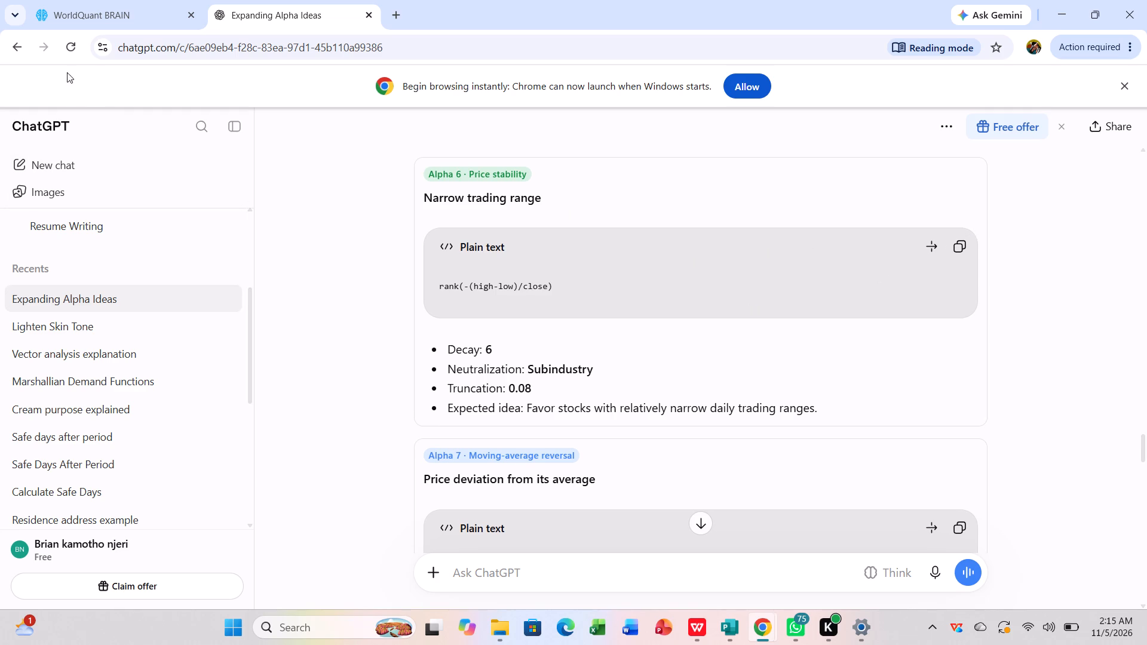
Back in WorldQuant BRAIN, replace Simulation 45's code with the copied rank(-(high-low)/close) and remove the surrounding blank lines.
left_click(90, 13)
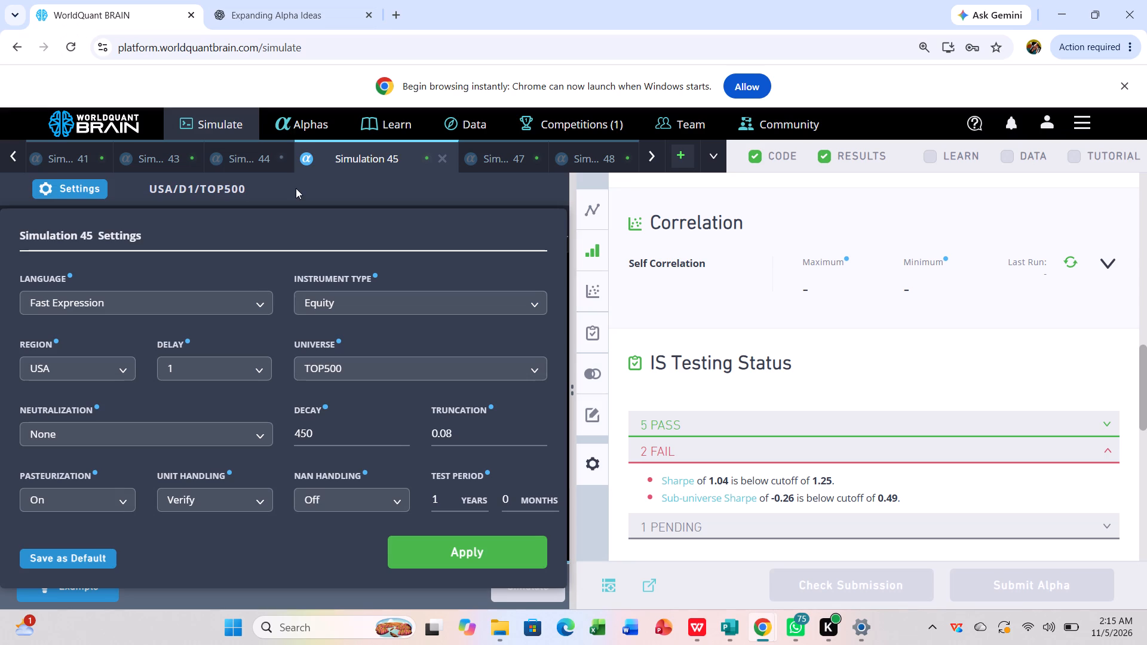
left_click(625, 312)
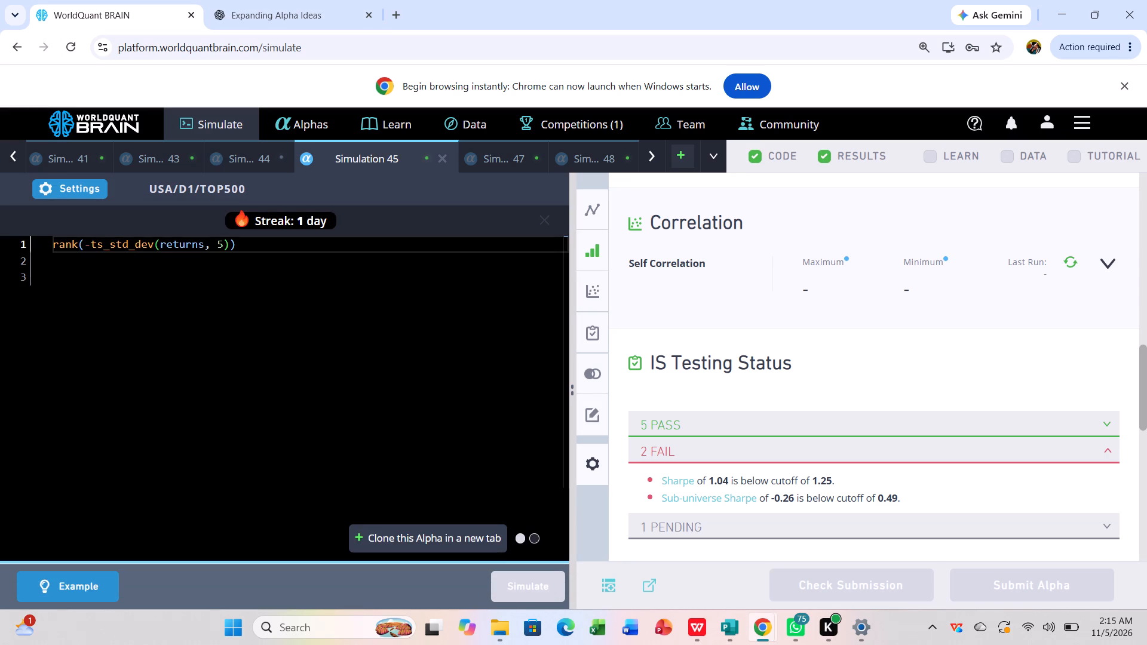
left_click(296, 251)
key("BackSpace")
key("BackSpace")
key("BackSpace")
key("BackSpace")
key("BackSpace")
key("BackSpace")
key("BackSpace")
key("BackSpace")
key("BackSpace")
key("BackSpace")
key("BackSpace")
key("BackSpace")
key("BackSpace")
key("BackSpace")
key("BackSpace")
key("BackSpace")
key("BackSpace")
key("BackSpace")
key("BackSpace")
key("BackSpace")
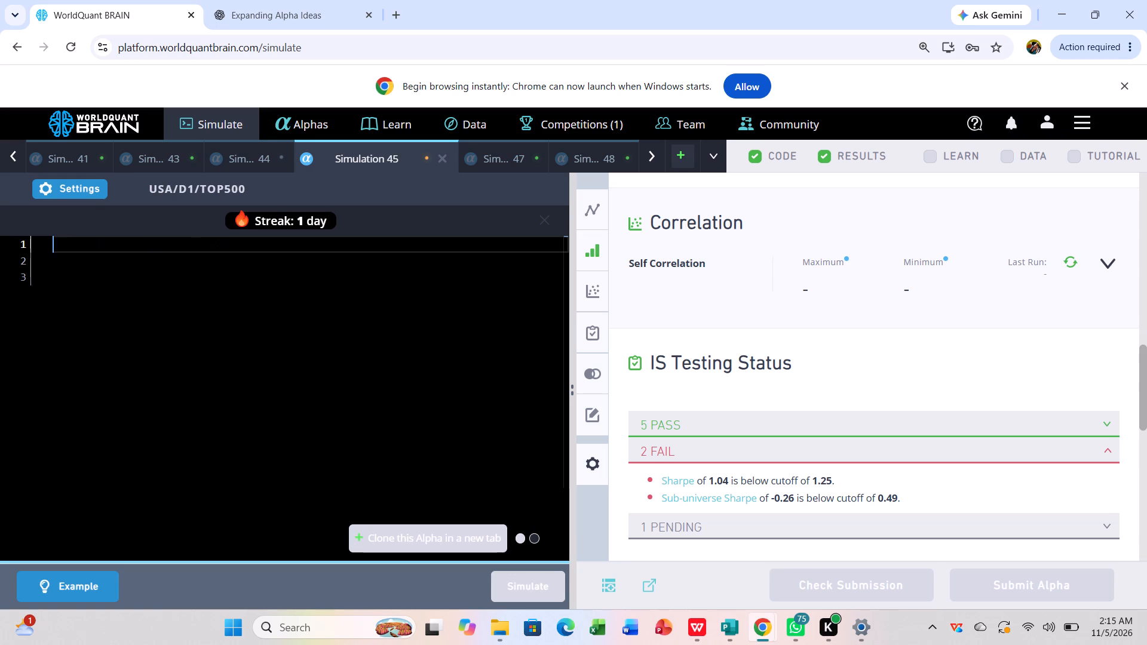
key("ctrl+v")
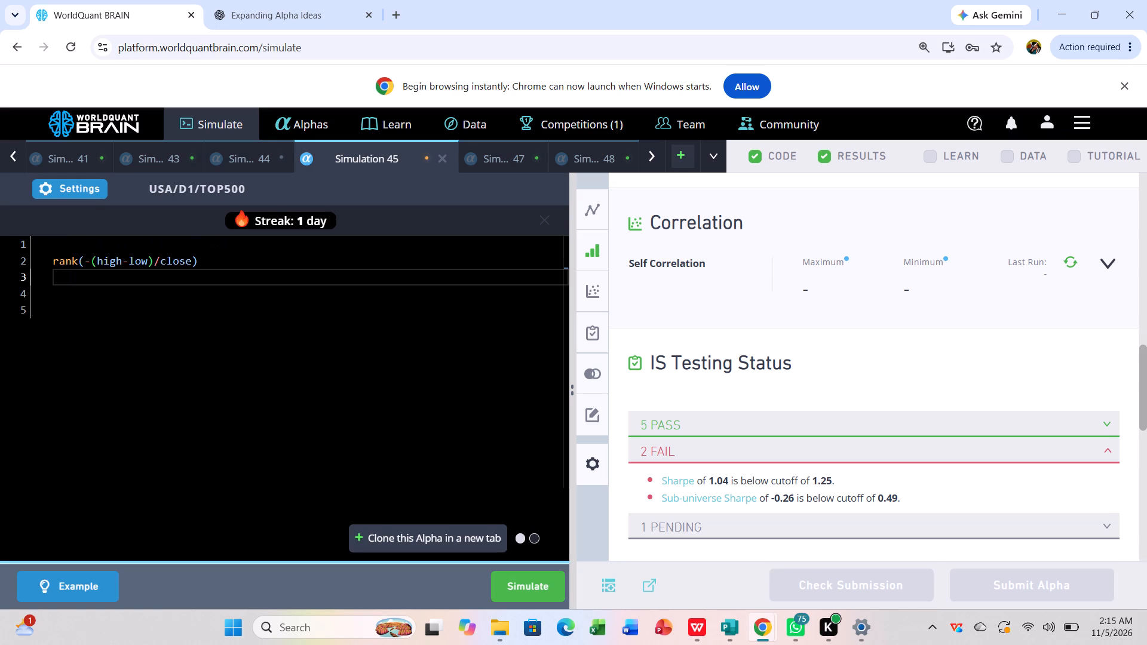
left_click(57, 262)
key("BackSpace")
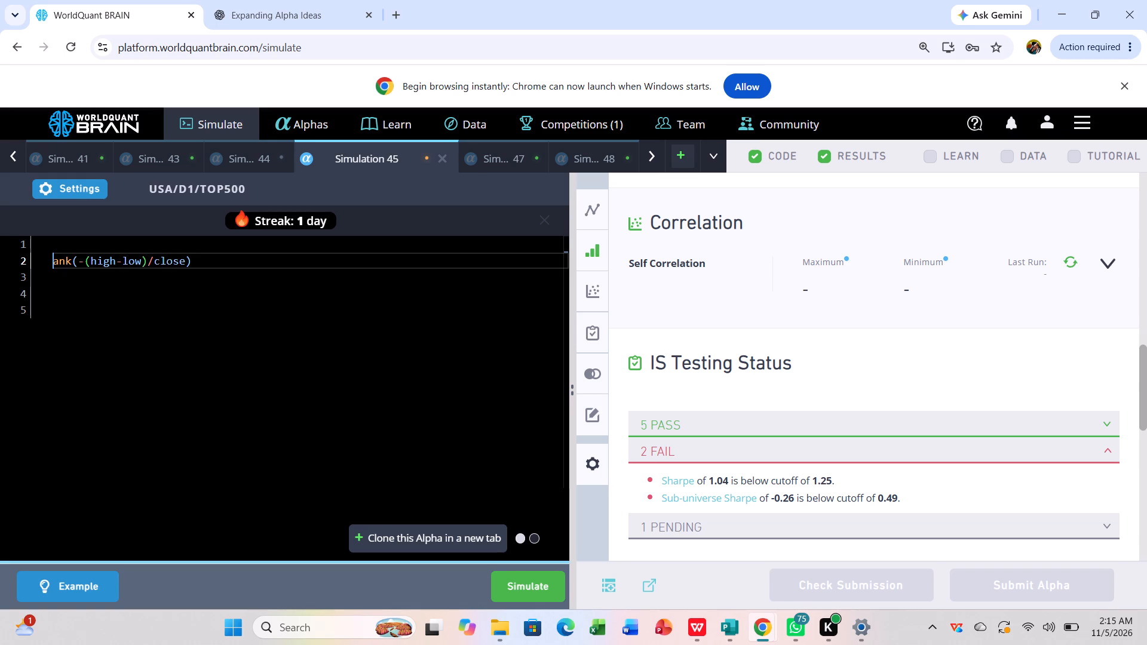
key("BackSpace")
key("r")
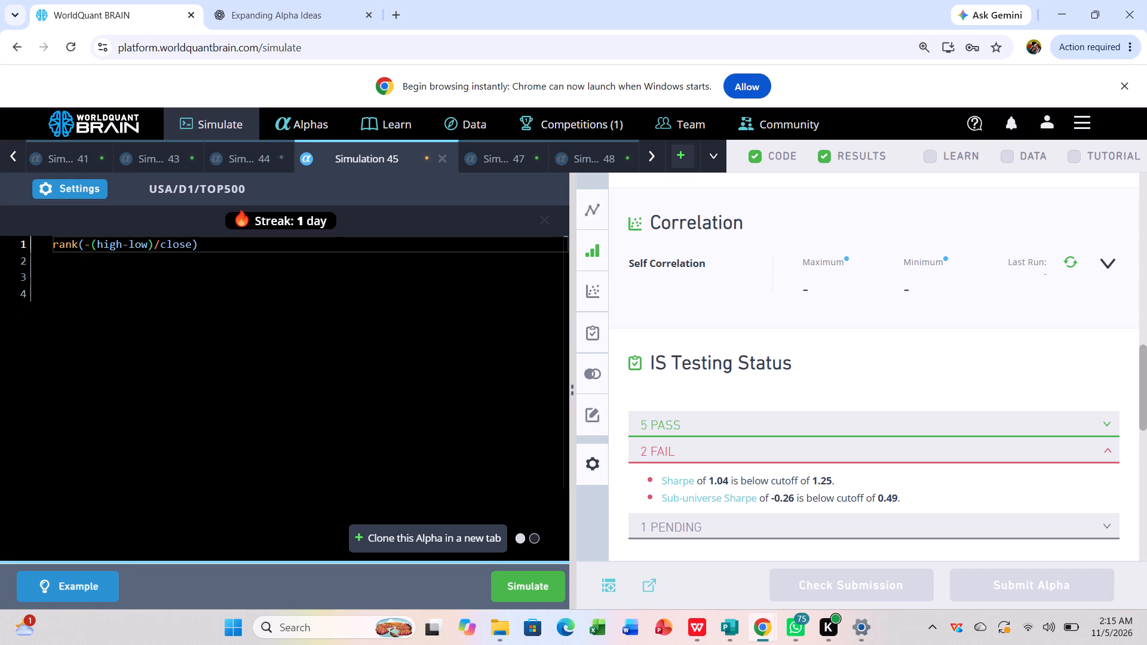
left_click(71, 273)
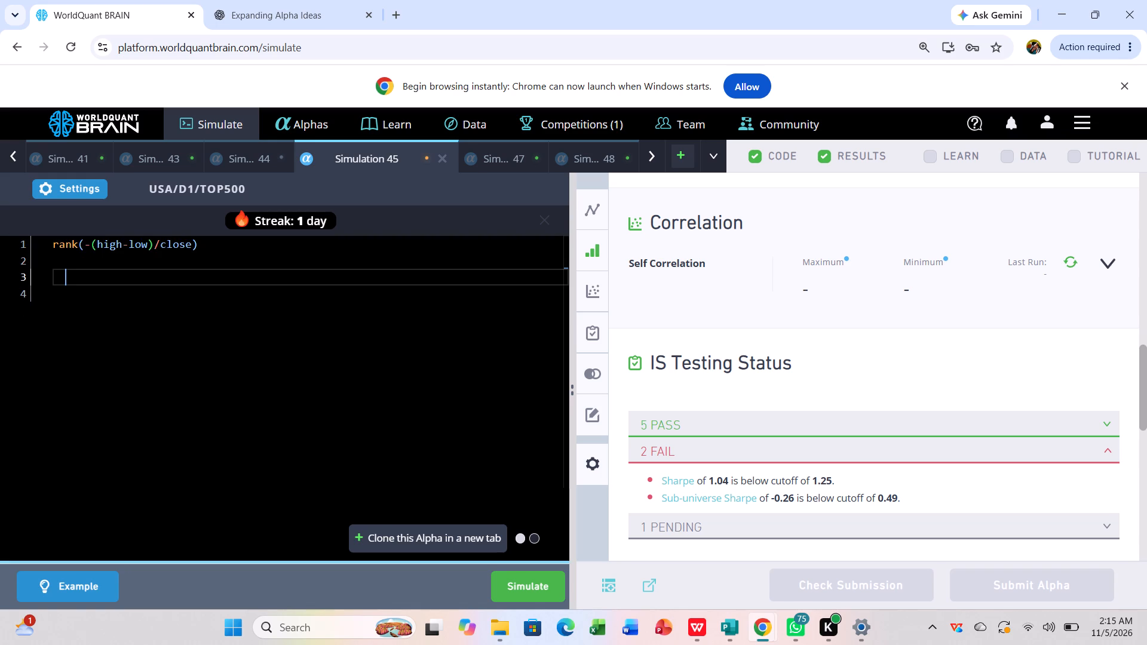
left_click(85, 288)
key("BackSpace")
key("BackSpace")
key("BackSpace")
key("BackSpace")
key("BackSpace")
key("BackSpace")
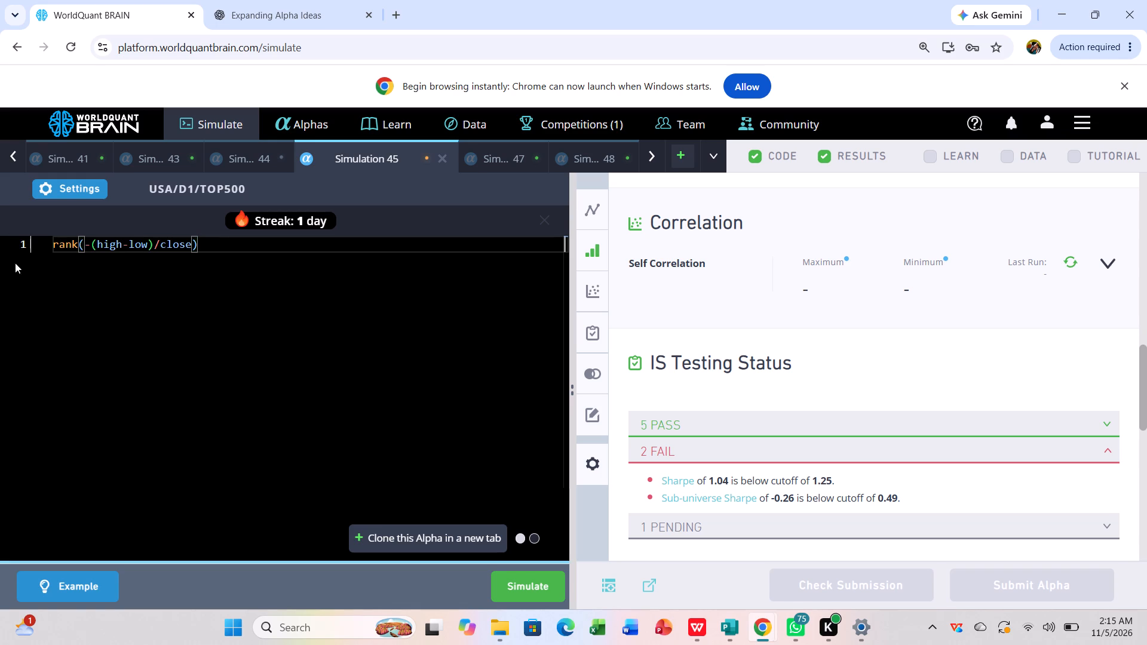
Set Simulation 45's neutralization to Subindustry and decay to 6, apply the settings and simulate the alpha.
left_click(56, 182)
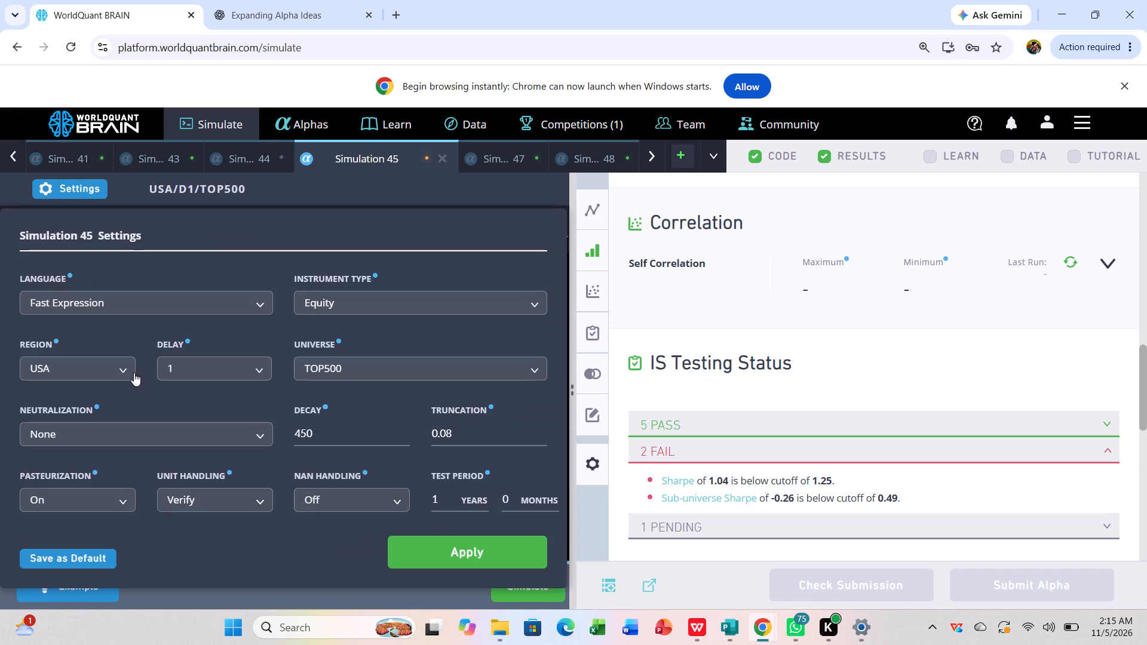
left_click(243, 435)
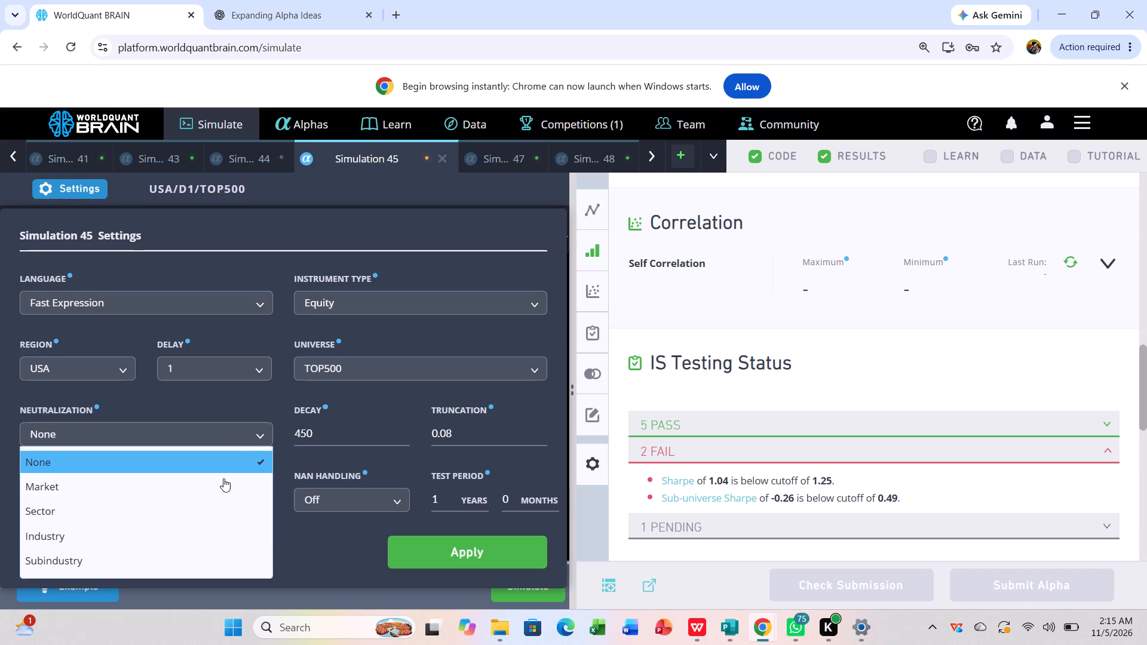
left_click(203, 561)
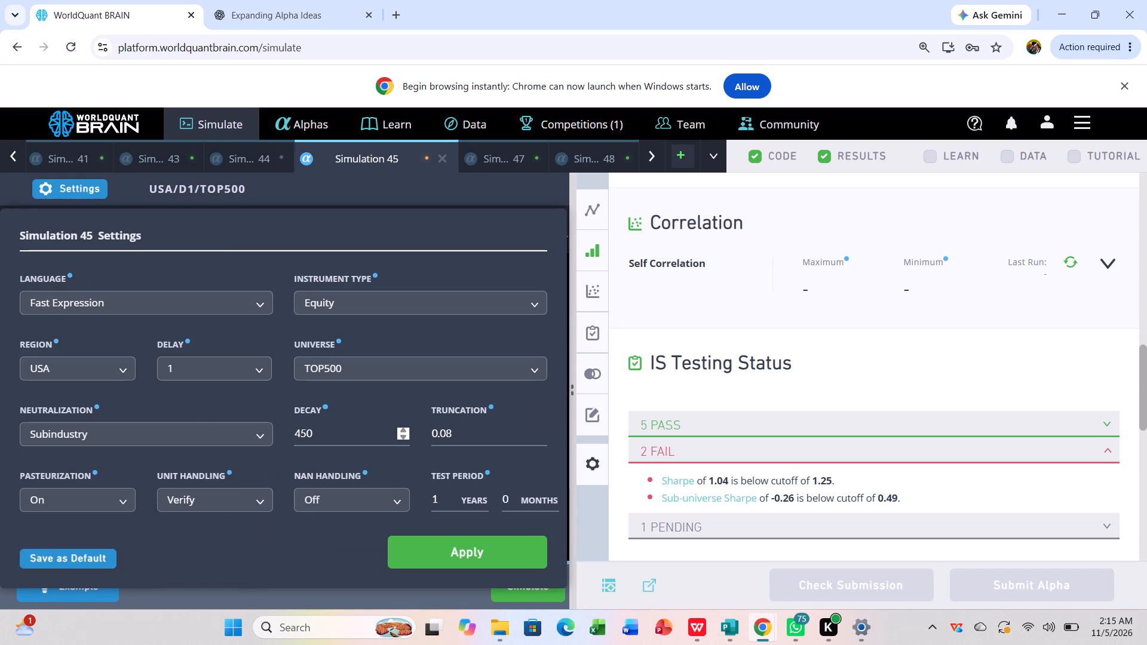
left_click(318, 437)
left_click(318, 437)
key("BackSpace")
key("BackSpace")
key("BackSpace")
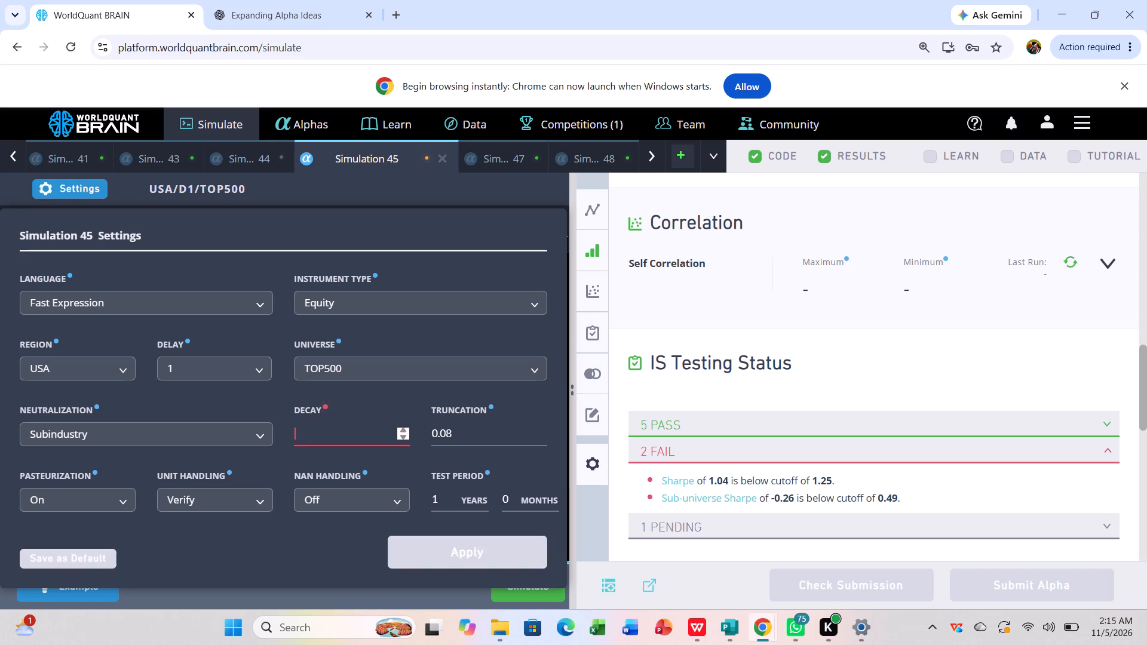
key("6")
left_click(444, 555)
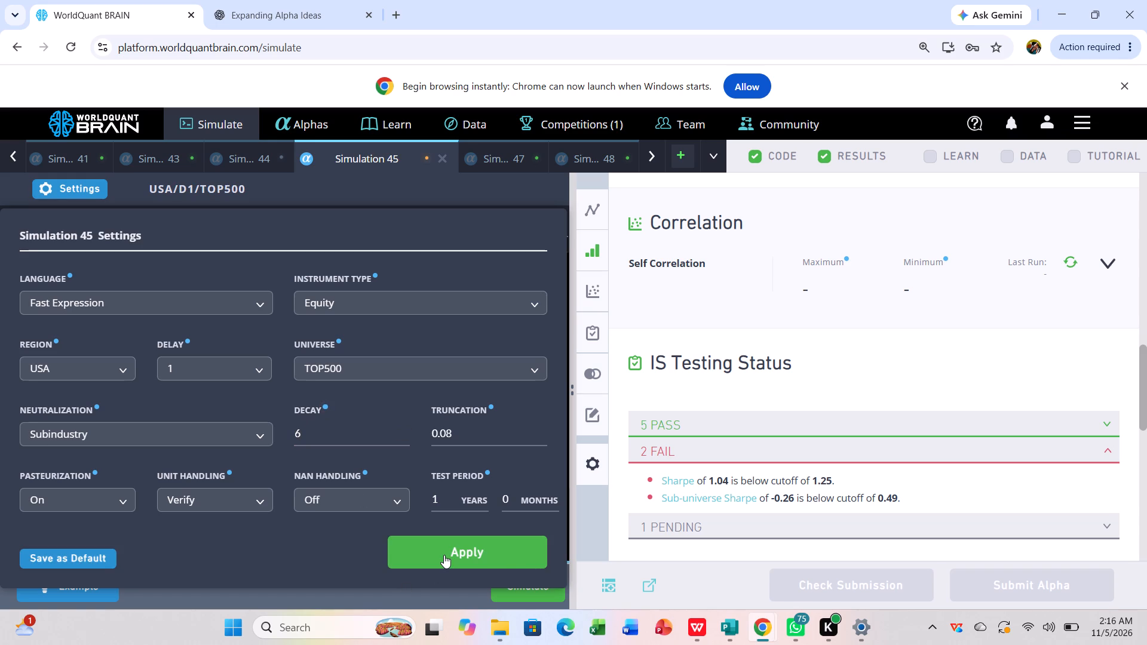
left_click(528, 586)
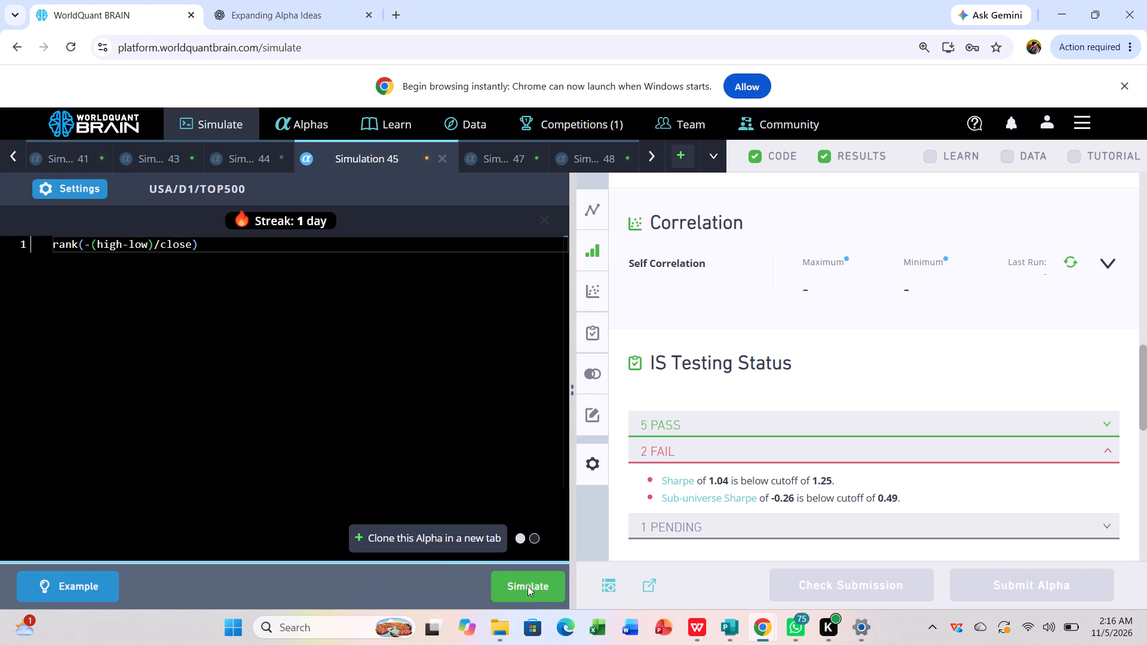
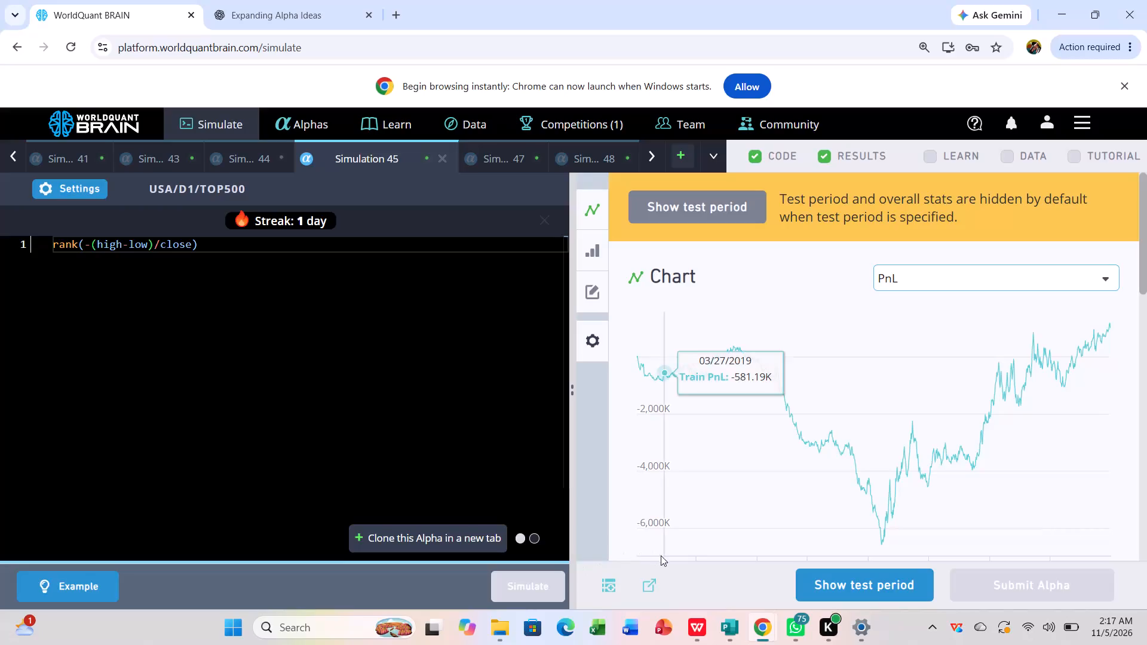
Reveal the test period of the rank(-(high-low)/close) alpha and examine its PnL chart and full in-sample (IS) summary.
left_click(833, 579)
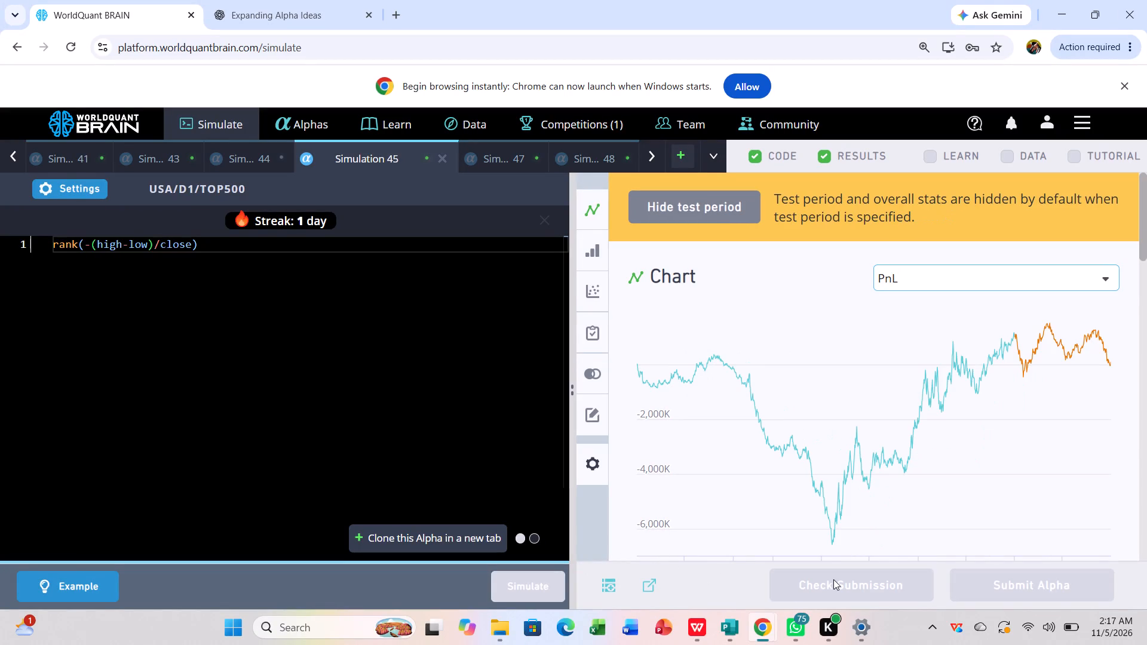
scroll(837, 484, "down", 2)
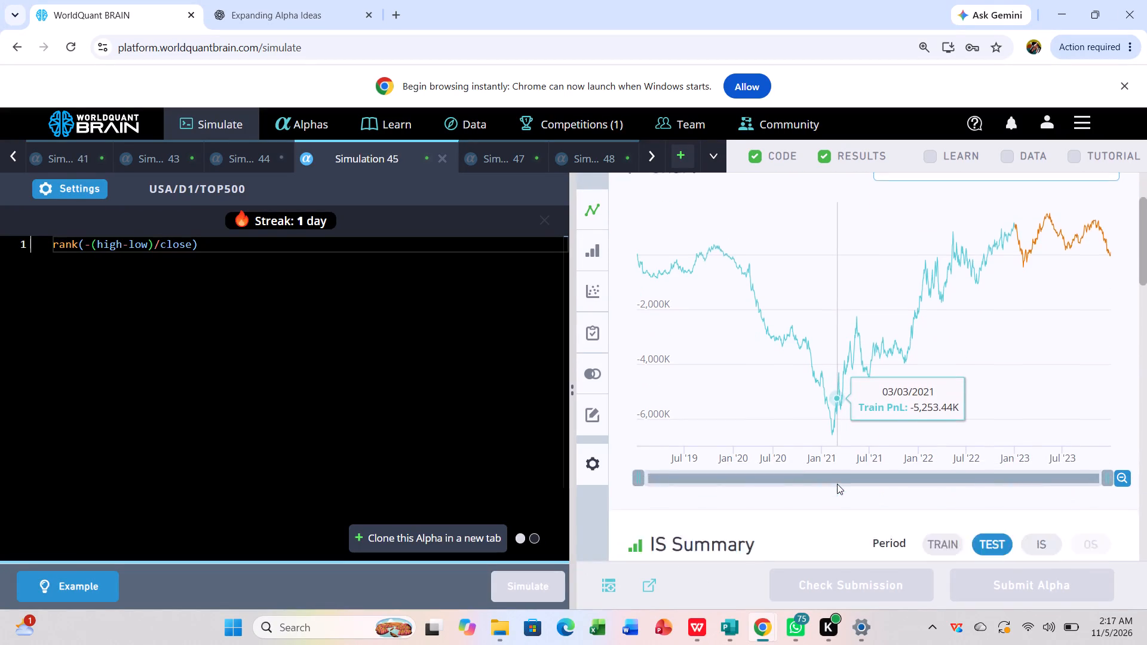
scroll(837, 484, "down", 2)
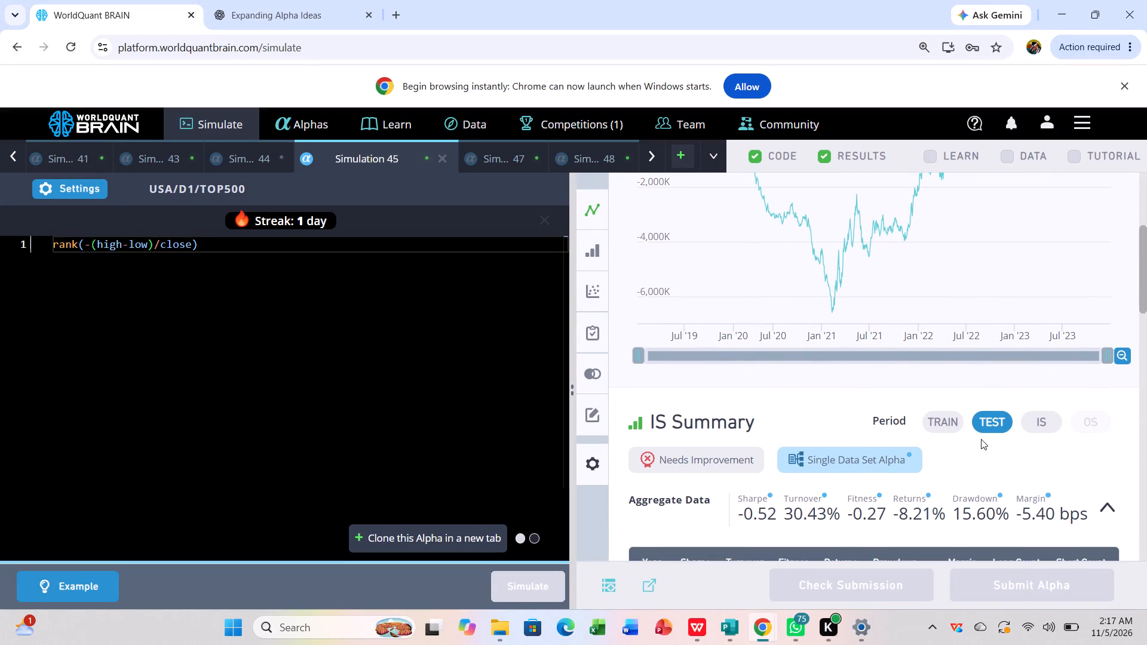
left_click(1038, 422)
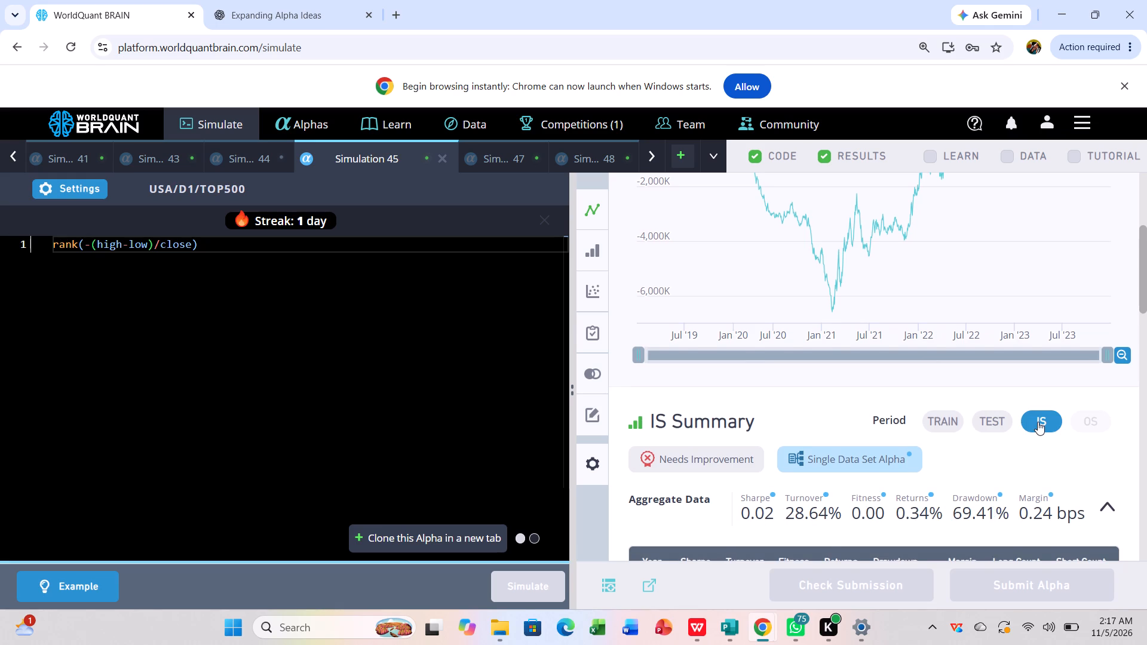
scroll(1038, 422, "up", 1)
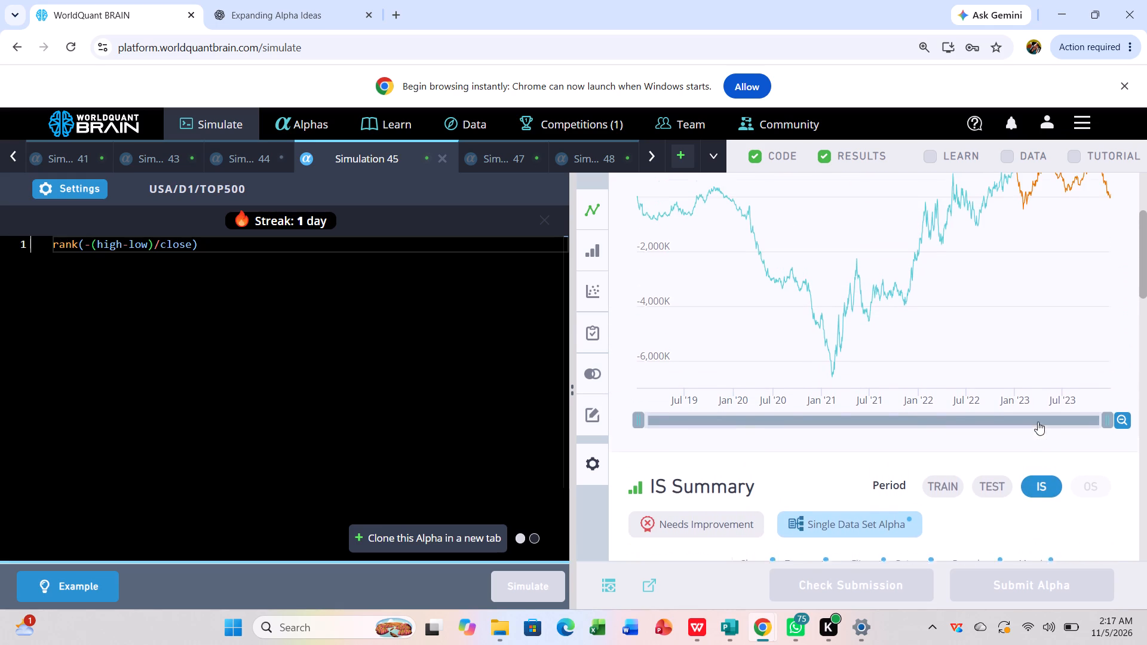
scroll(1038, 422, "up", 1)
scroll(930, 427, "down", 2)
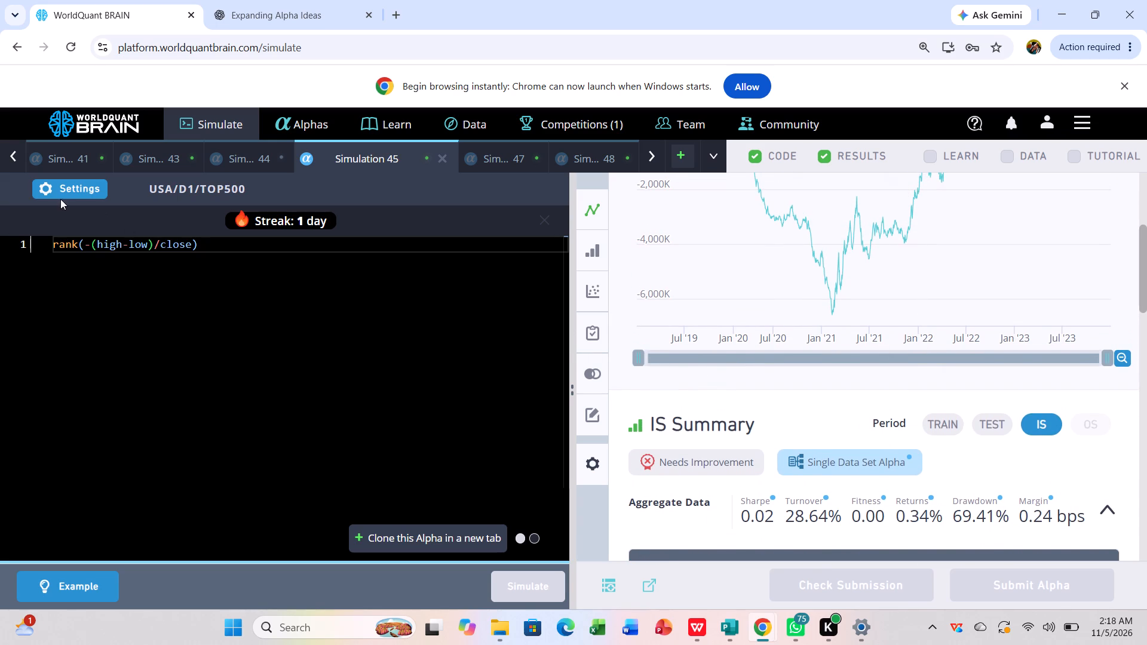
Set Simulation 45's universe to TOP3000, apply the settings and simulate the alpha again.
left_click(62, 181)
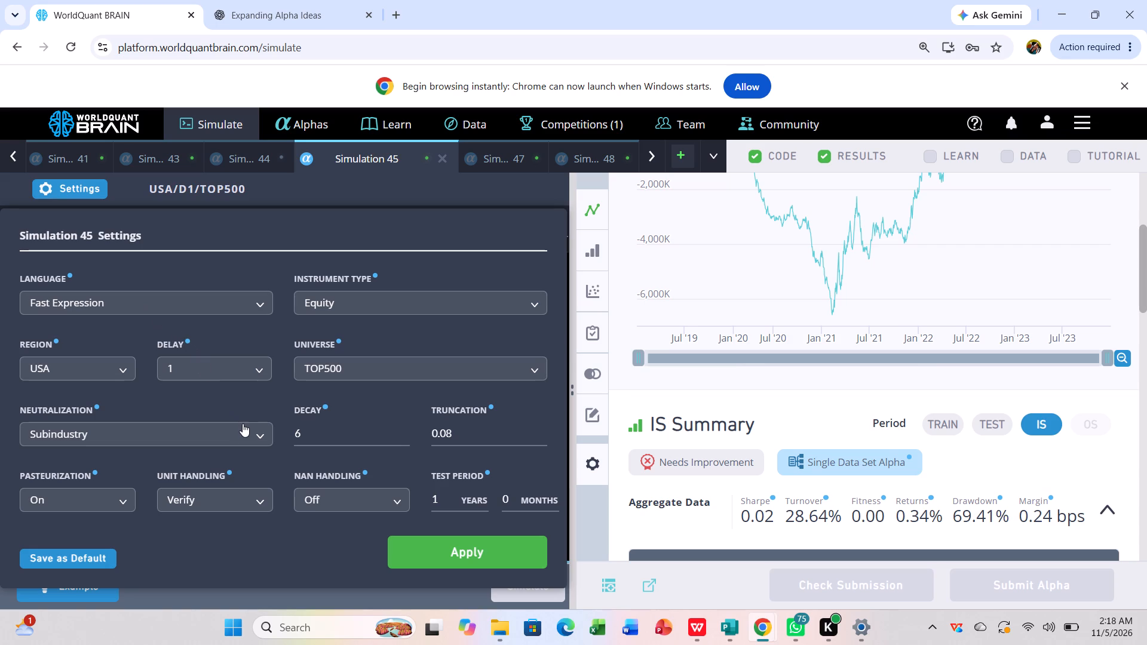
left_click(458, 371)
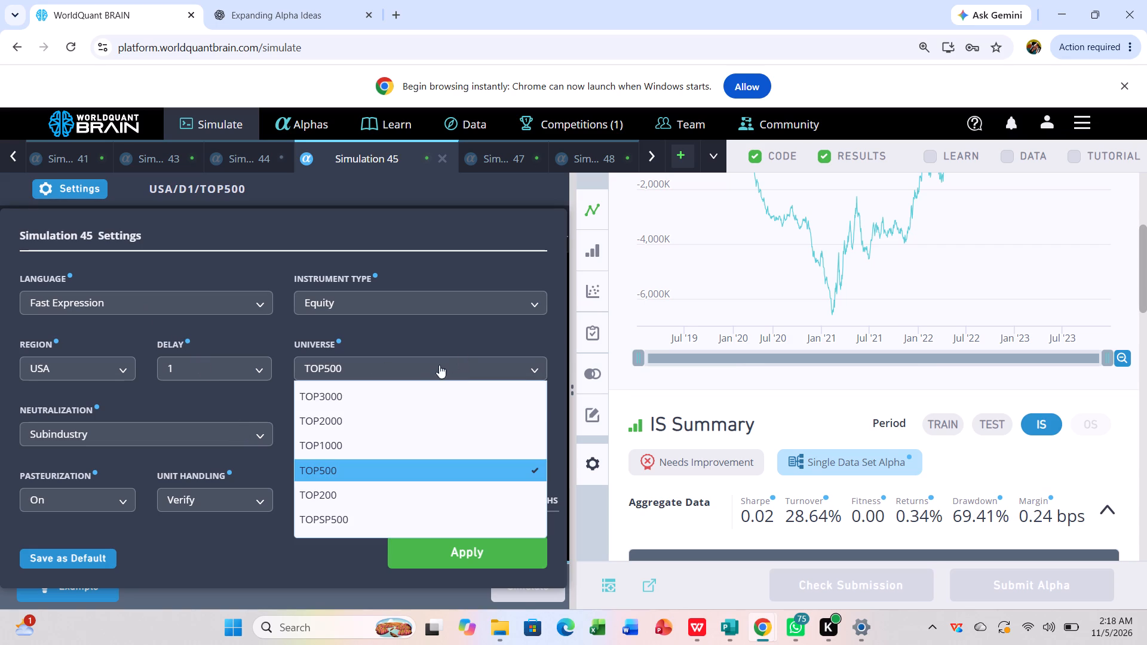
left_click(434, 393)
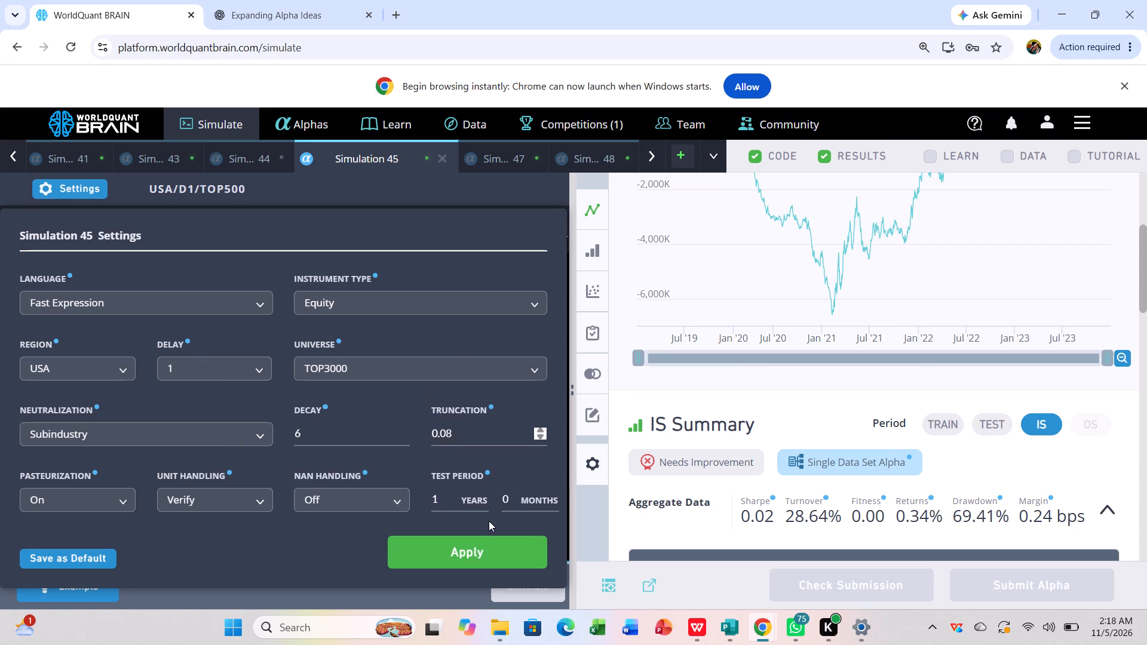
left_click(475, 547)
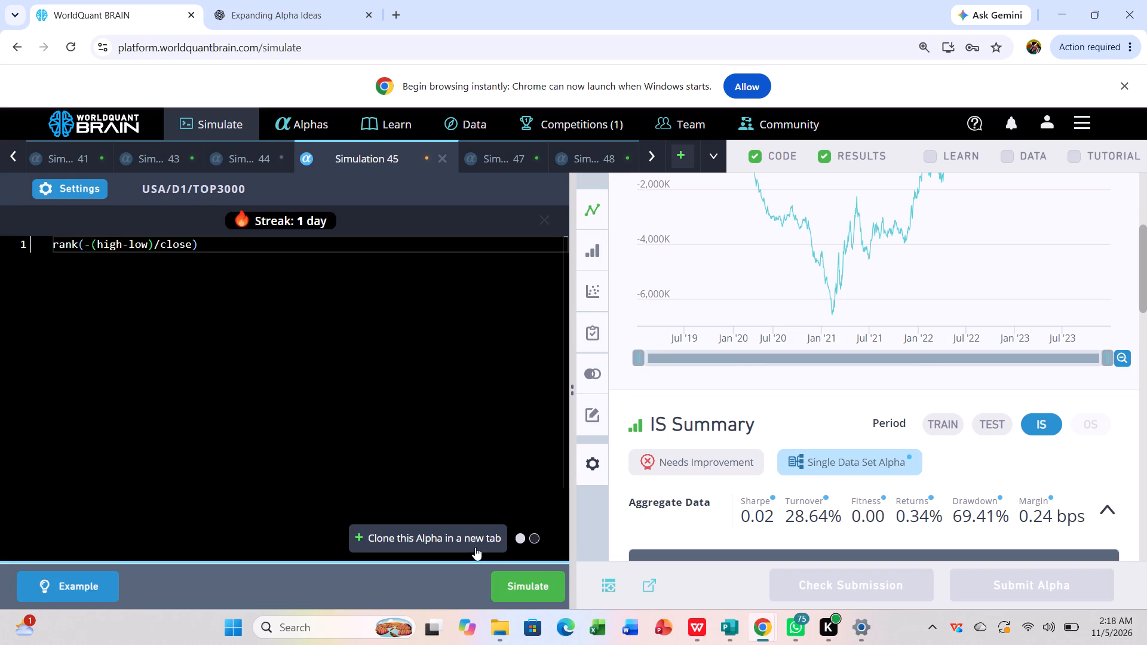
left_click(526, 584)
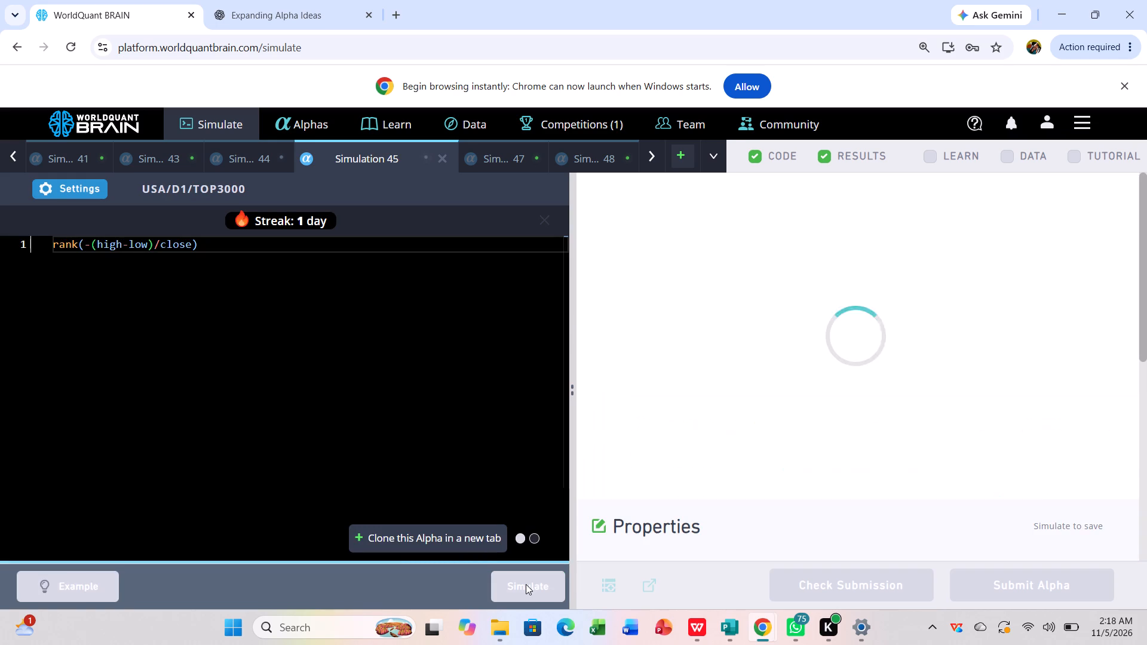
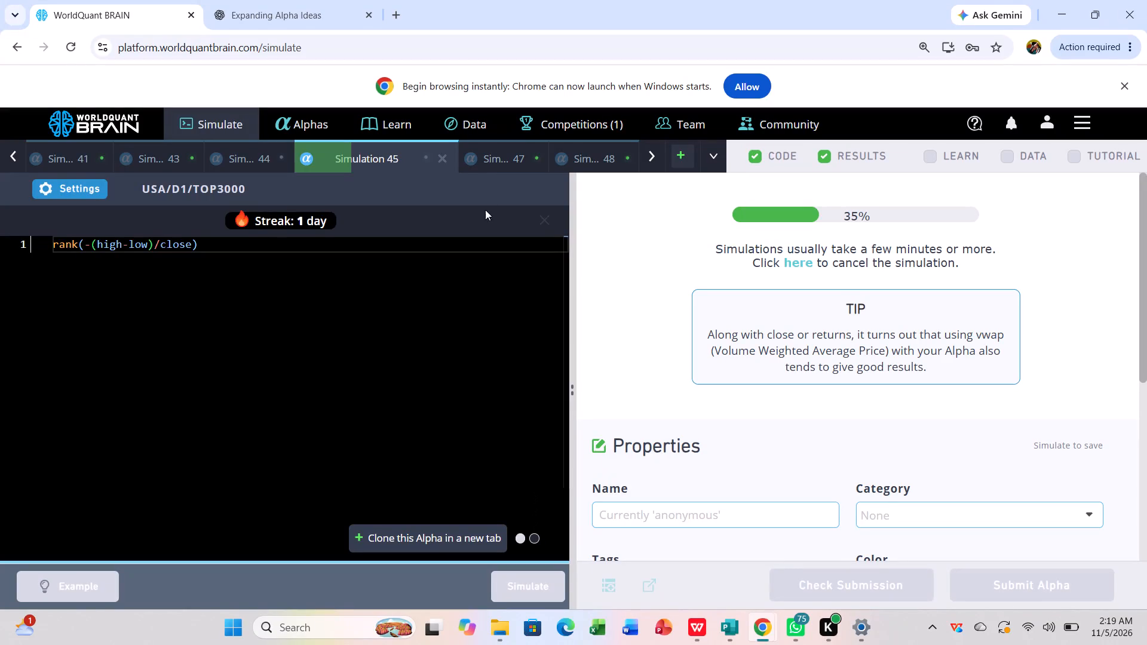
Review the PnL chart and IS-period summary of the rank(ts_delta(close, 15)) alpha in Simulation 48 and close that simulation.
left_click(593, 152)
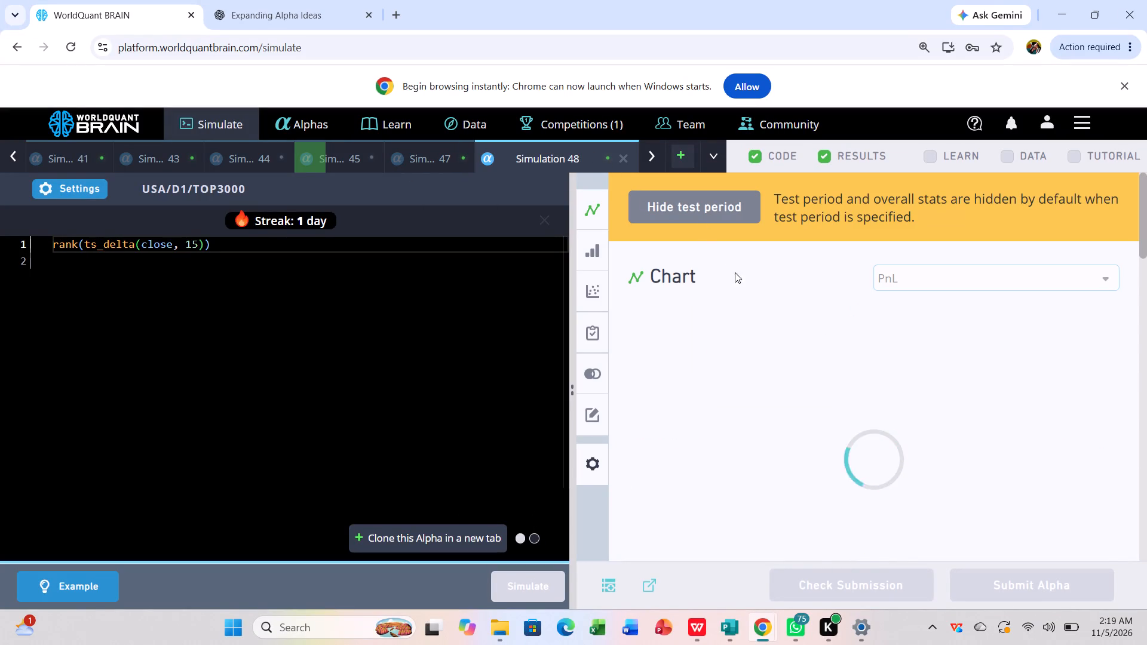
scroll(903, 520, "down", 1)
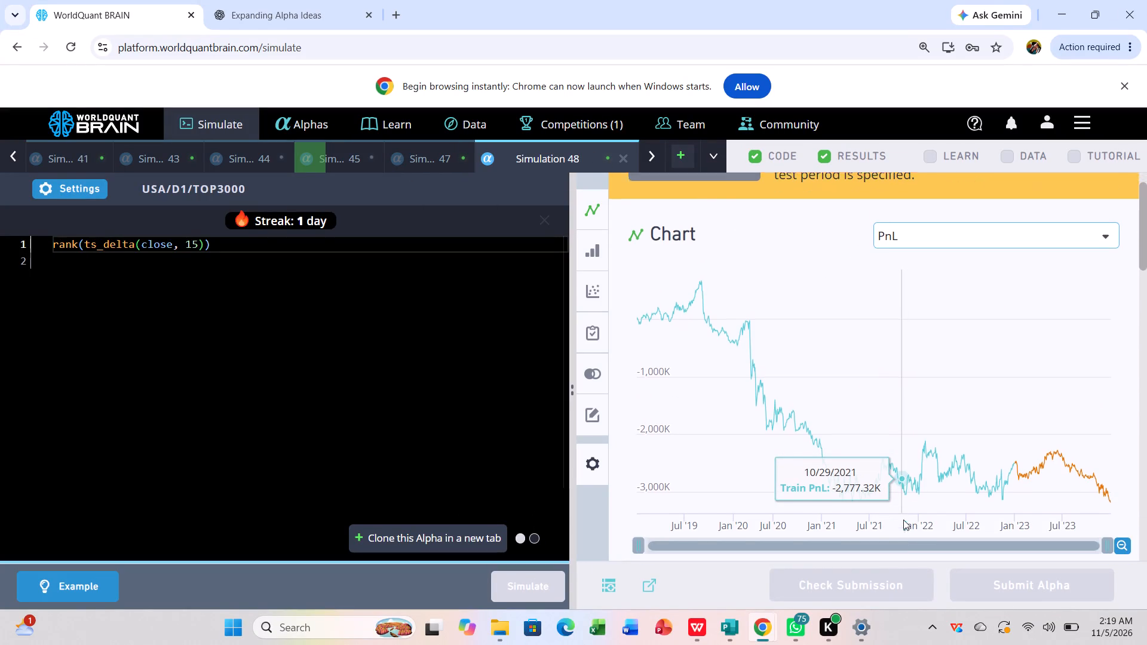
scroll(903, 520, "down", 4)
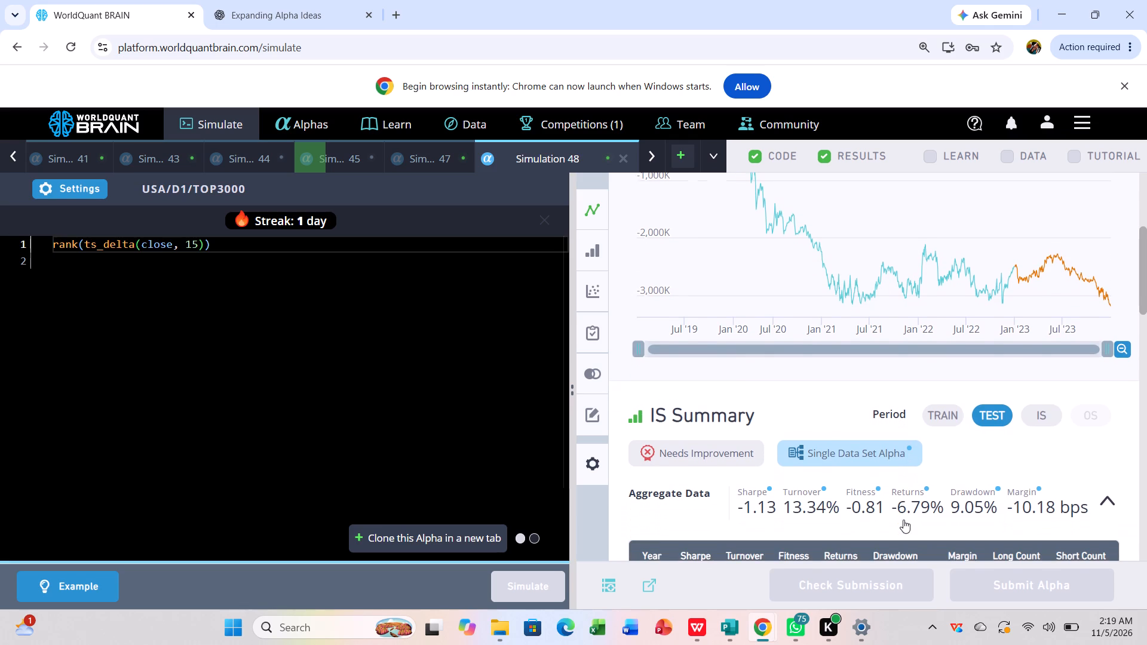
scroll(903, 520, "down", 1)
left_click(1039, 410)
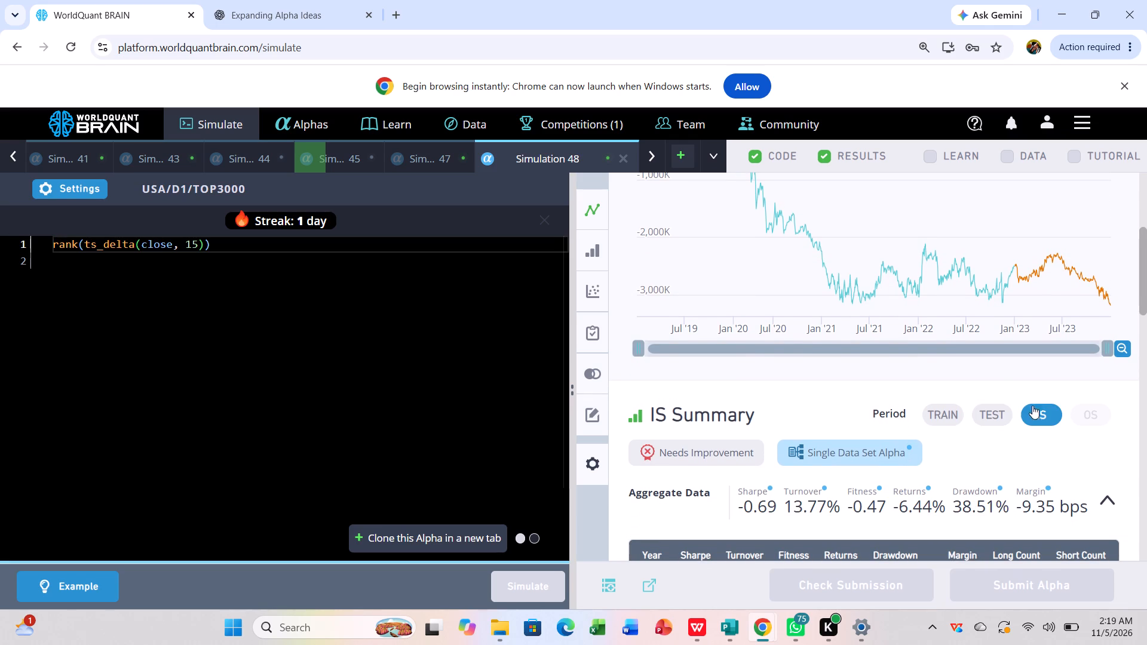
left_click(624, 158)
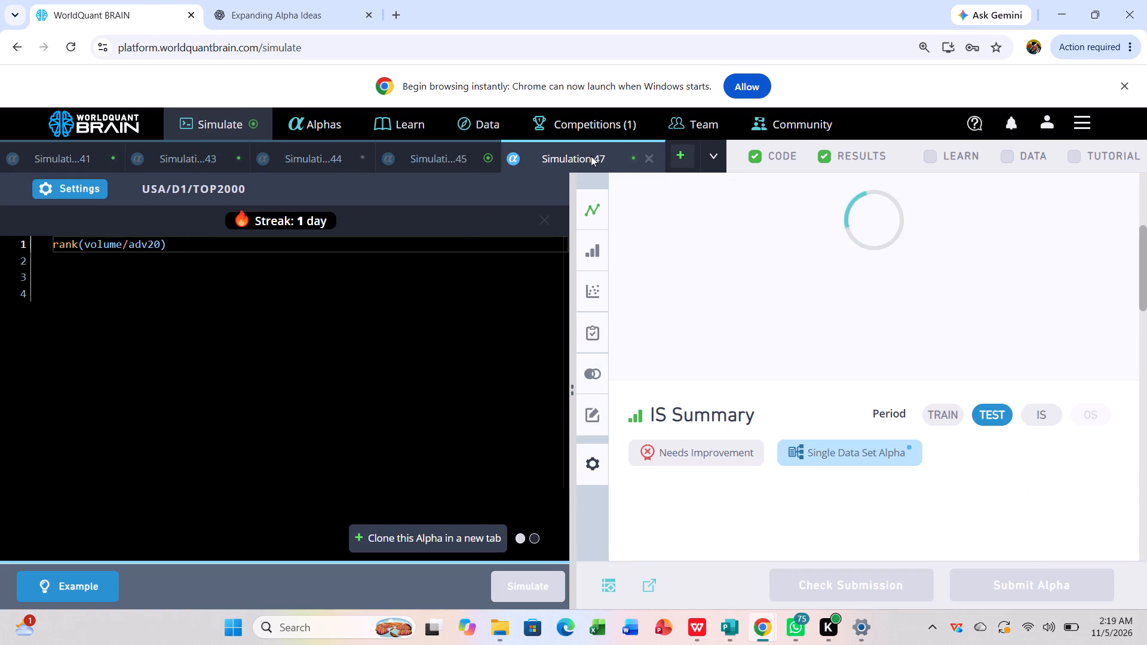
Review the yearly results, failed IS tests and PnL chart of the rank(volume/adv20) alpha in Simulation 47 and close that simulation.
left_click(591, 156)
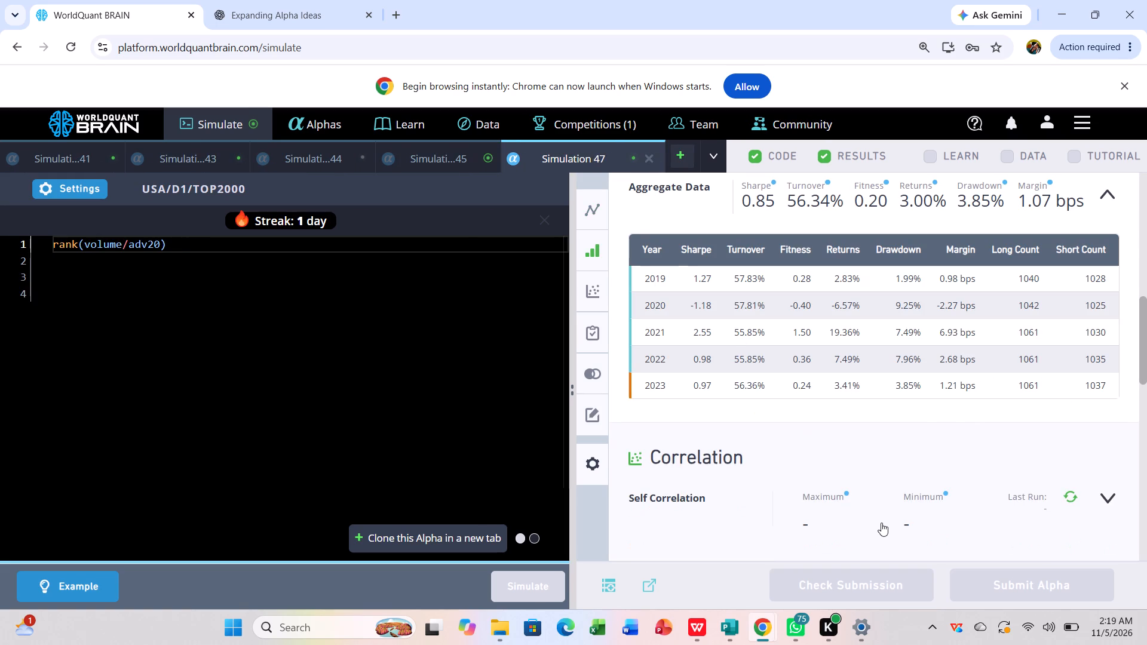
scroll(881, 523, "down", 2)
double_click(881, 523)
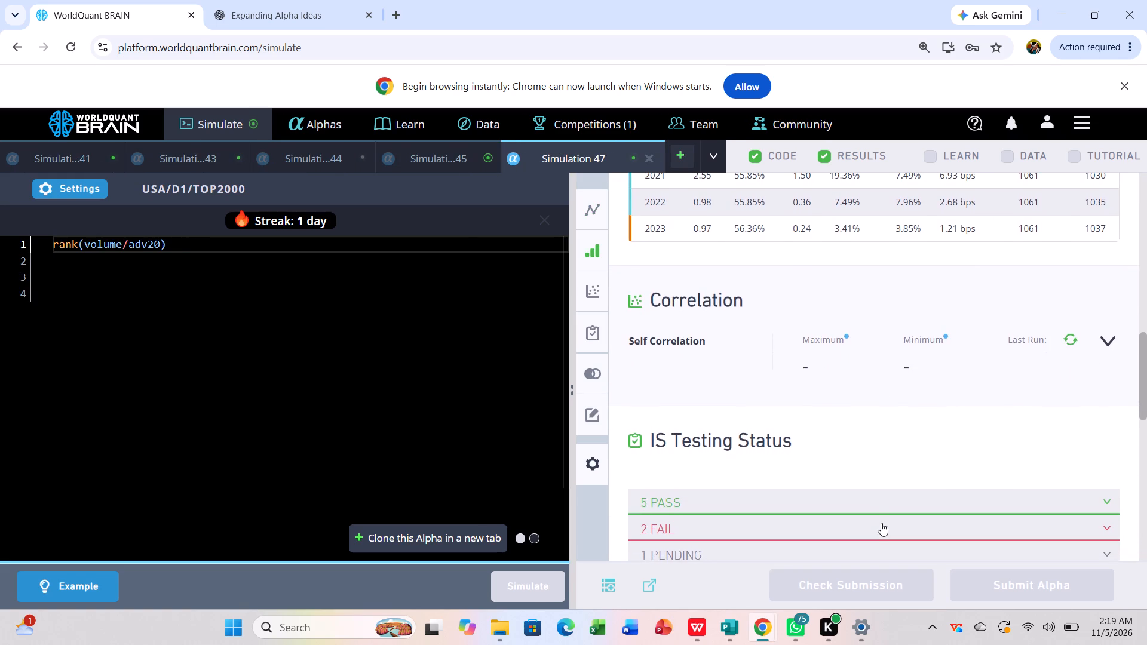
left_click(881, 523)
scroll(881, 523, "up", 1)
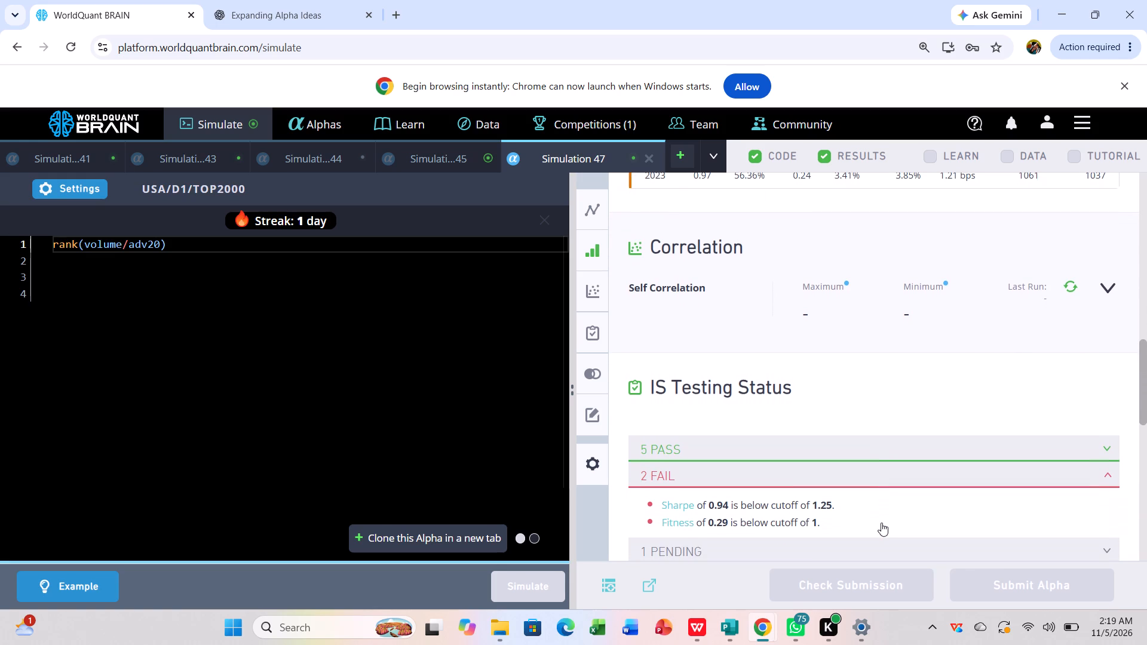
scroll(881, 523, "up", 1)
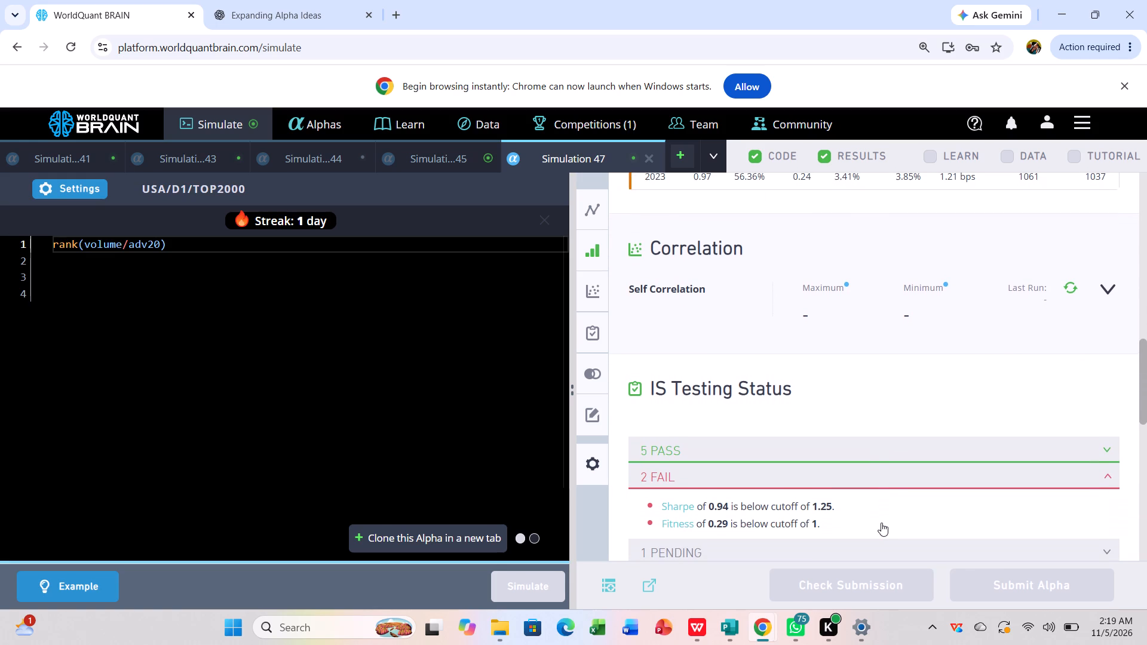
scroll(881, 523, "up", 8)
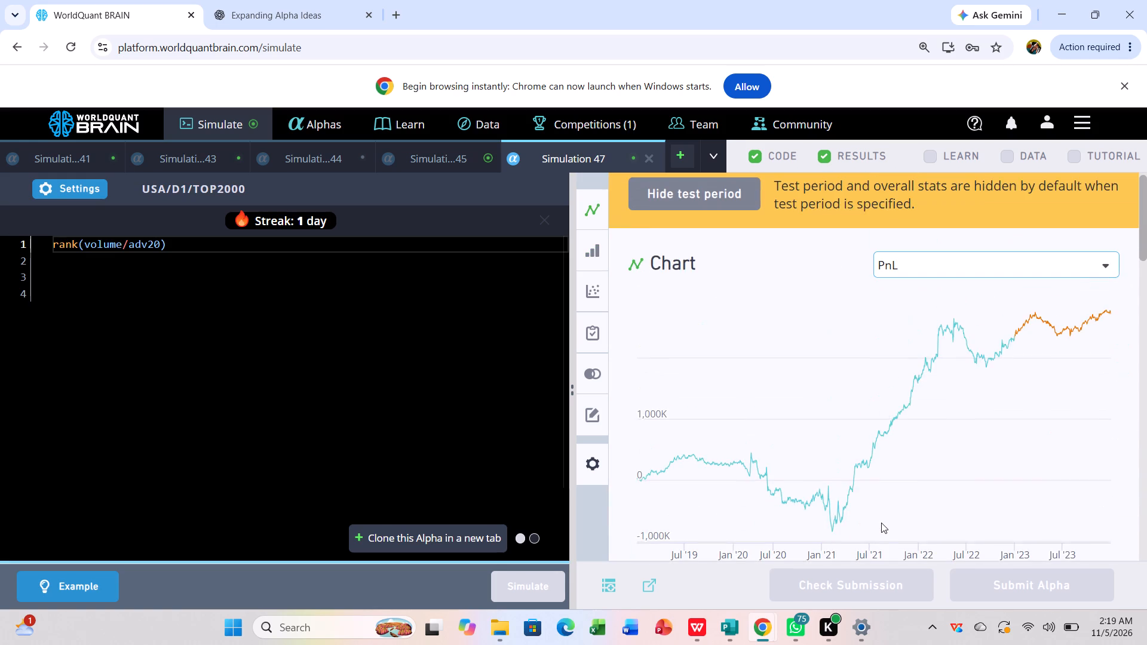
scroll(881, 523, "down", 2)
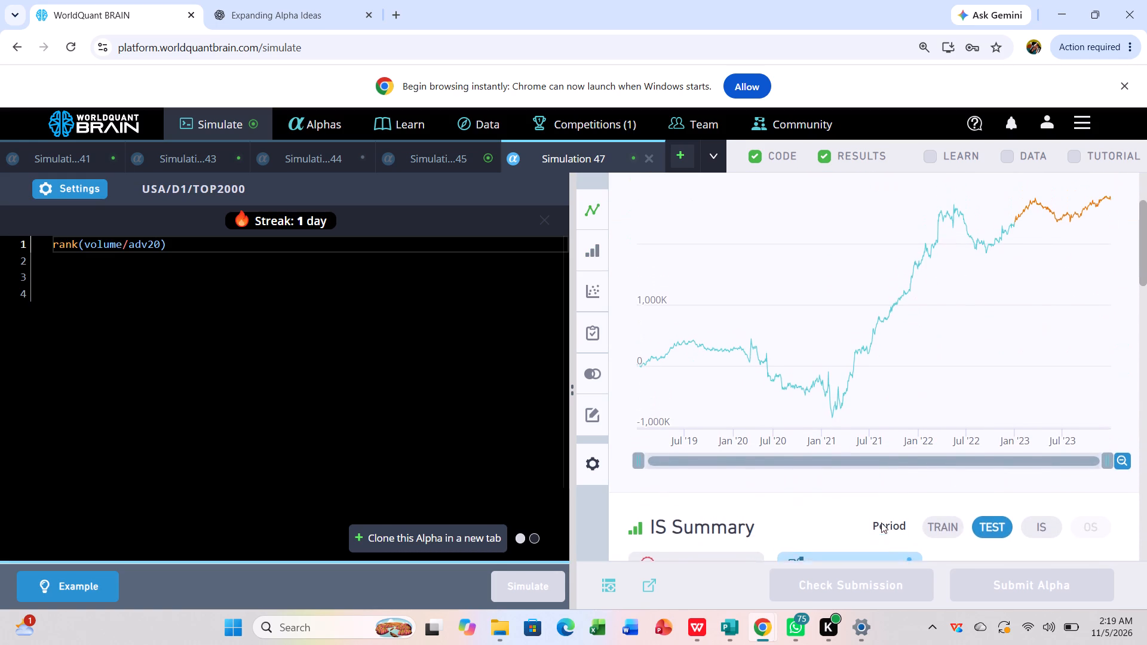
scroll(881, 523, "down", 1)
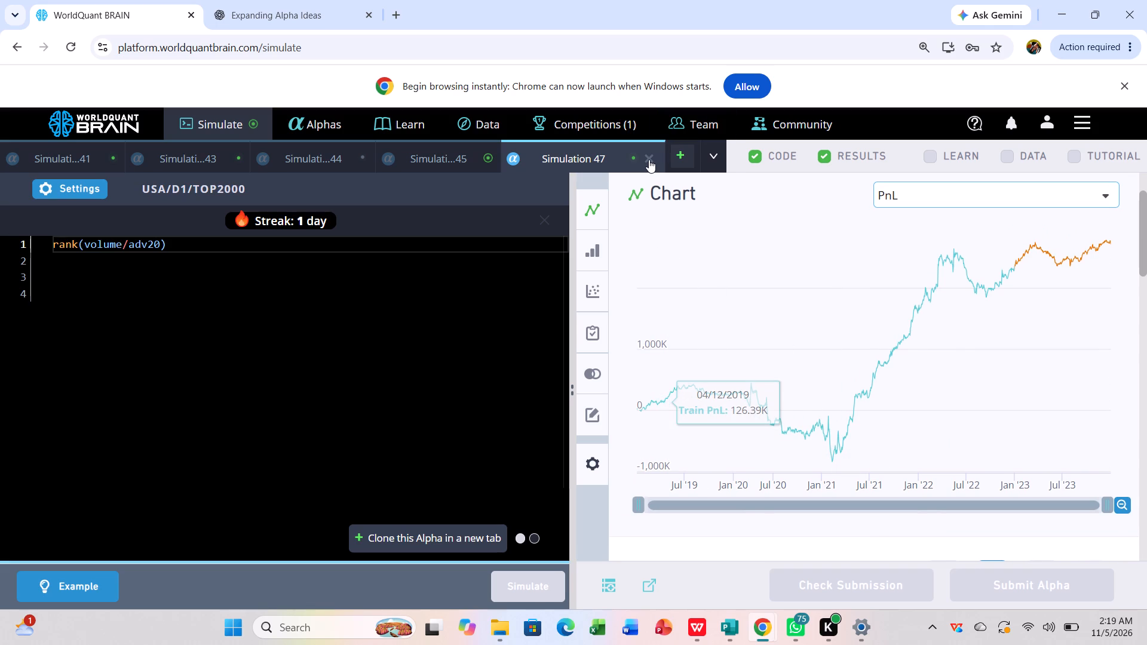
left_click(649, 159)
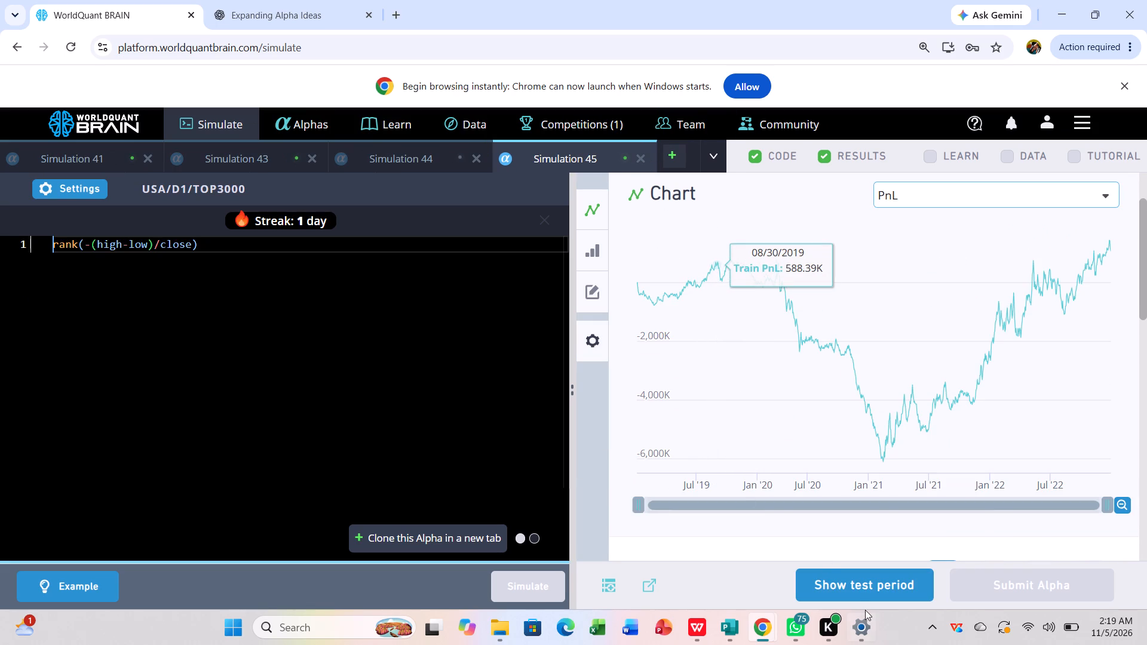
Reveal the test period of Simulation 45's TOP3000 rank(-(high-low)/close) alpha and examine its PnL chart and IS-period summary.
left_click(858, 581)
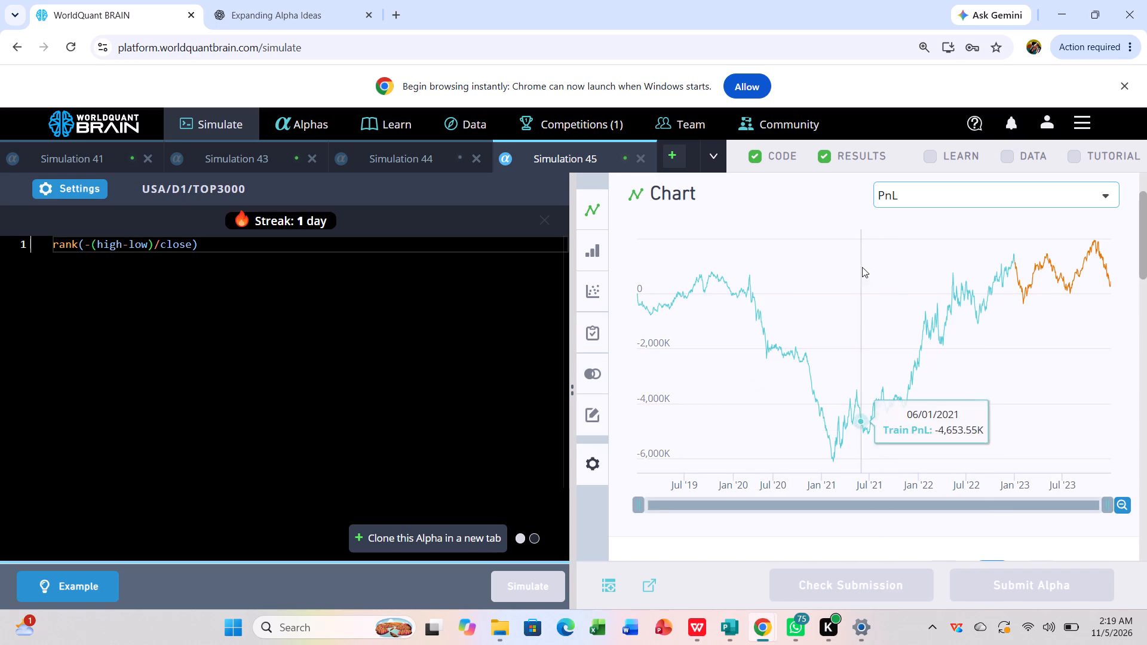
scroll(867, 334, "down", 3)
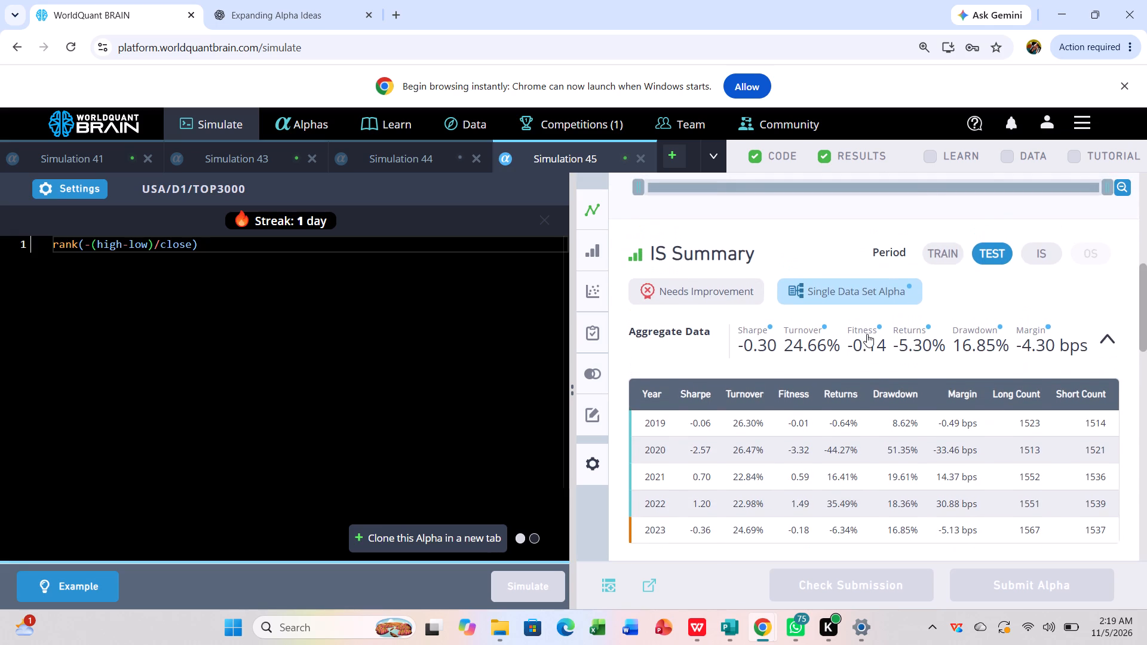
left_click(1038, 247)
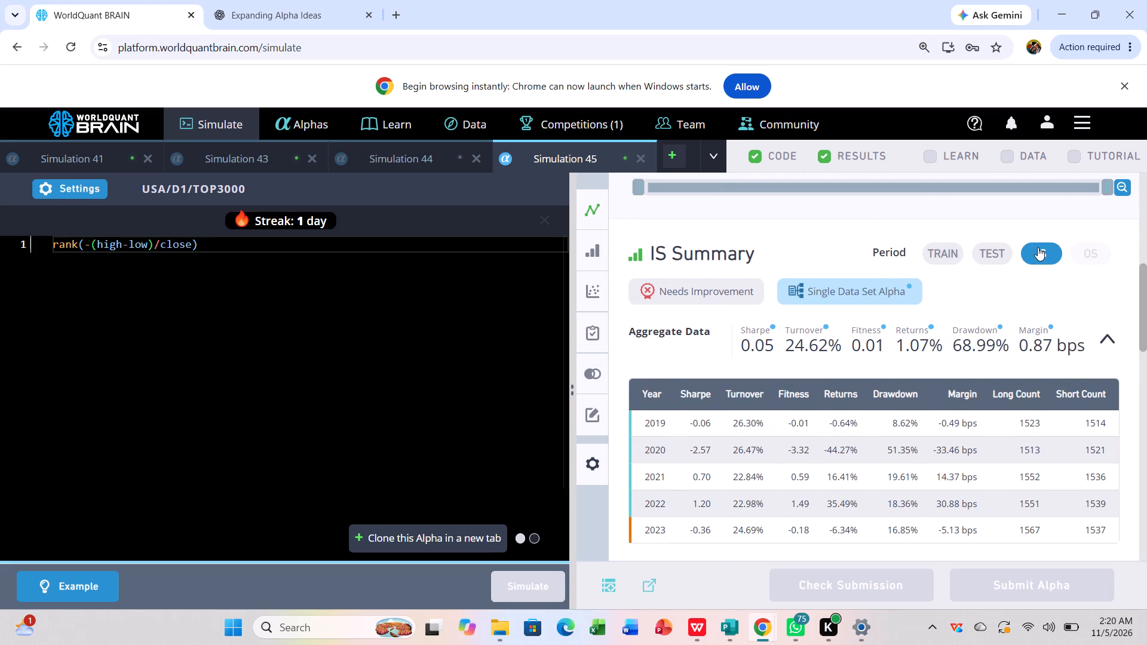
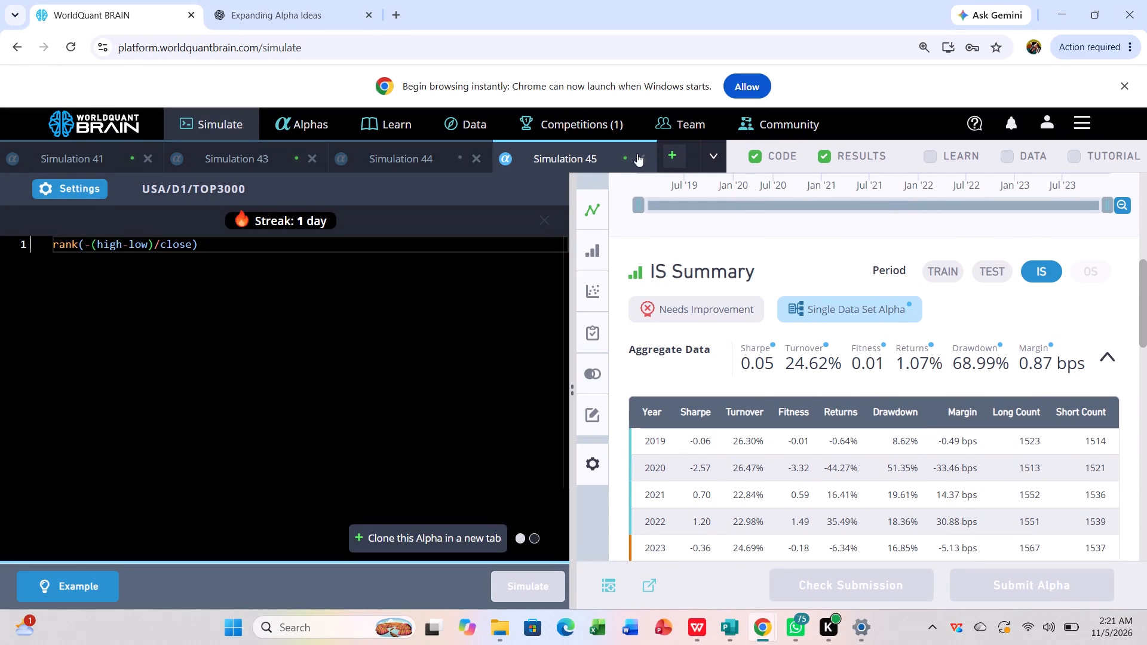
Run the simulation of the rank(ts_delta(close, 20)) alpha in Simulation 44 with the USA/D1/TOP3000 settings.
left_click(622, 151)
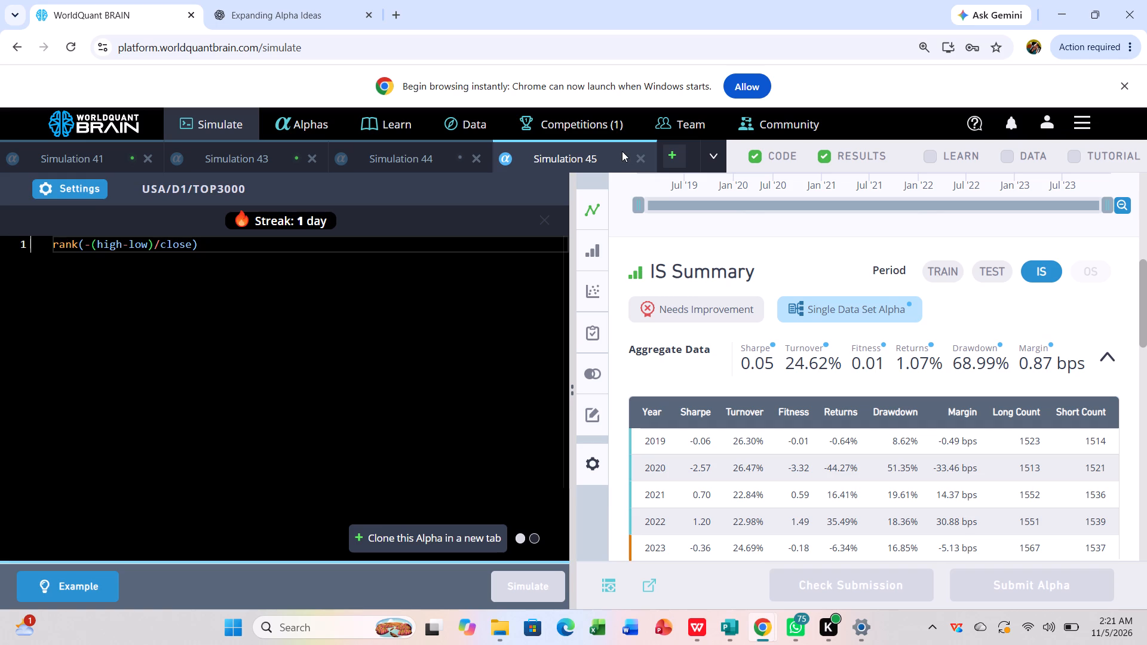
left_click(443, 161)
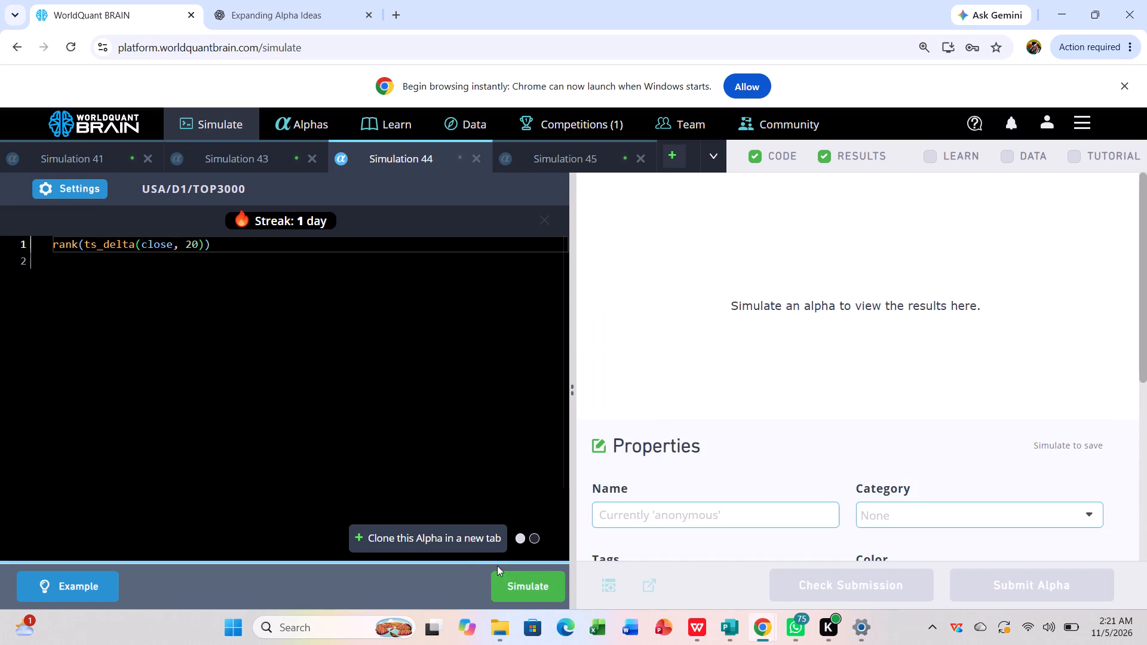
left_click(511, 580)
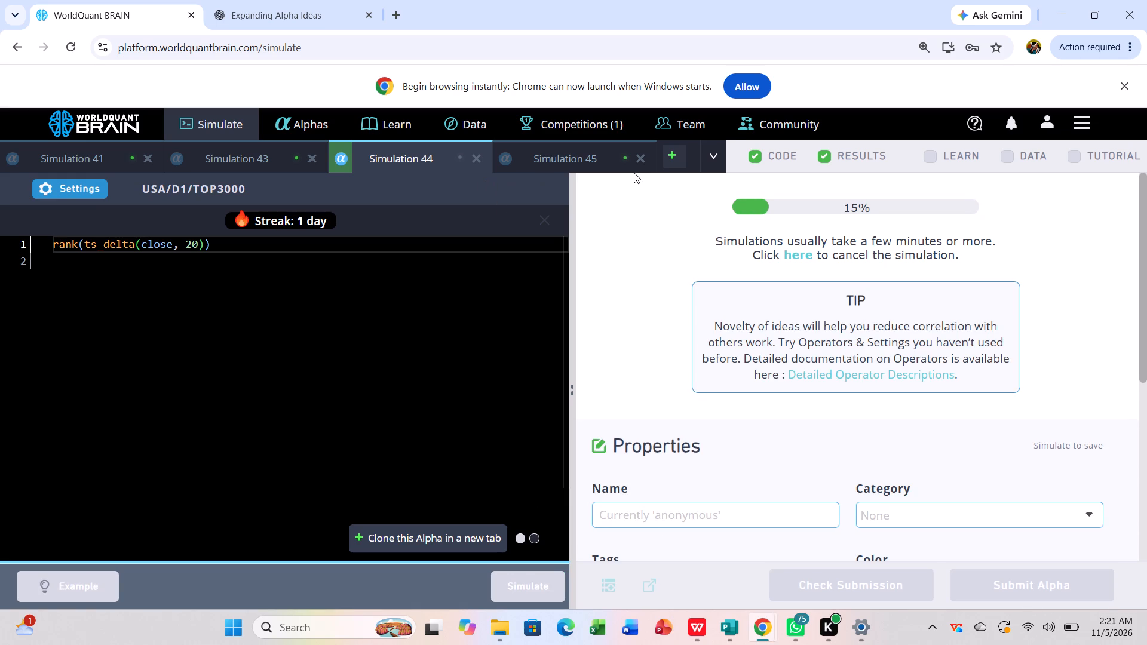
Close Simulations 45, 43 and 41, keeping only Simulation 44 open.
left_click(643, 156)
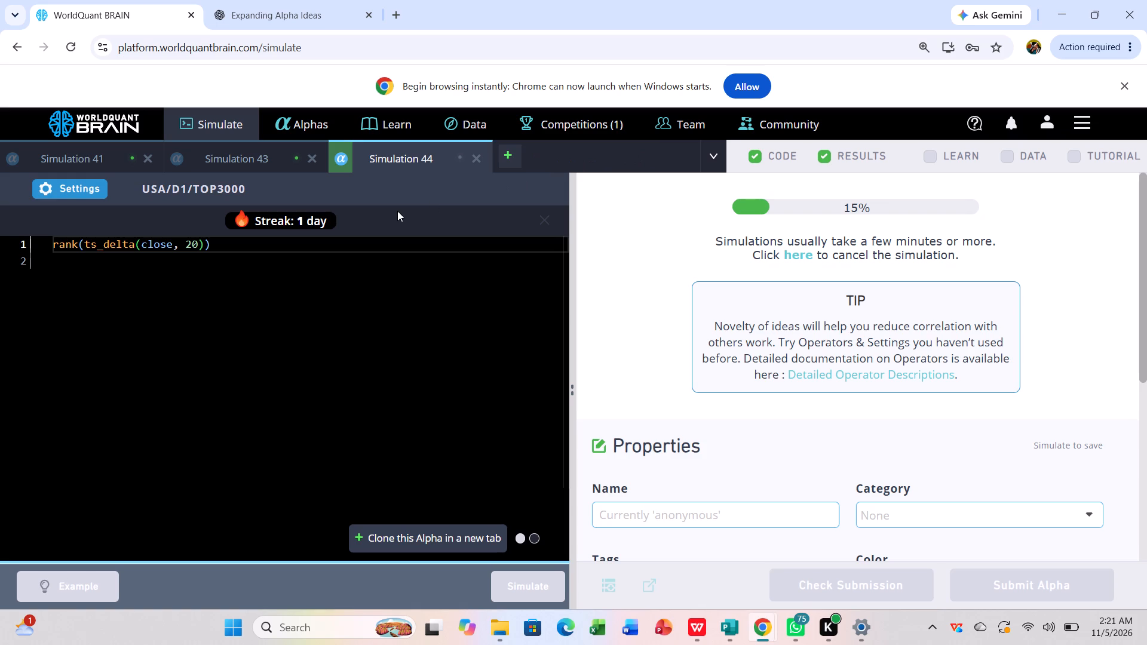
left_click(305, 155)
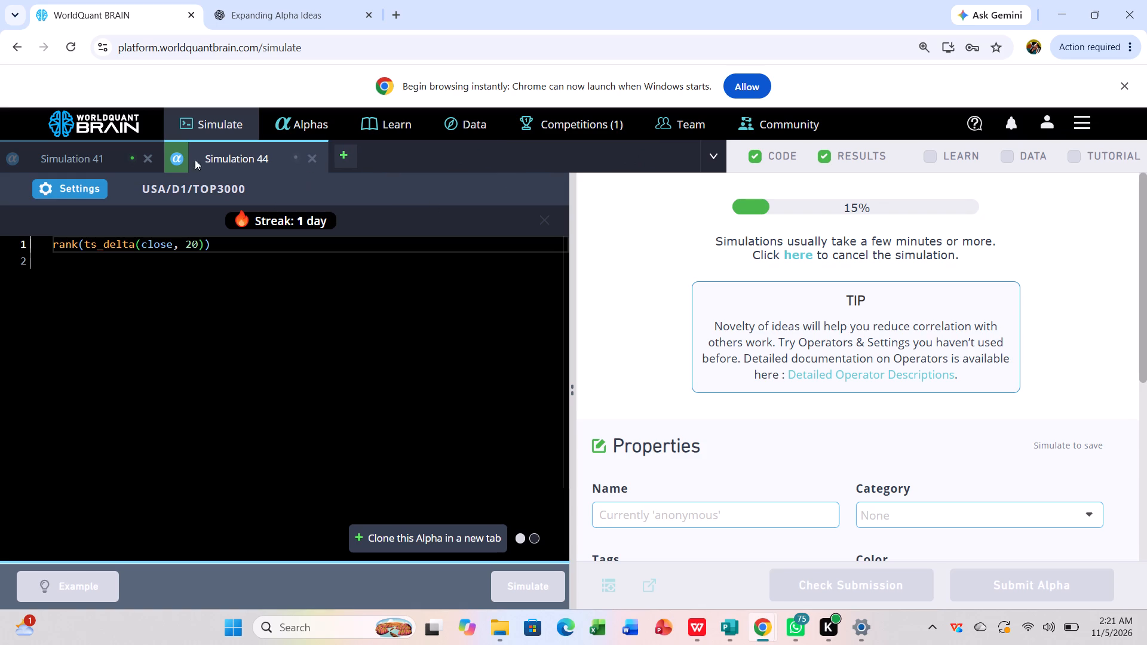
left_click(146, 161)
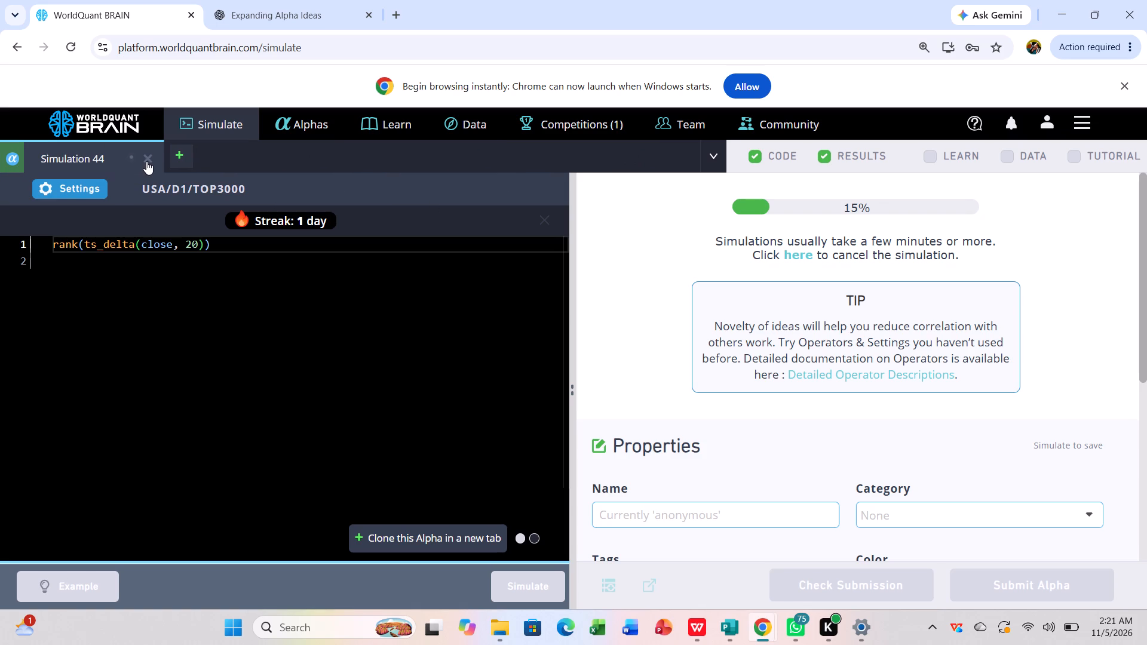
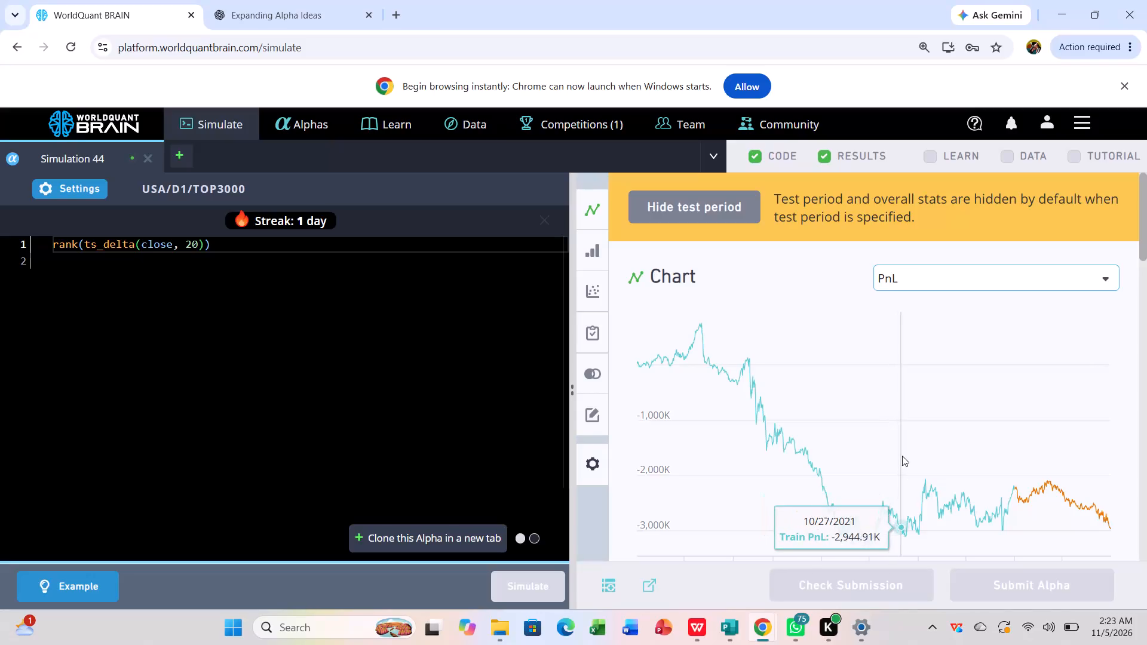
scroll(902, 456, "down", 3)
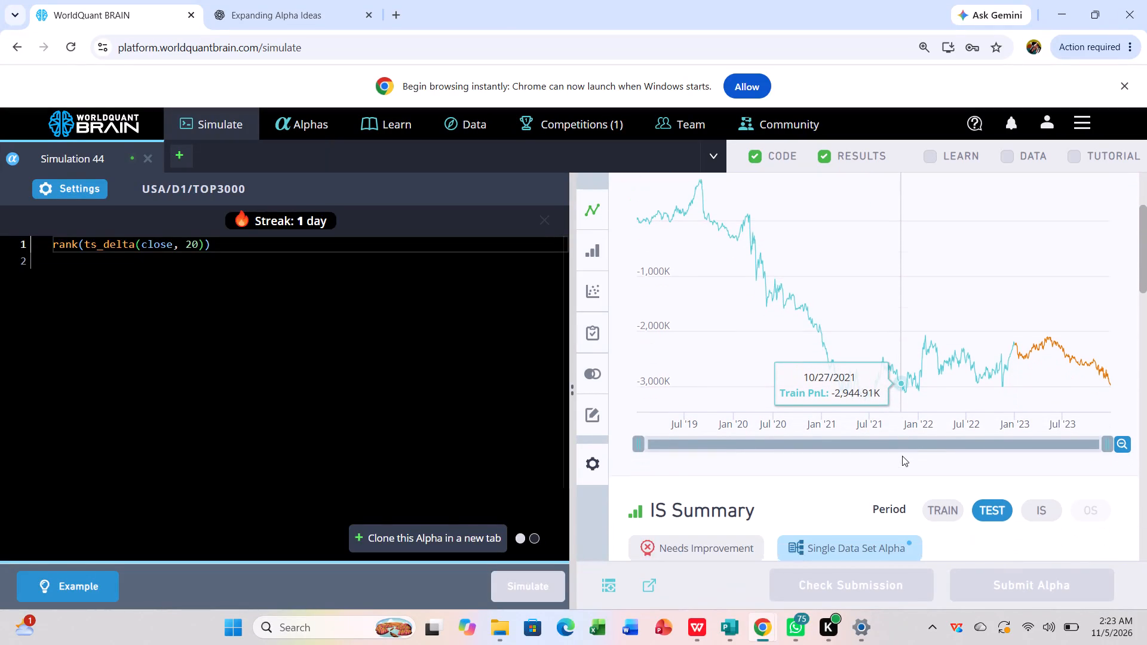
scroll(902, 456, "down", 2)
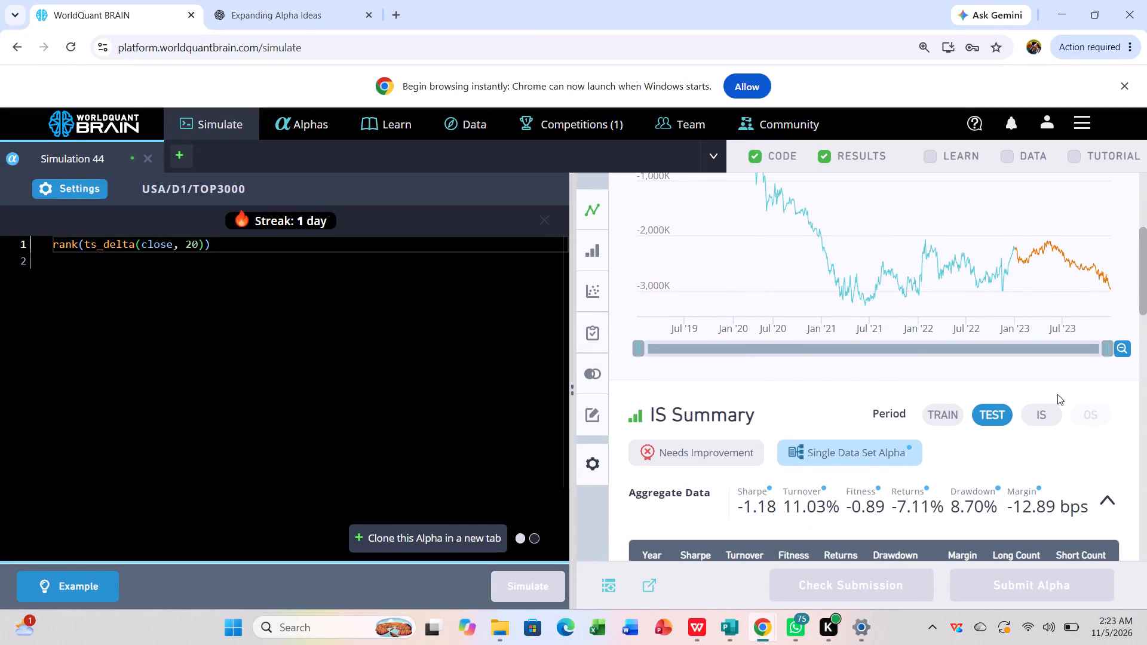
left_click(1038, 417)
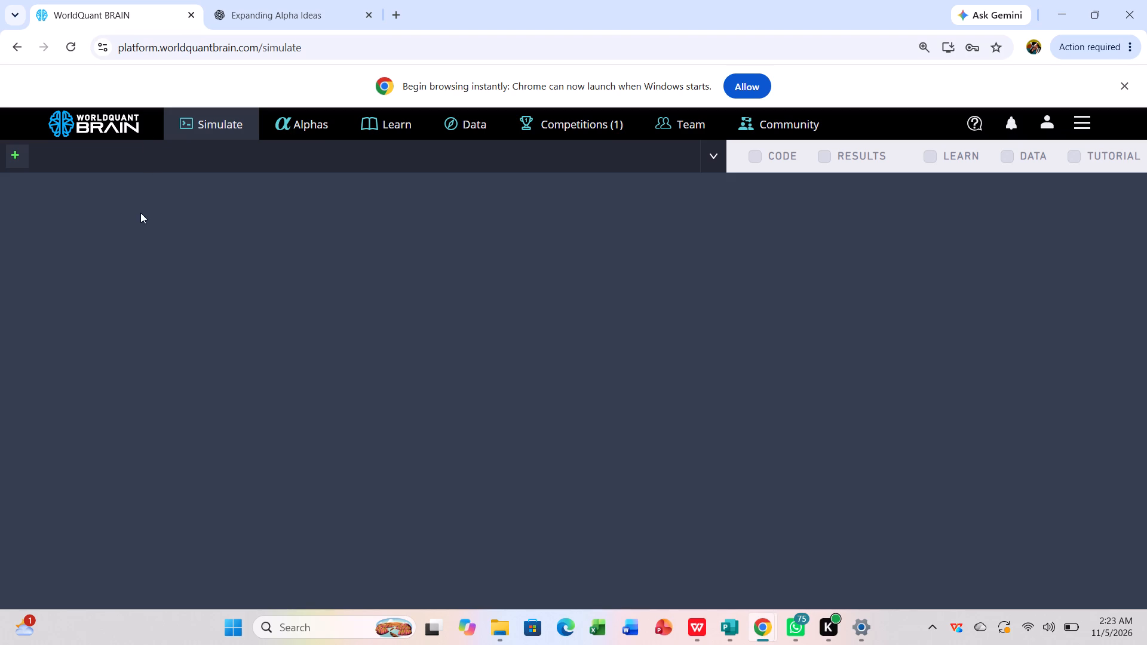
left_click(171, 222)
left_click(17, 153)
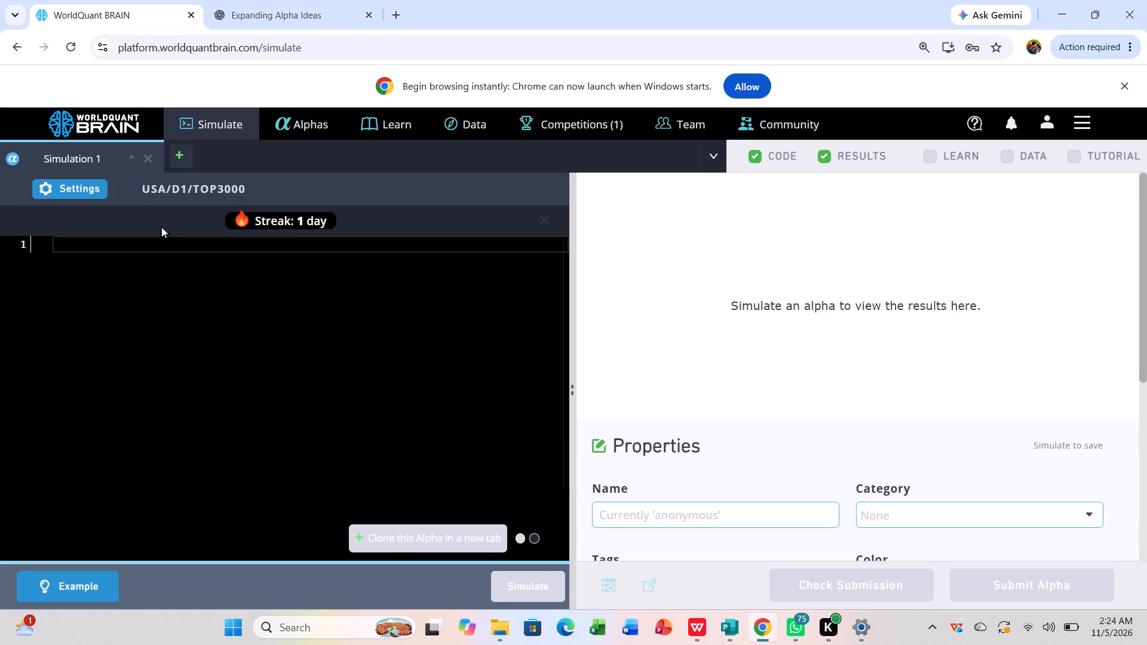
left_click(170, 245)
key("ctrl+v")
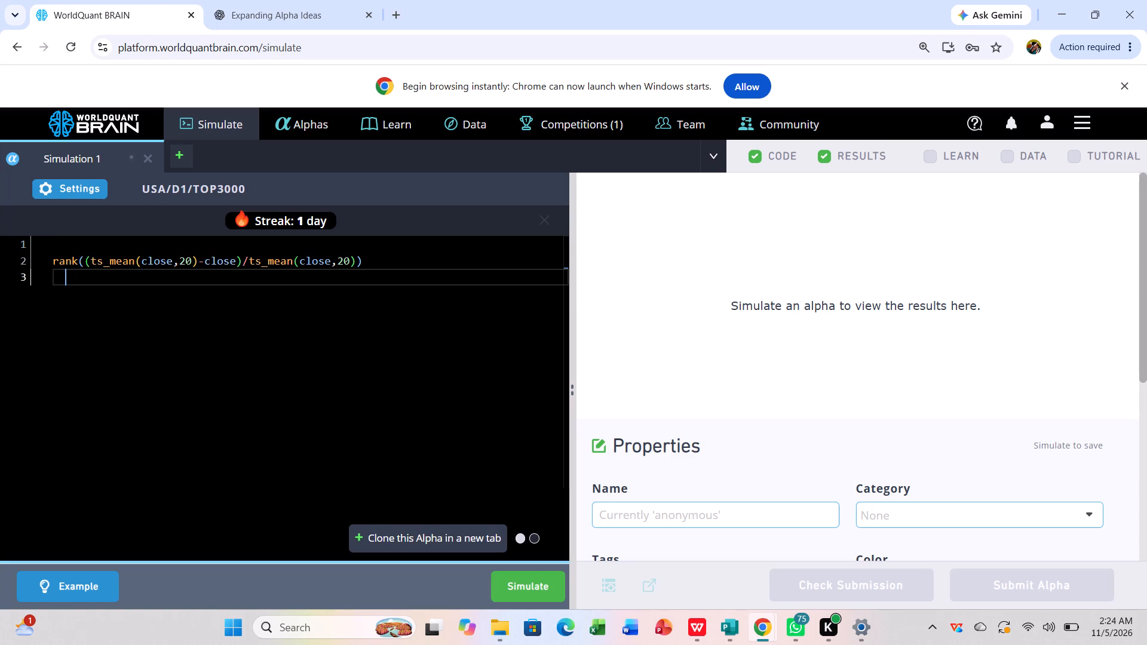
left_click(57, 261)
key("BackSpace")
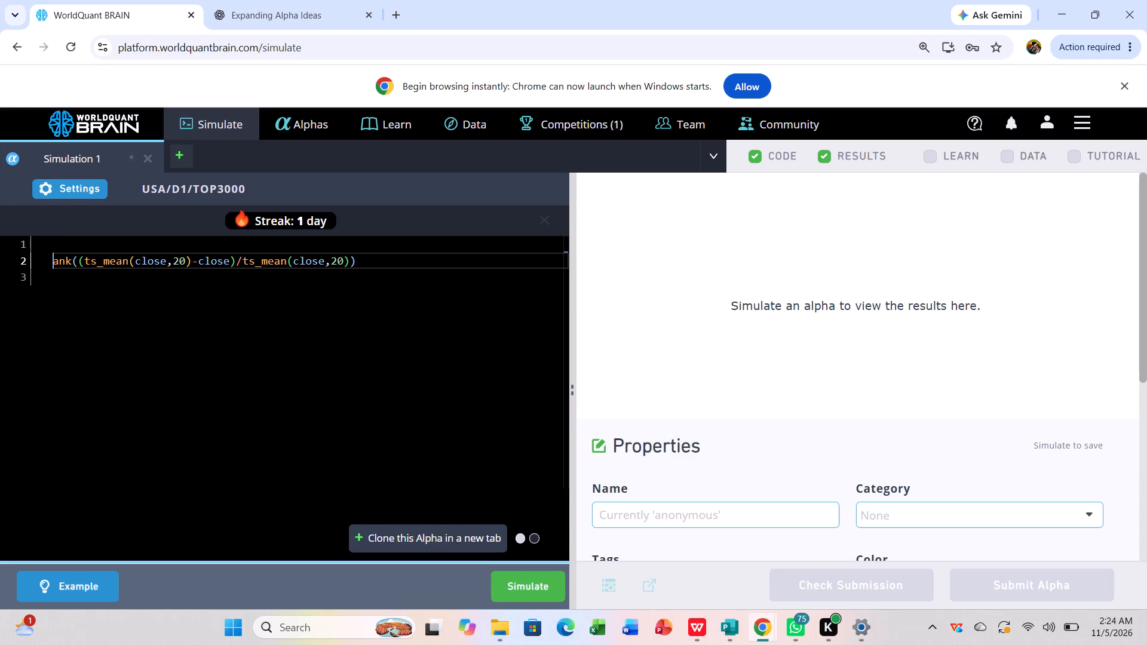
key("BackSpace")
key("r")
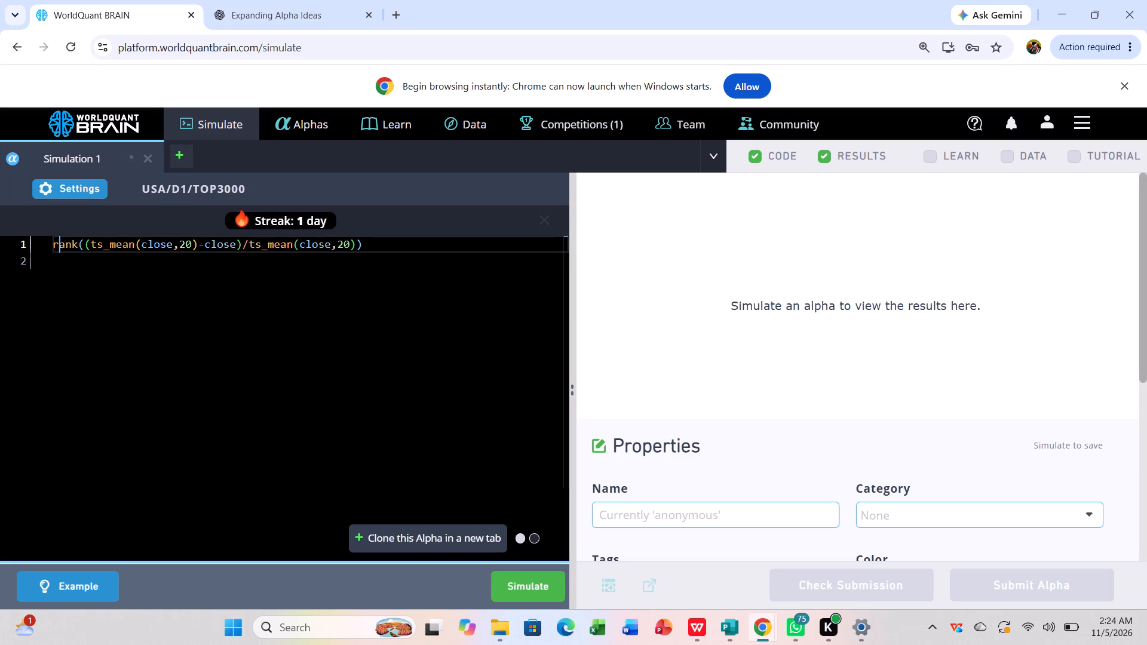
Simulate the Alpha 7 expression in Simulation 1 with decay set to 5 and neutralization set to Industry.
left_click(58, 180)
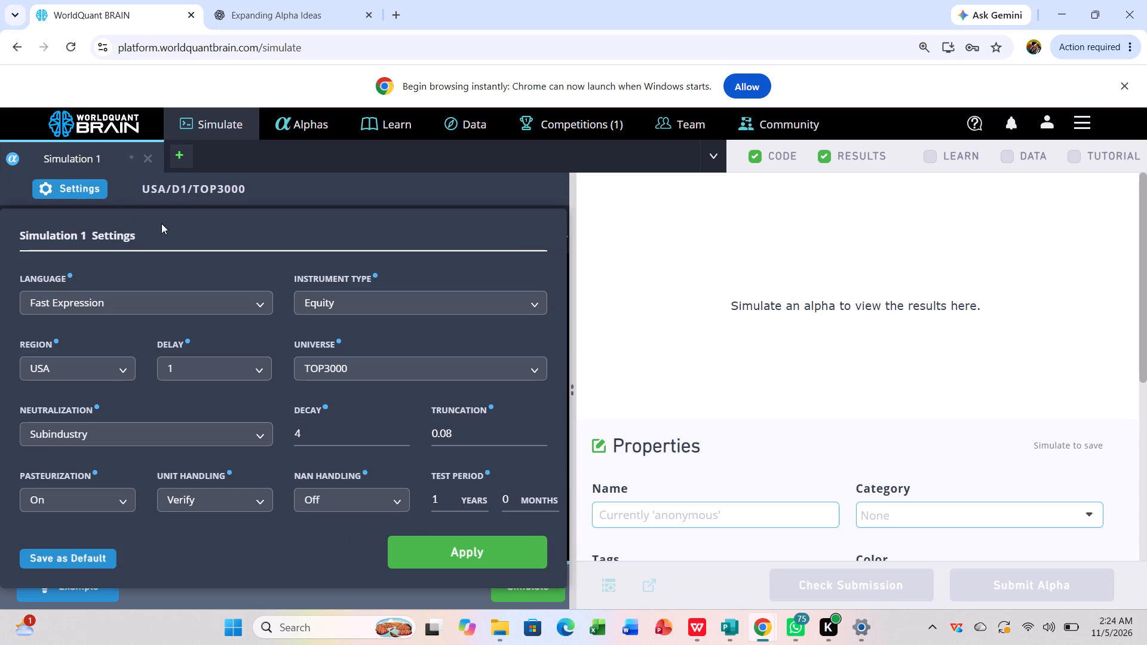
left_click(332, 437)
key("BackSpace")
key("5")
left_click(253, 432)
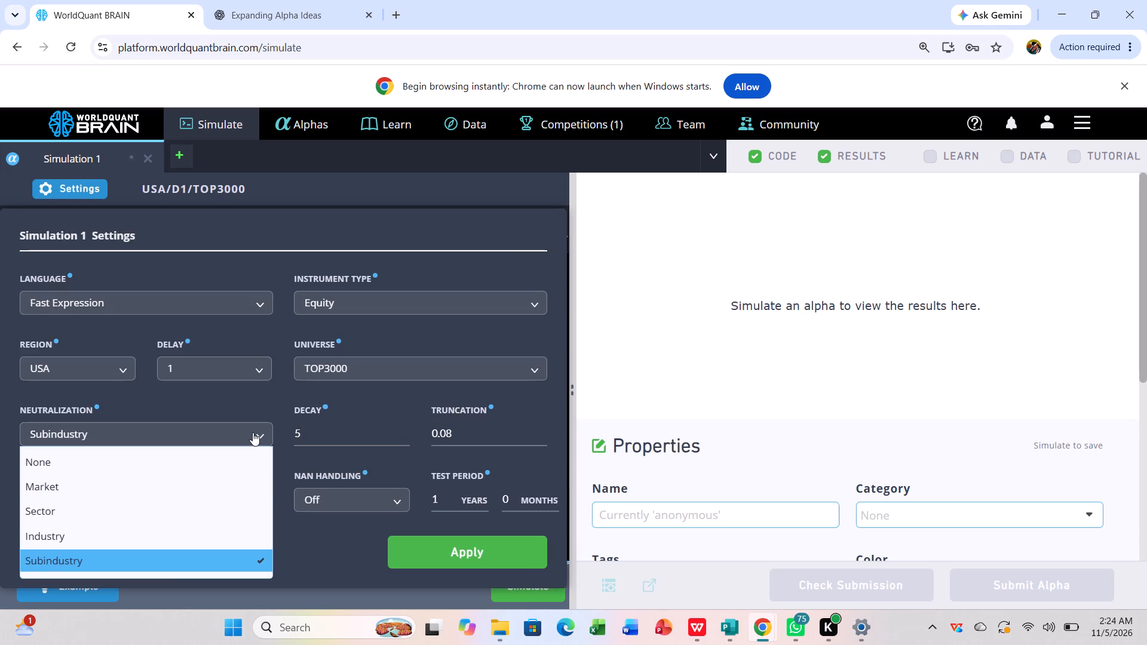
left_click(177, 543)
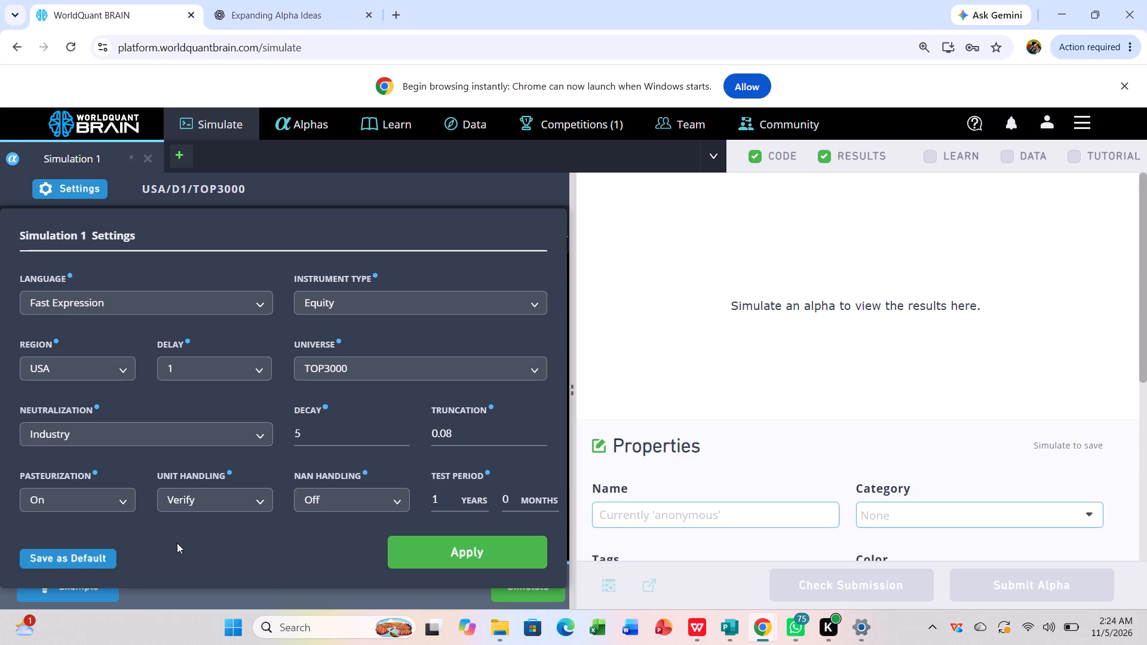
left_click(421, 552)
left_click(520, 586)
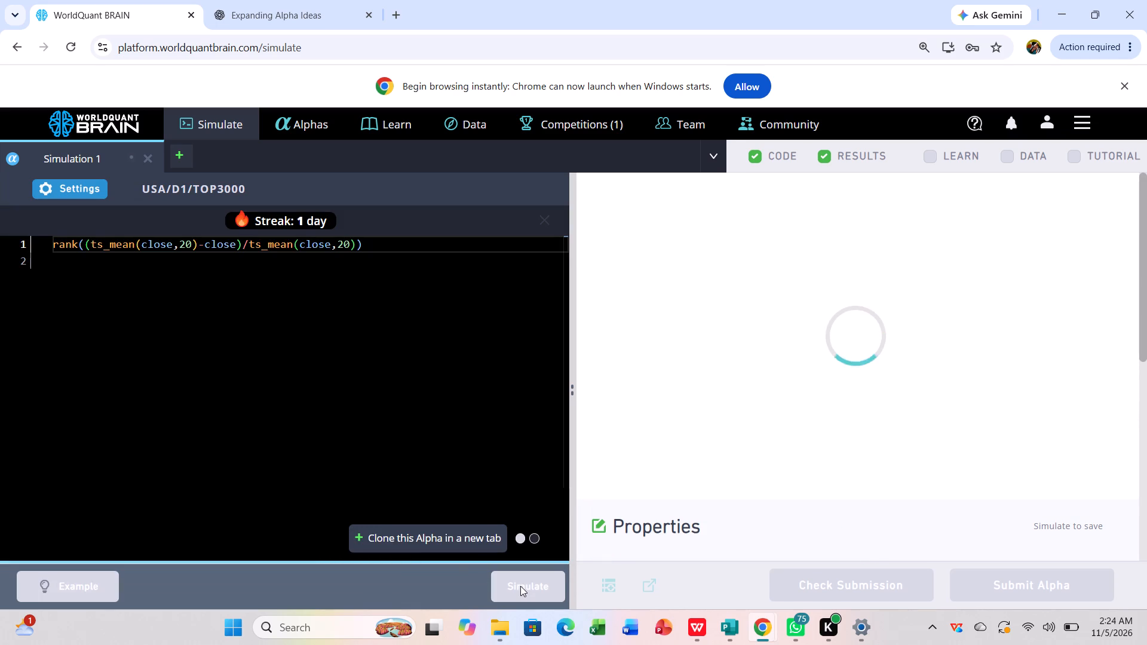
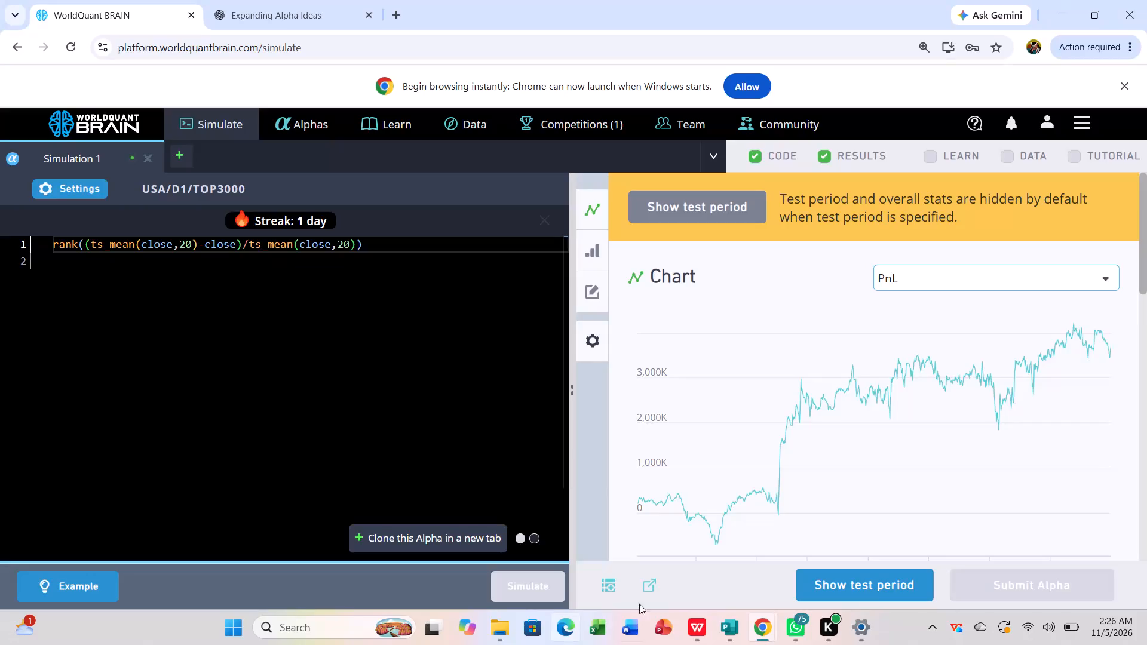
Show the test period for Simulation 1 and check the IS-period aggregate data and yearly figures in the IS Summary.
left_click(840, 572)
scroll(840, 572, "down", 3)
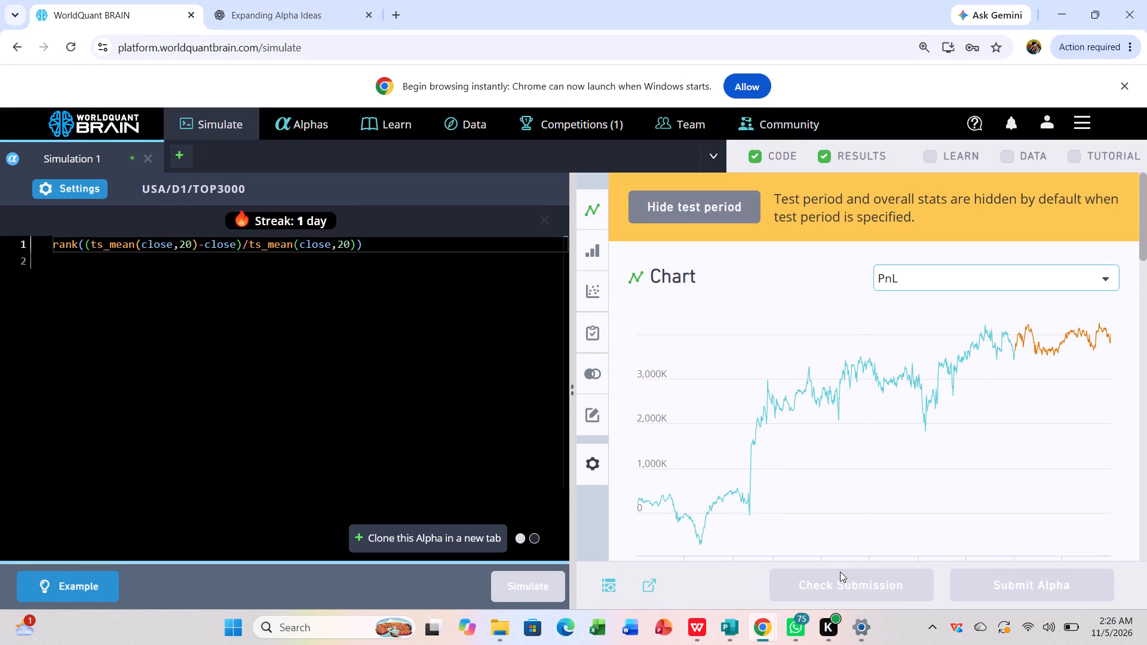
scroll(861, 516, "down", 5)
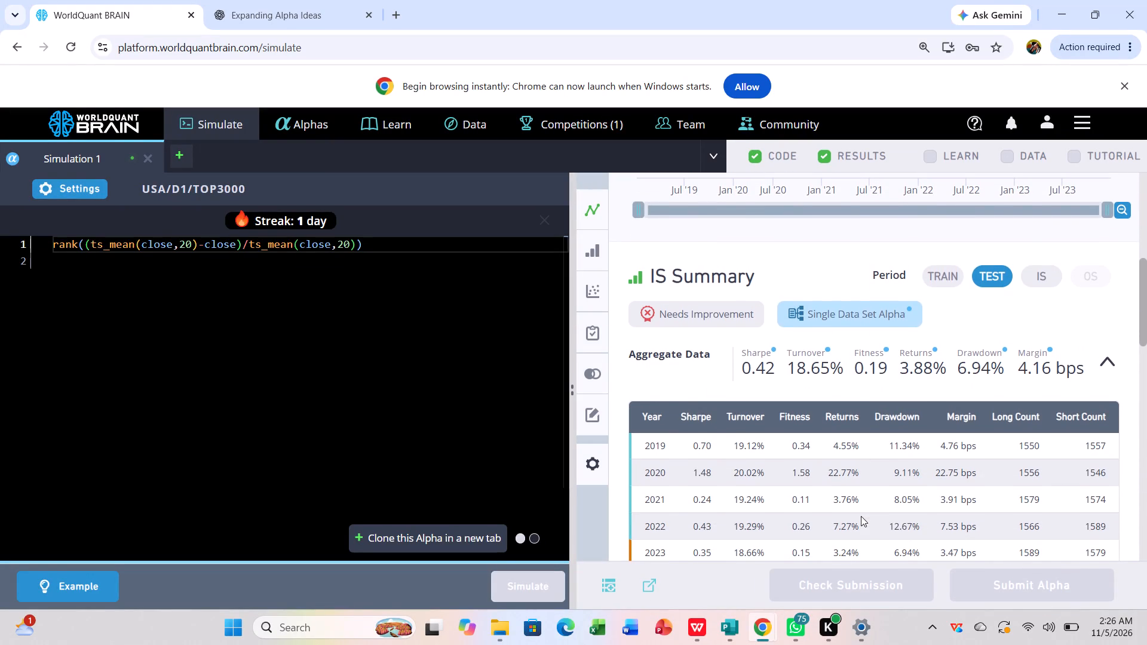
left_click(1026, 273)
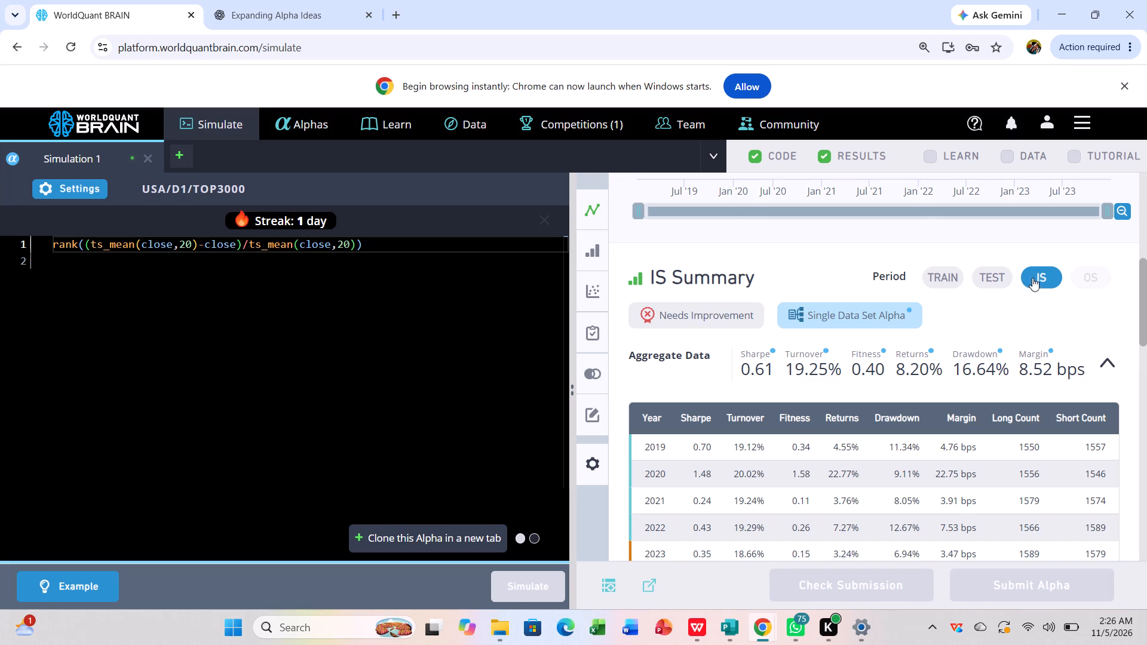
scroll(1031, 315, "down", 1)
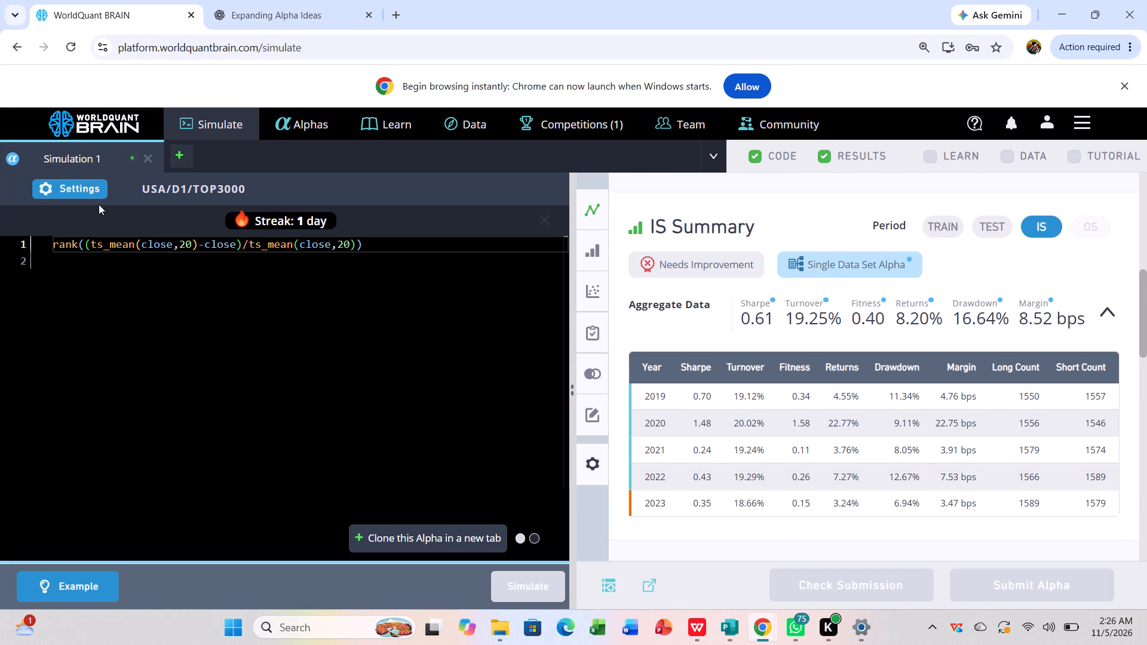
Rerun Simulation 1 with neutralization set to Subindustry and the universe set to TOP500.
right_click(81, 183)
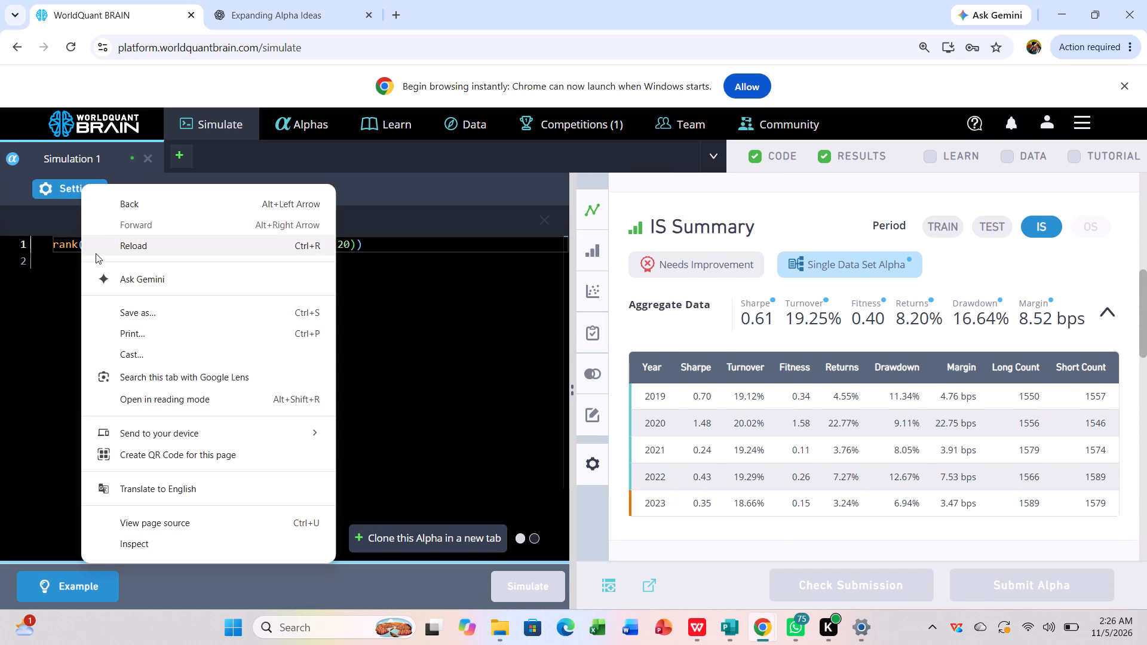
left_click(54, 191)
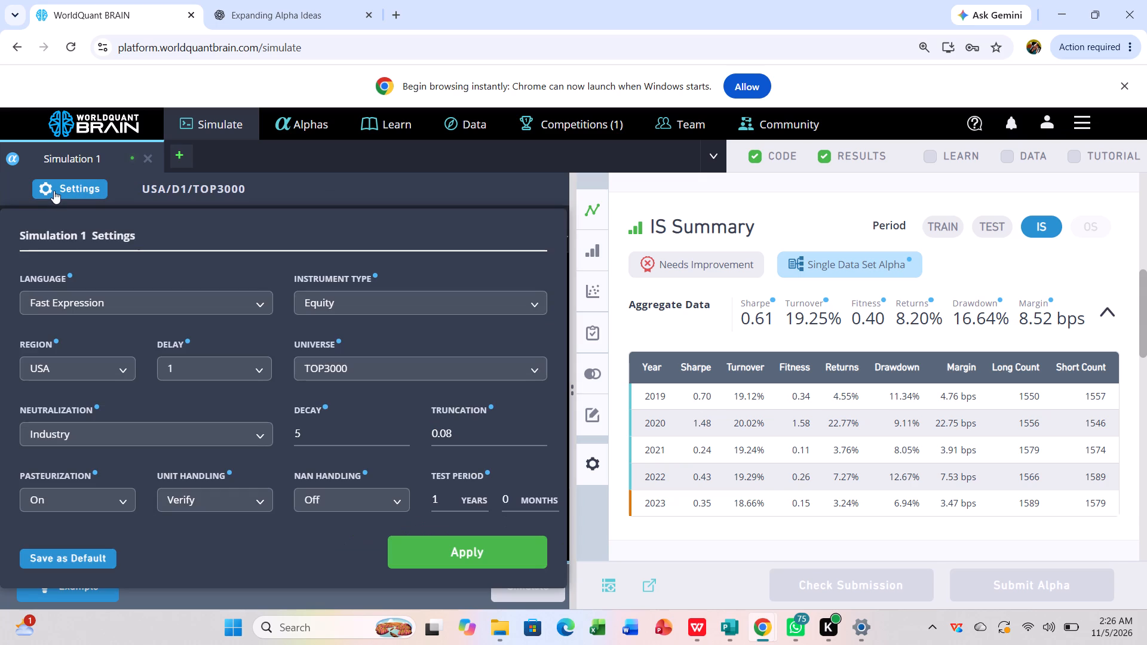
left_click(202, 429)
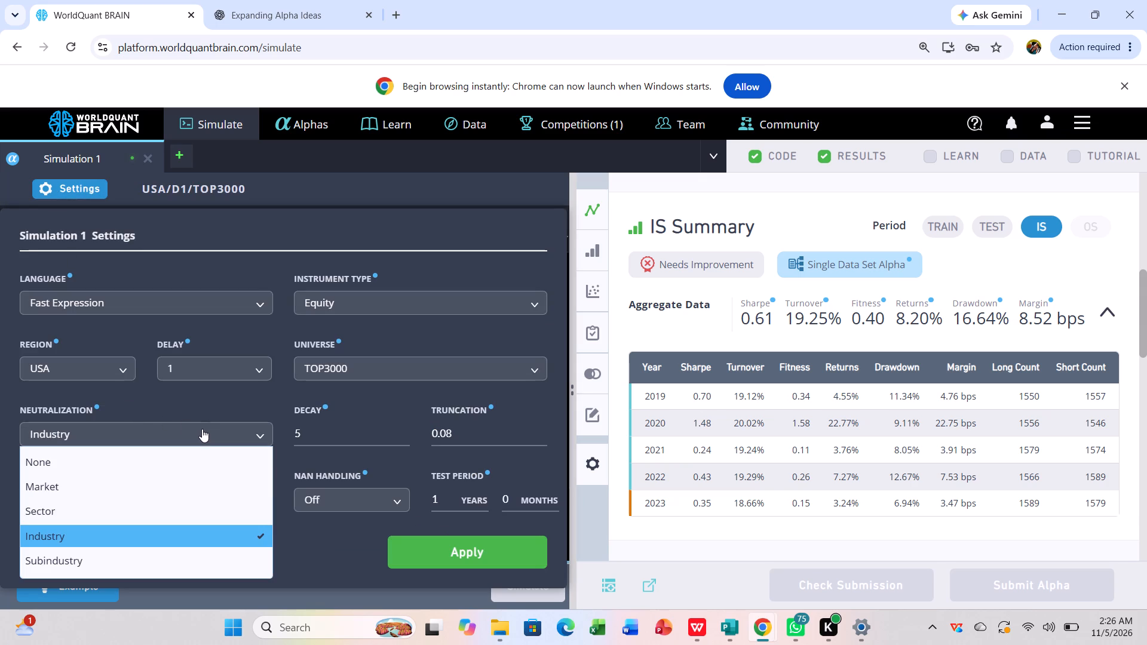
left_click(171, 560)
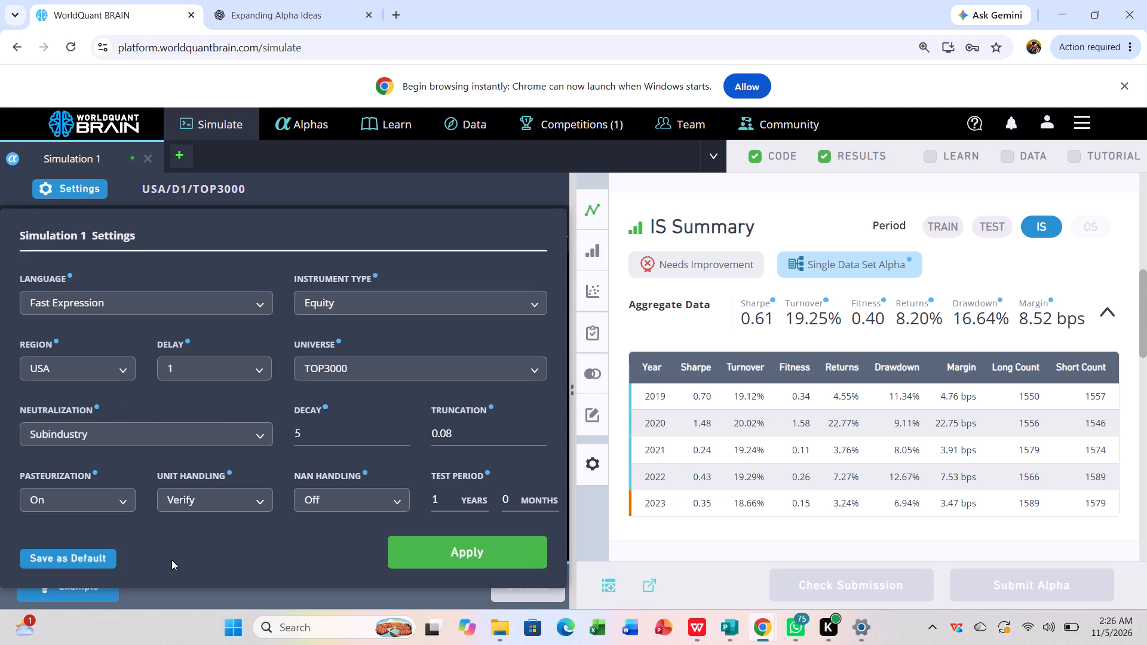
left_click(459, 365)
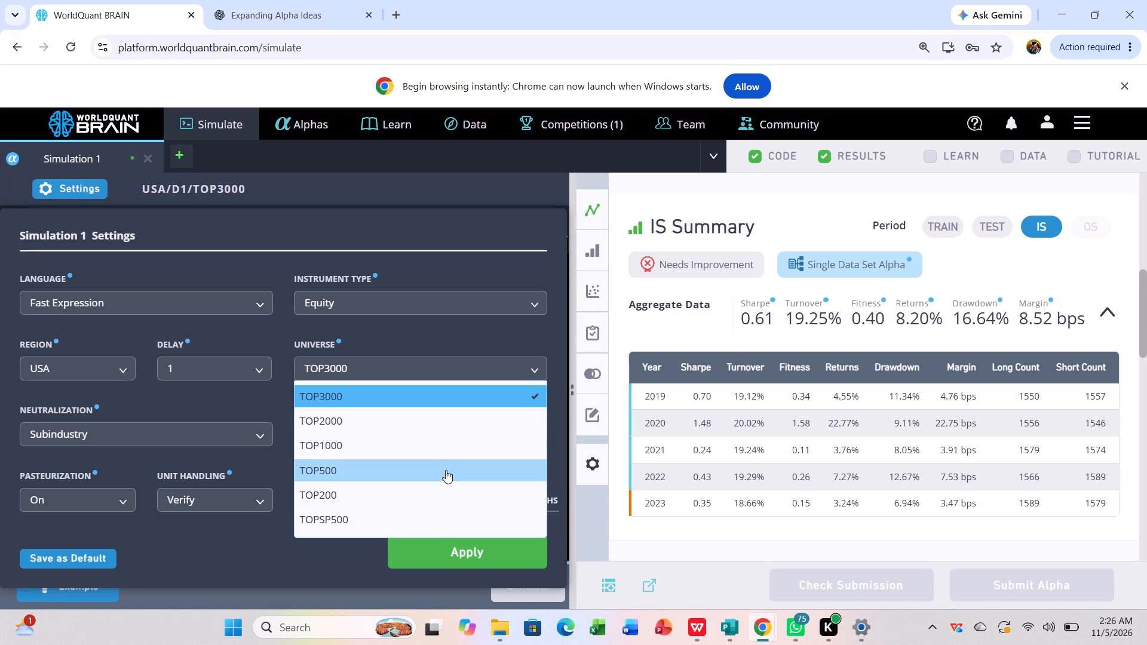
left_click(446, 470)
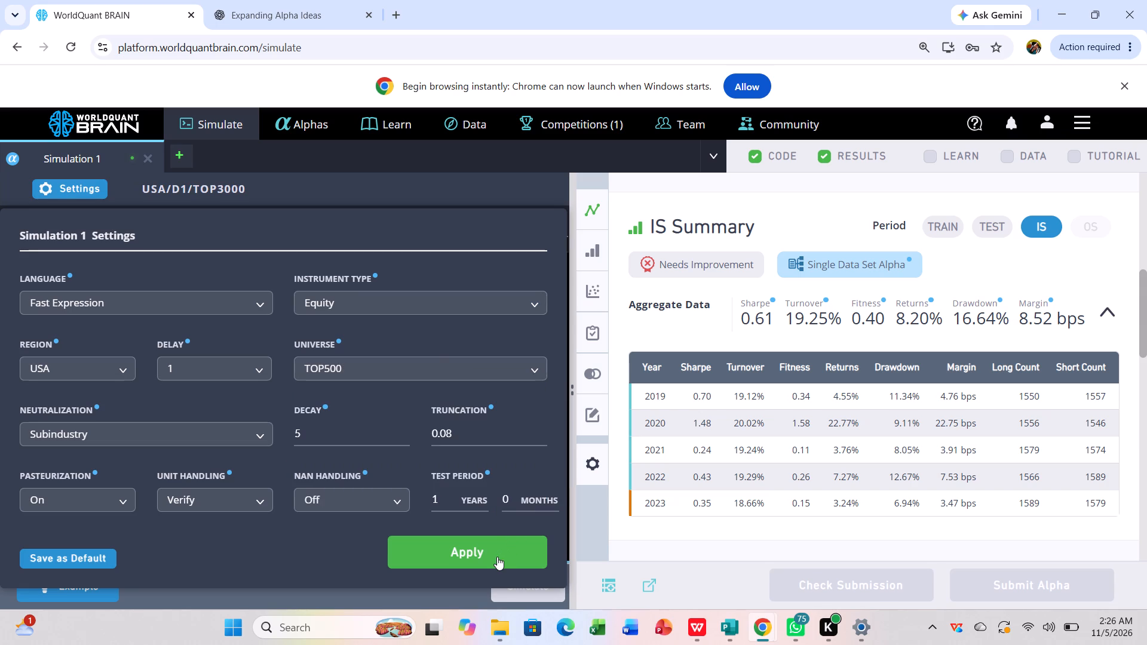
left_click(497, 557)
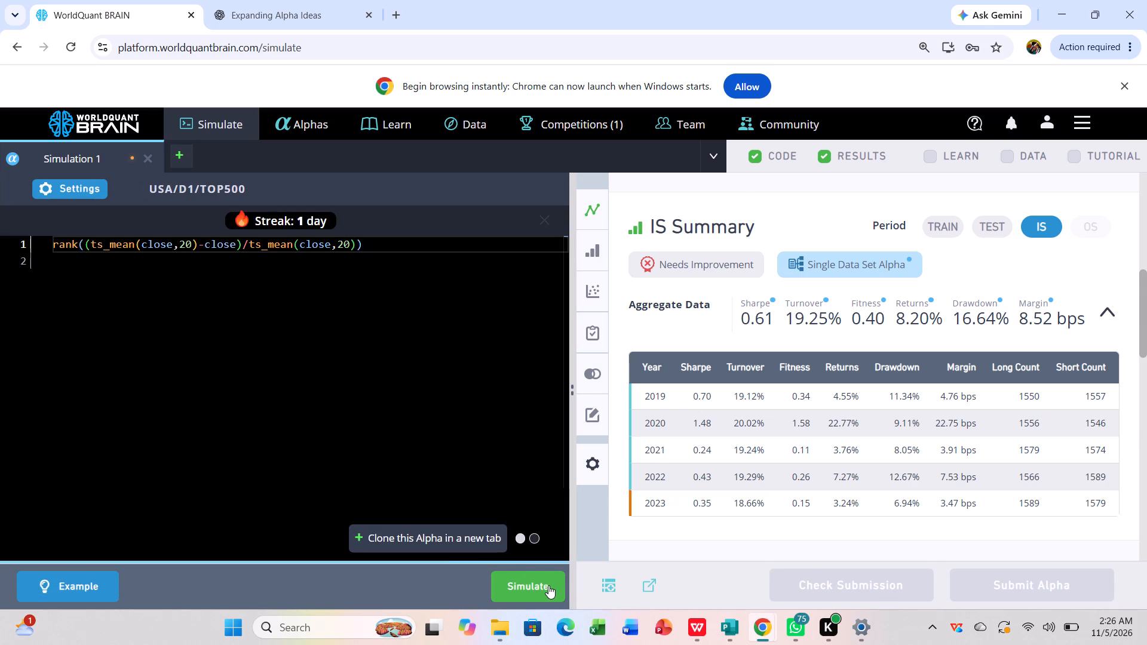
left_click(548, 585)
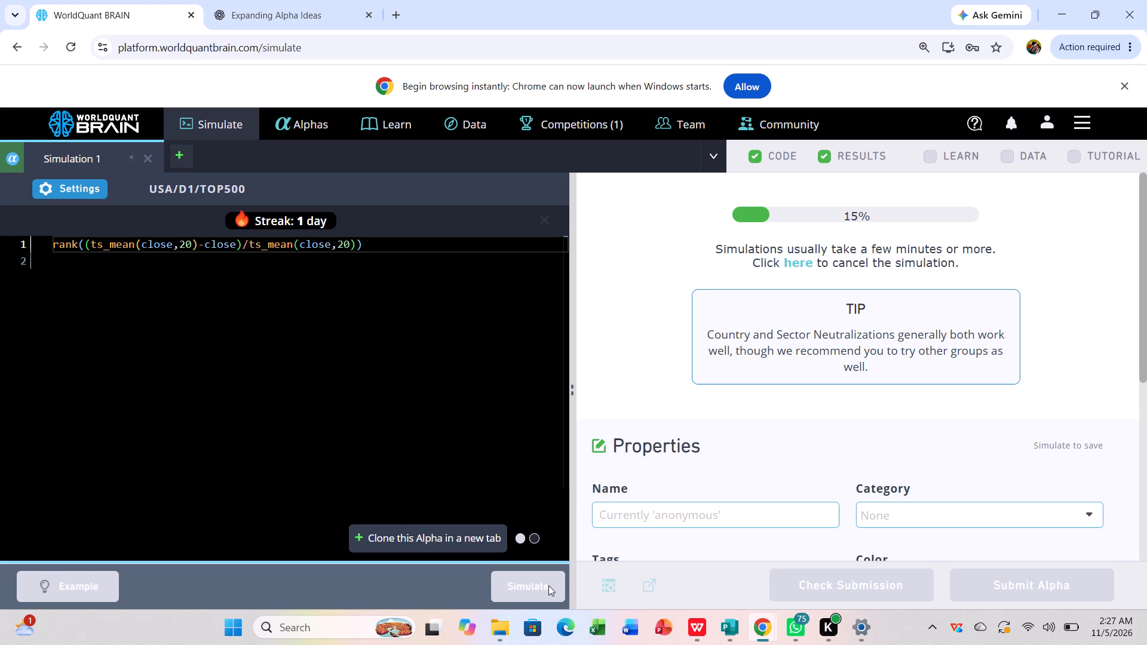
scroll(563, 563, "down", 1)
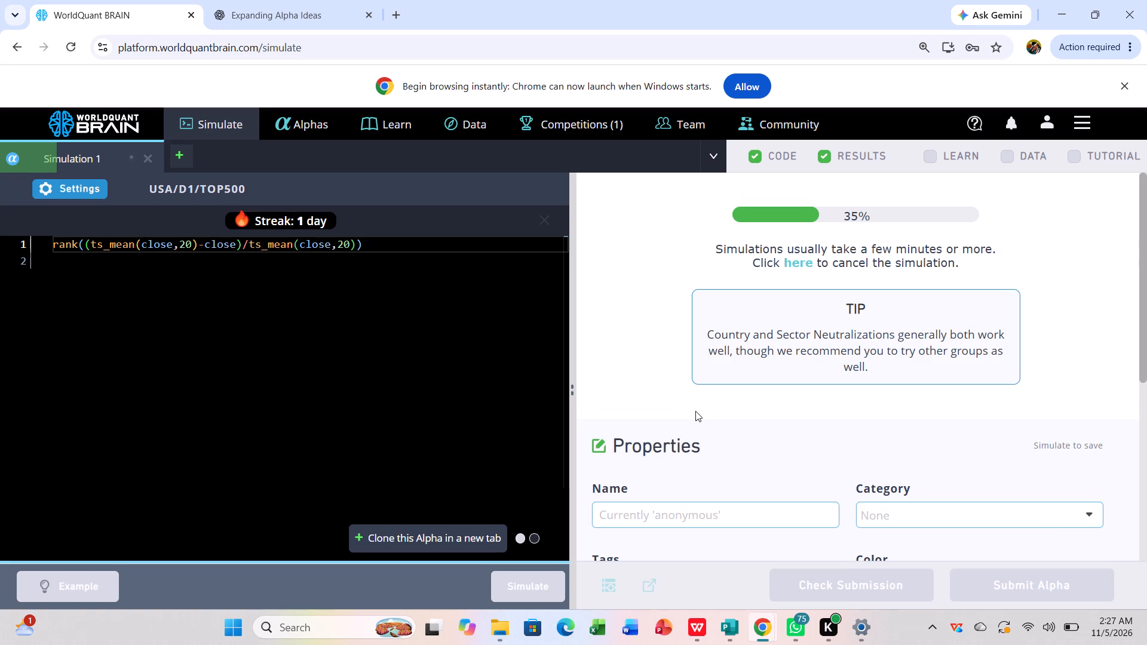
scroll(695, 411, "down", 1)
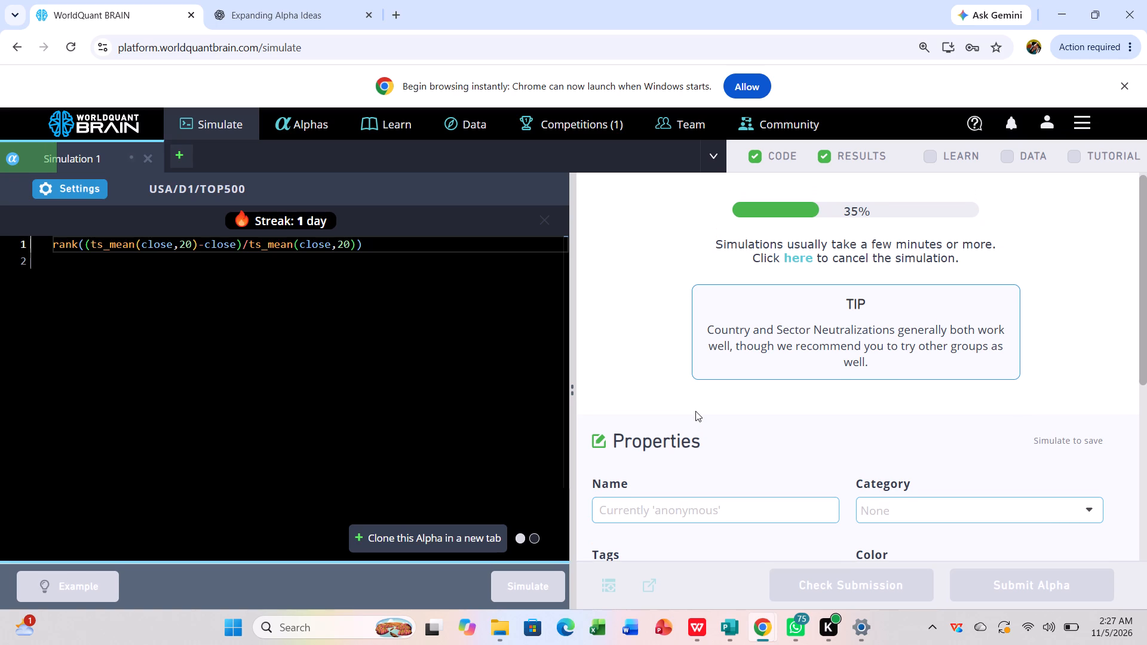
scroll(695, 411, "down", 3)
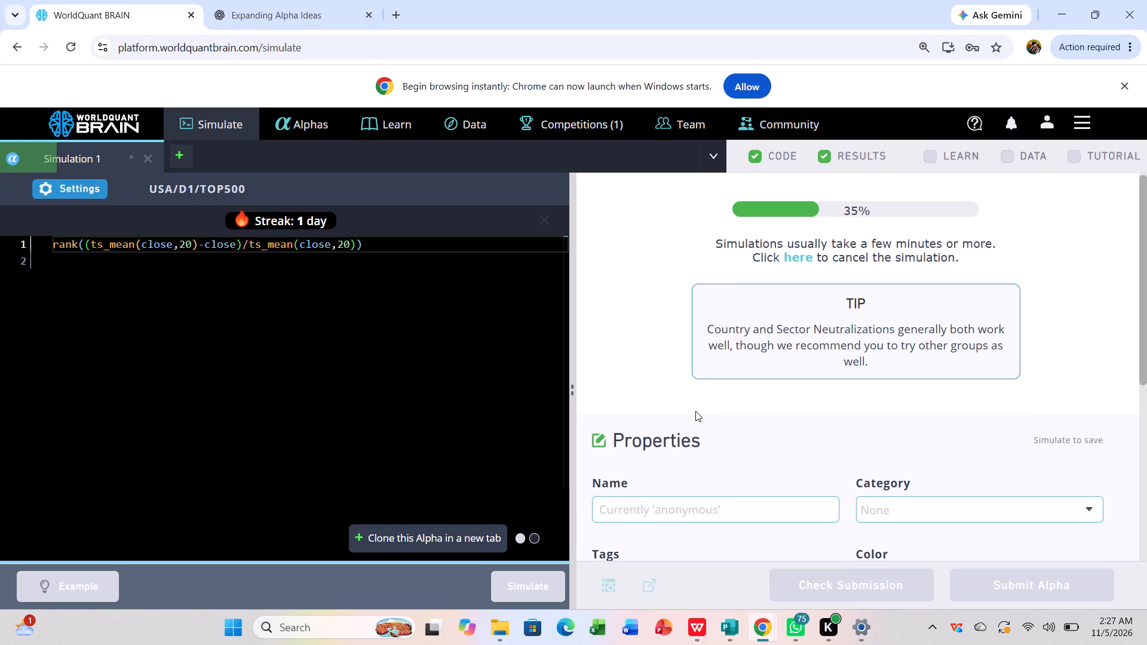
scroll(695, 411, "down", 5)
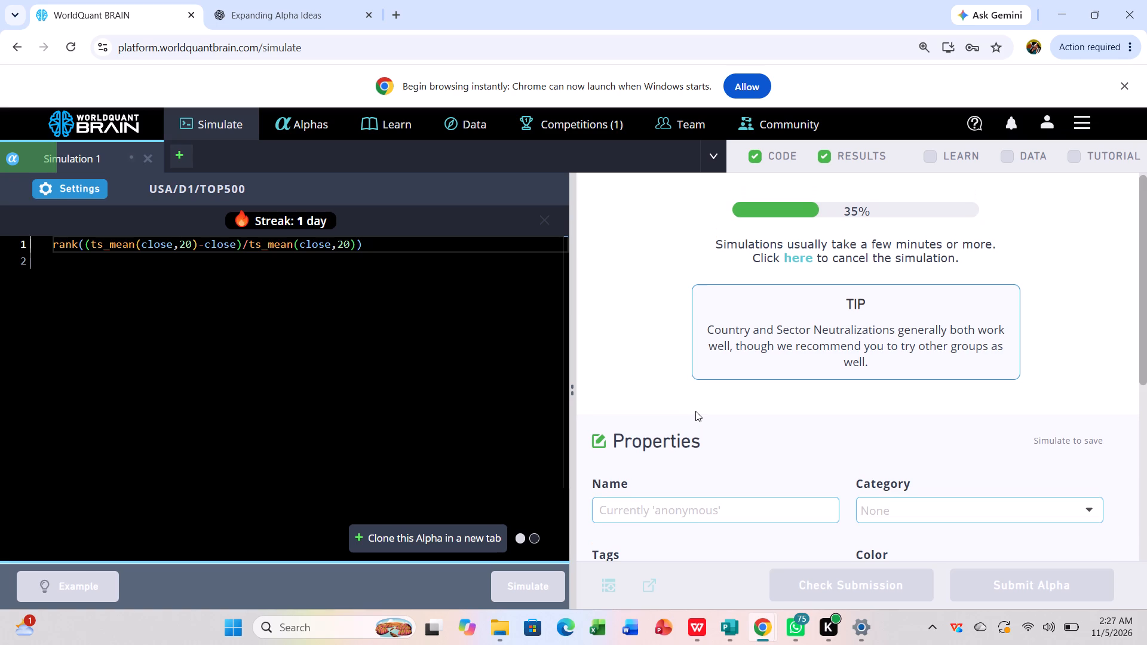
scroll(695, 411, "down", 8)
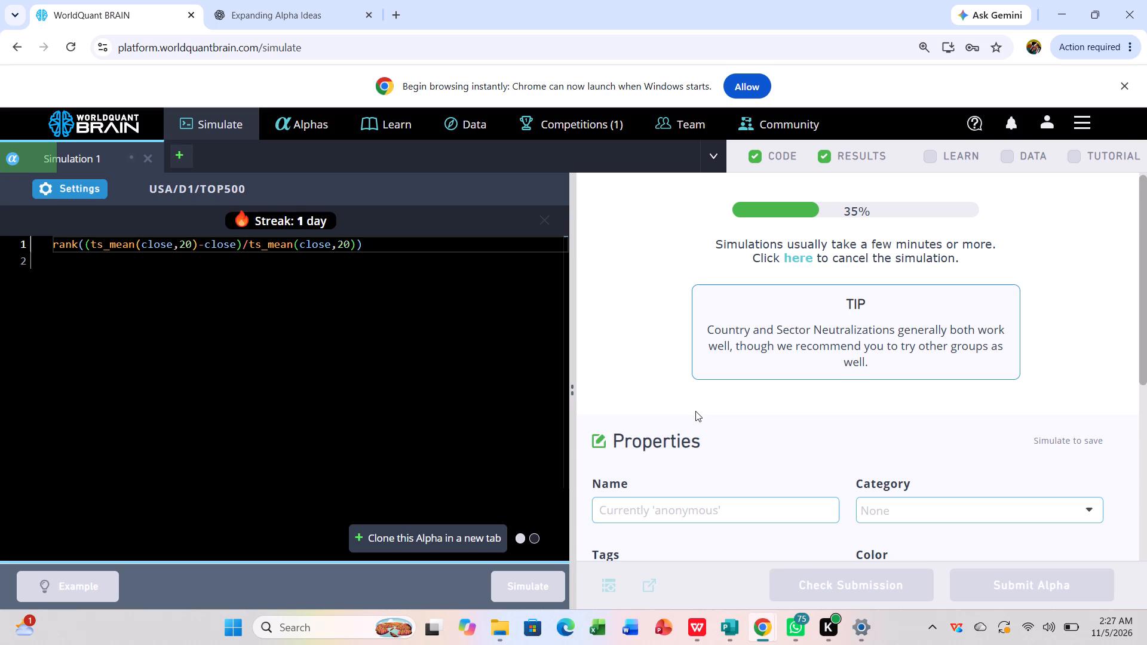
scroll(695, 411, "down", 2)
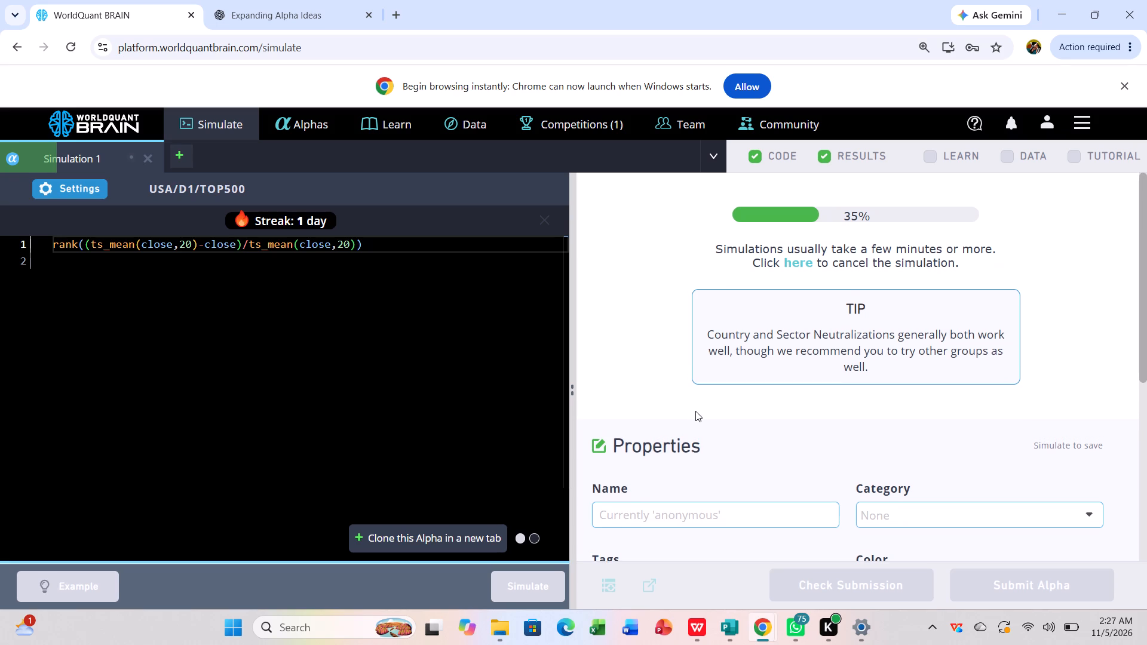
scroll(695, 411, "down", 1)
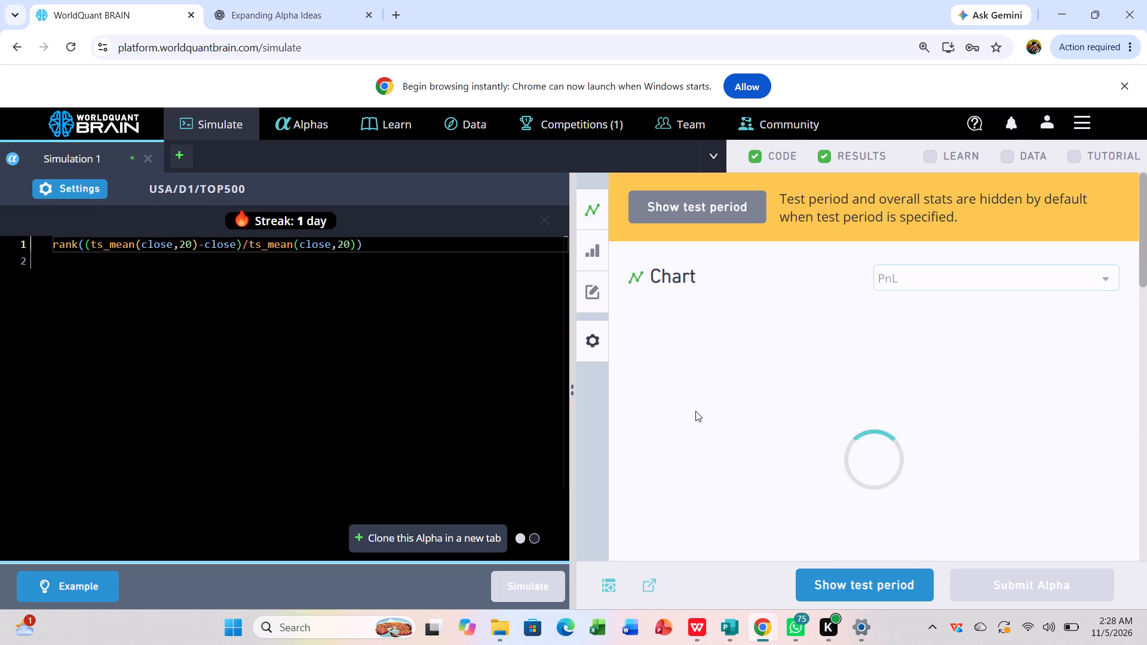
Show the test period for the TOP500 run and check its IS-period aggregate data in the IS Summary.
left_click(839, 583)
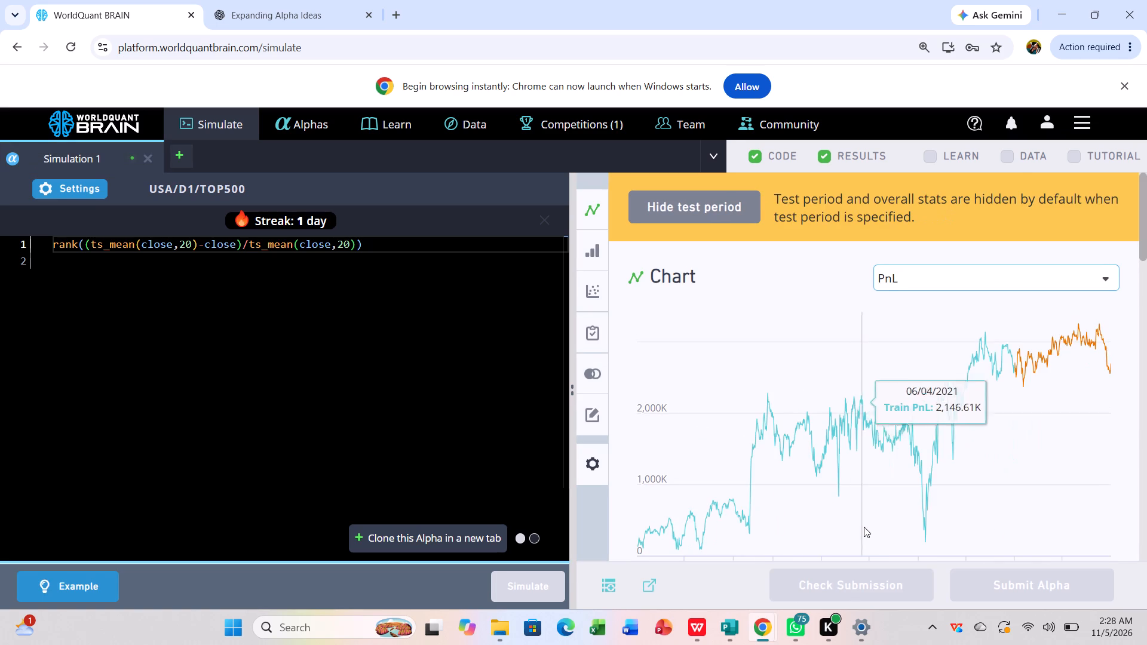
scroll(864, 526, "down", 3)
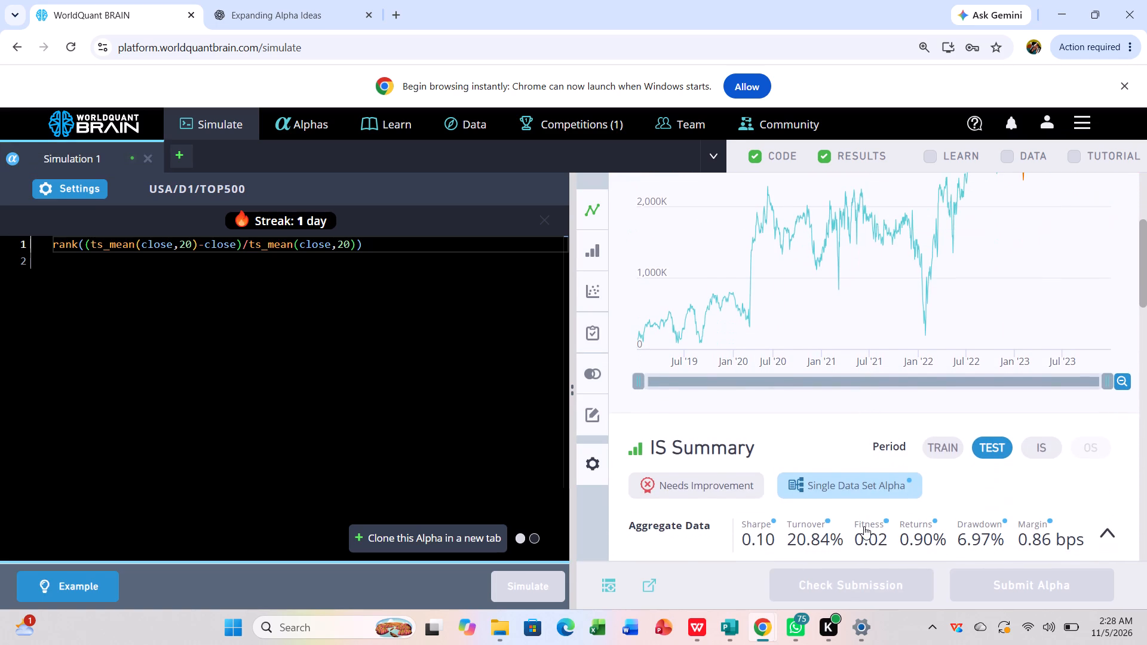
scroll(864, 526, "down", 1)
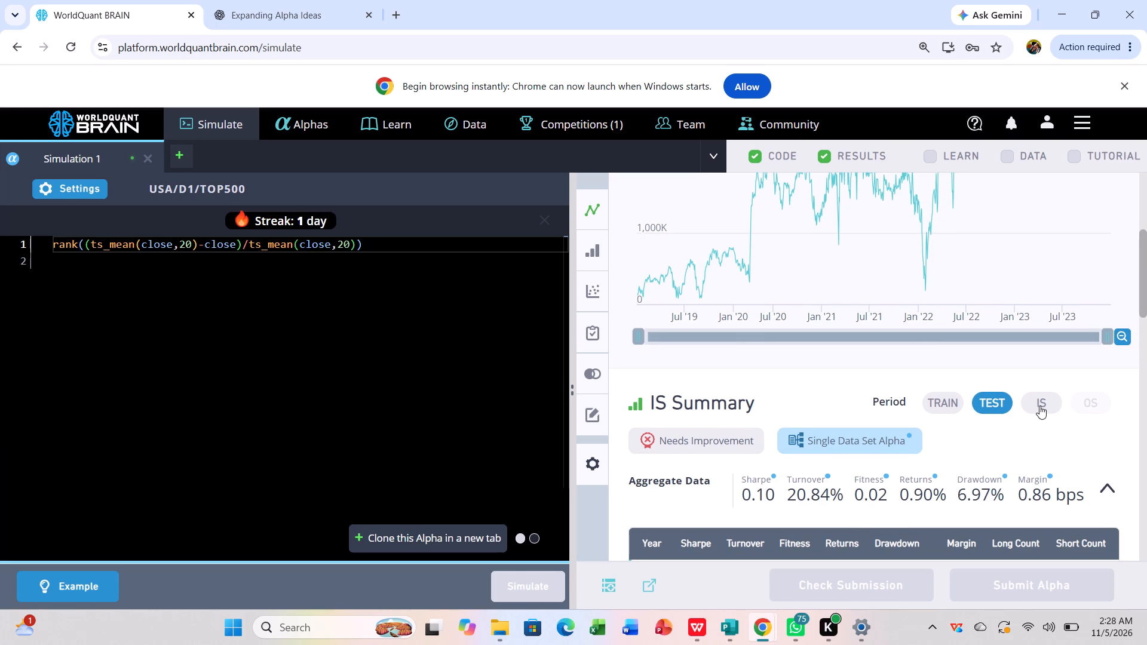
left_click(1039, 406)
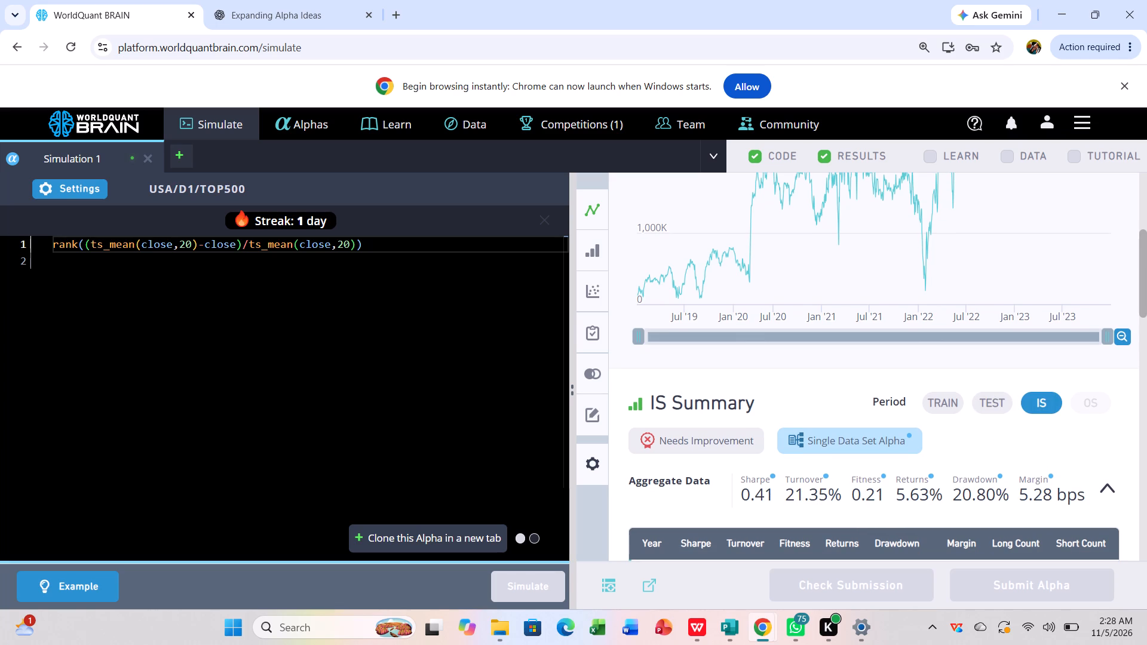
Rerun Simulation 1 with neutralization set to None.
left_click(87, 182)
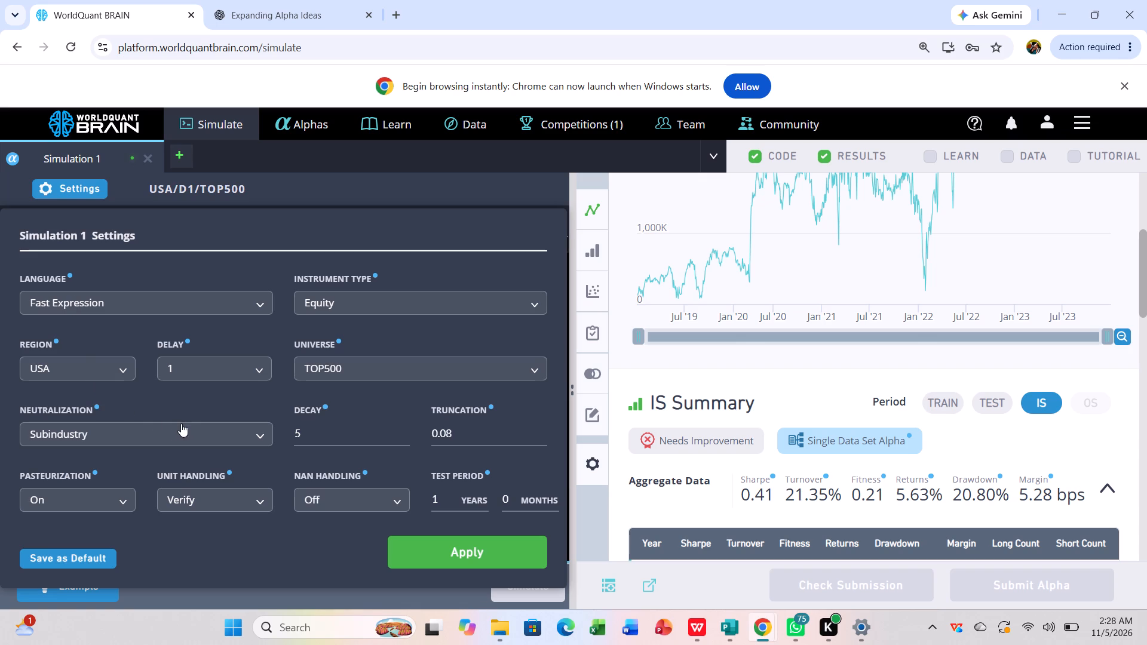
left_click(198, 429)
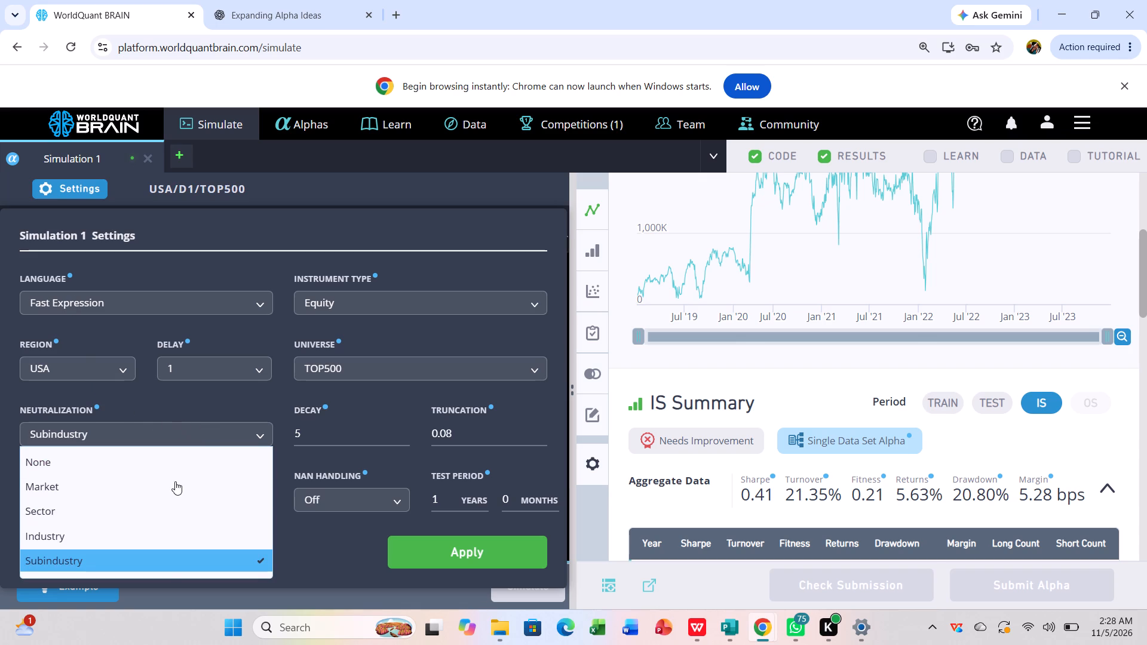
left_click(171, 465)
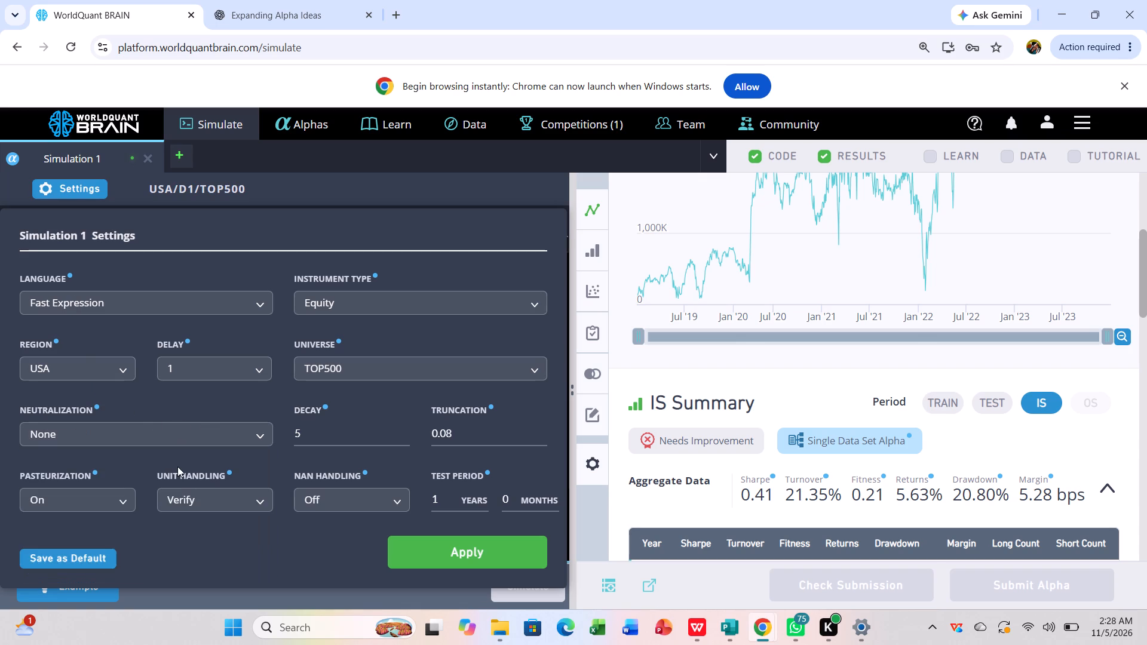
left_click(466, 552)
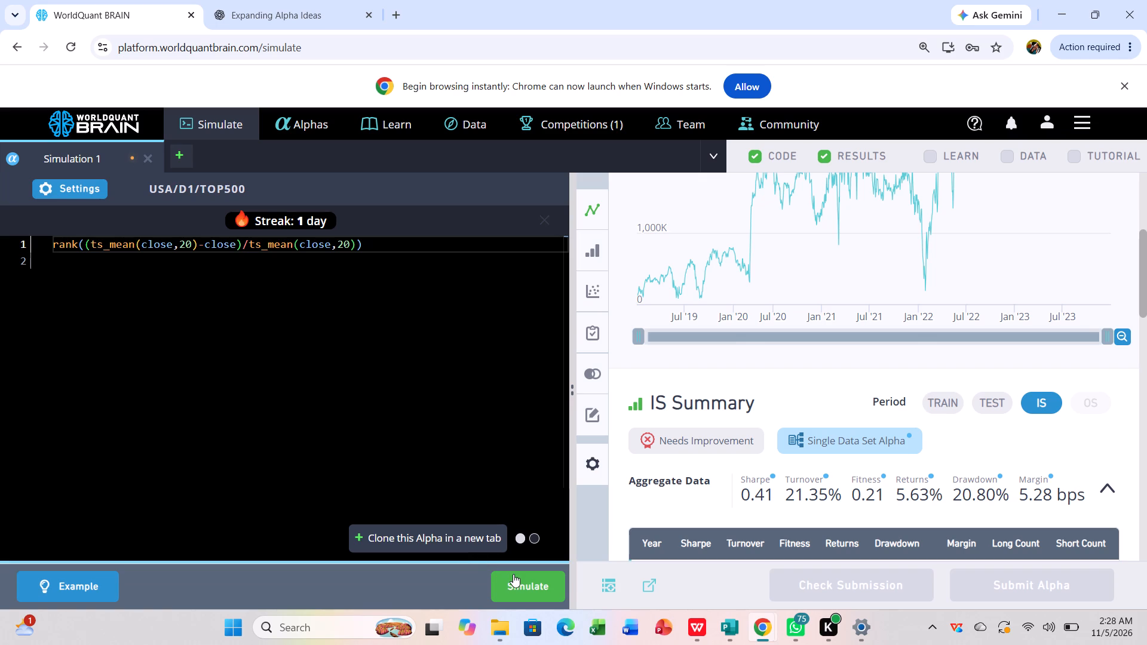
left_click(522, 578)
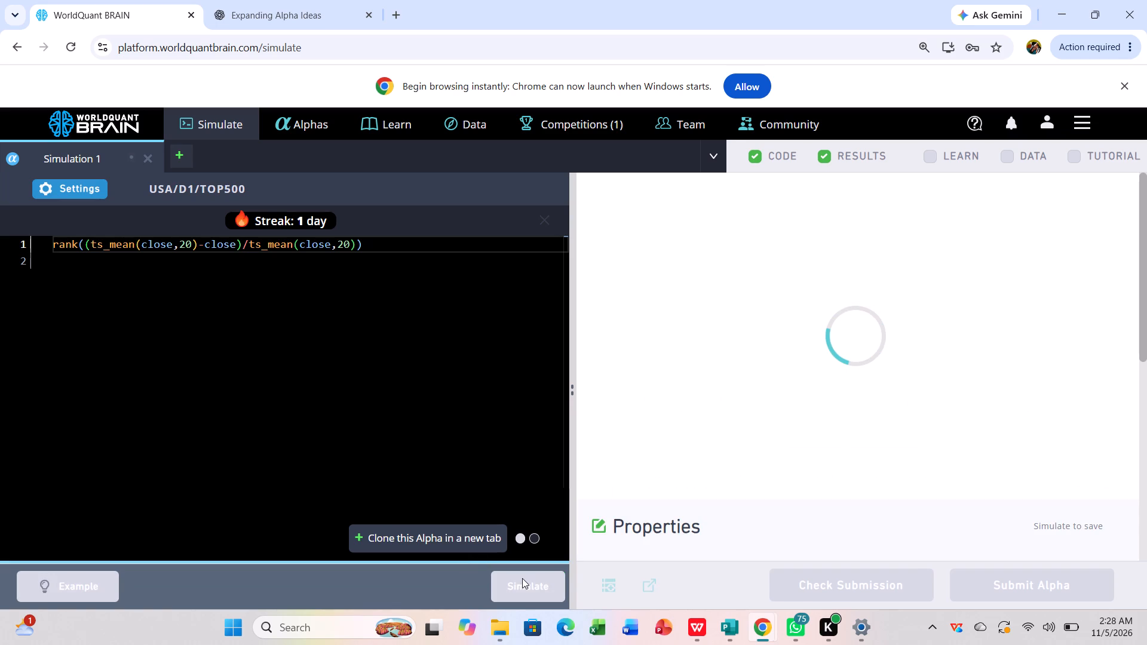
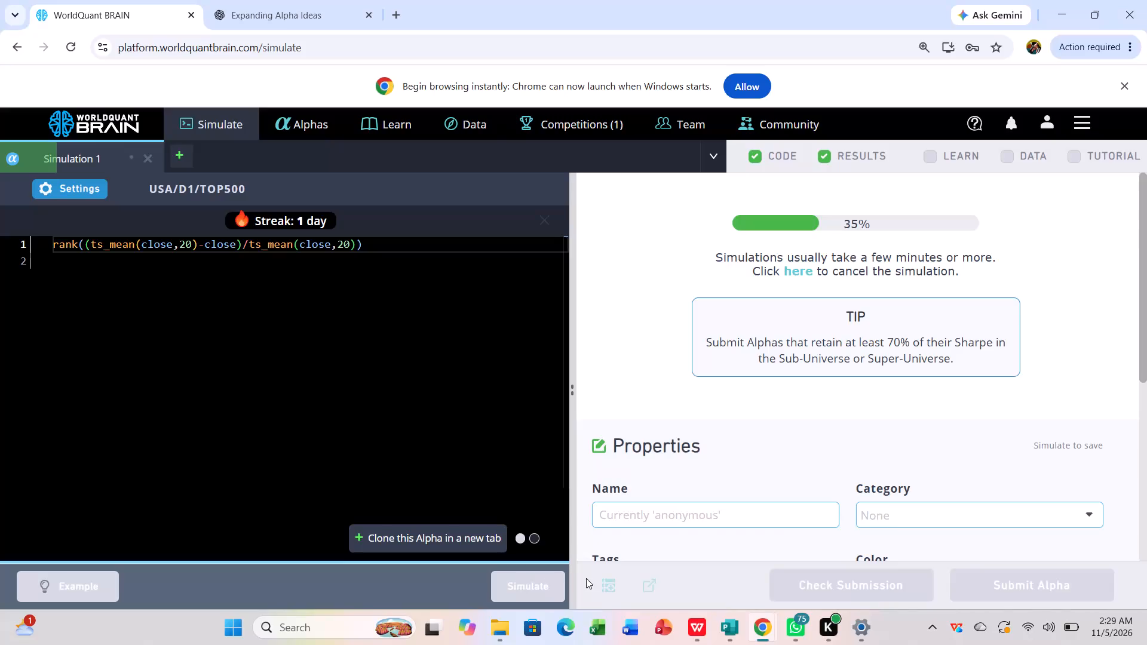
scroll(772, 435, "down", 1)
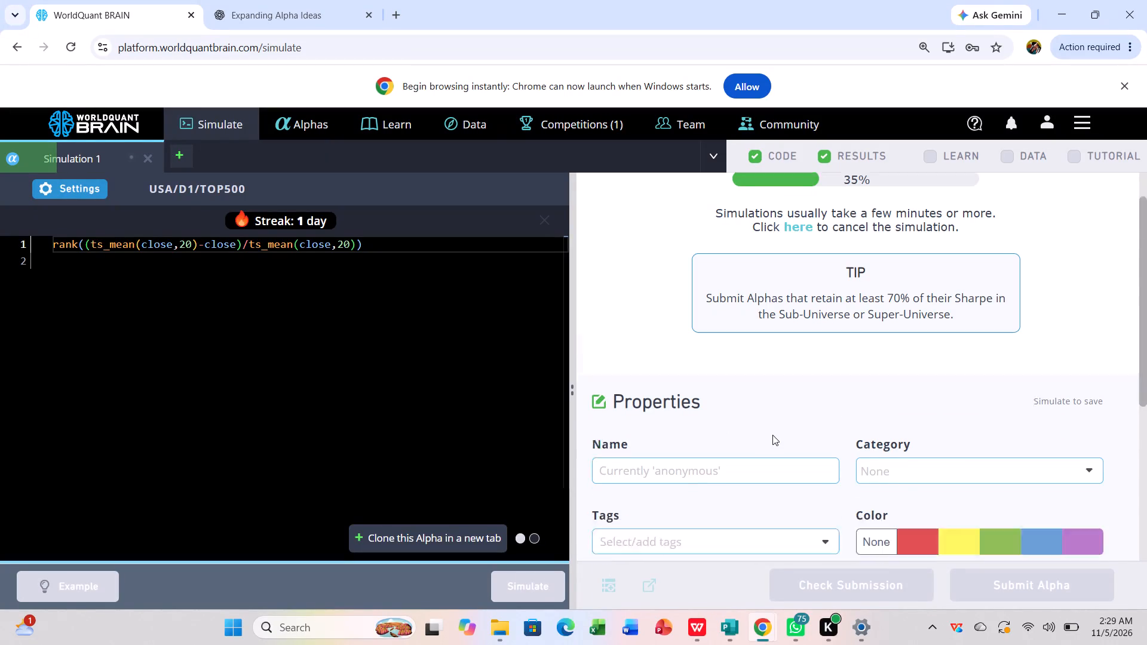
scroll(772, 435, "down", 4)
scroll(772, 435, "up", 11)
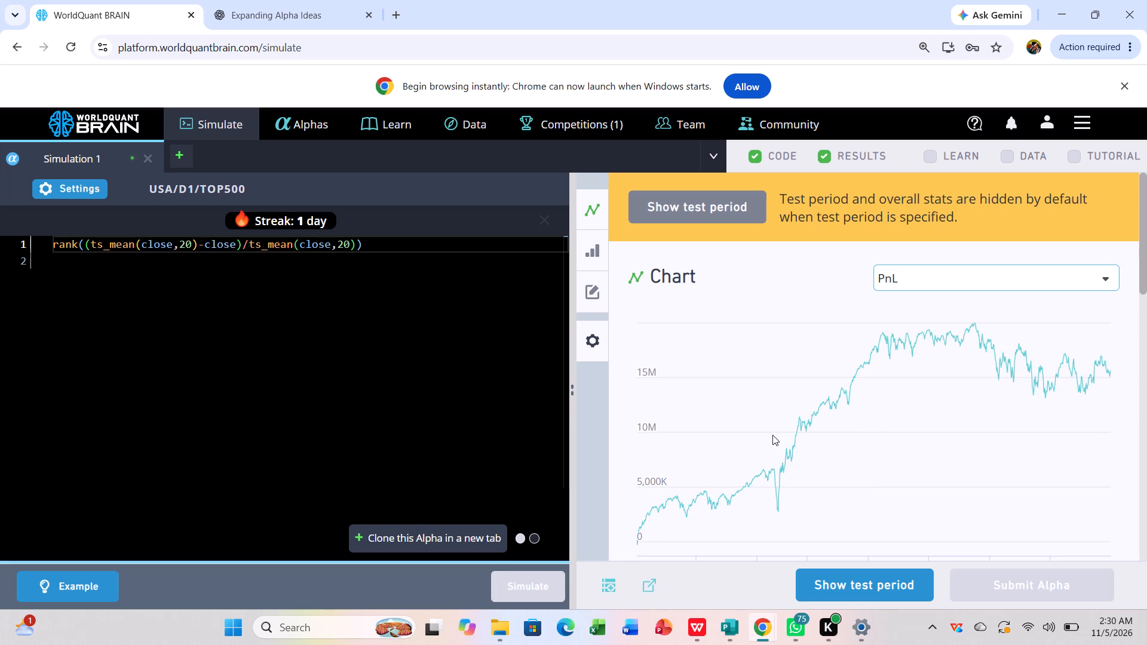
Show the test period for the run without neutralization and check its yearly figures and IS-period aggregate data in the IS Summary.
scroll(772, 435, "right", 2)
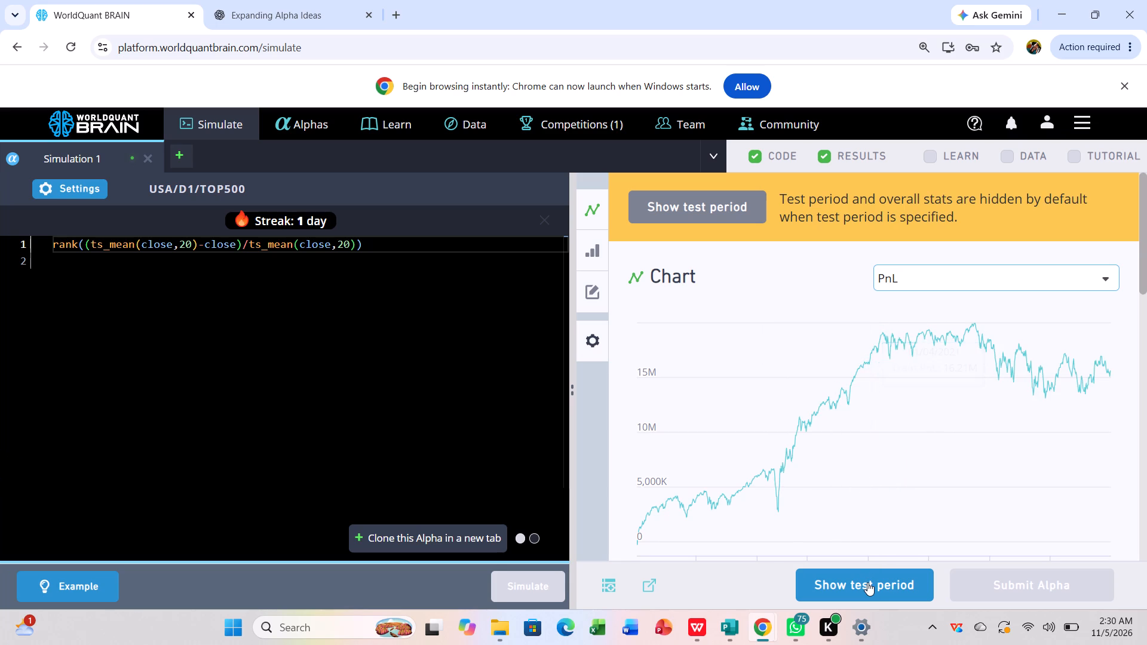
left_click(867, 582)
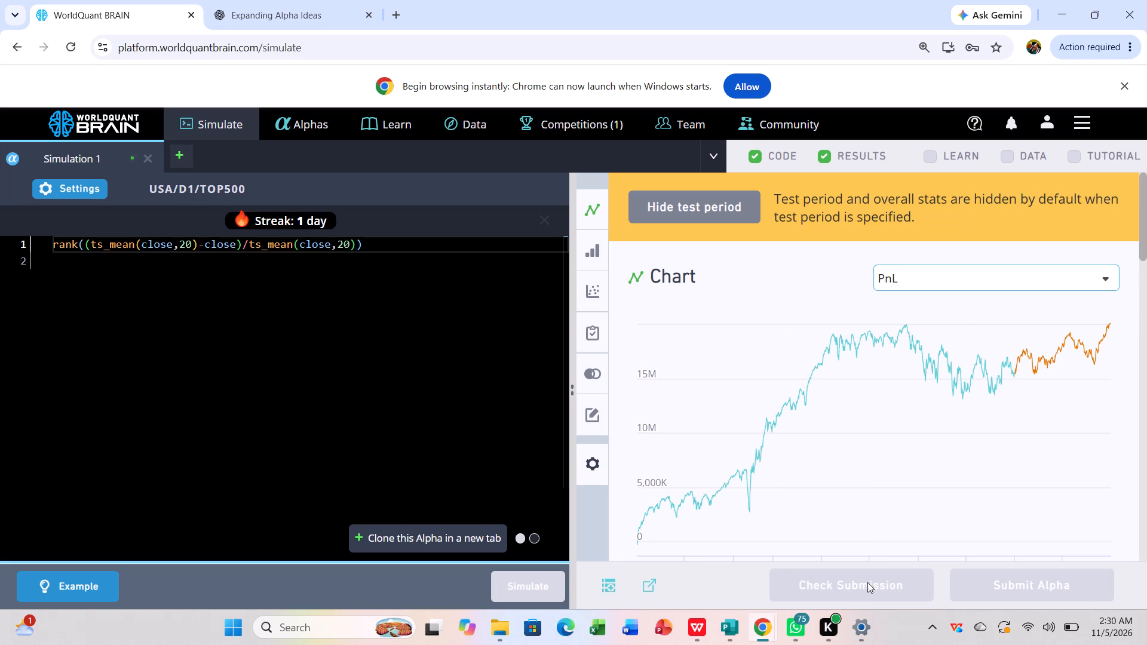
scroll(904, 492, "down", 1)
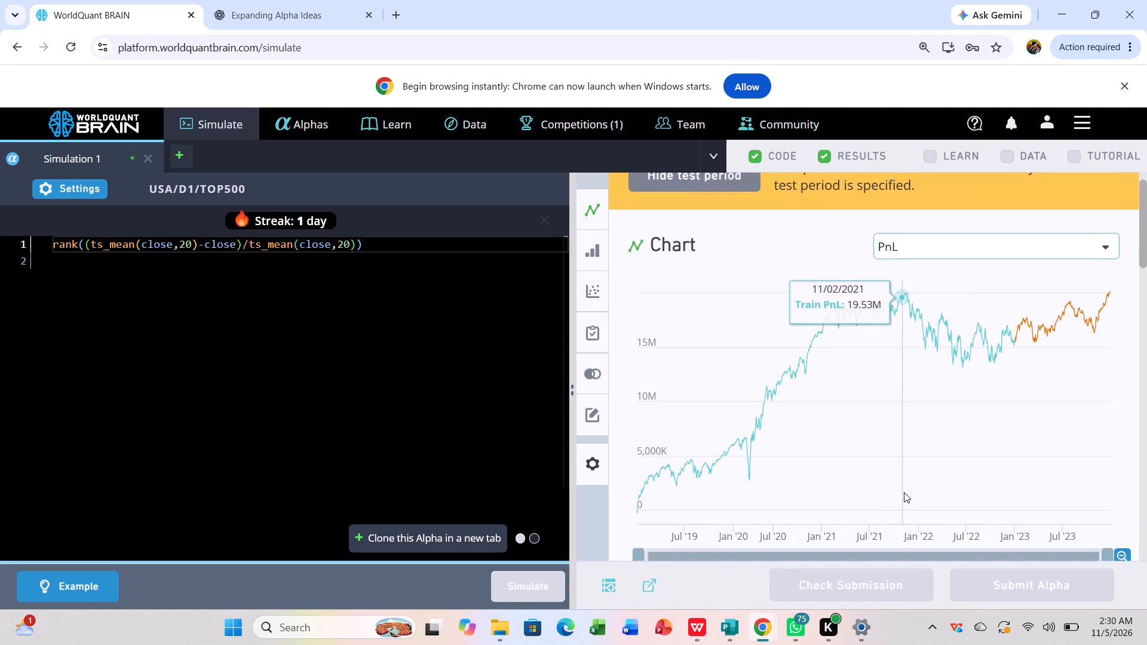
scroll(904, 492, "down", 1)
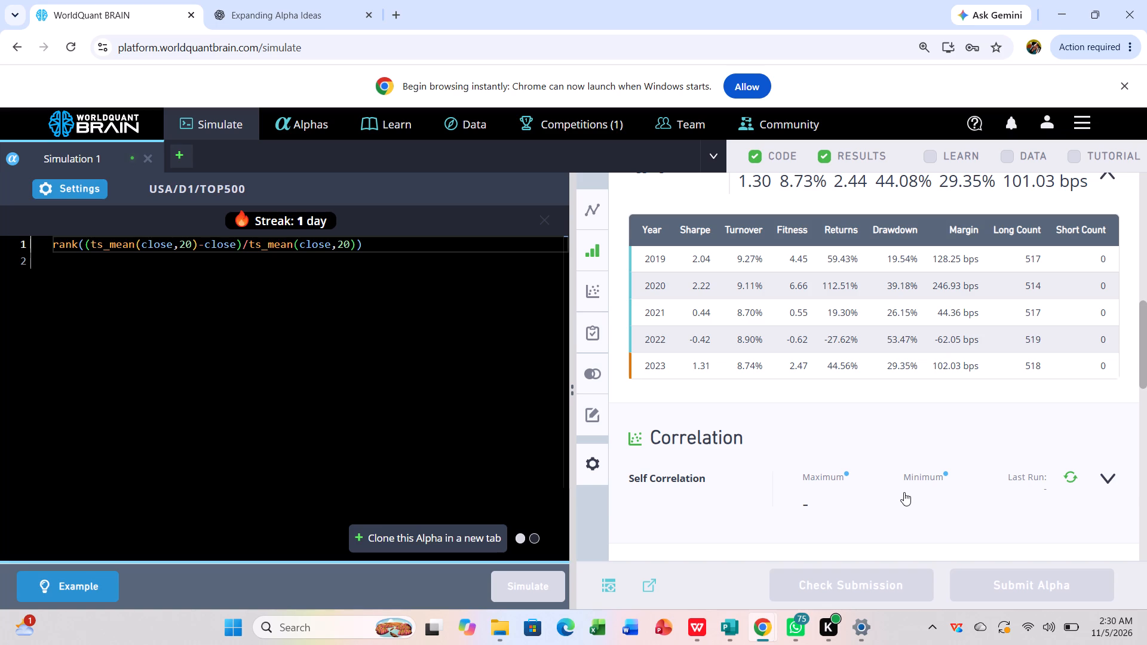
scroll(976, 435, "up", 1)
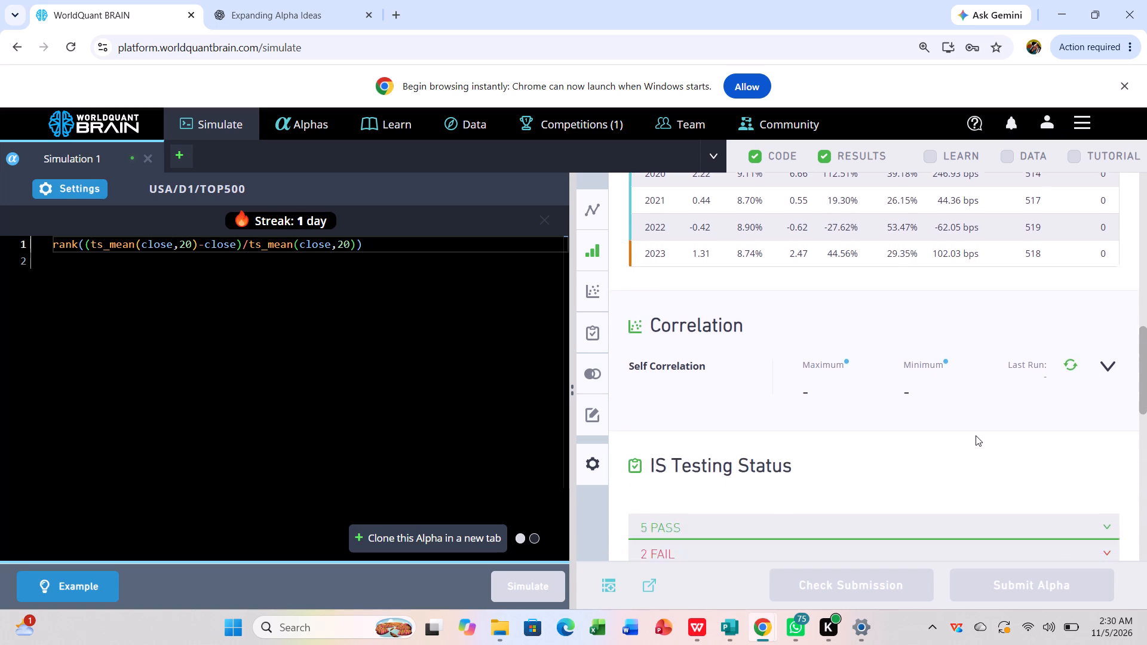
scroll(976, 435, "up", 2)
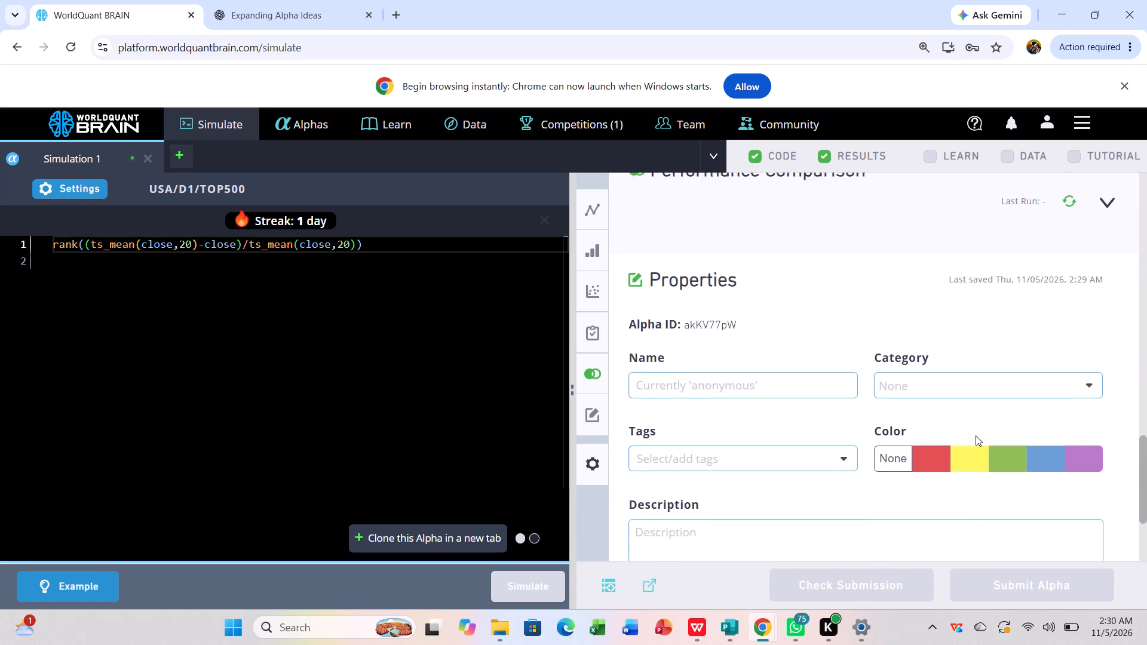
scroll(976, 435, "up", 9)
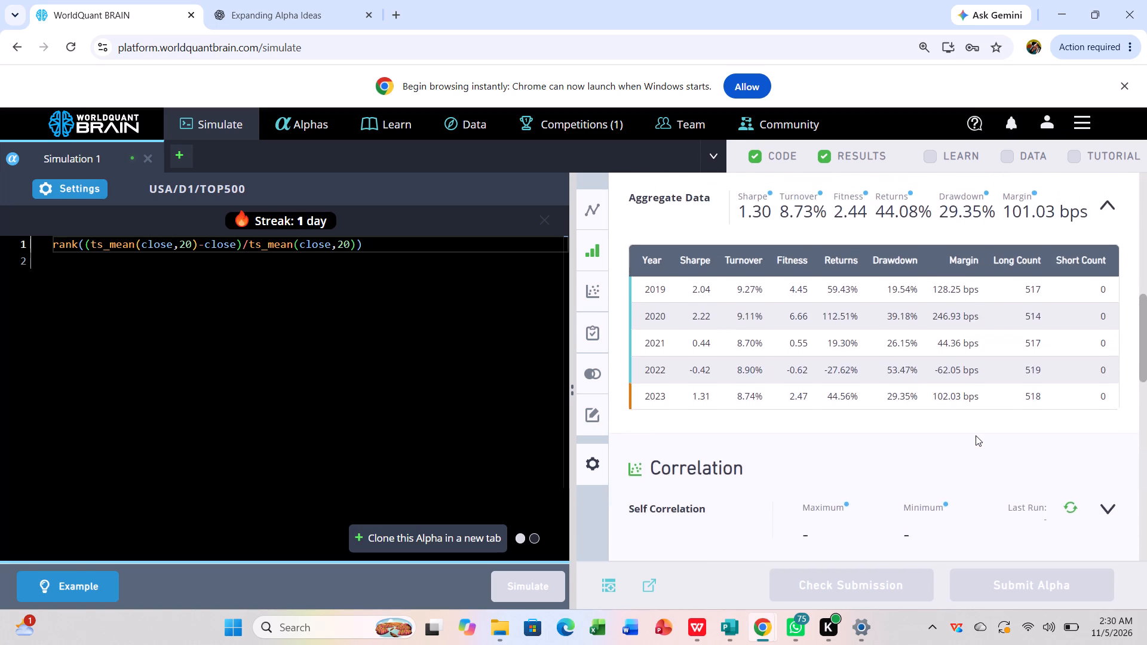
scroll(976, 435, "up", 3)
scroll(976, 435, "down", 2)
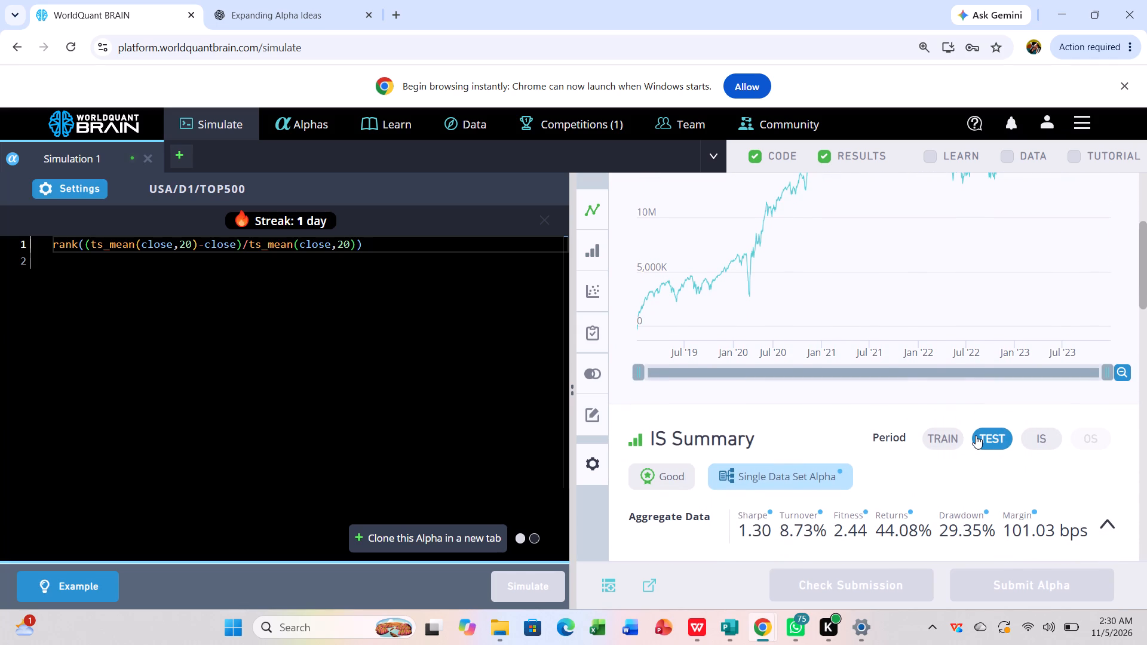
left_click(1035, 438)
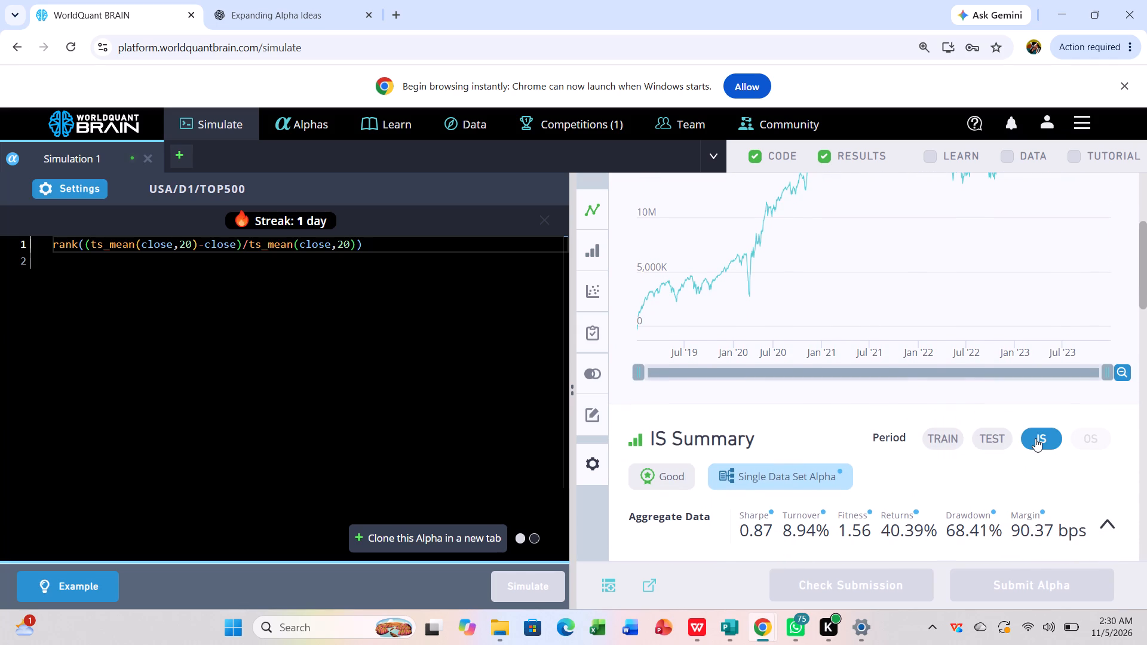
scroll(1035, 438, "left", 1)
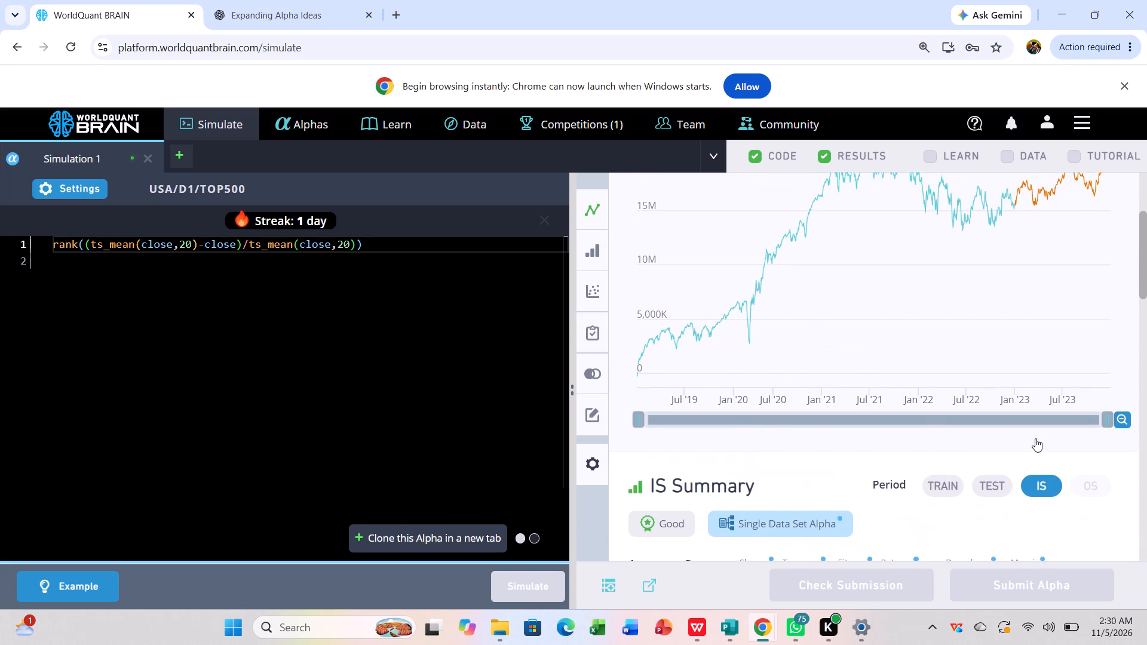
scroll(1035, 438, "left", 1)
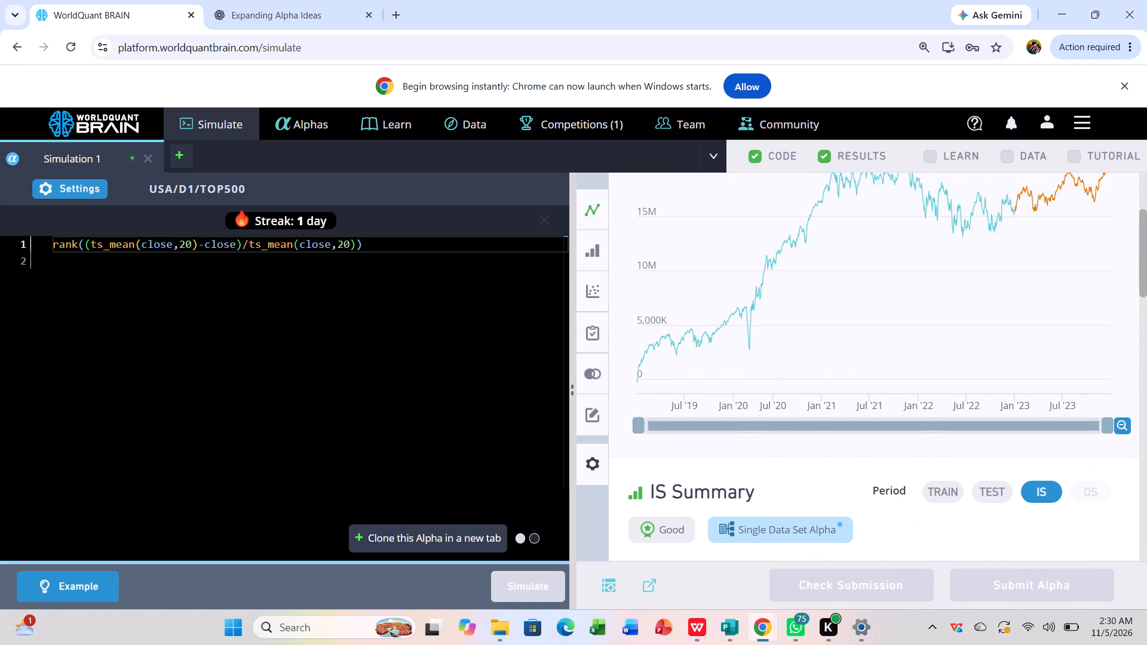
Rerun Simulation 1 with the universe set to TOPSP500.
left_click(87, 190)
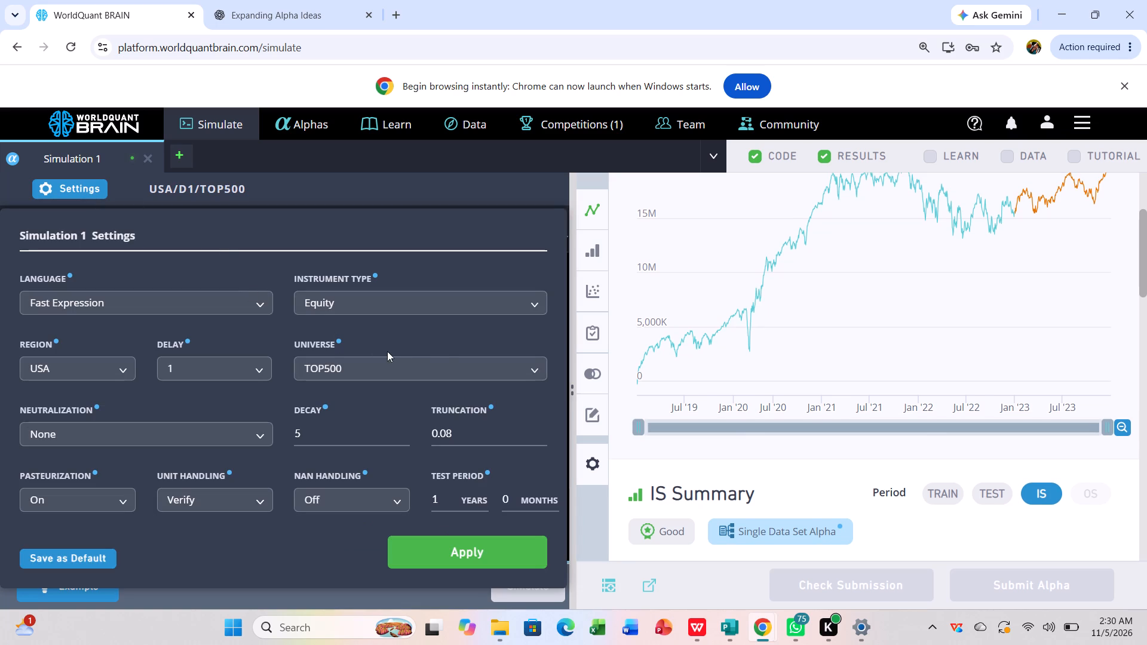
left_click(462, 367)
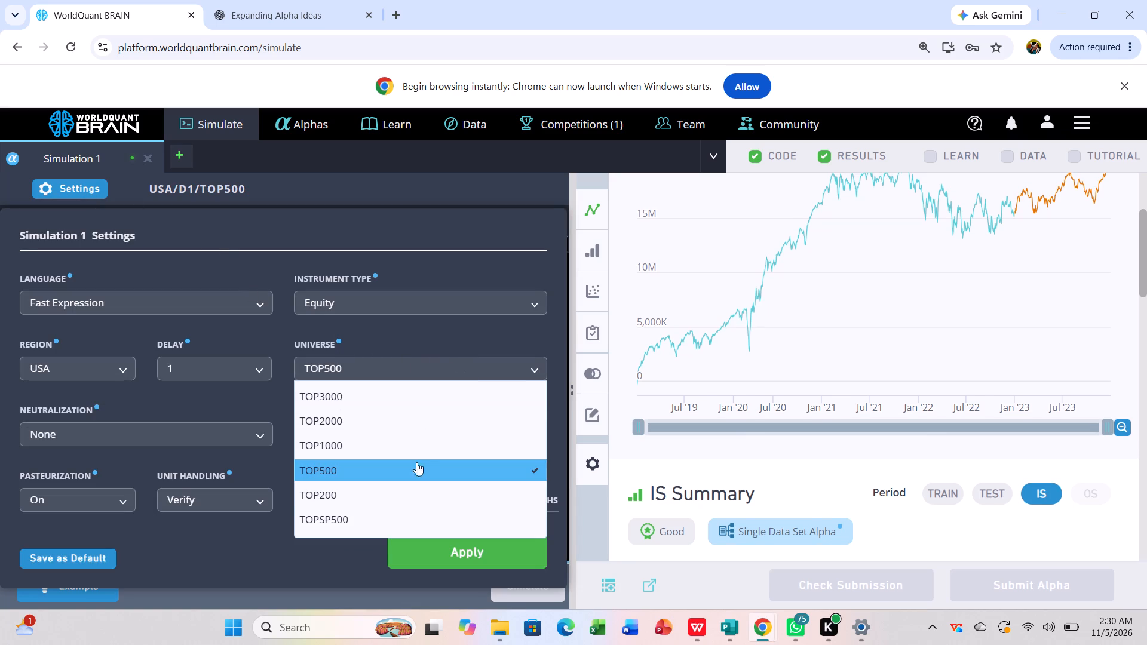
left_click(400, 513)
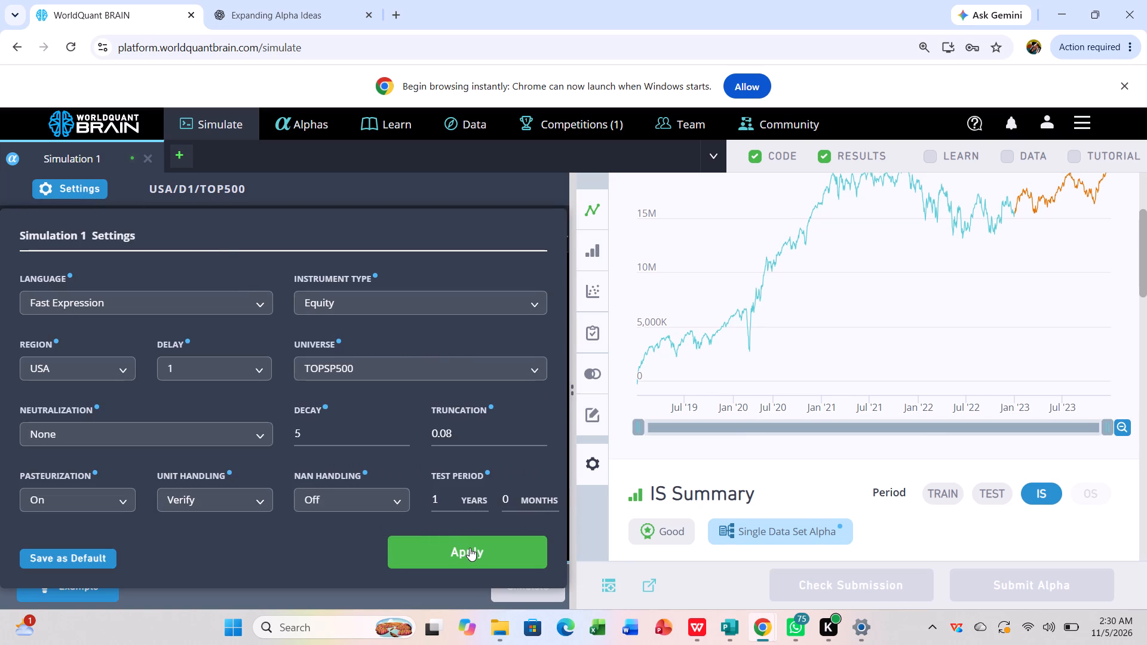
left_click(470, 548)
left_click(517, 580)
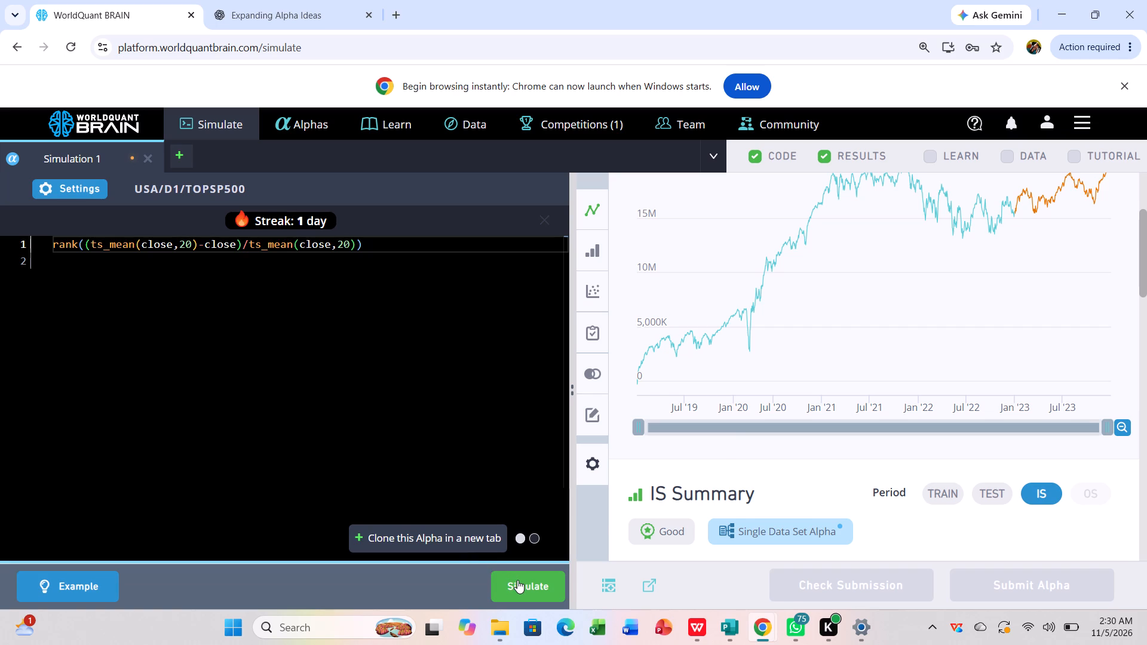
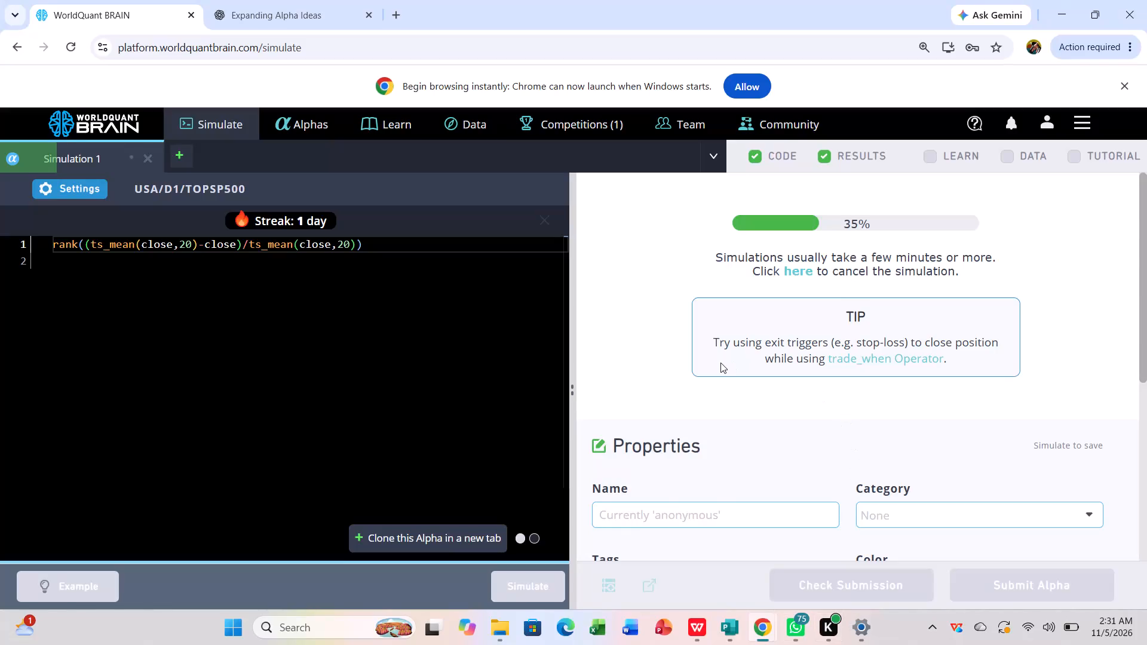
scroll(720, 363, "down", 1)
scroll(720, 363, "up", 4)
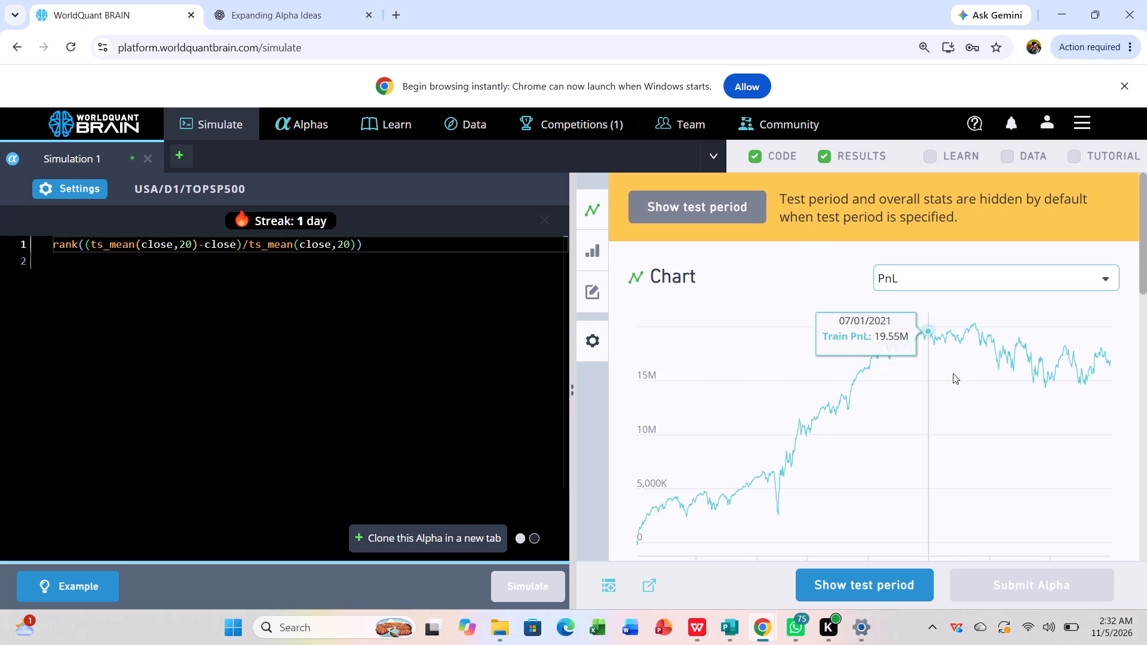
Show the test period for the TOPSP500 run and check its IS-period aggregate data in the IS Summary.
left_click(885, 577)
scroll(885, 577, "down", 3)
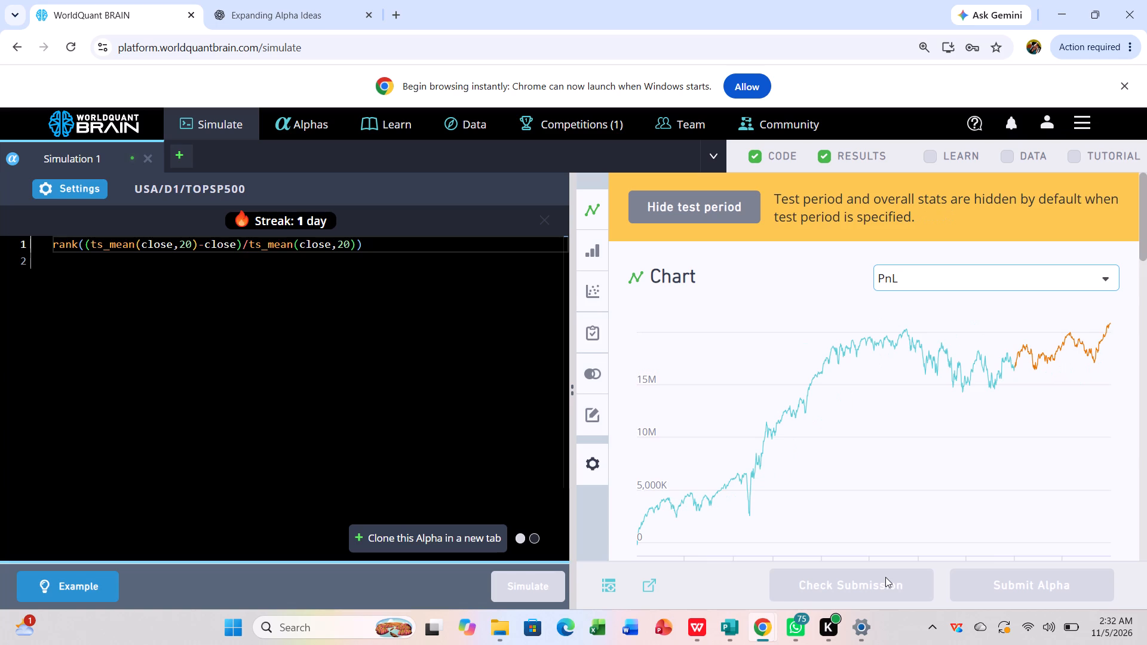
scroll(898, 525, "down", 3)
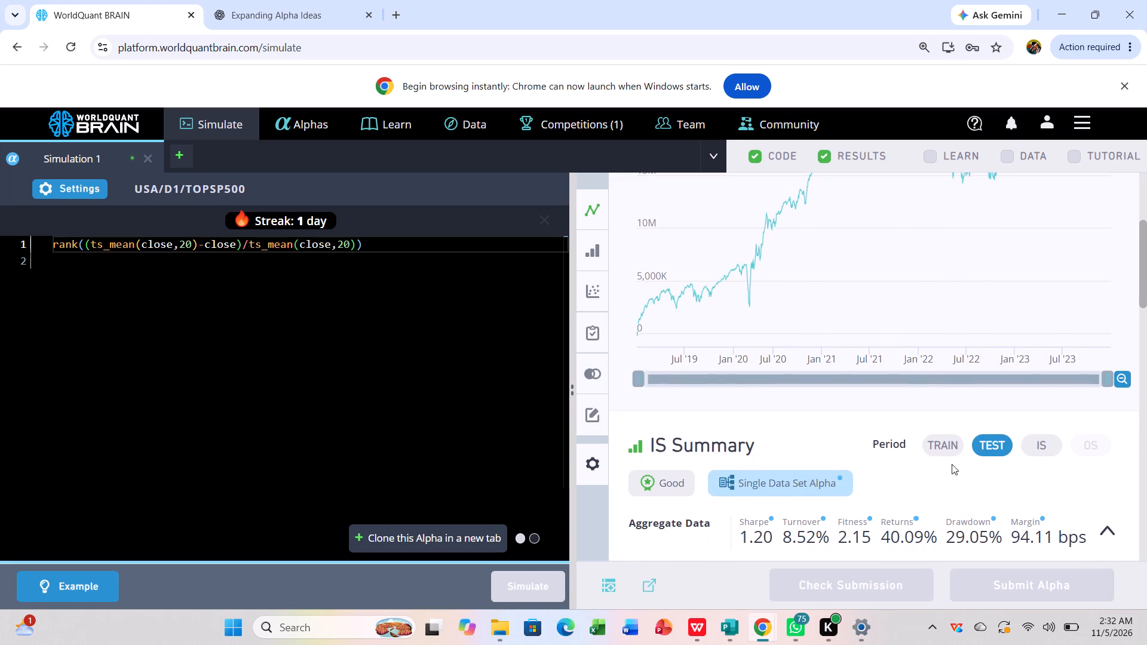
left_click(1039, 440)
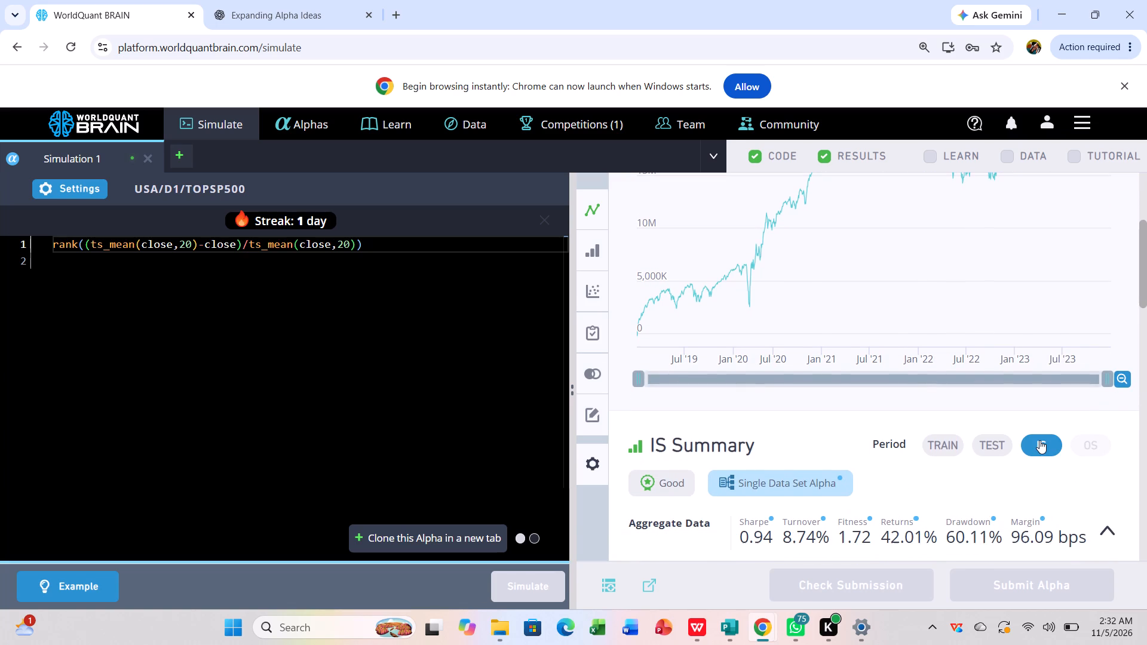
scroll(1039, 440, "down", 1)
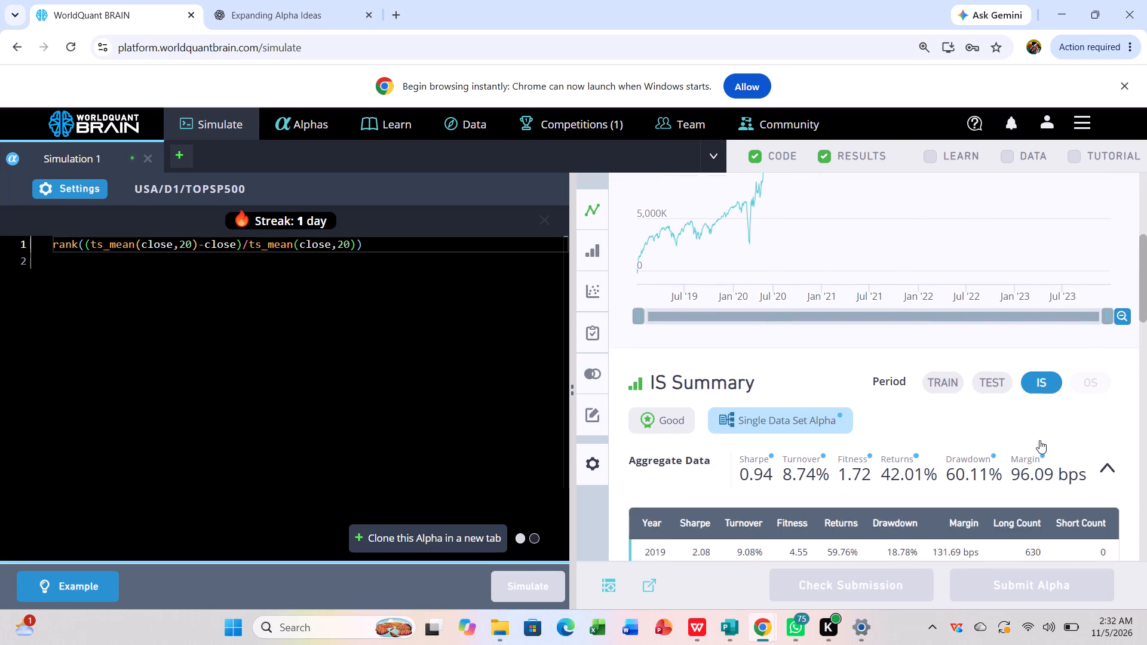
Expand the failed checks in the IS Testing Status of the TOPSP500 run to see which criteria are missed.
scroll(1039, 440, "down", 5)
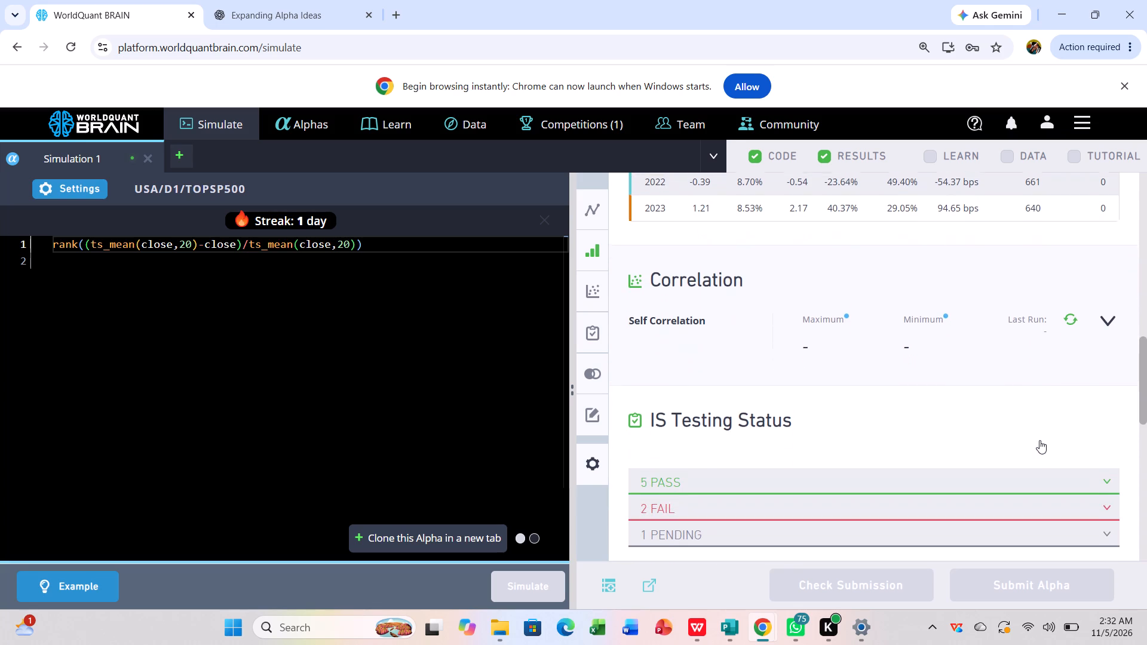
scroll(1039, 440, "down", 2)
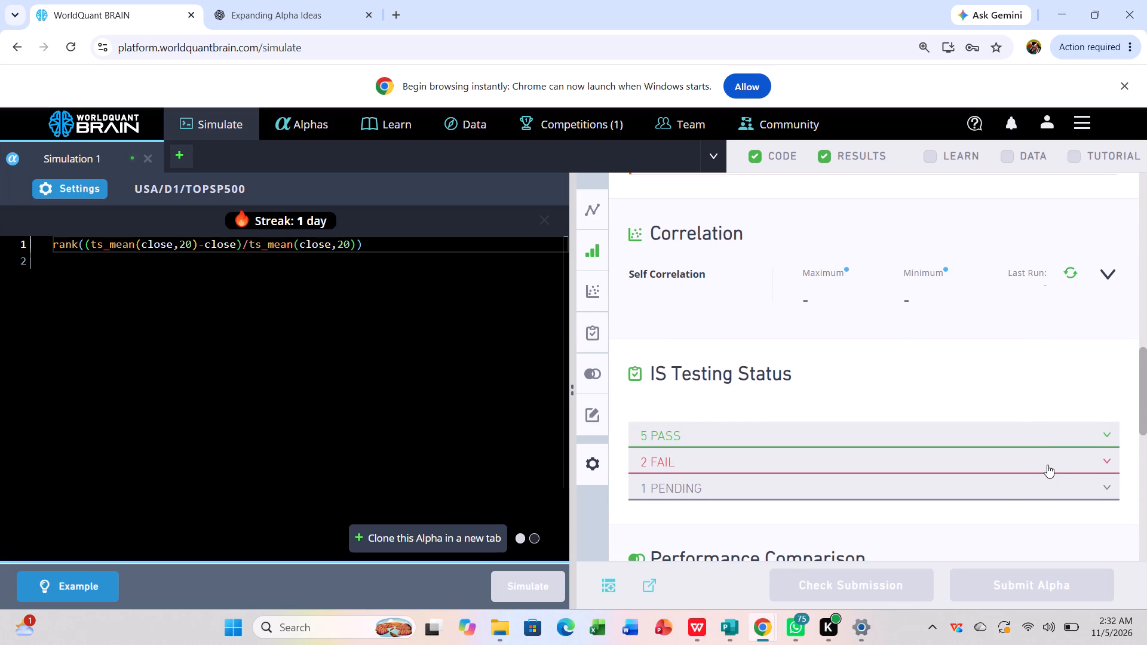
left_click(1047, 463)
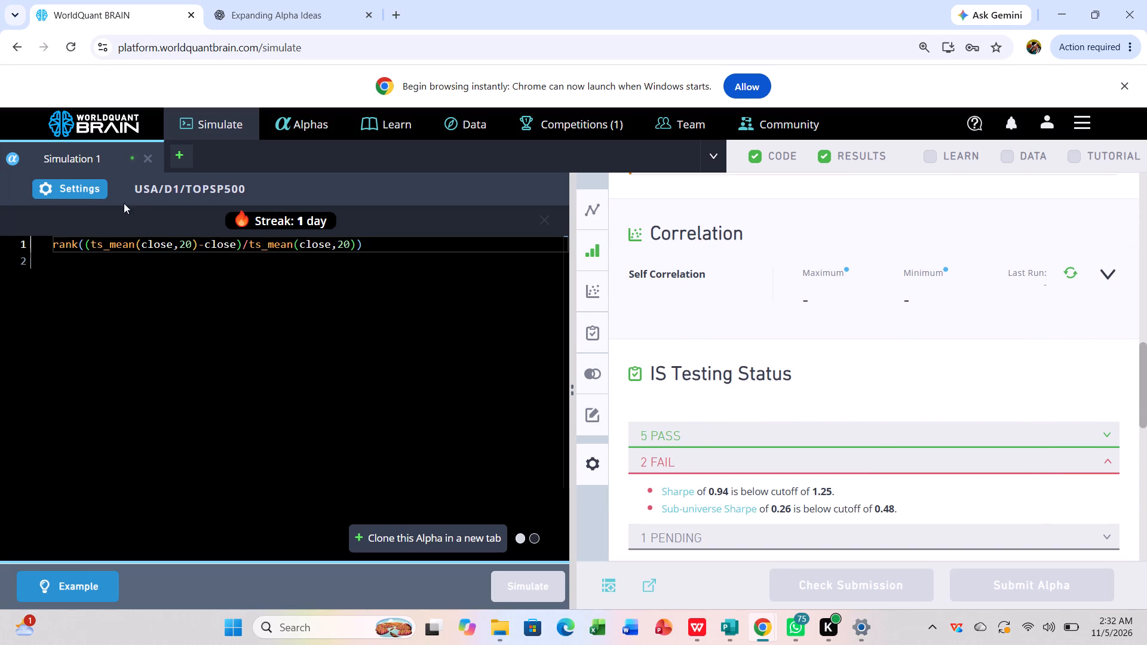
Rerun Simulation 1 with the universe set to TOP2000.
left_click(85, 189)
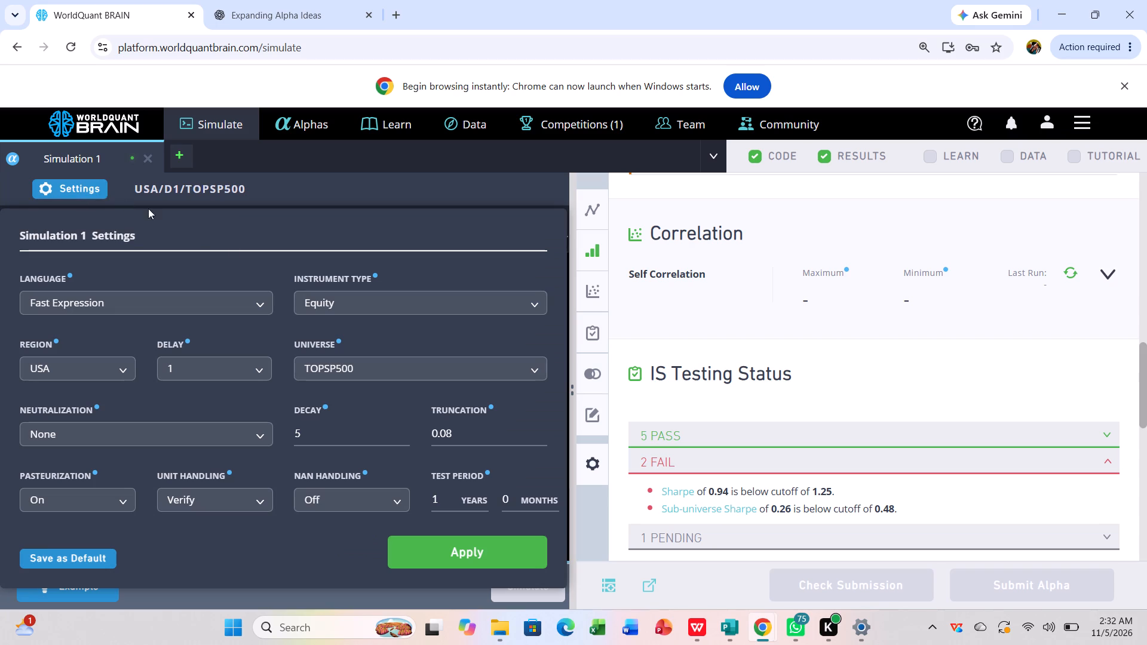
left_click(452, 363)
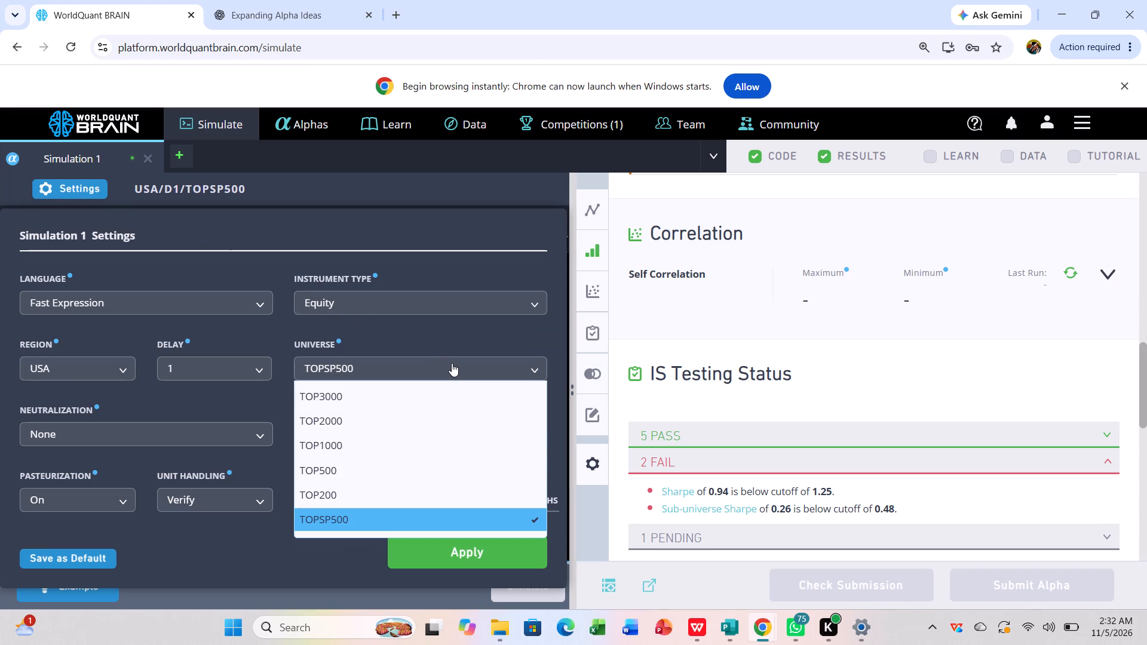
left_click(430, 418)
left_click(456, 548)
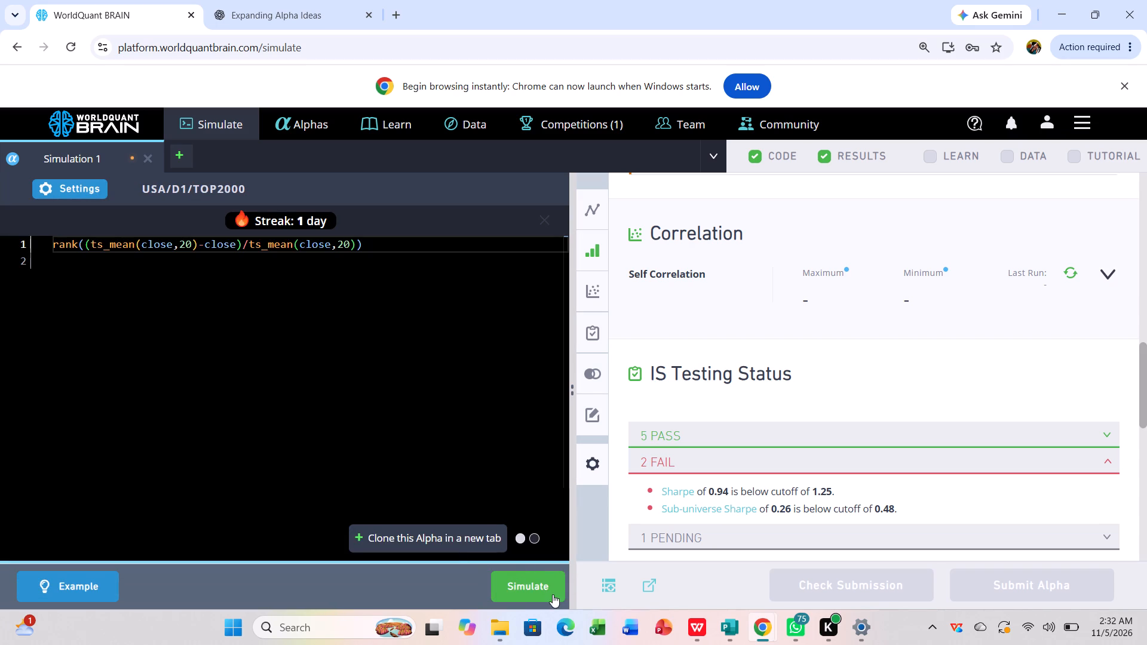
left_click(539, 582)
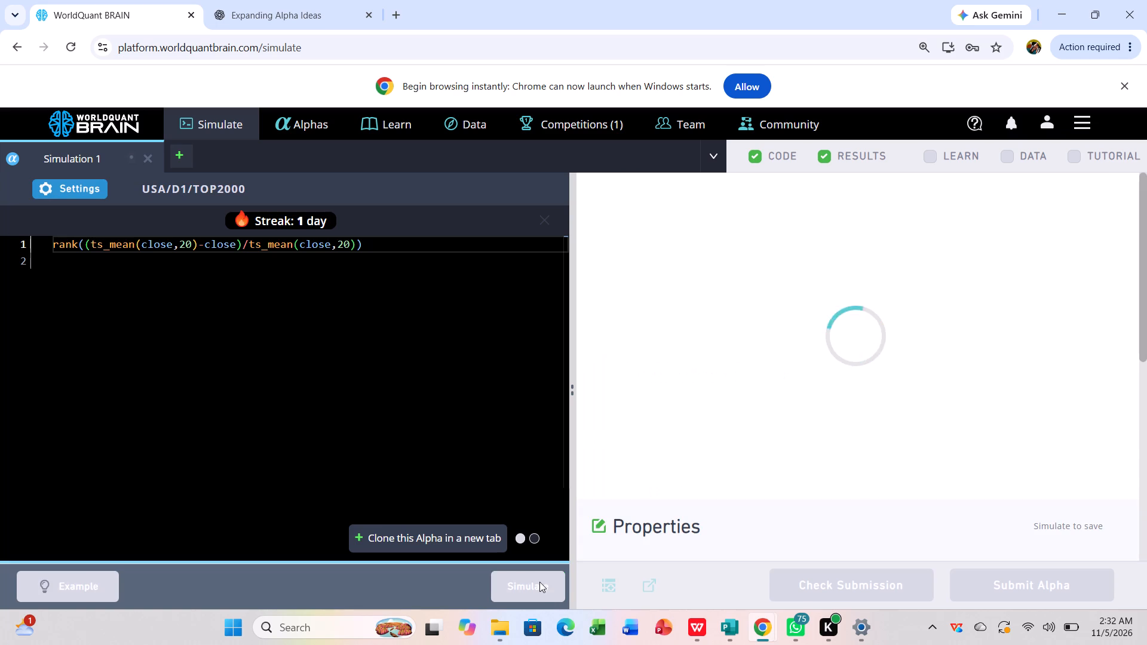
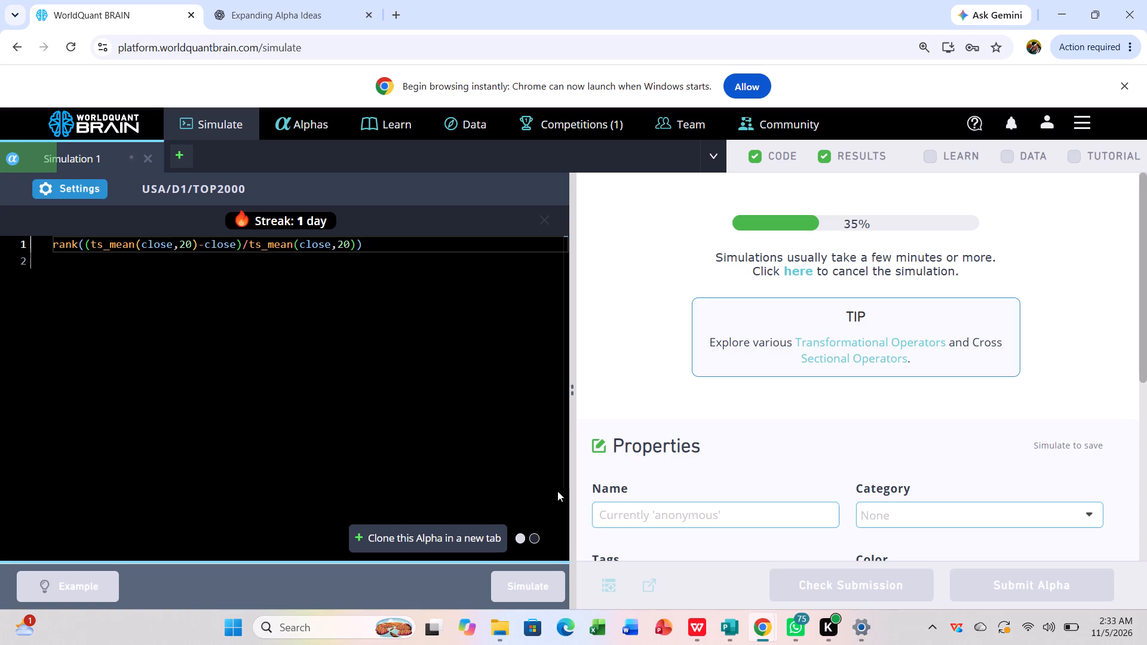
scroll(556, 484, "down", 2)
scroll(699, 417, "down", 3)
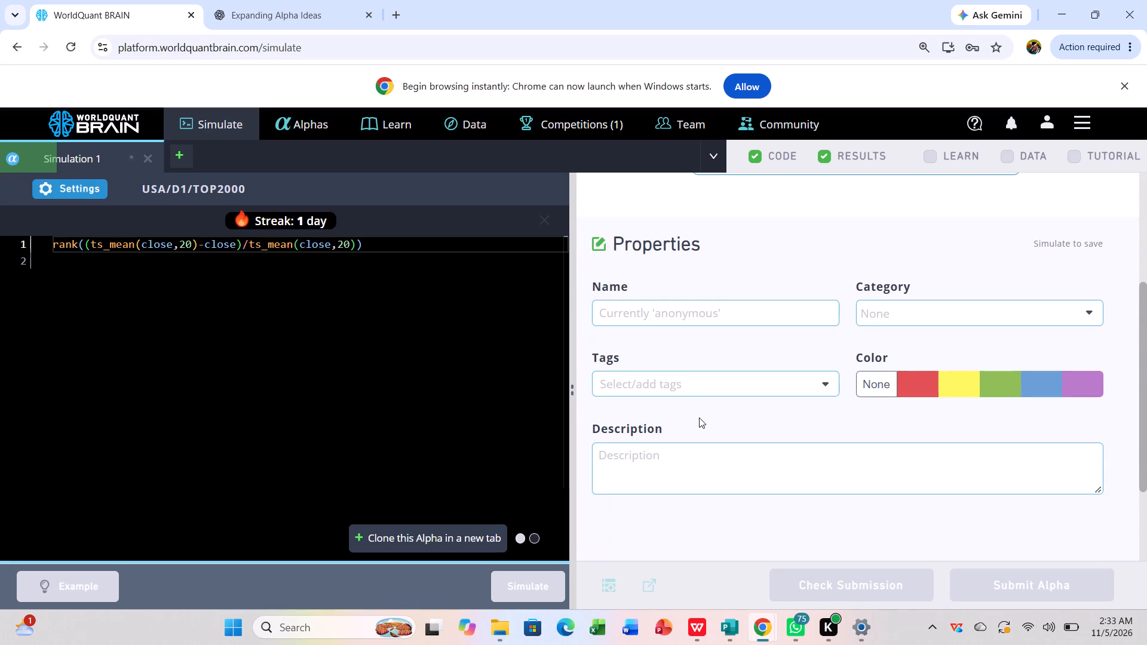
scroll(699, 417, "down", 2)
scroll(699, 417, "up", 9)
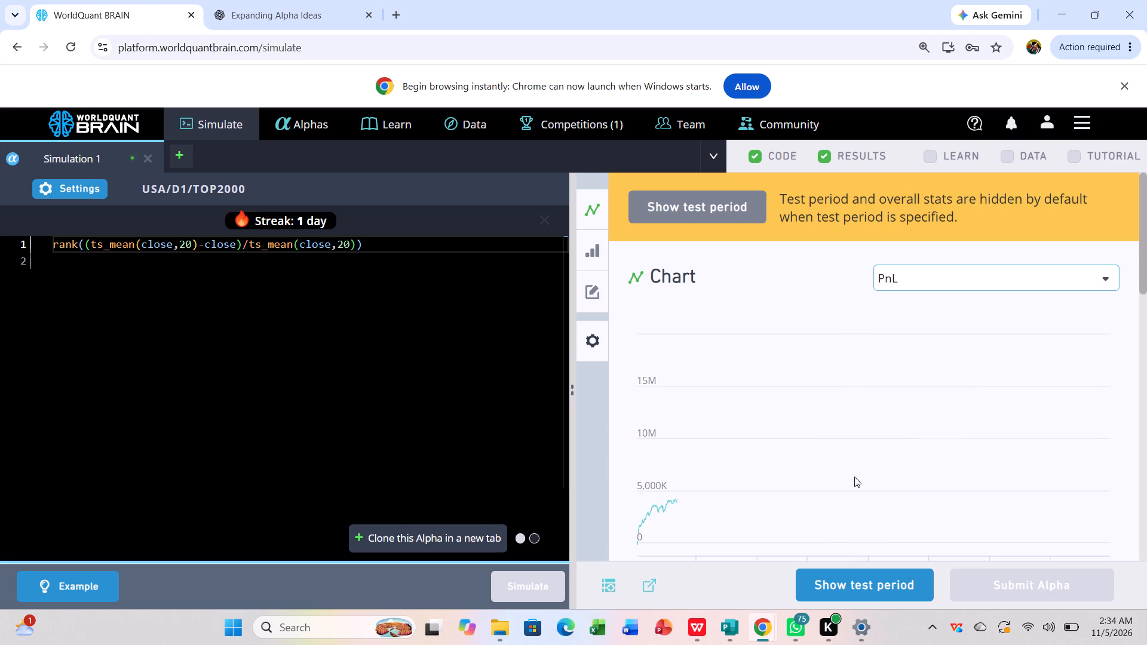
Show the test period for the TOP2000 run and check its IS-period aggregate and yearly data in the IS Summary.
left_click(899, 581)
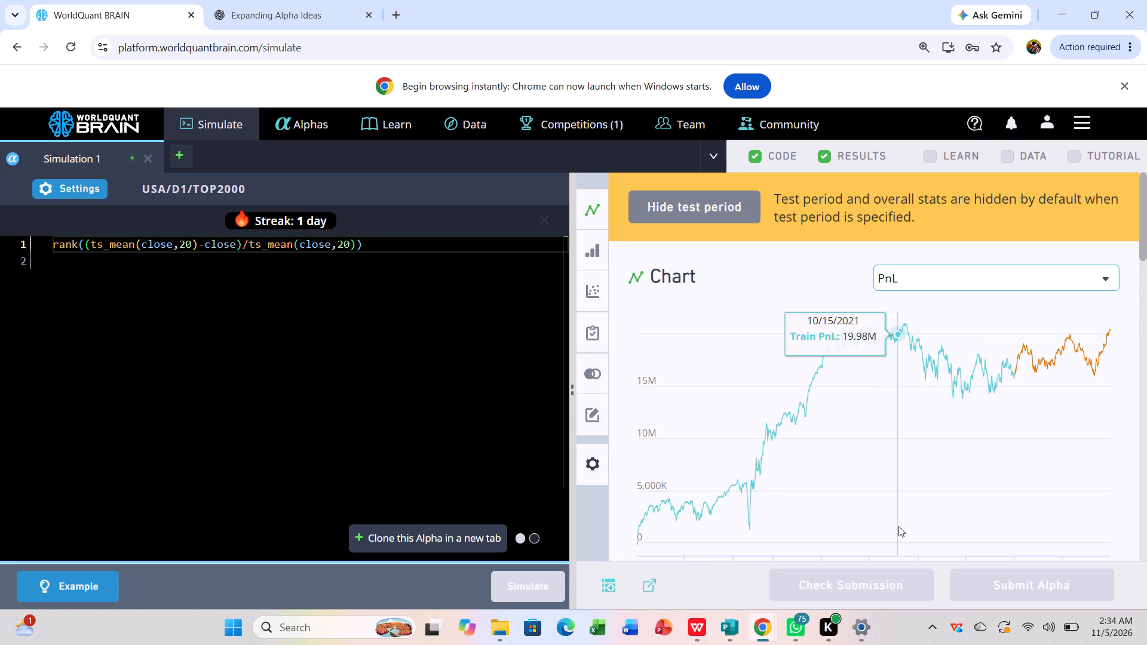
scroll(898, 526, "down", 3)
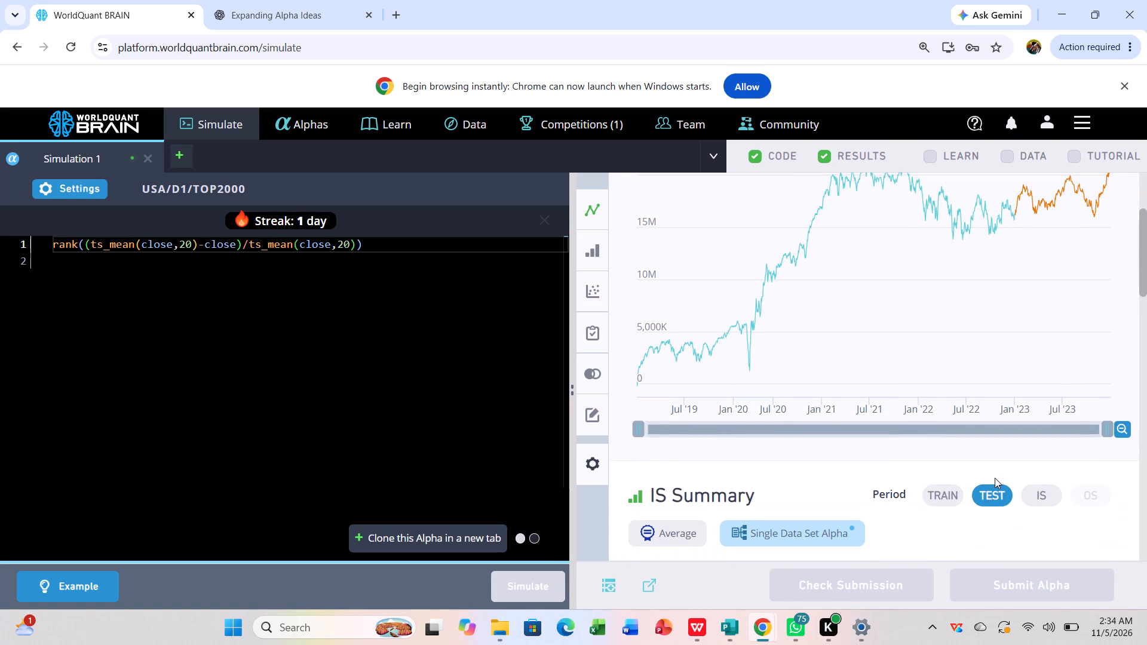
left_click(1041, 503)
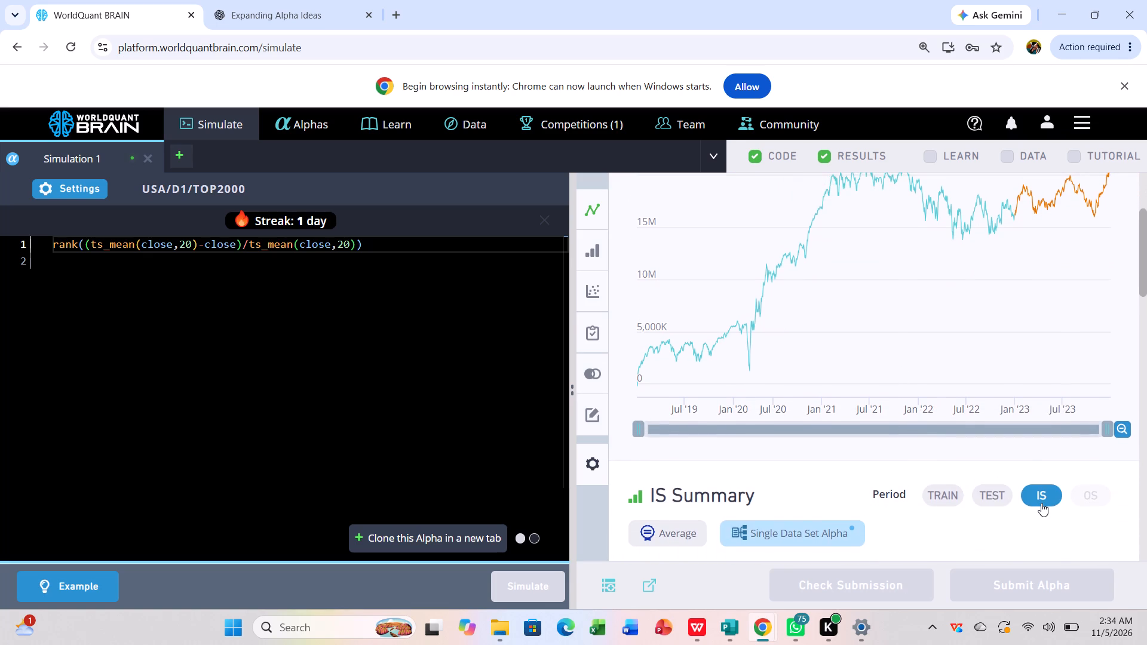
scroll(1041, 503, "down", 5)
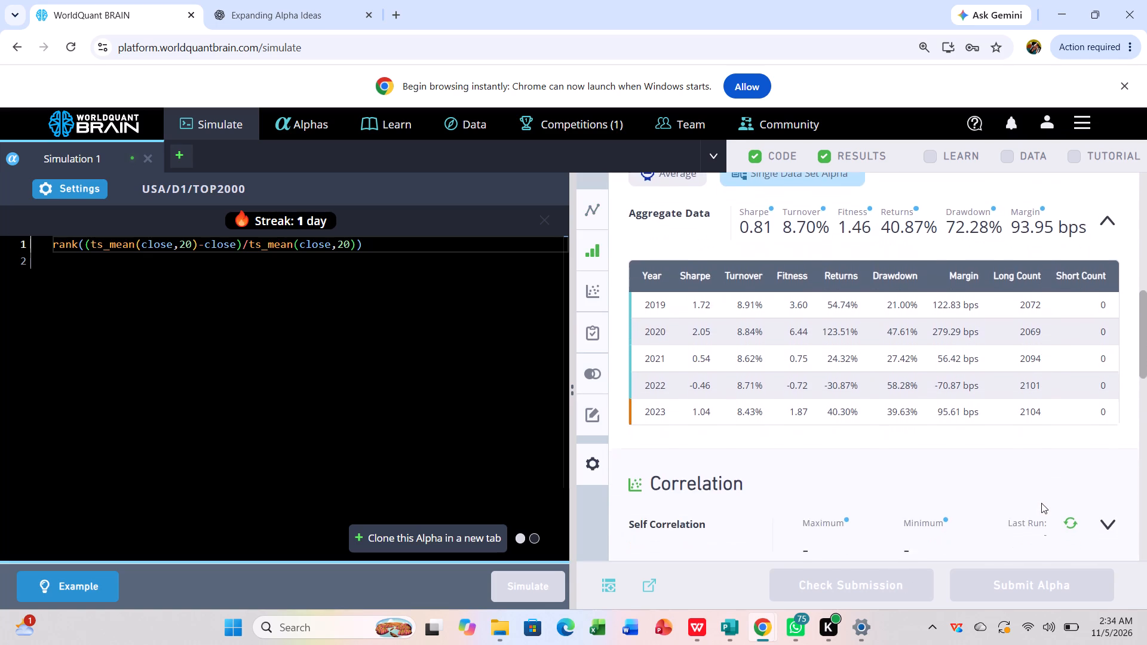
Expand the failed checks in the IS Testing Status of the TOP2000 run to see which criteria are missed.
scroll(1041, 503, "down", 2)
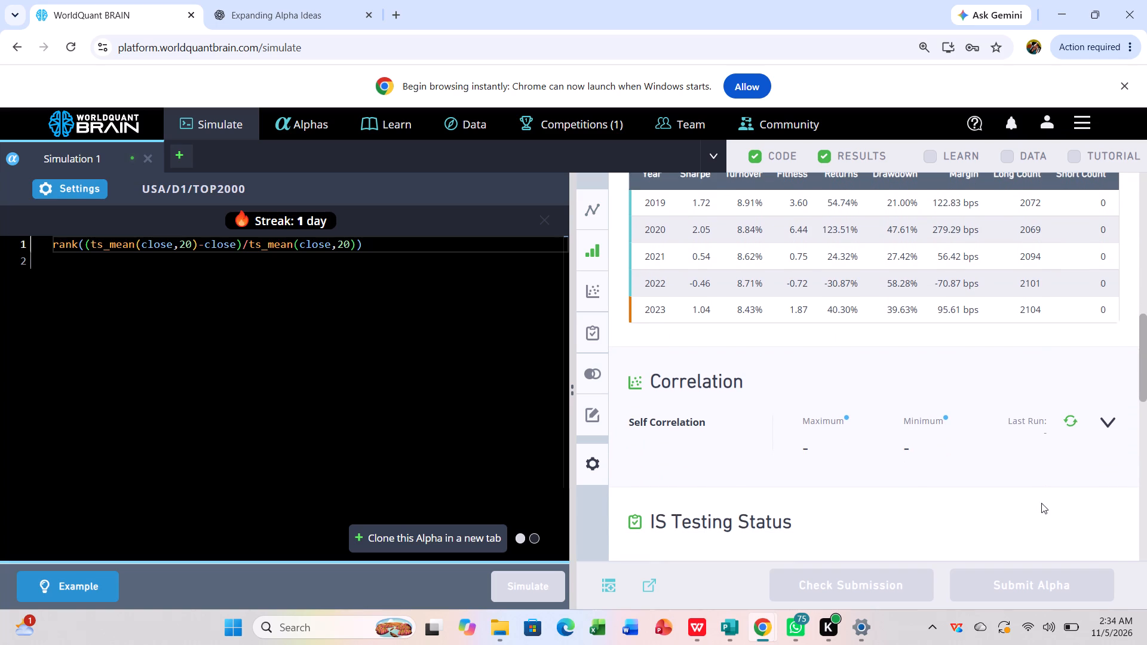
scroll(1041, 503, "down", 2)
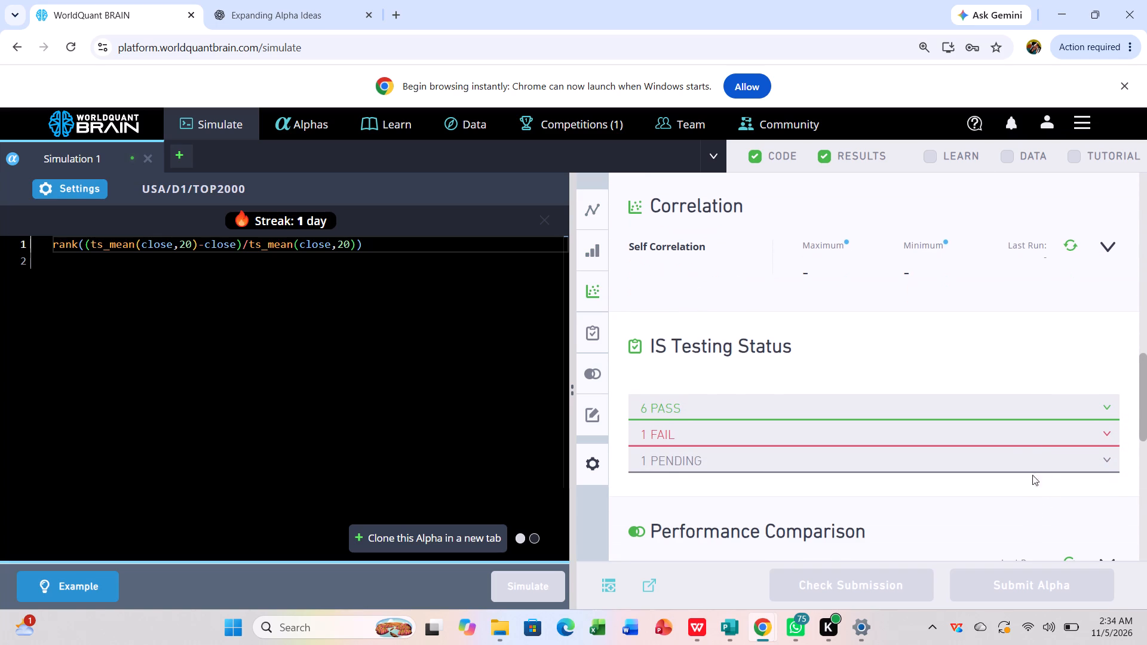
left_click(1058, 425)
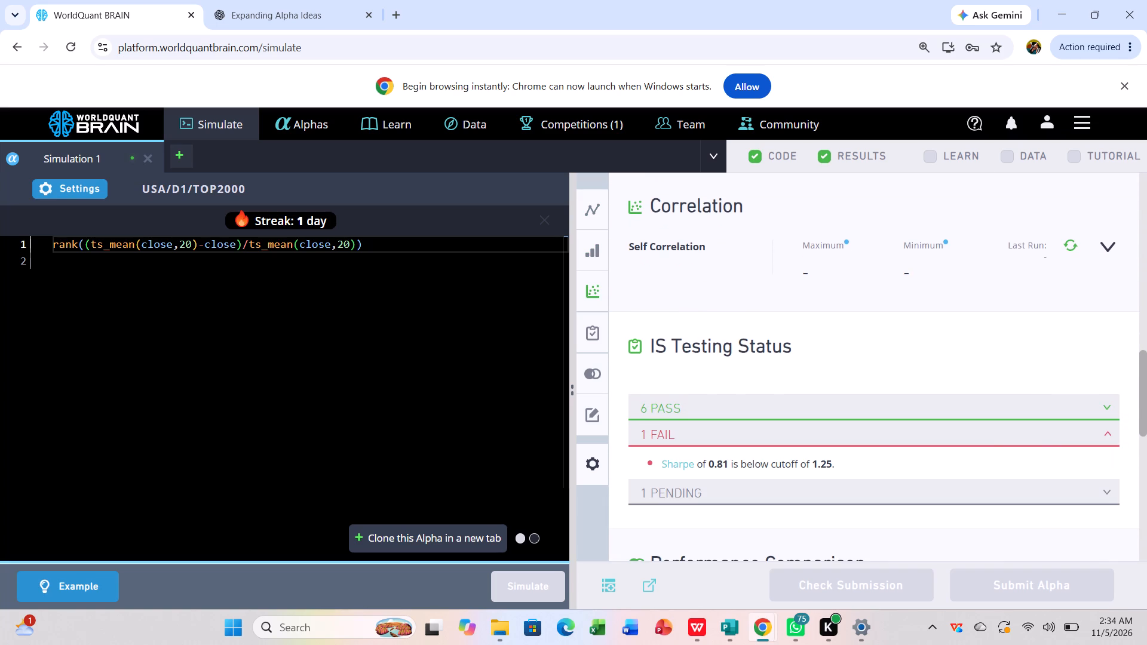
Rerun Simulation 1 with neutralization set to Sector.
left_click(59, 180)
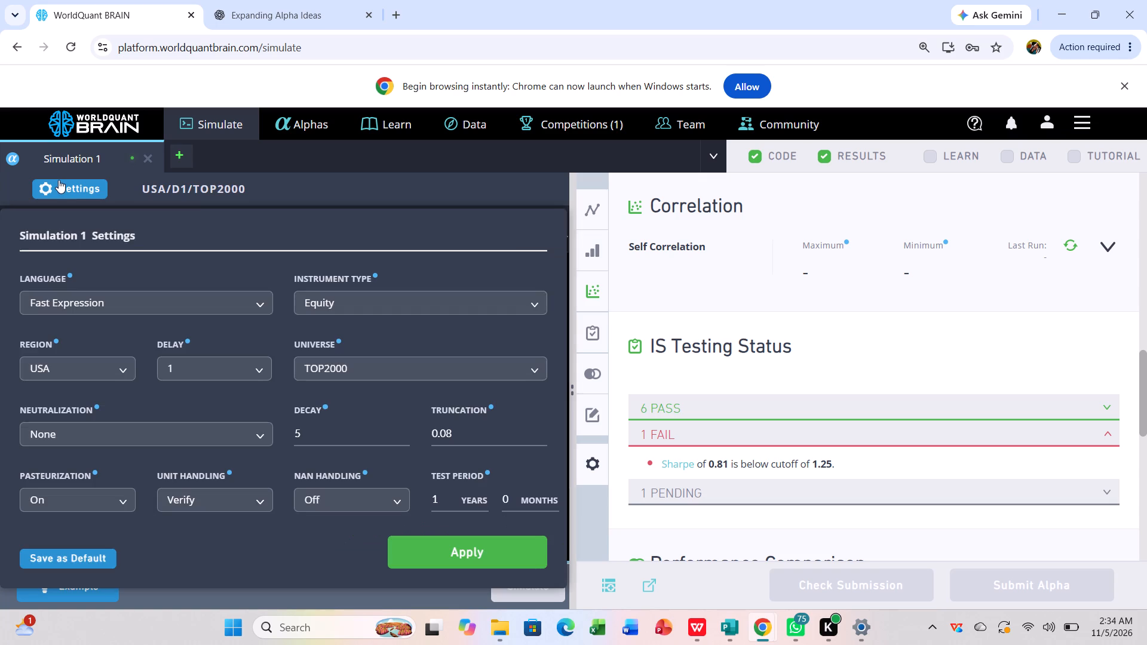
left_click(192, 424)
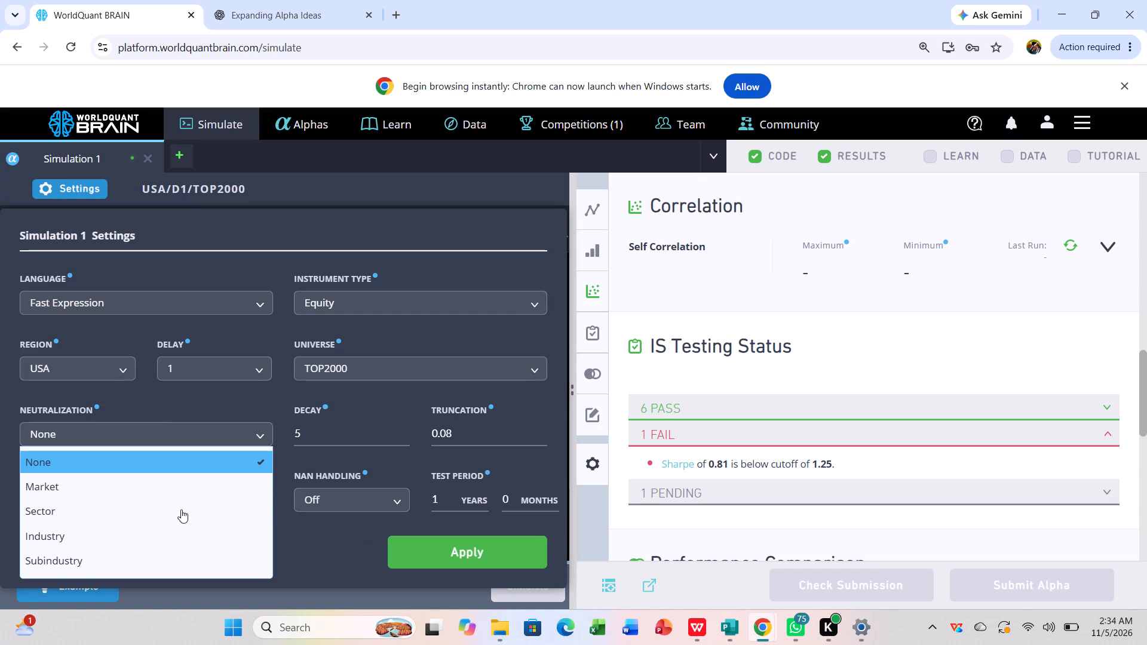
left_click(181, 509)
left_click(455, 541)
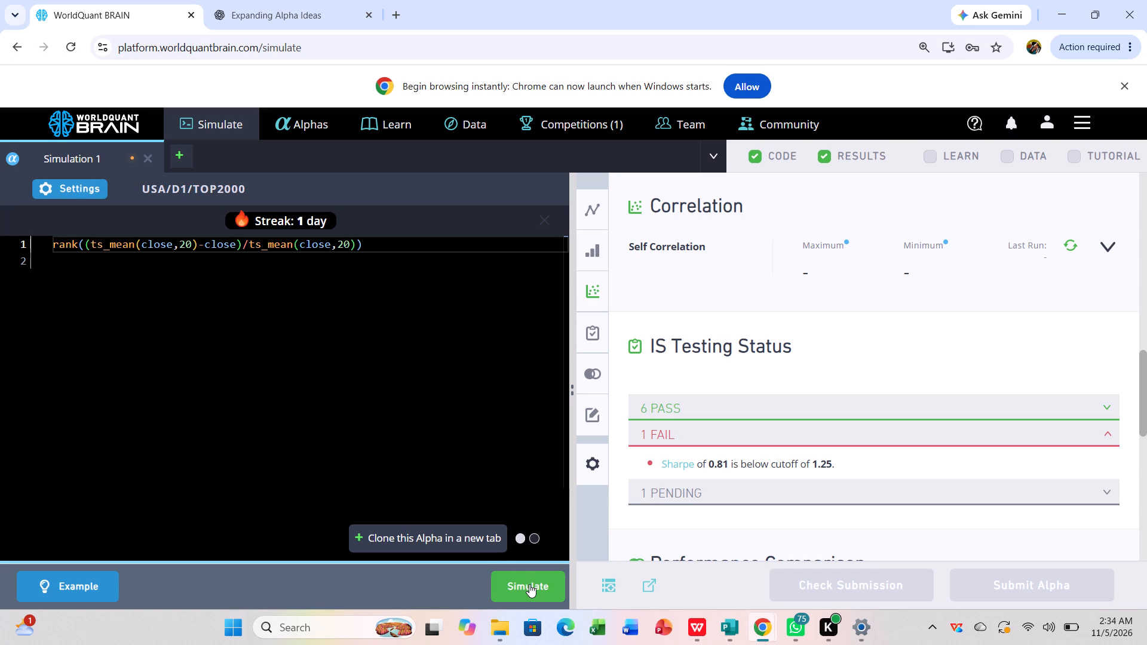
left_click(529, 584)
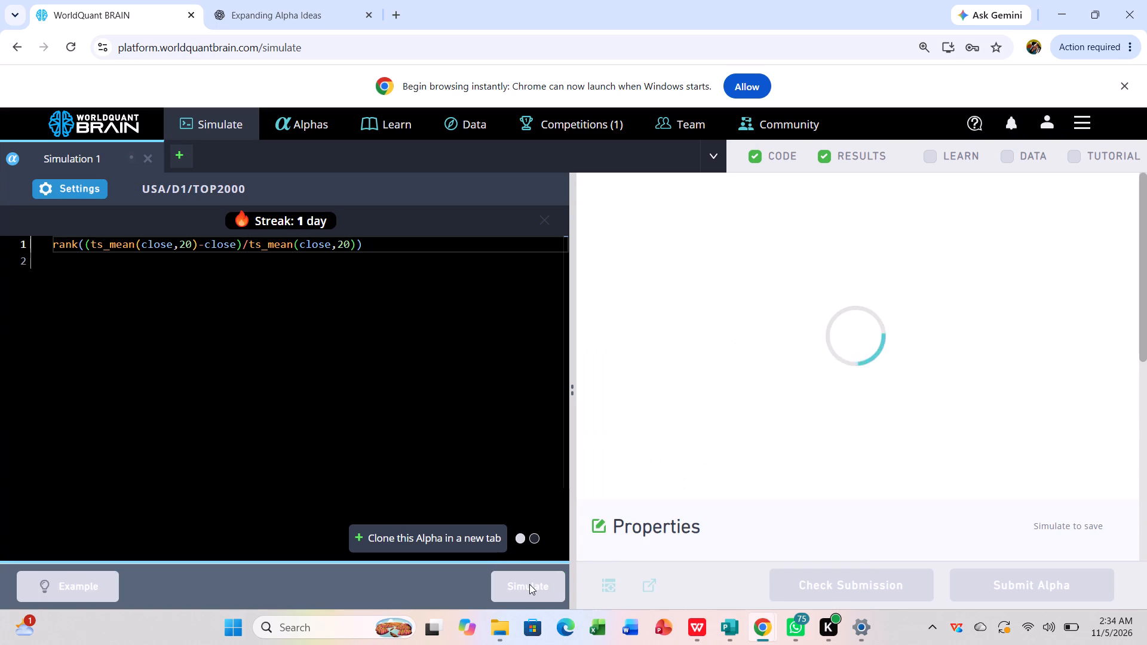
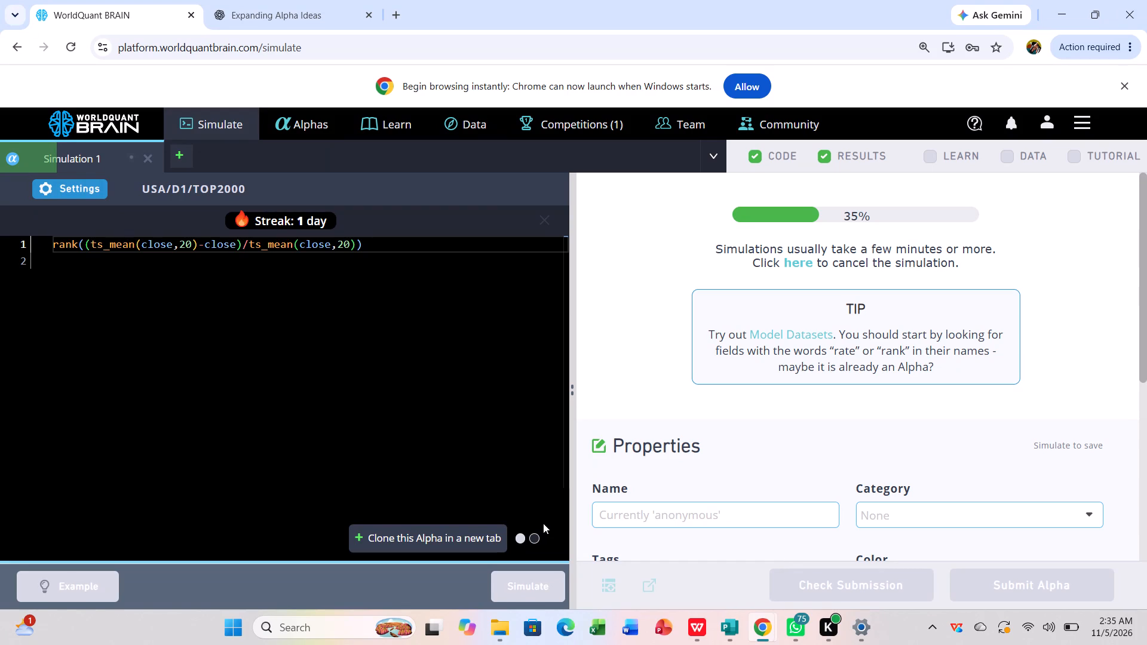
Show the test period for the Sector-neutralized run and check its IS-period aggregate and yearly data in the IS Summary.
scroll(543, 523, "down", 2)
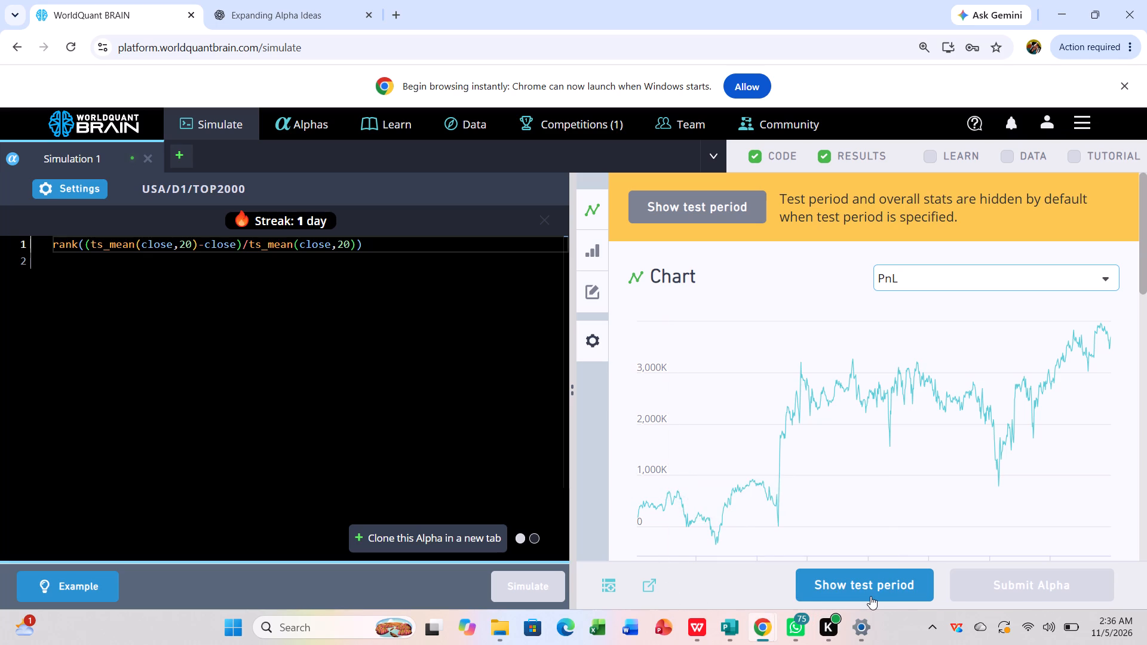
left_click(870, 596)
scroll(897, 499, "down", 2)
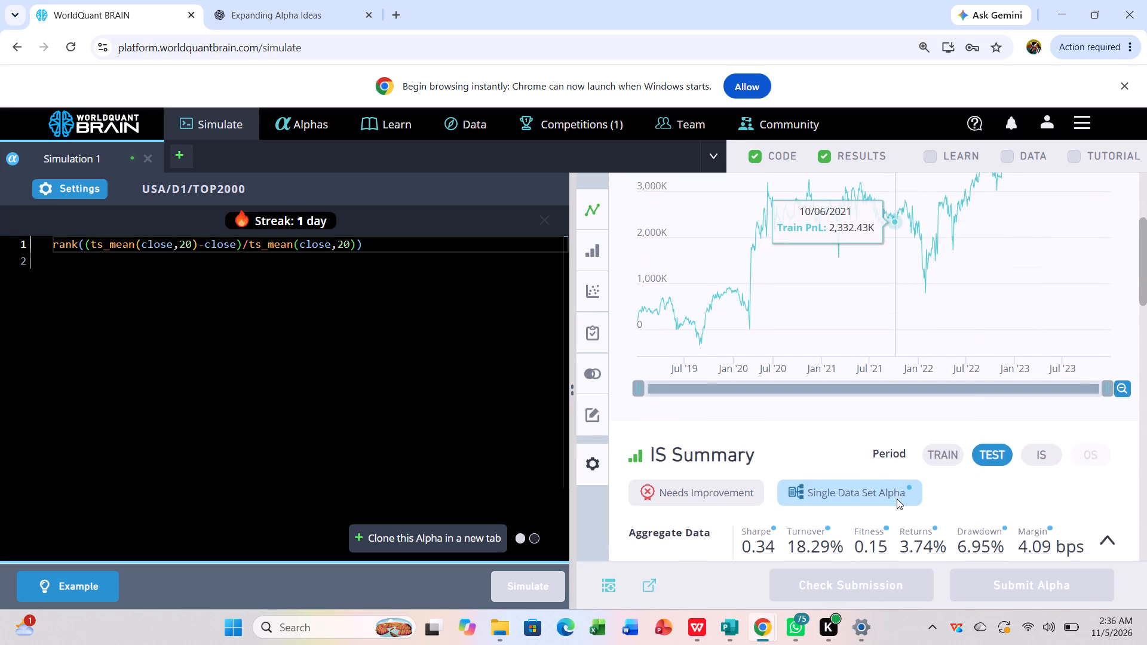
scroll(897, 499, "down", 2)
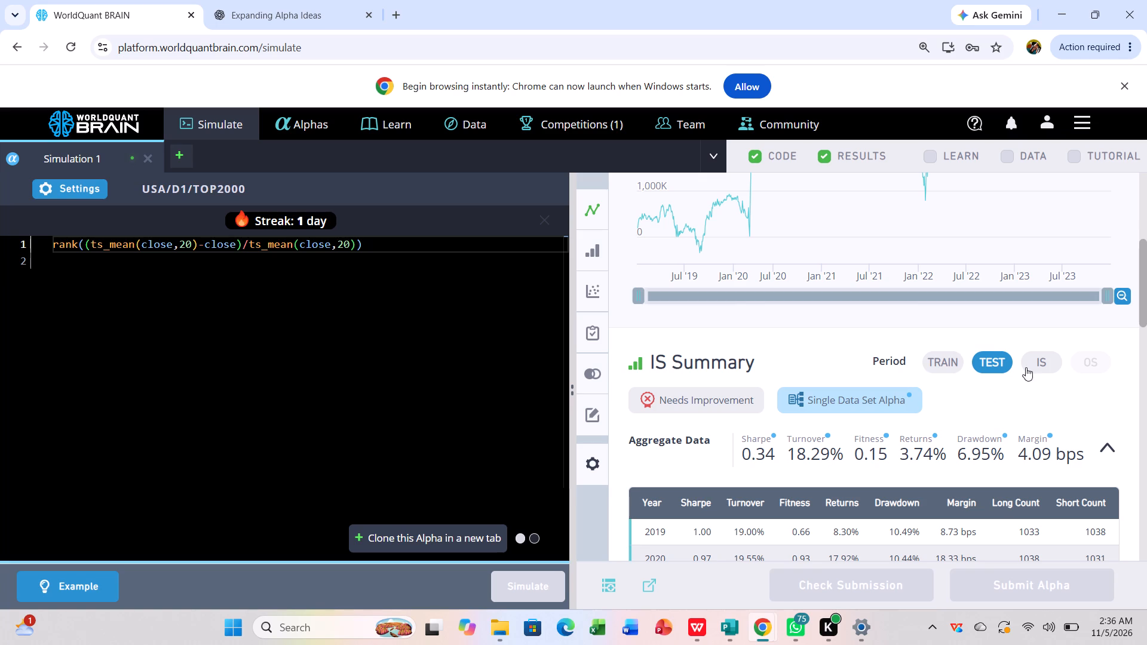
left_click(1041, 358)
scroll(1041, 358, "down", 1)
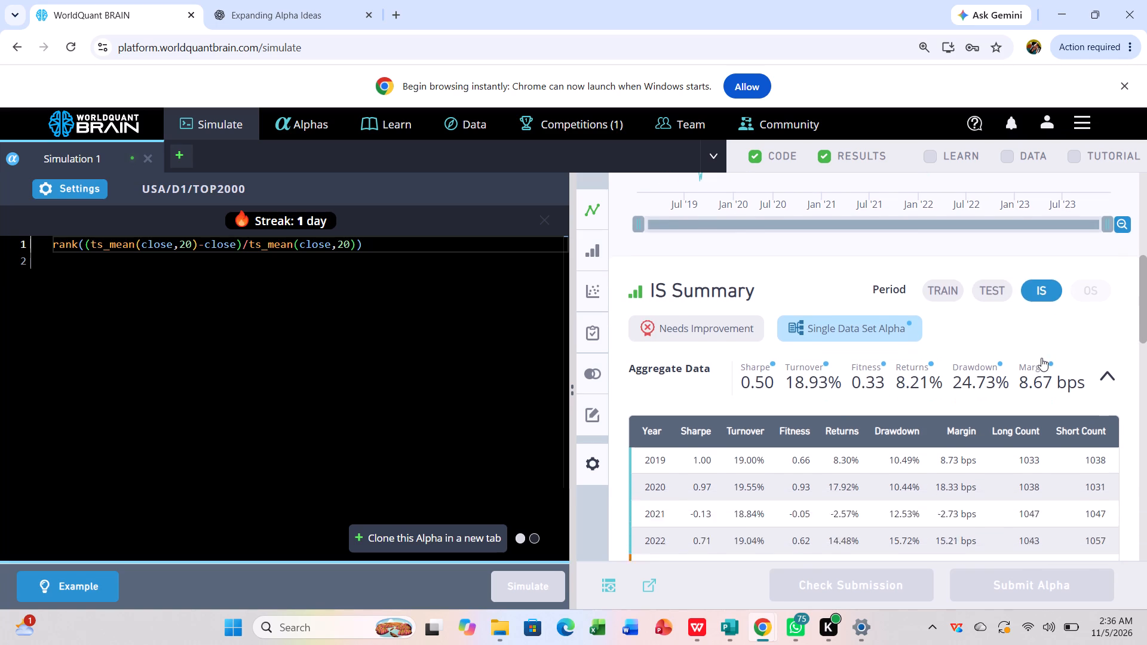
scroll(1041, 358, "down", 2)
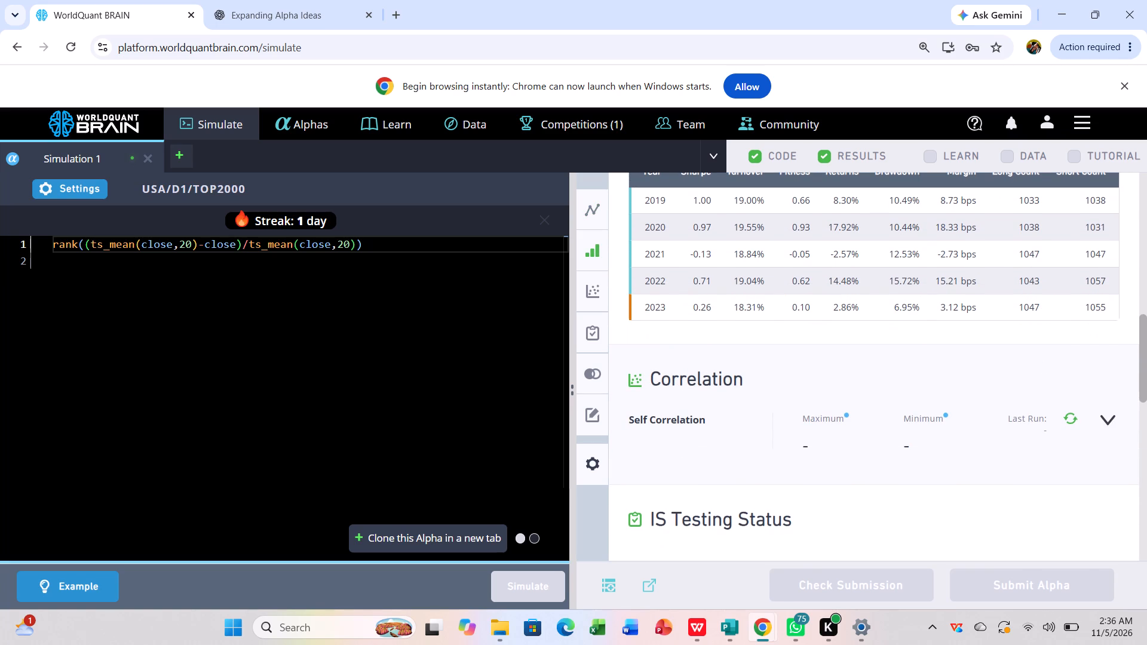
Rerun Simulation 1 with neutralization set to Market.
left_click(90, 182)
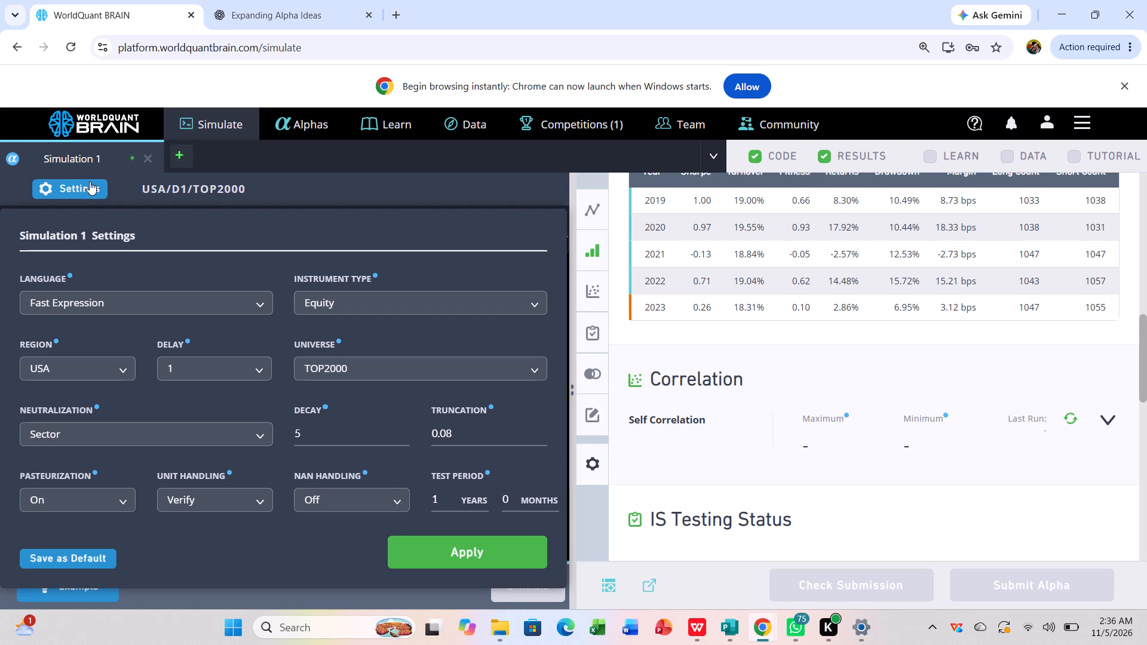
left_click(157, 431)
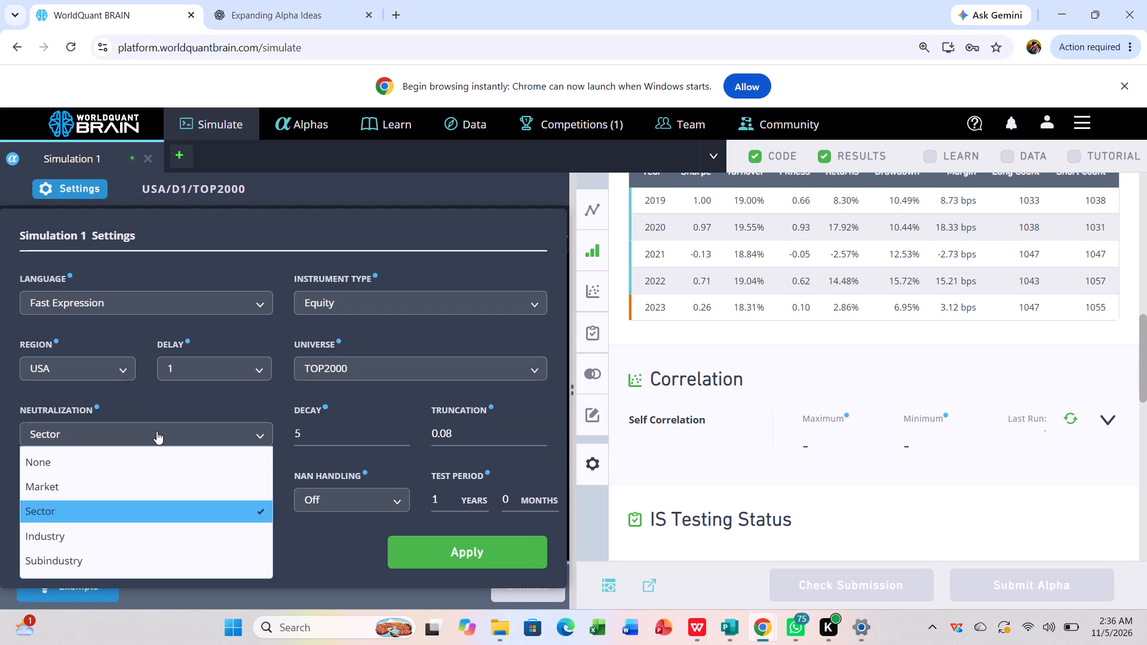
left_click(130, 483)
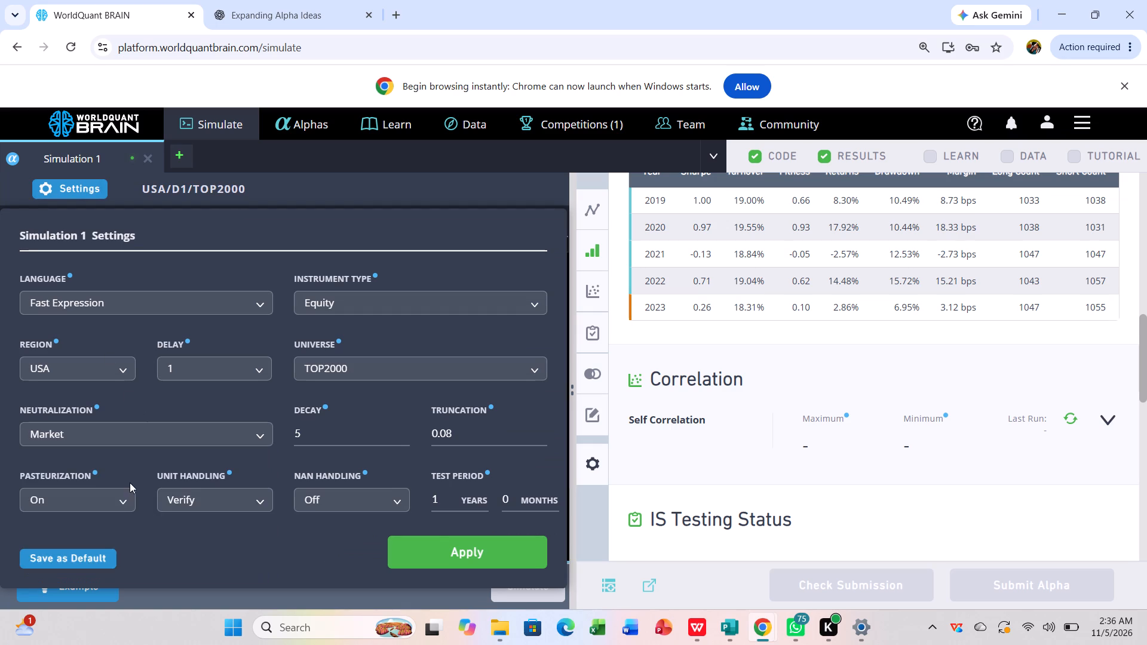
left_click(437, 538)
left_click_drag(437, 538, 533, 589)
left_click(533, 589)
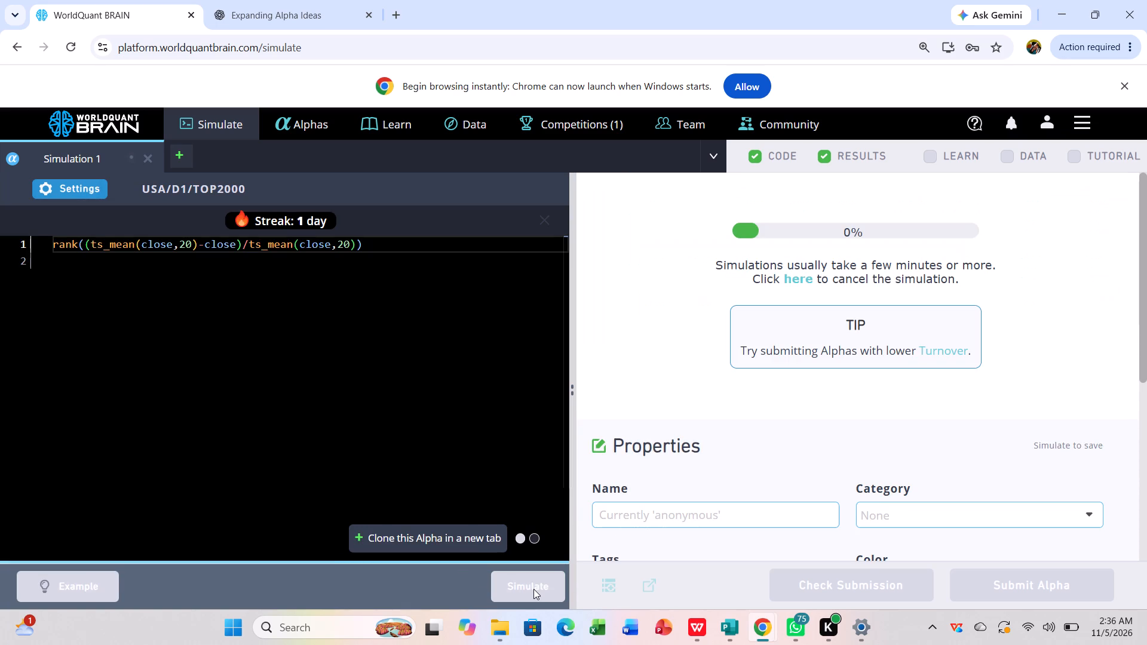
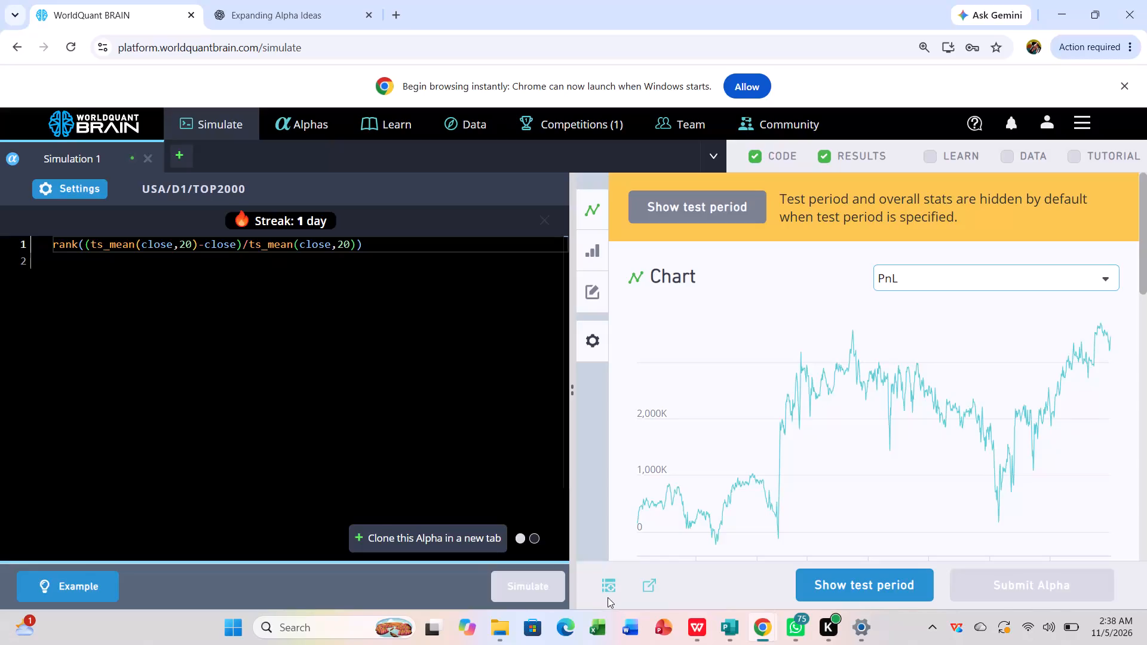
Show the test period for the Market-neutralized run and check its IS-period aggregate and yearly data in the IS Summary.
left_click(826, 582)
scroll(834, 505, "down", 3)
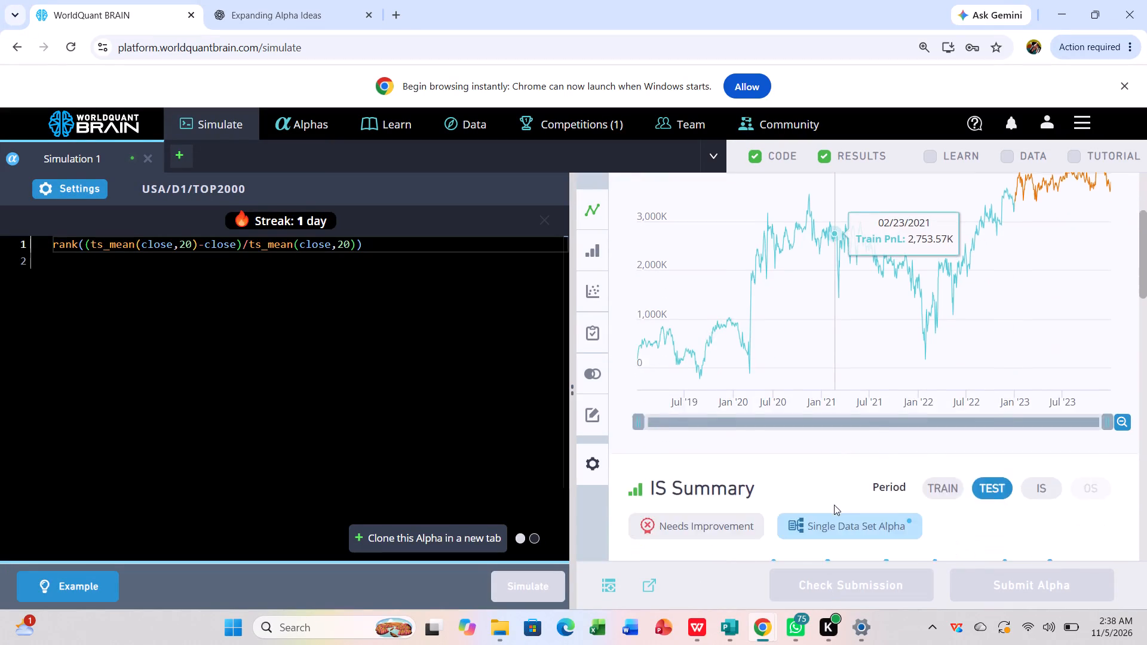
scroll(834, 505, "down", 2)
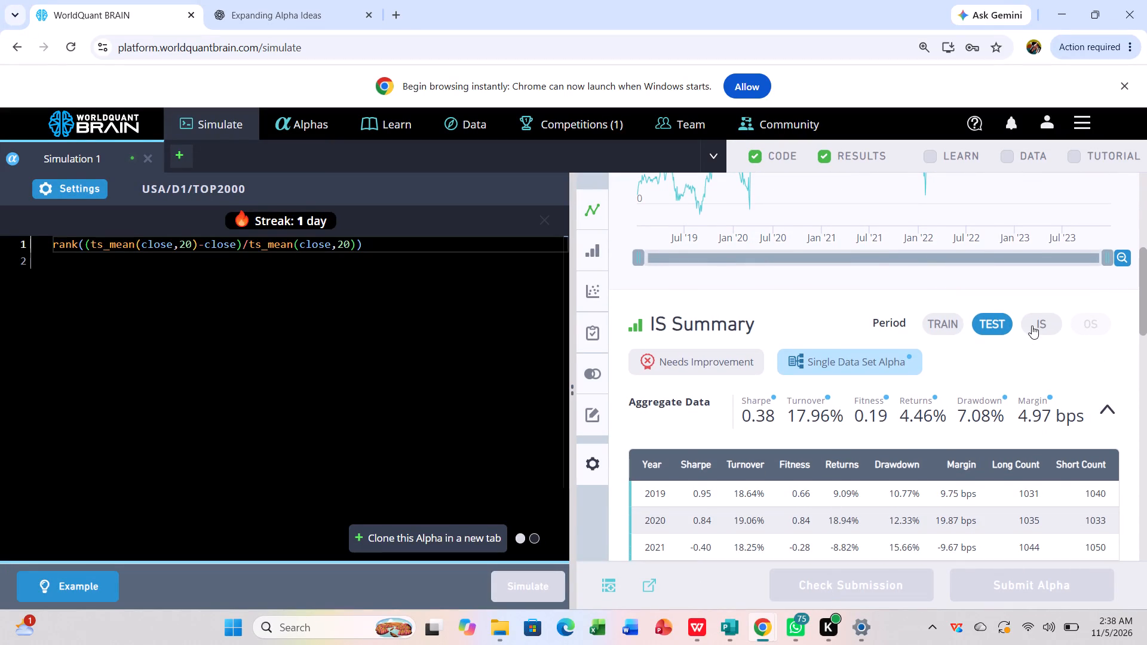
left_click(1033, 322)
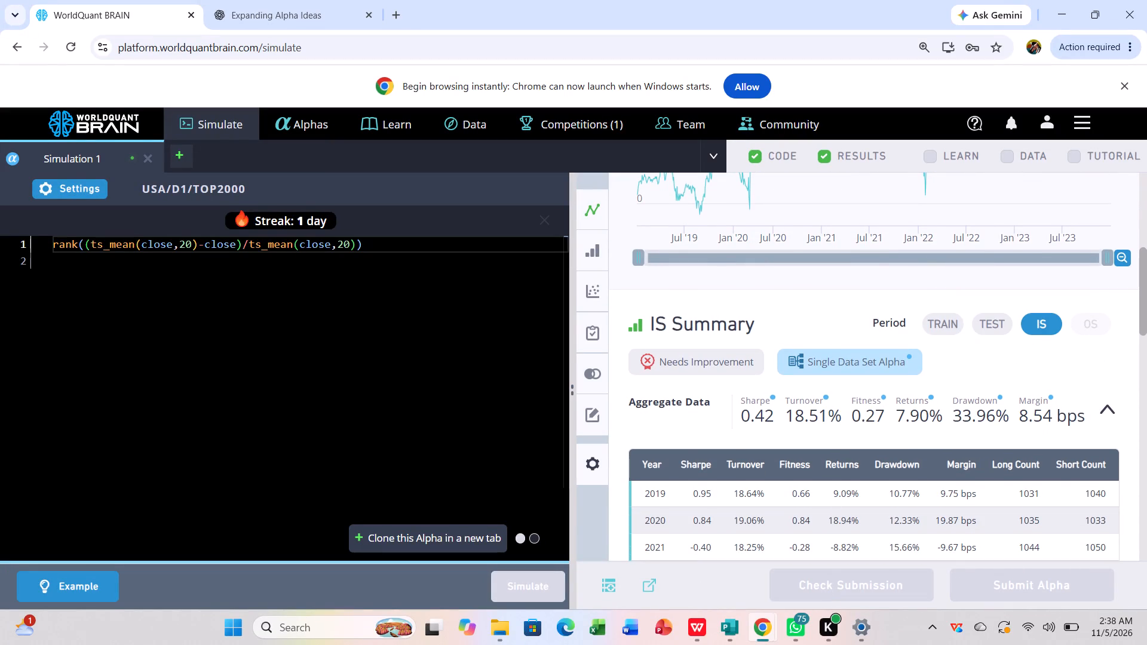
Rerun Simulation 1 with neutralization set to None and the universe set to TOP1000.
left_click(57, 186)
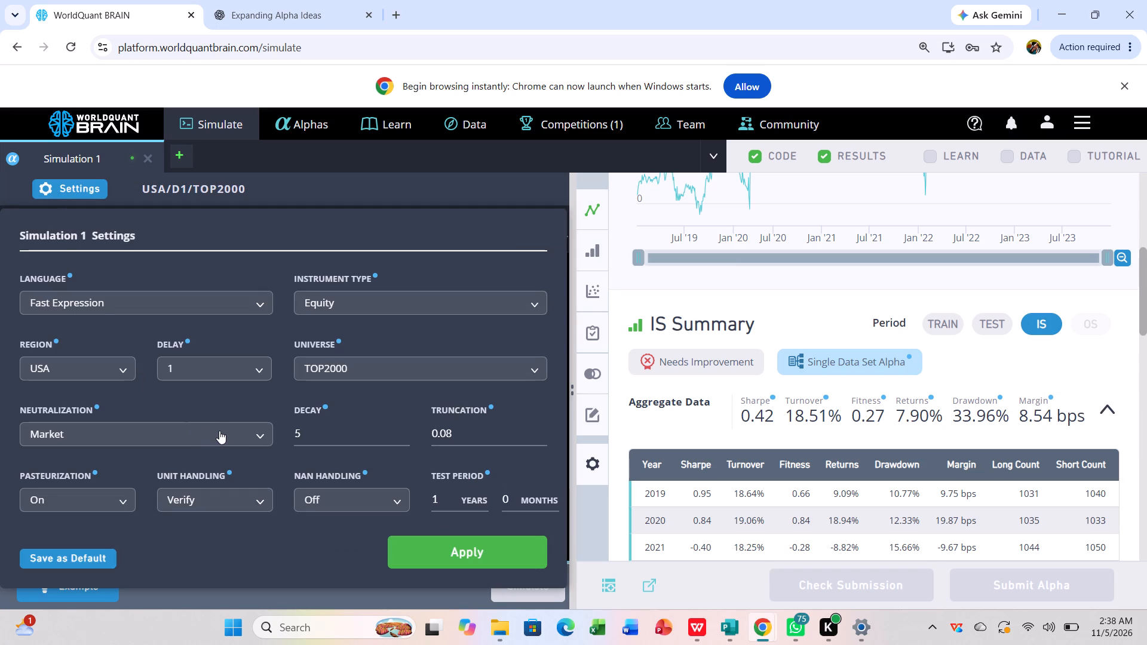
left_click(219, 431)
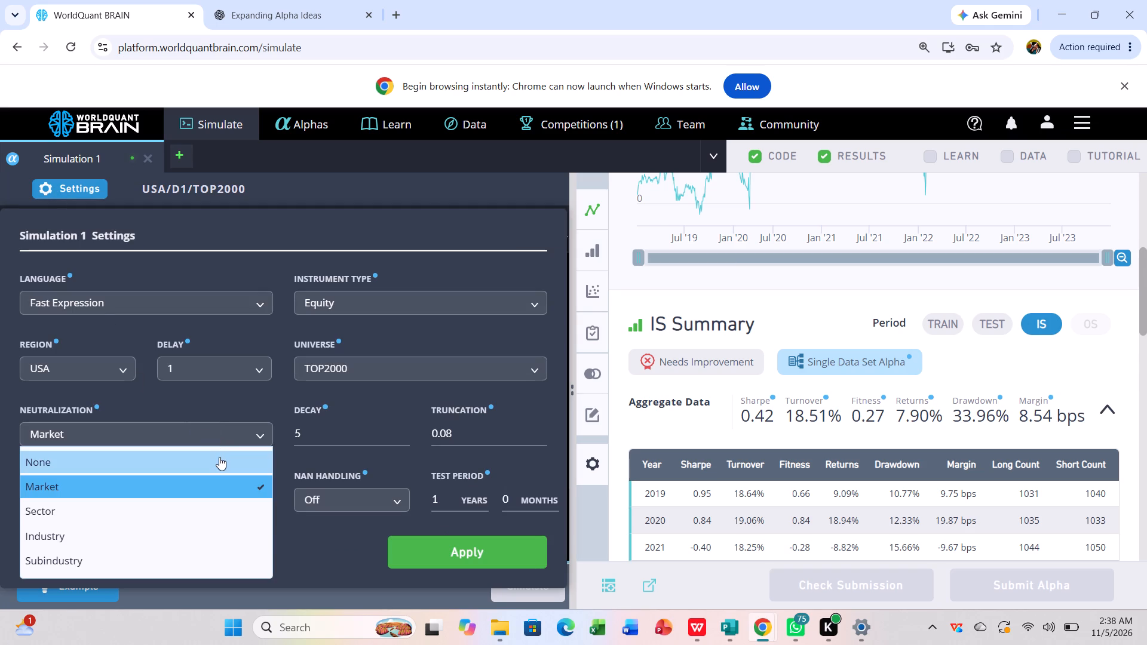
left_click(219, 457)
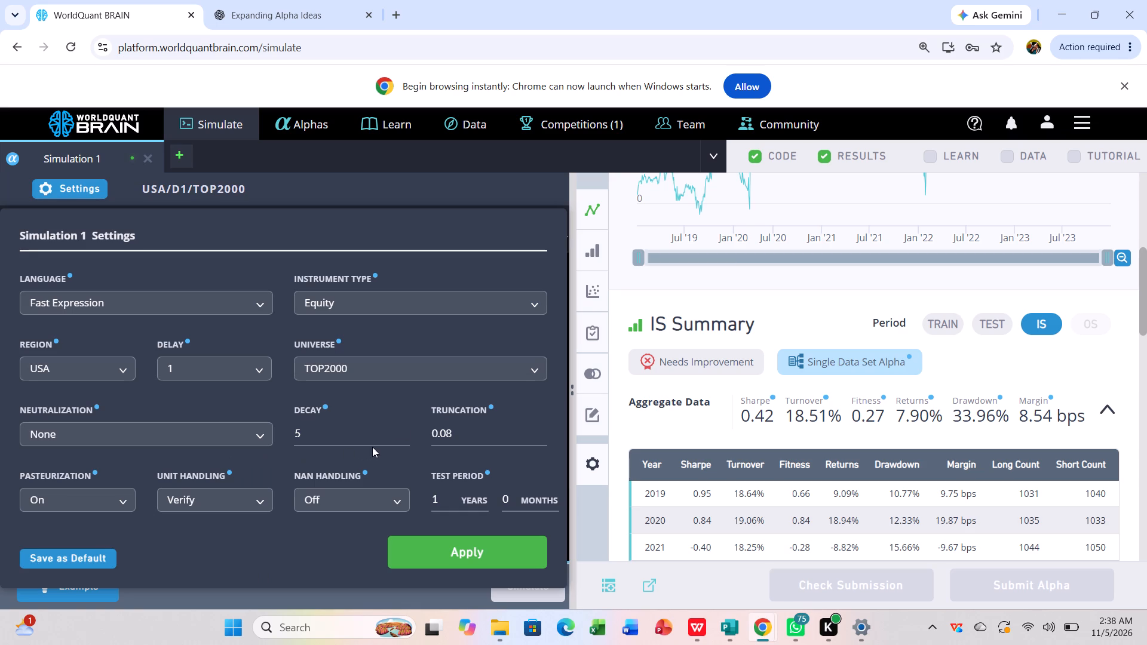
left_click(526, 367)
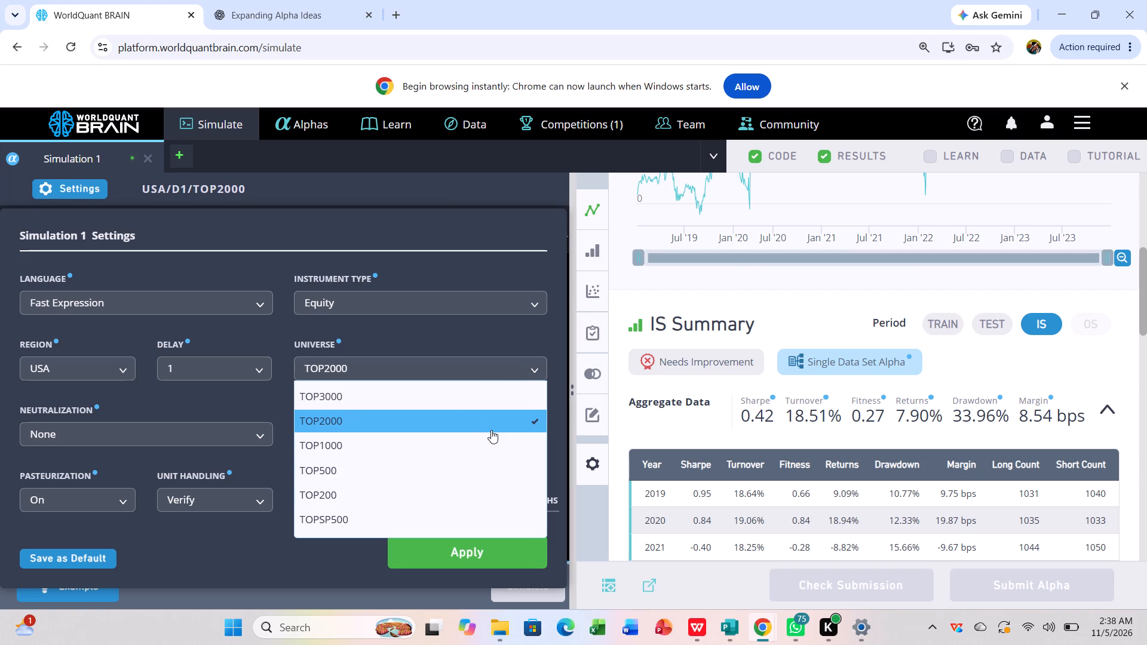
left_click(494, 450)
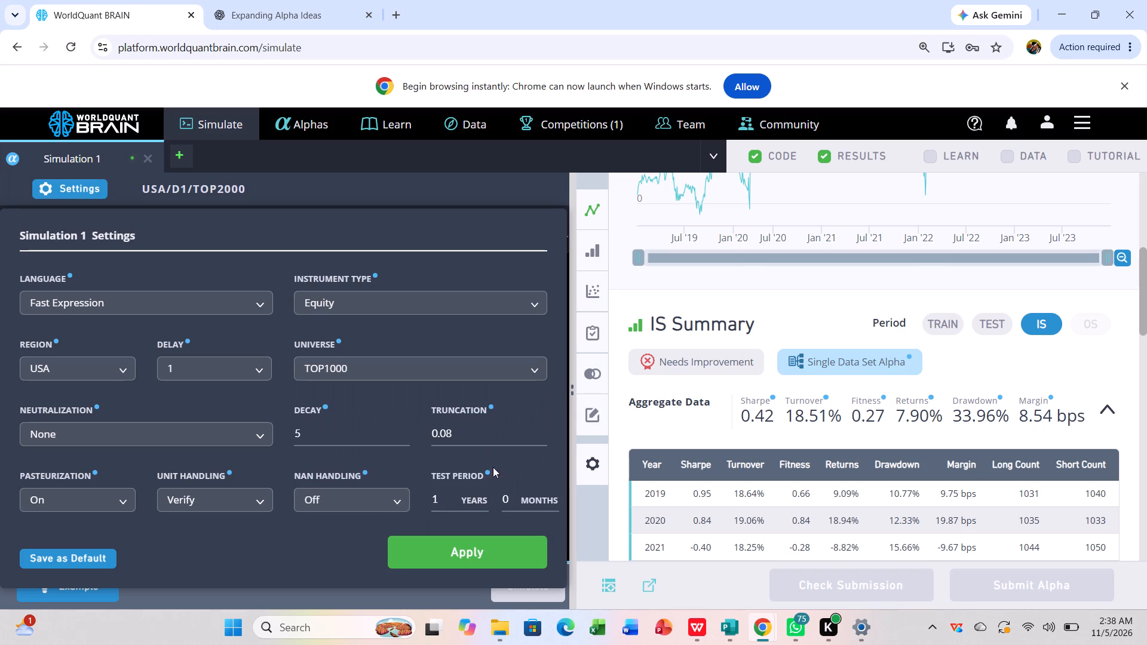
left_click(487, 551)
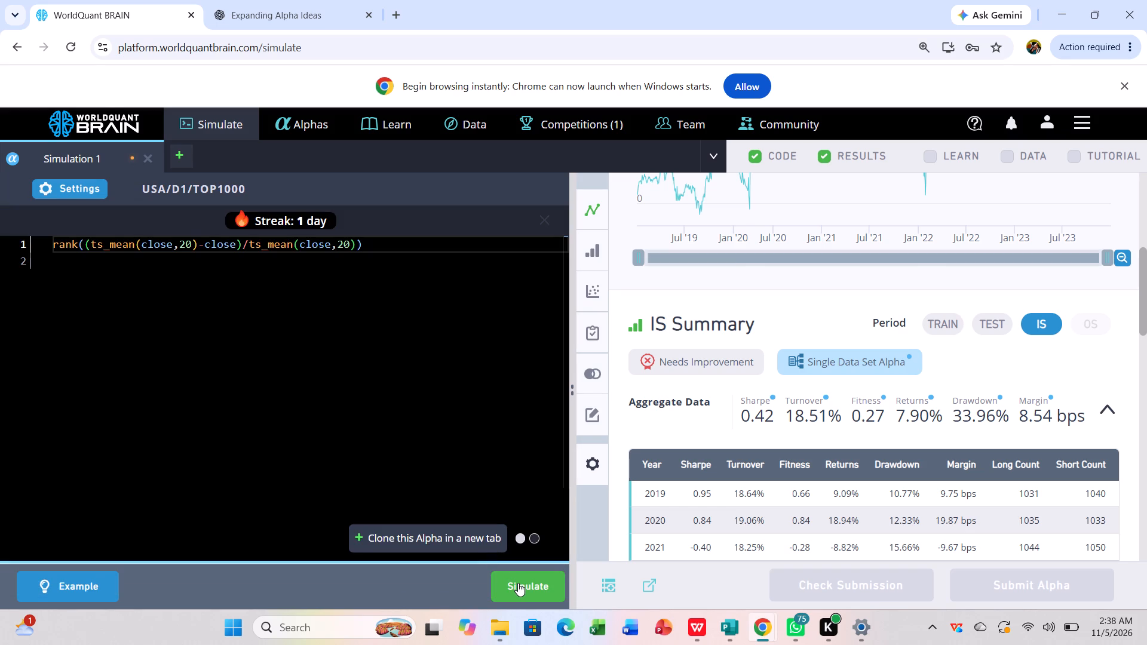
left_click(518, 583)
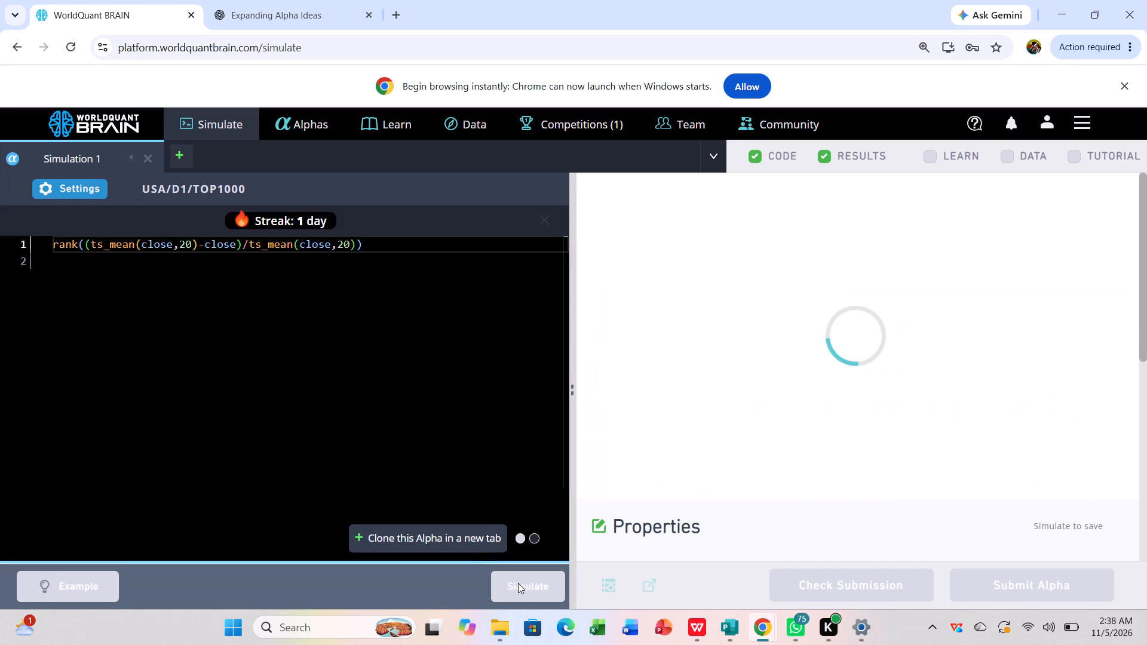
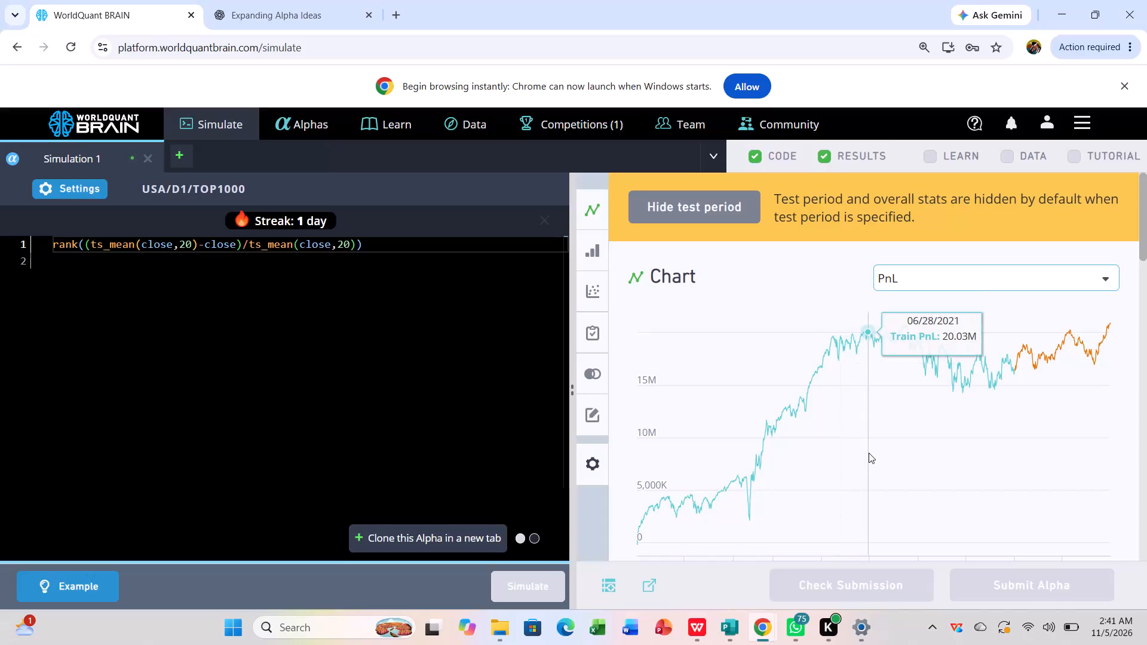
Check the IS-period aggregate and yearly data in the IS Summary for the TOP1000 run without neutralization.
scroll(869, 453, "down", 7)
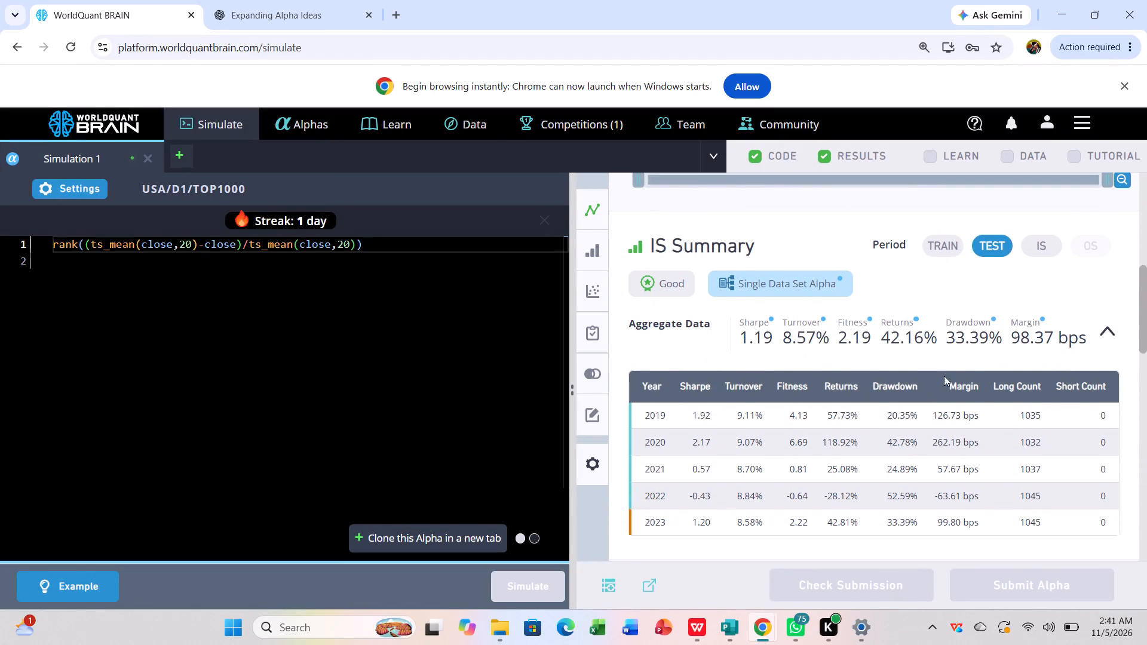
left_click(1038, 245)
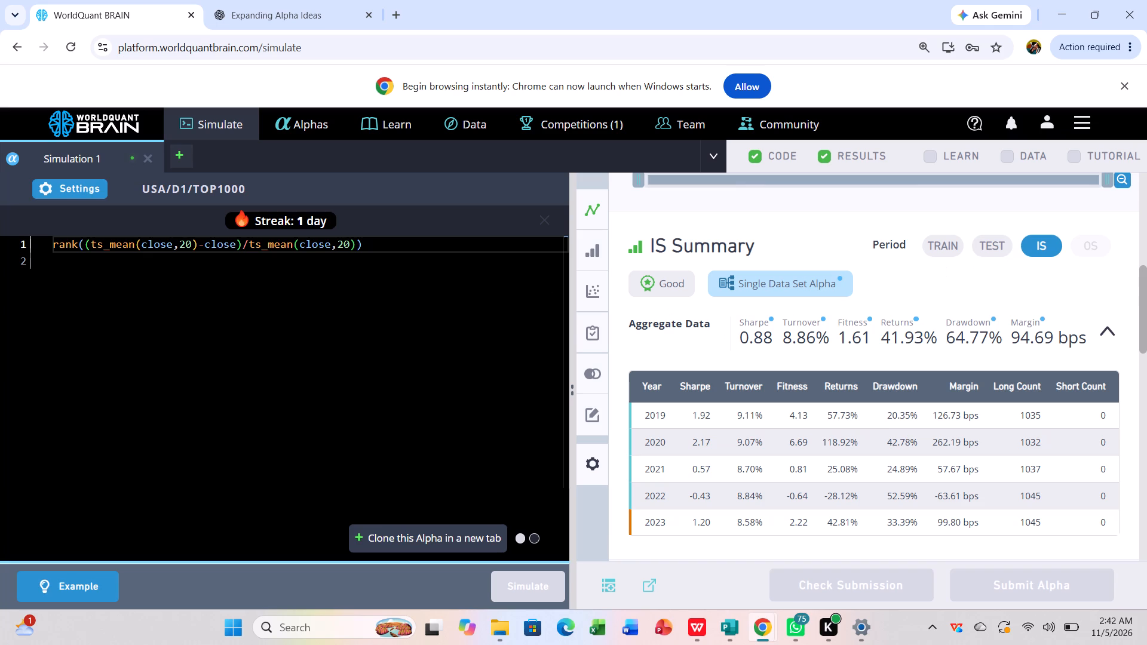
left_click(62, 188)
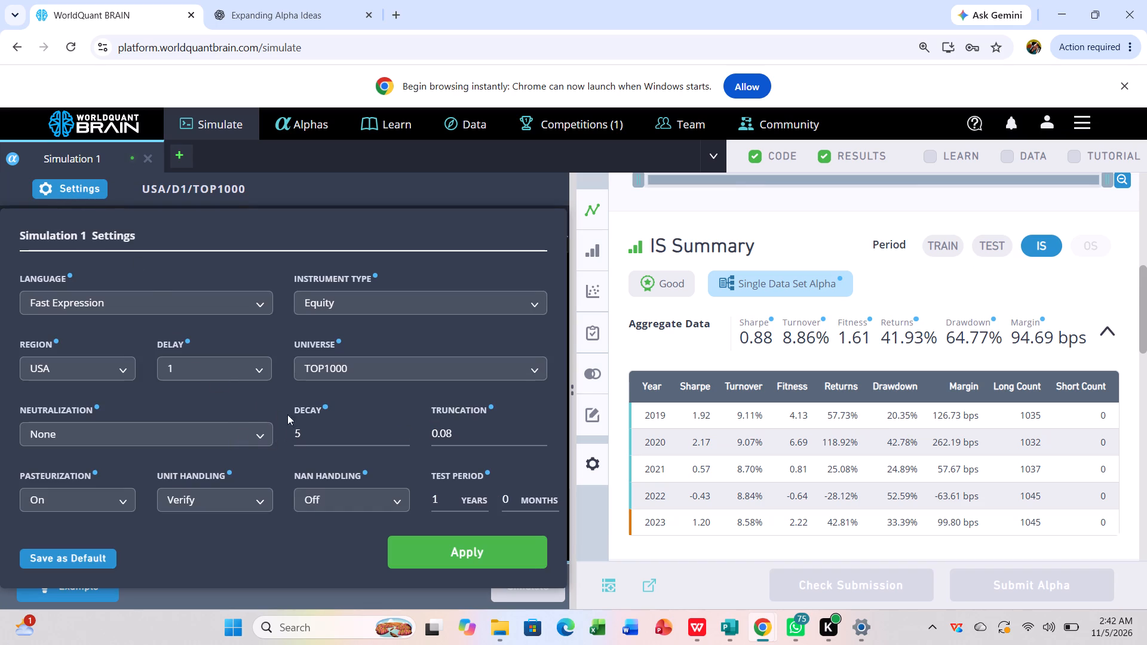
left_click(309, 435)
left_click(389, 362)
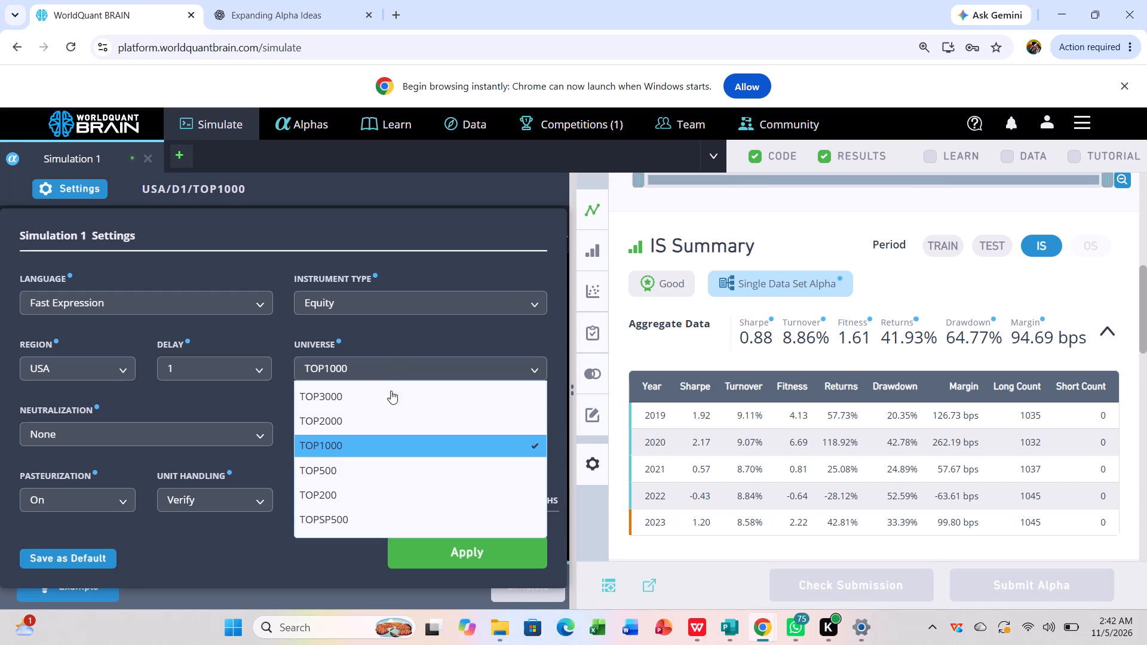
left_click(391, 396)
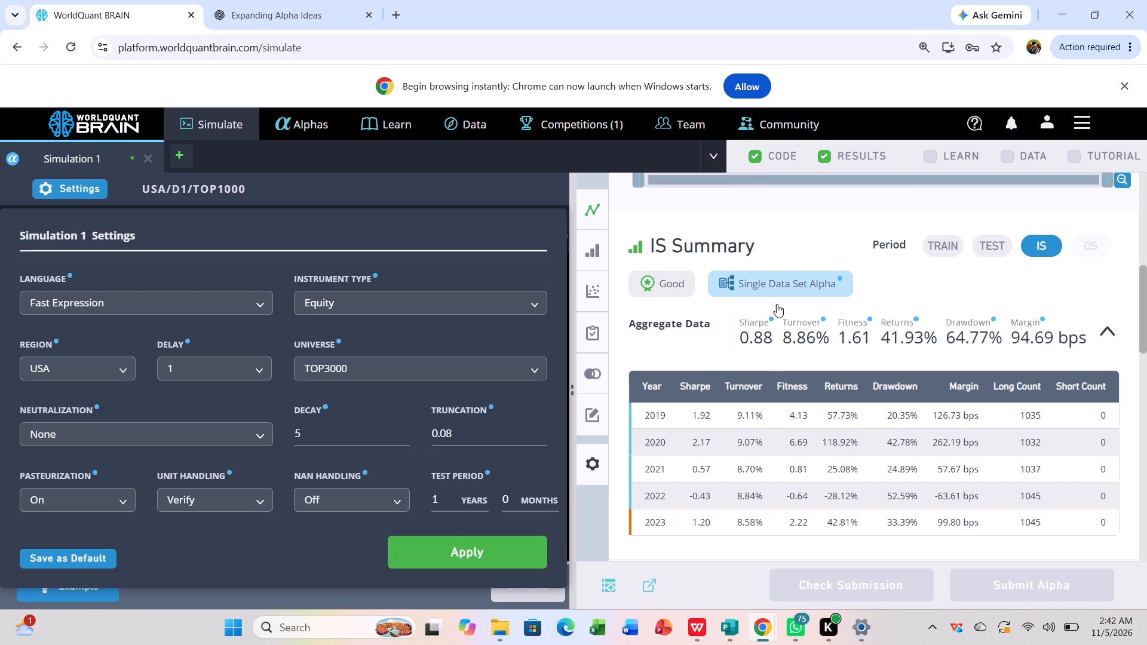
Expand the failed tests in the IS Testing Status of the TOP1000 run and read their details.
scroll(777, 304, "down", 3)
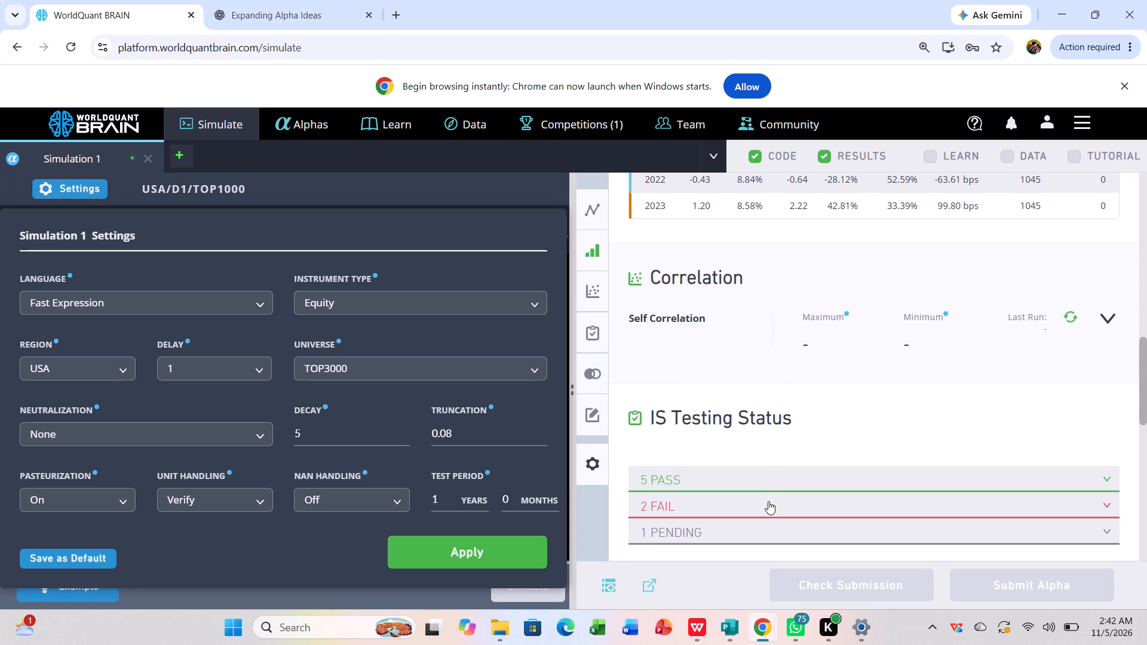
left_click(768, 504)
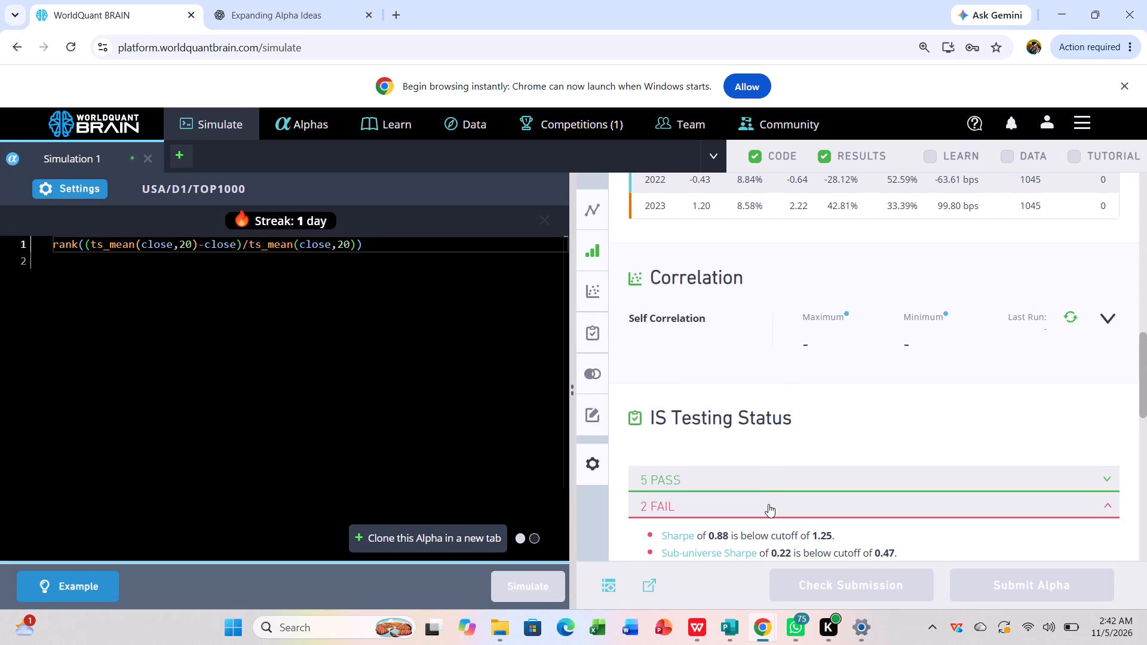
scroll(768, 504, "down", 1)
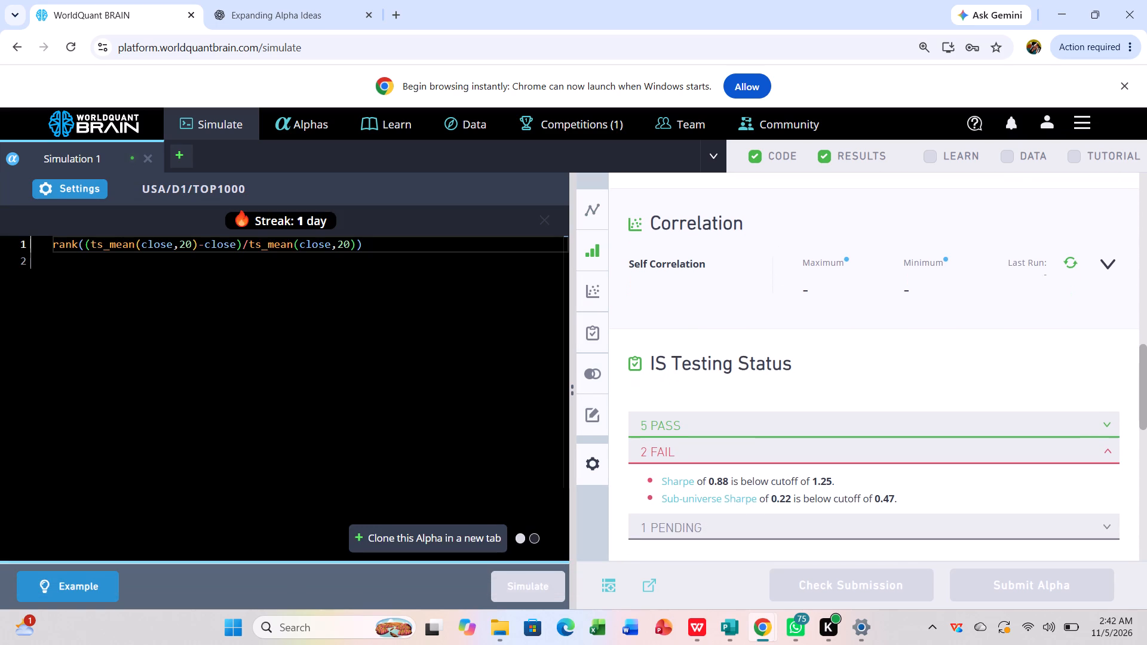
Set Simulation 1's universe to TOP3000, apply the settings and rerun the simulation.
left_click(59, 182)
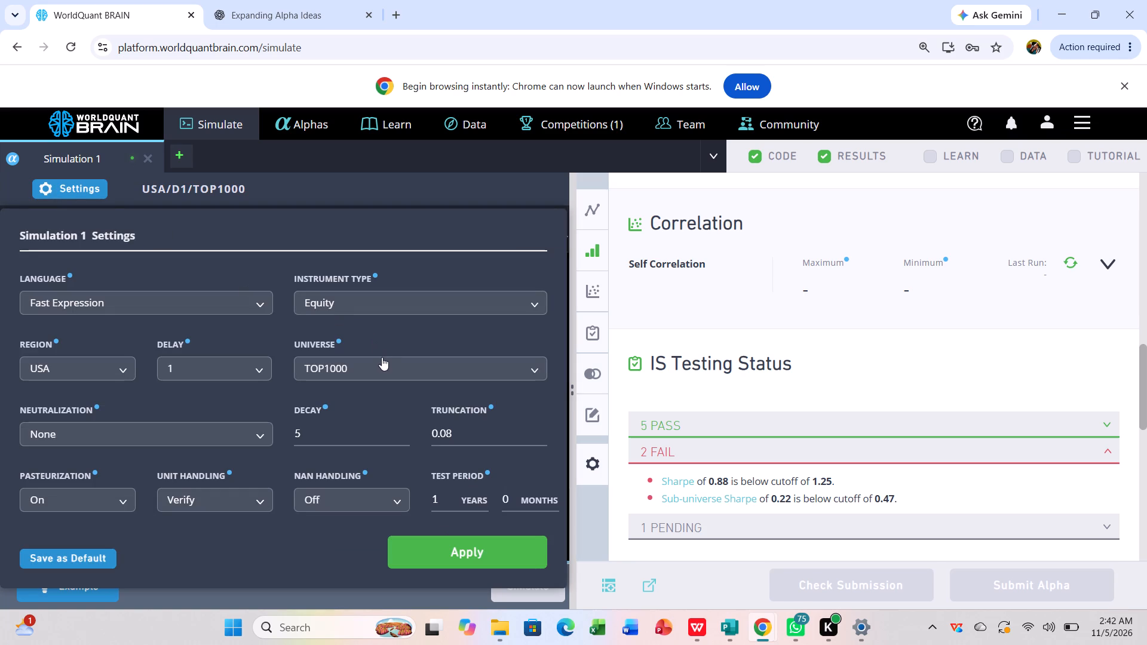
left_click(382, 358)
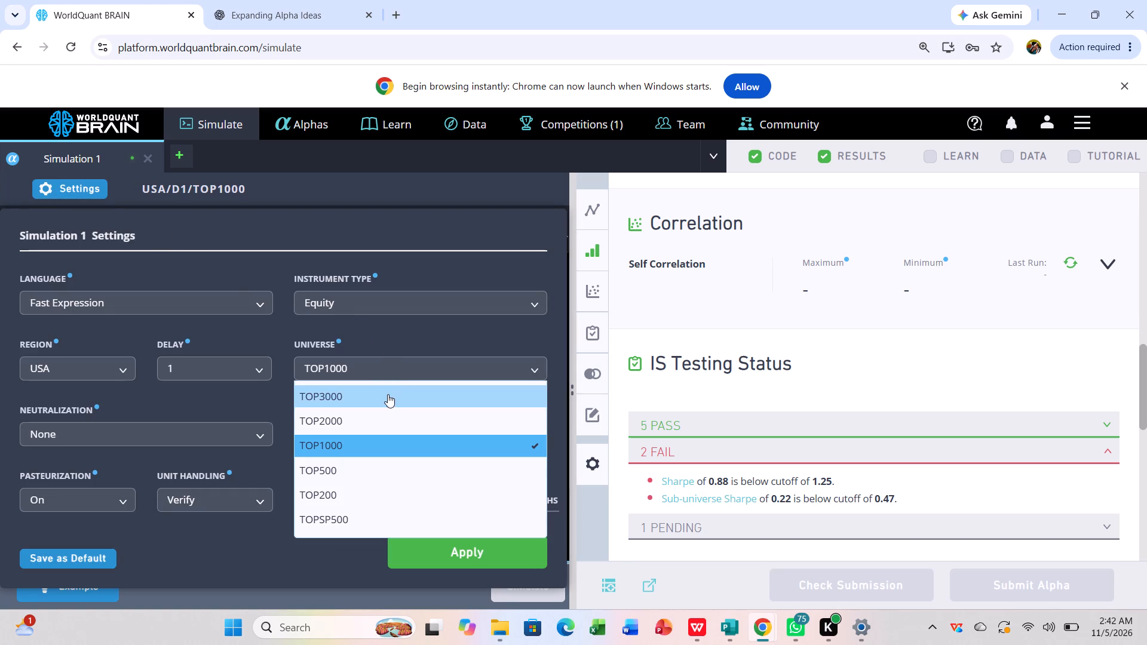
left_click(388, 395)
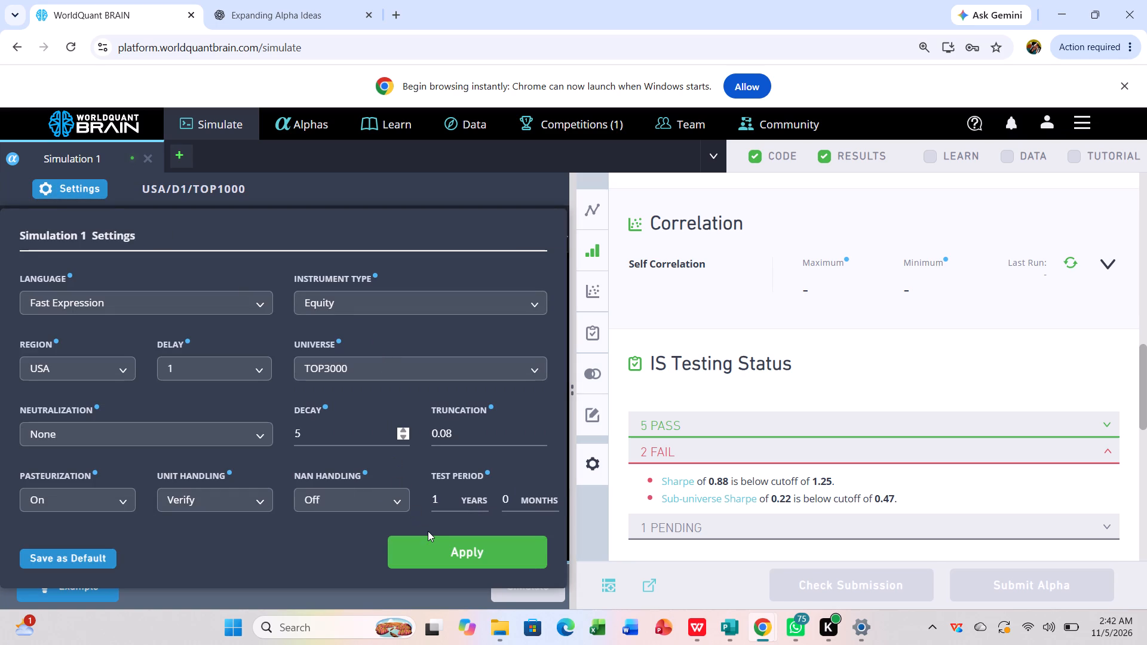
left_click(434, 554)
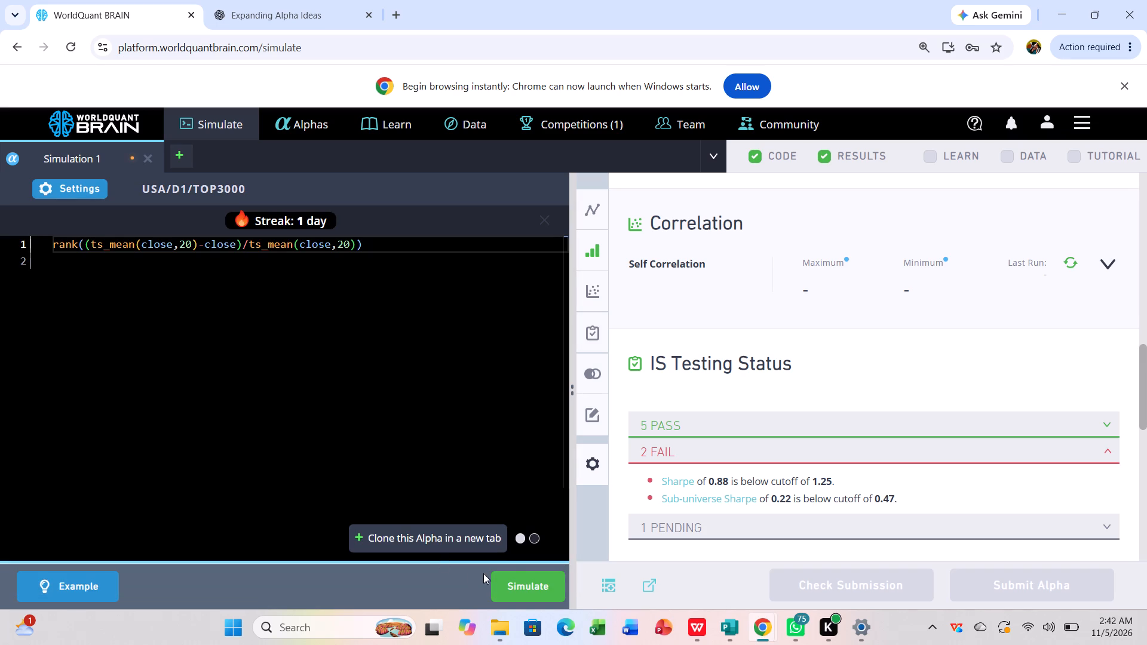
left_click(514, 579)
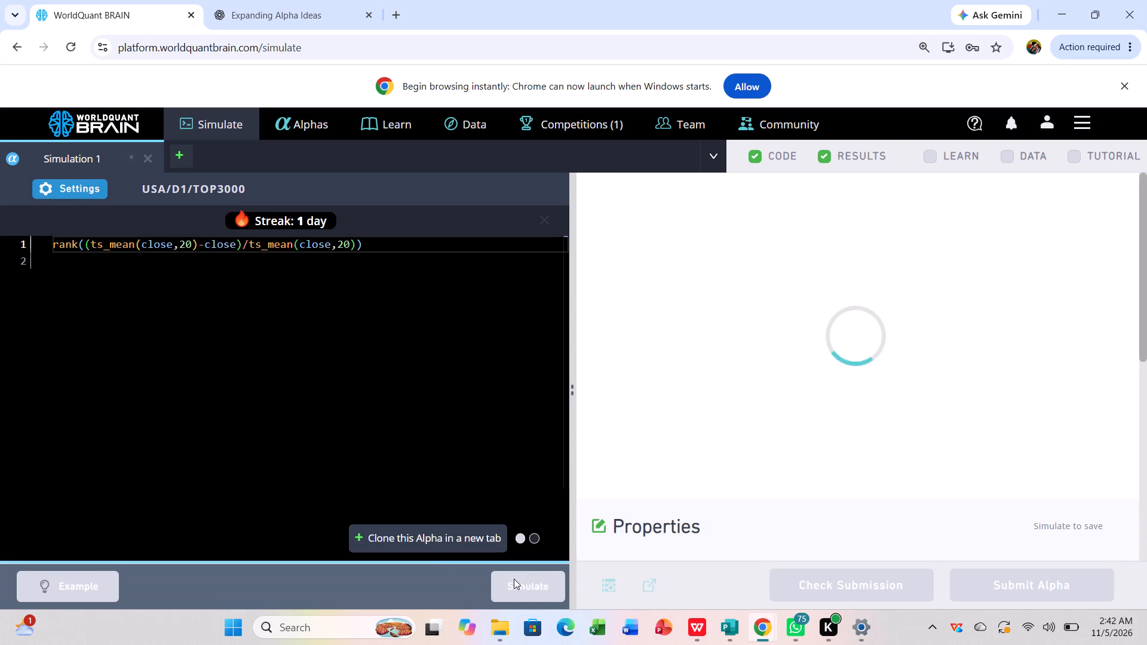
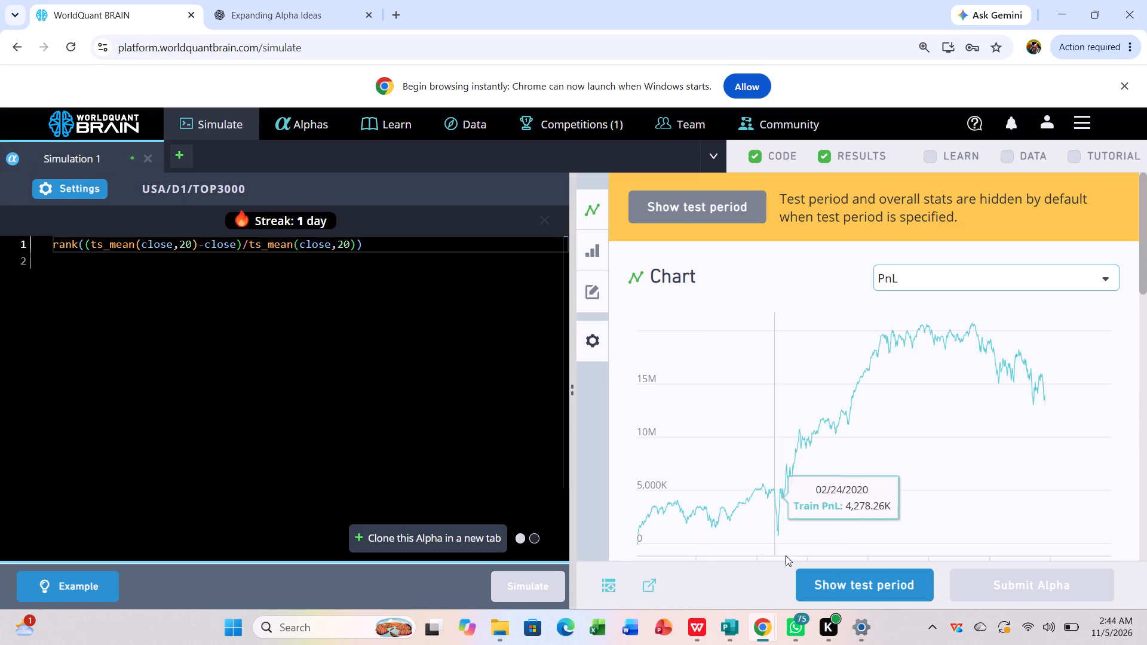
Reveal the test period results and view the IS Summary statistics for the IS period.
left_click(838, 576)
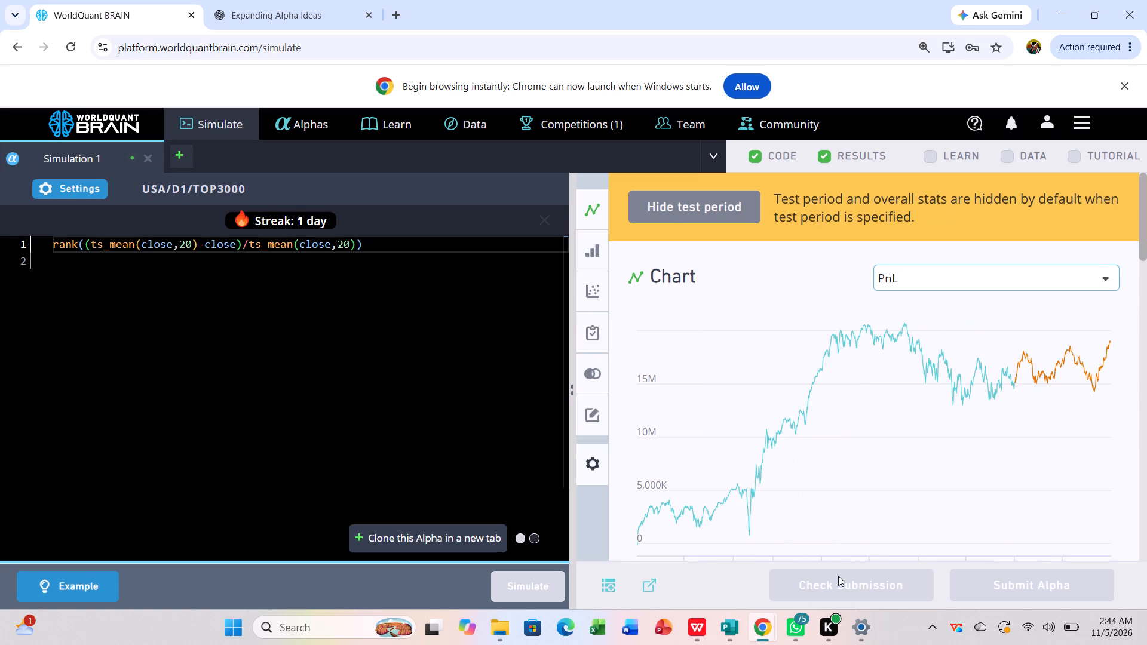
scroll(877, 456, "down", 4)
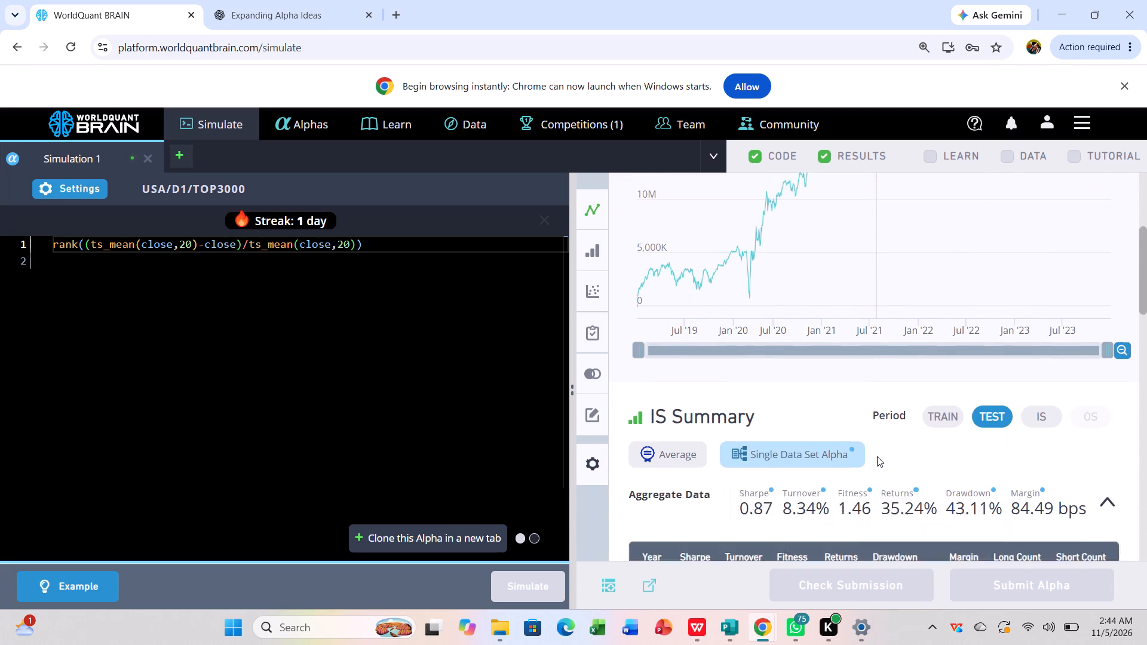
scroll(877, 456, "down", 1)
left_click(1038, 358)
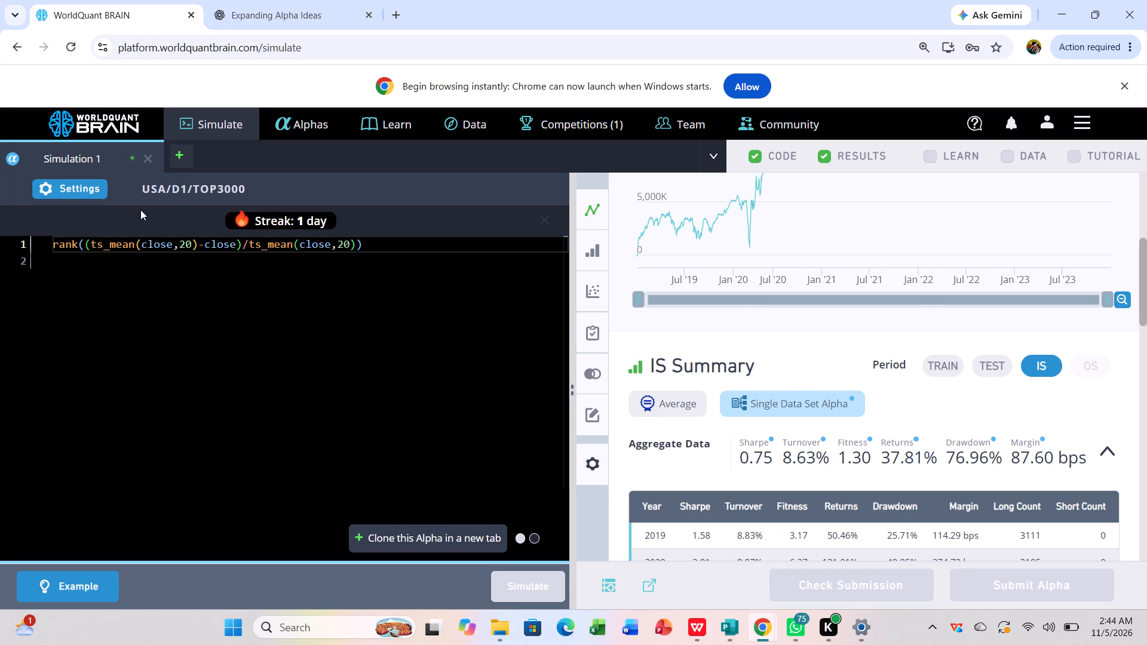
Set the simulation's decay to 50, apply the settings, and run the simulation again.
left_click(93, 180)
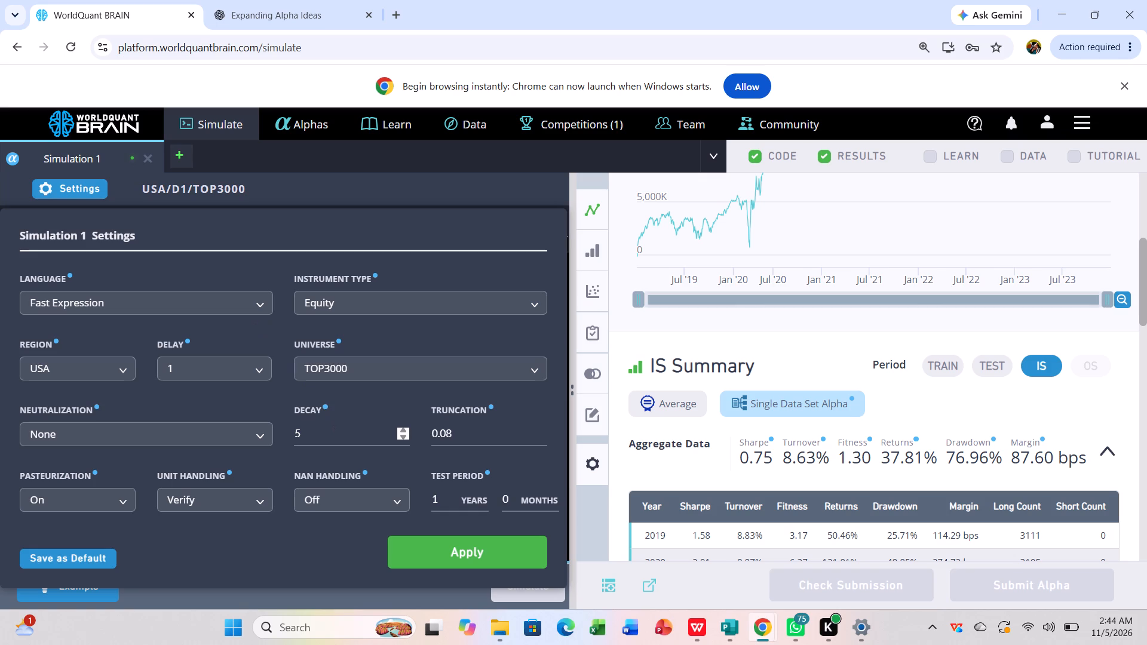
left_click(326, 441)
key("0")
left_click(486, 546)
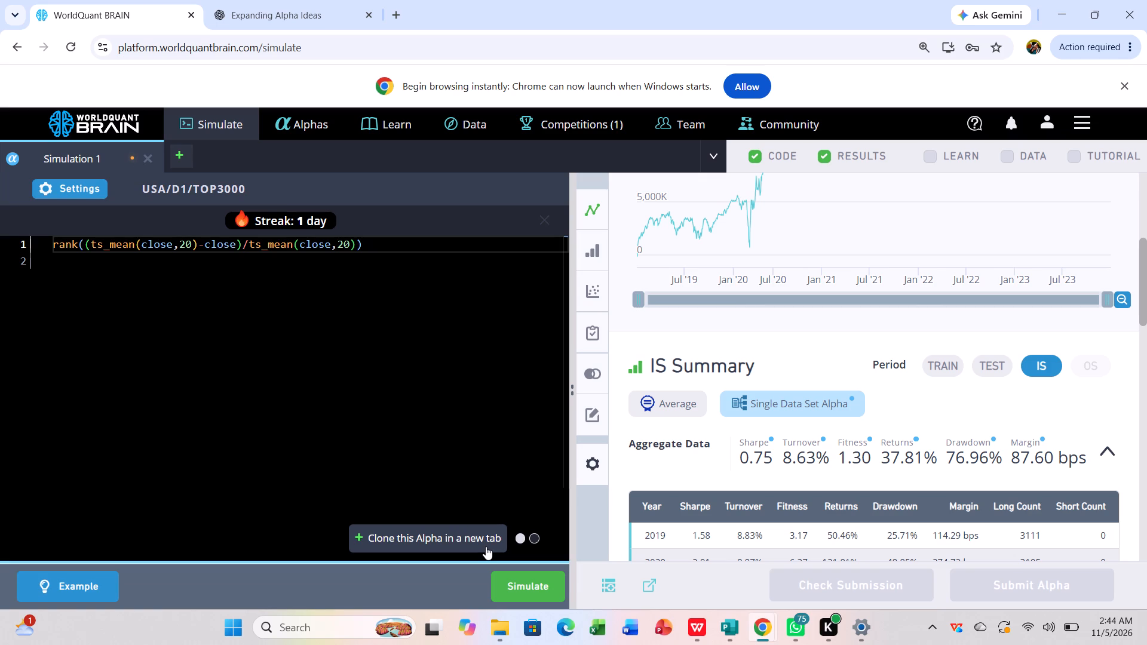
left_click(514, 583)
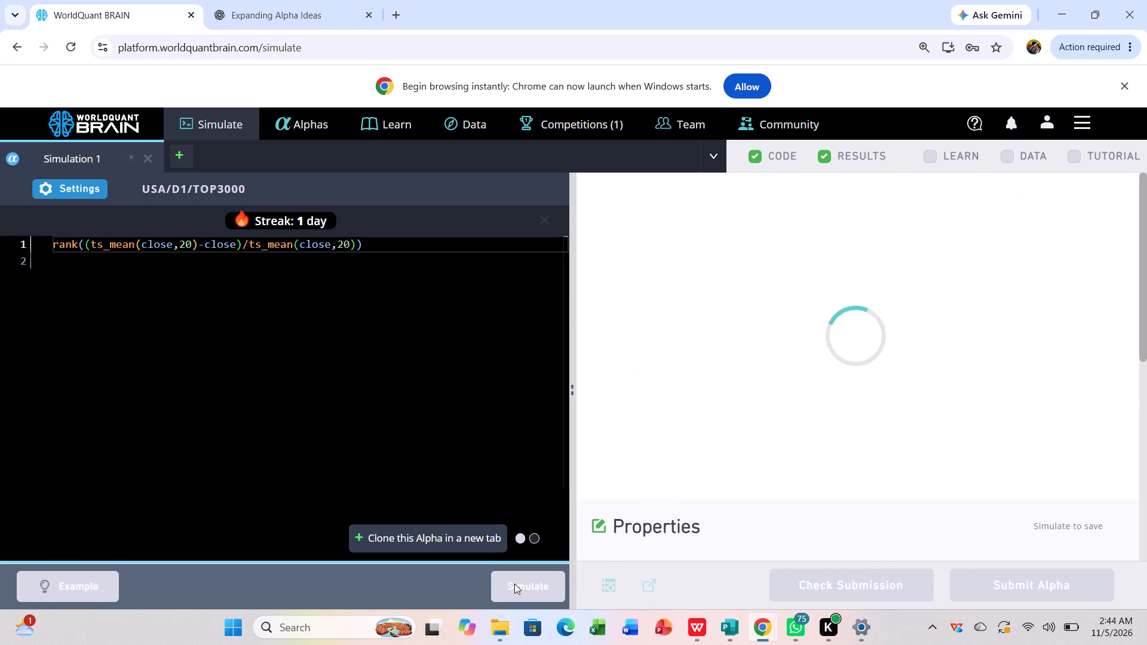
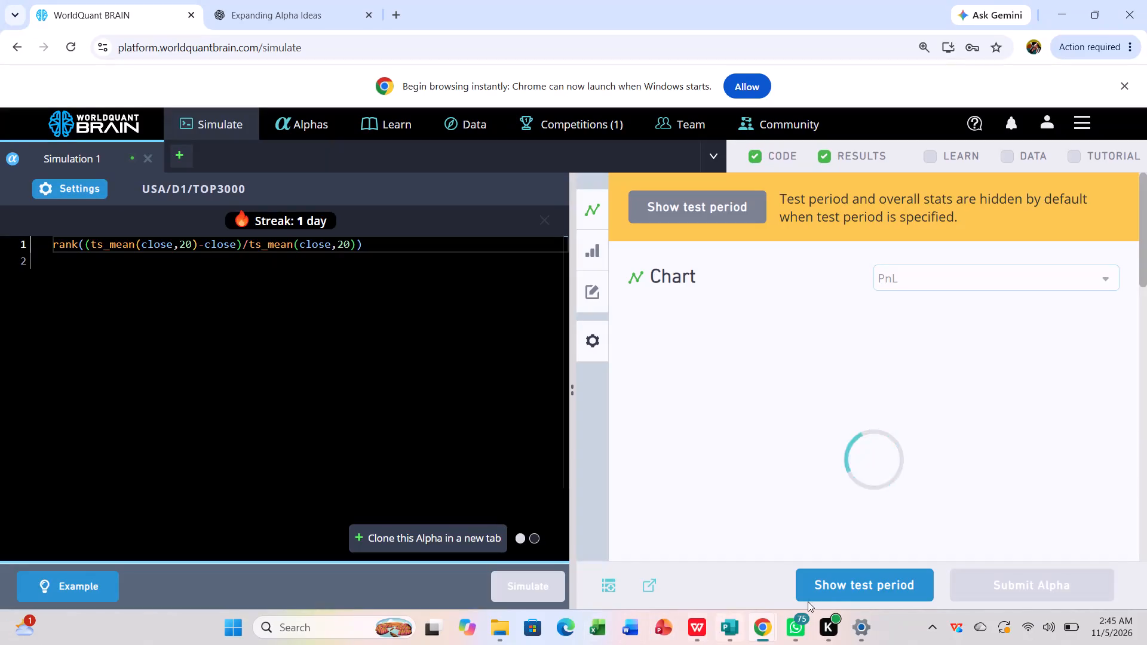
Reveal the test period results, view the IS Summary for the IS period, and examine the failed check under IS Testing Status.
left_click(864, 575)
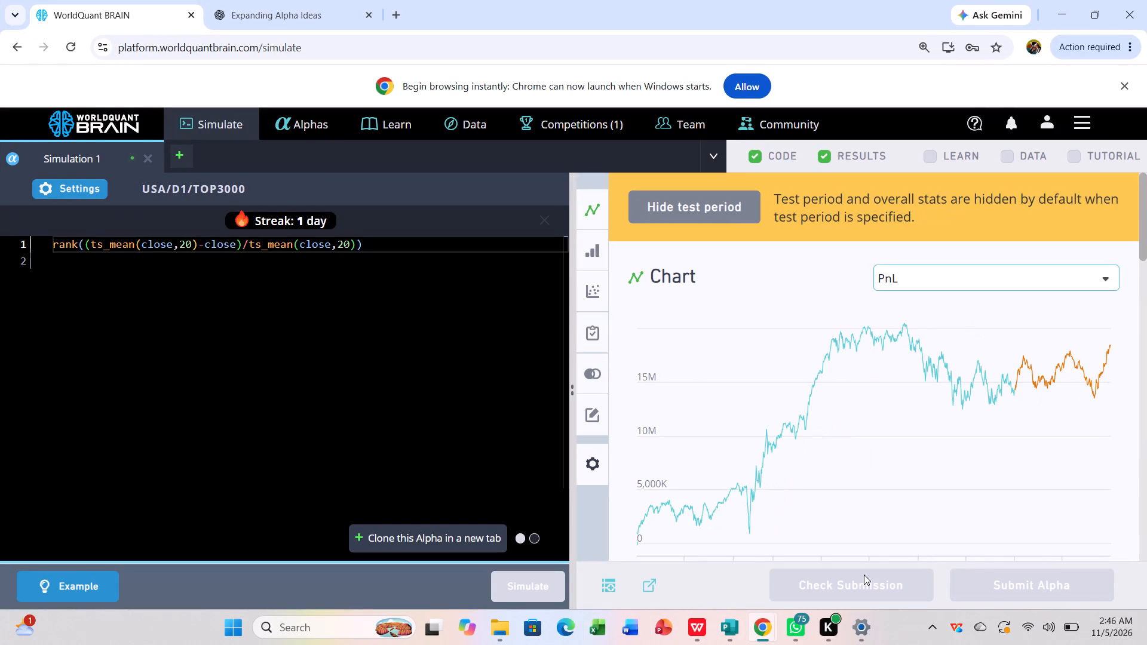
scroll(873, 511, "down", 3)
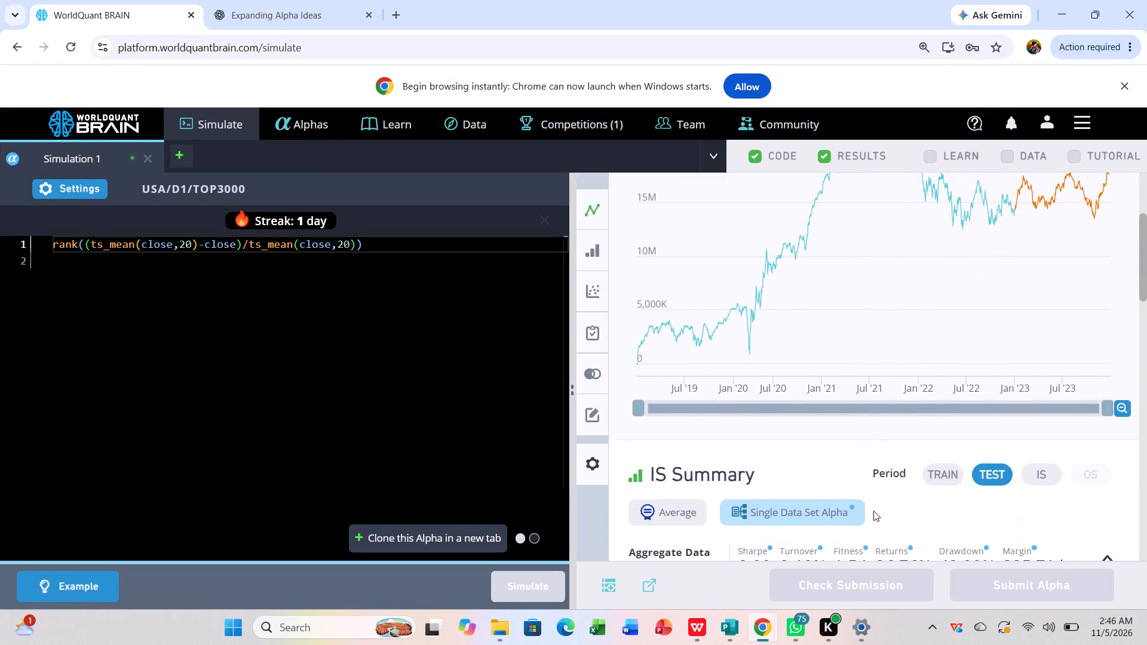
scroll(873, 511, "down", 1)
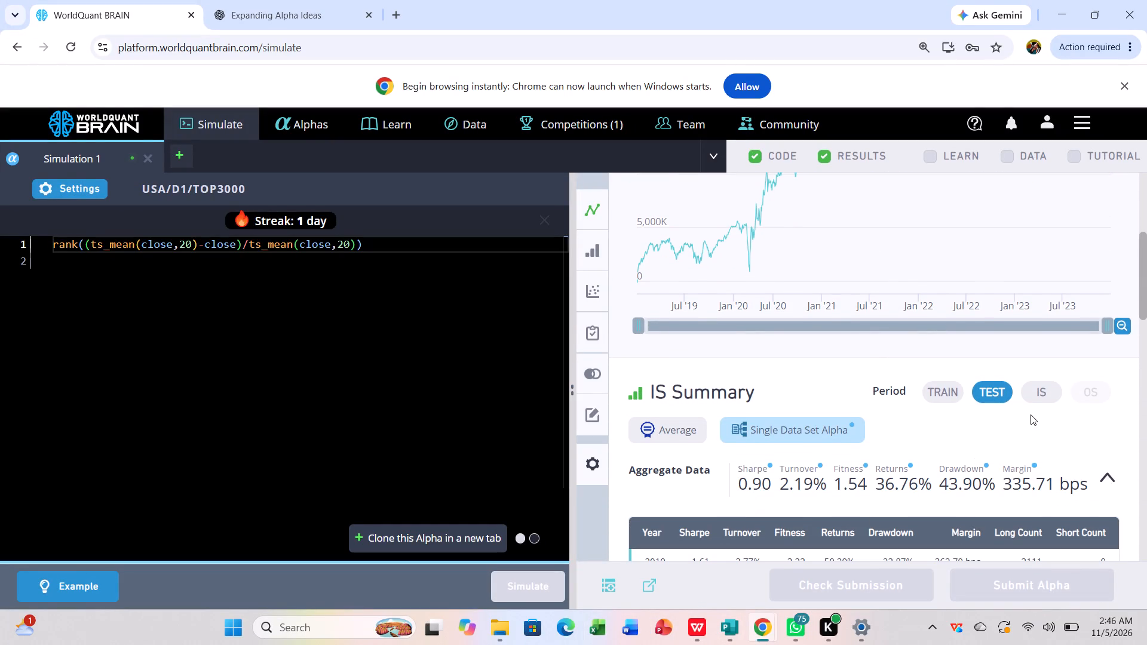
left_click(1038, 392)
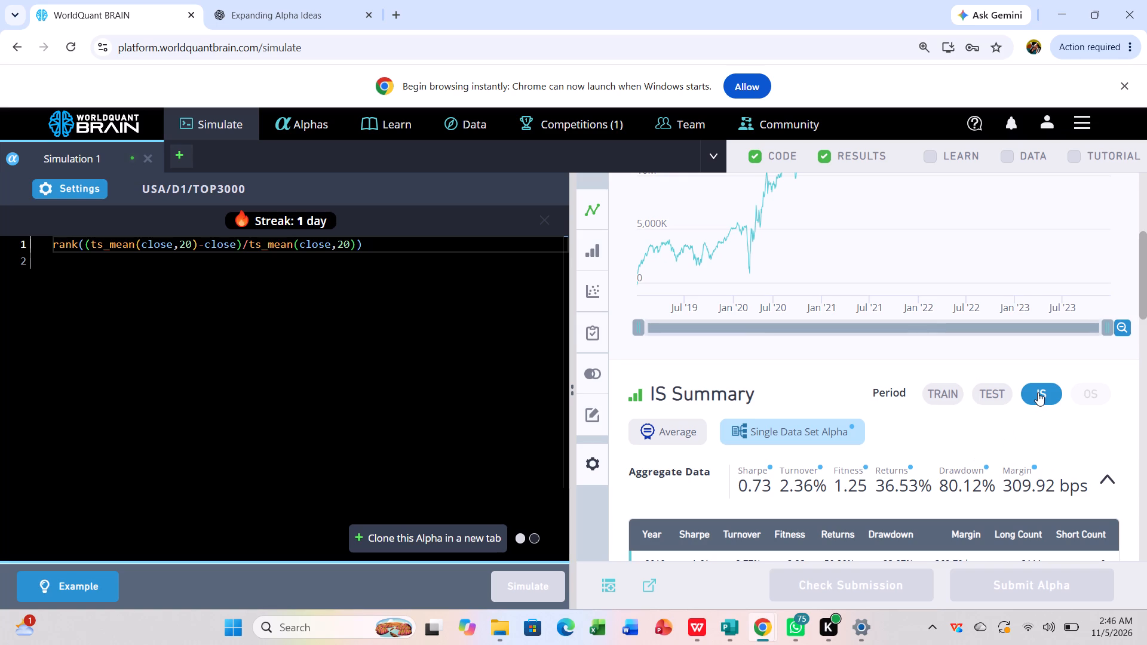
scroll(1038, 392, "down", 1)
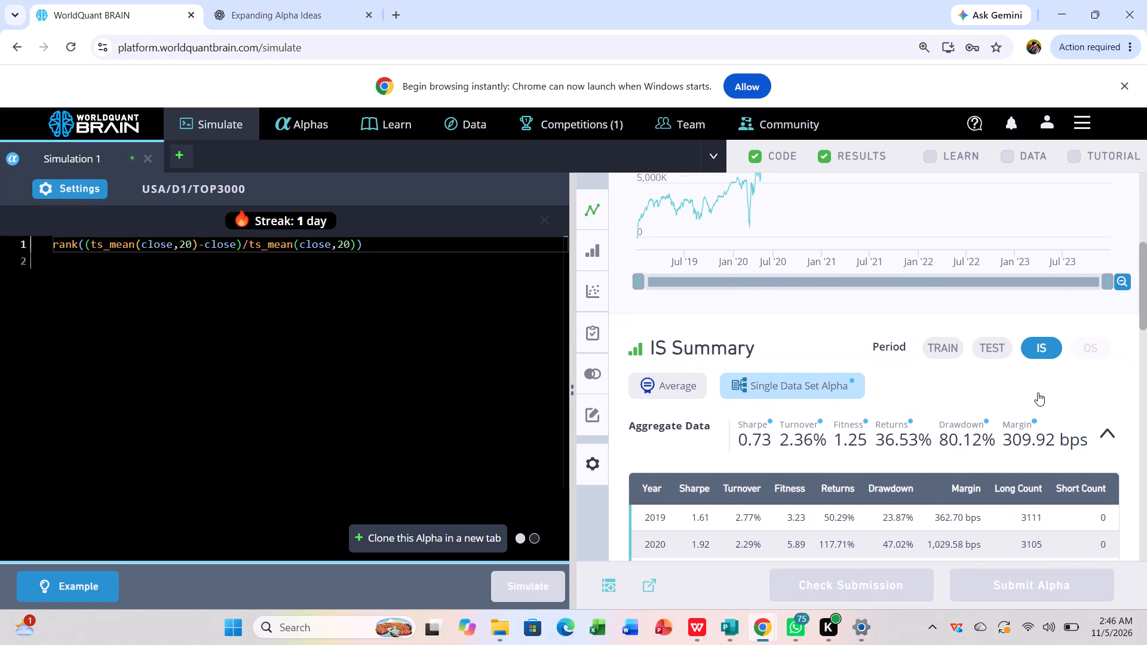
scroll(1038, 392, "down", 3)
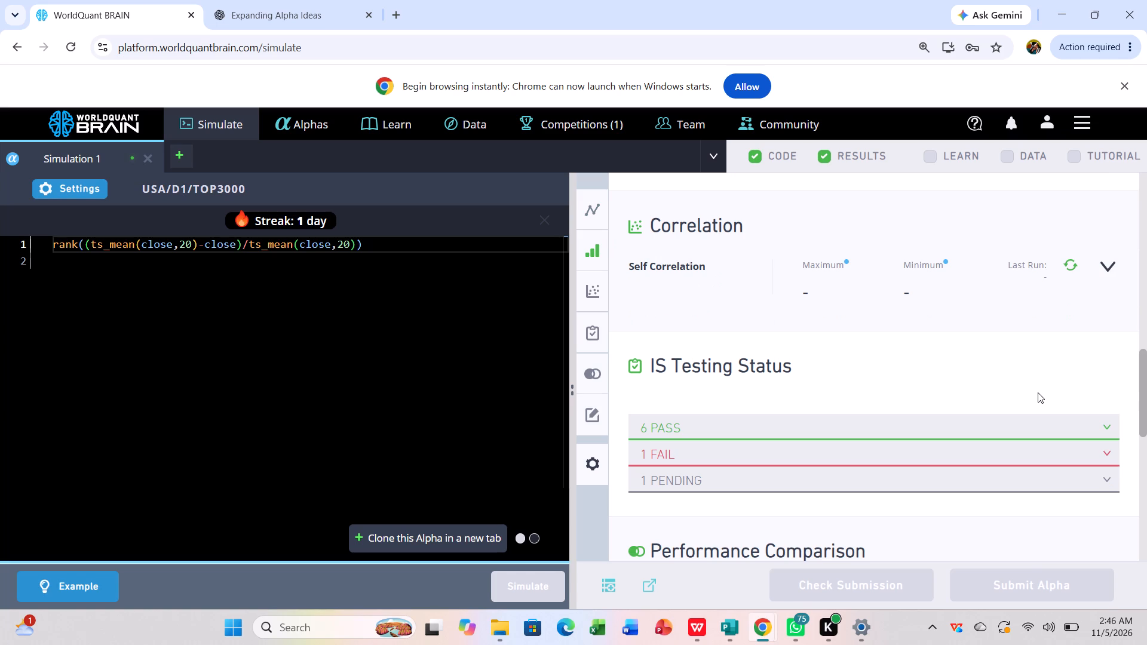
double_click(1038, 392)
left_click(1038, 392)
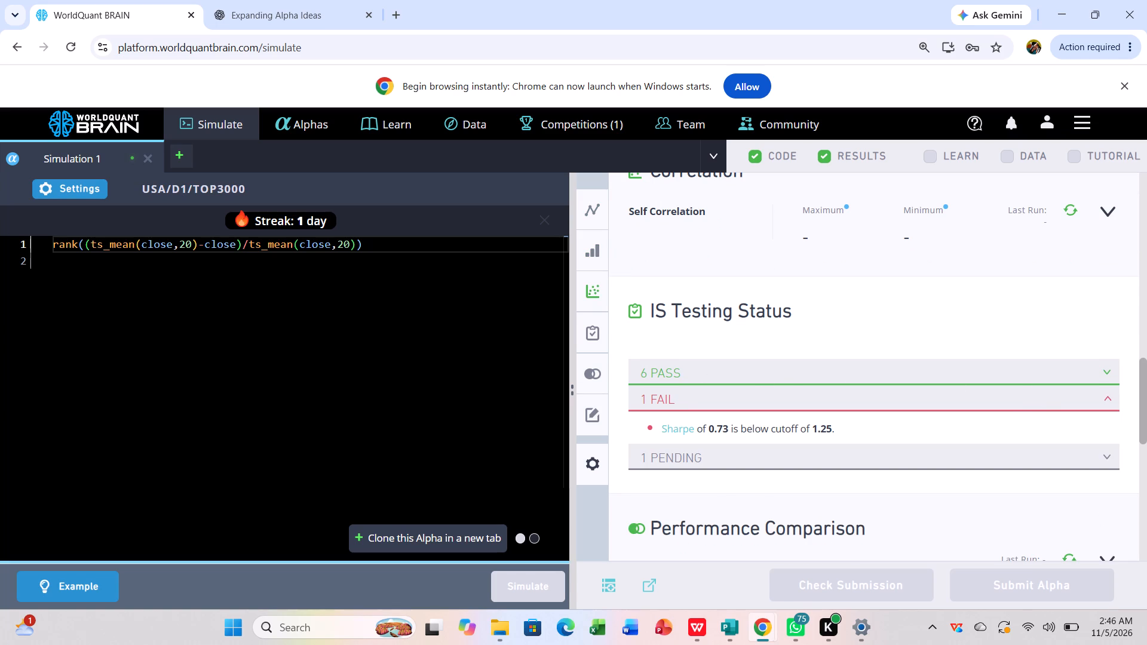
Set the simulation's neutralization to Subindustry, apply the settings, and run the simulation again.
left_click(86, 188)
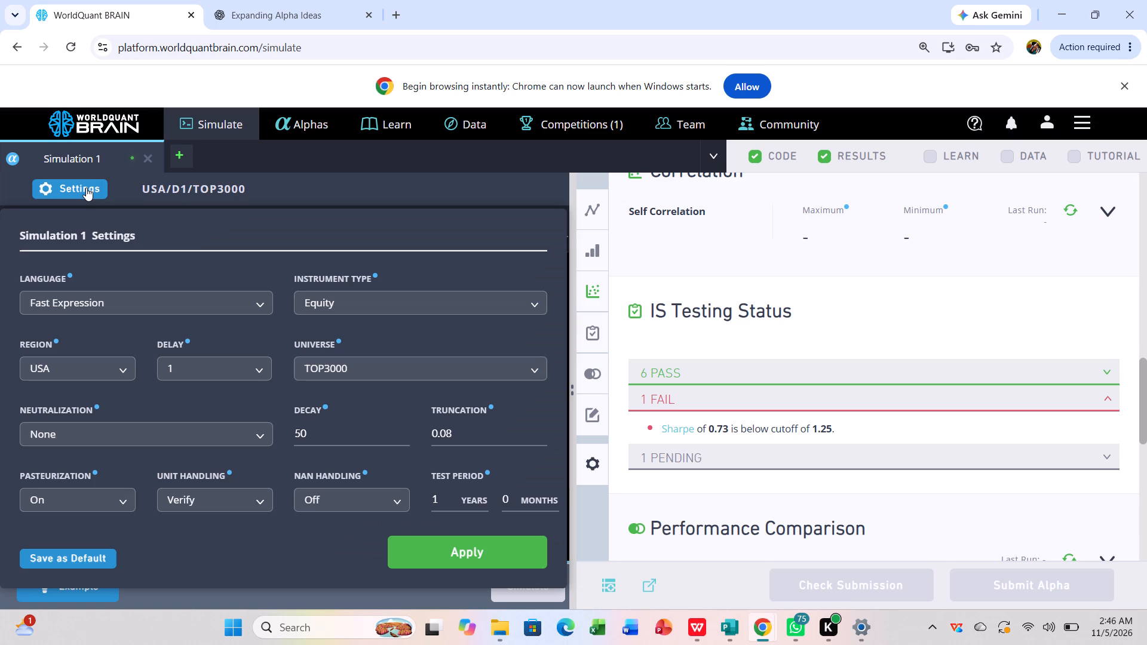
left_click(336, 432)
left_click(240, 429)
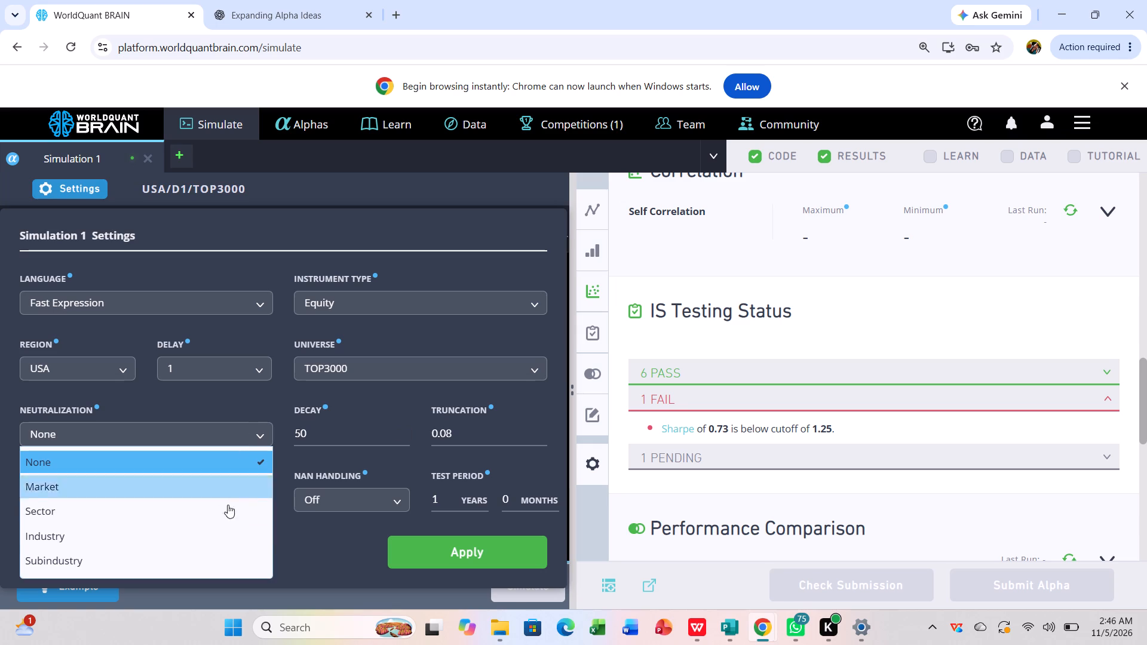
left_click(208, 561)
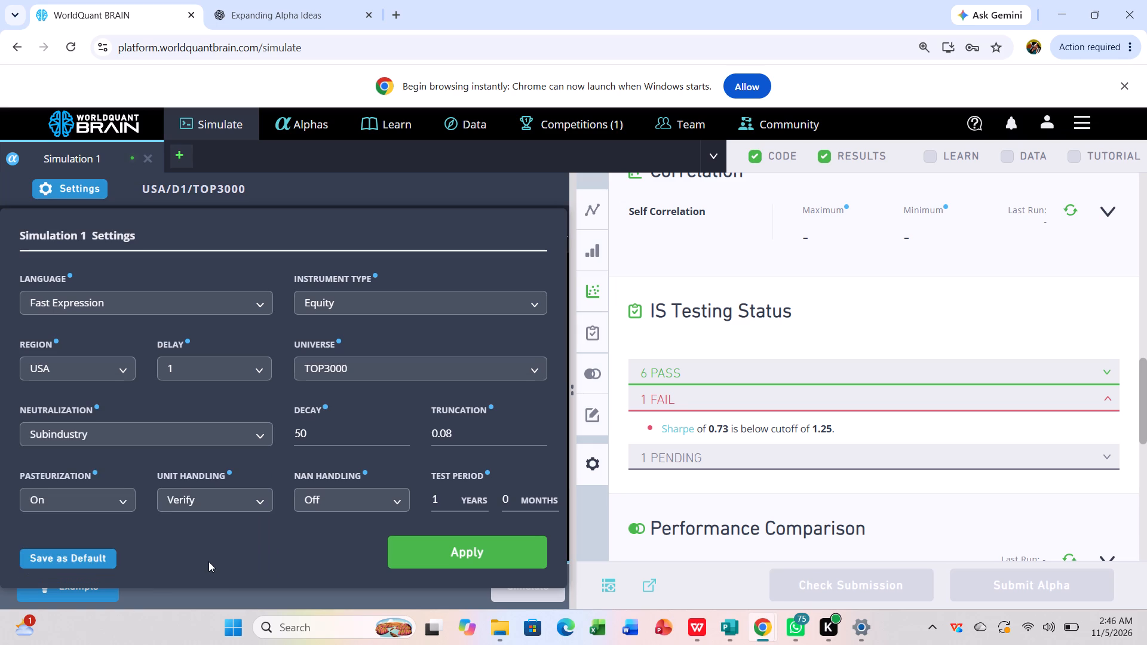
left_click(471, 541)
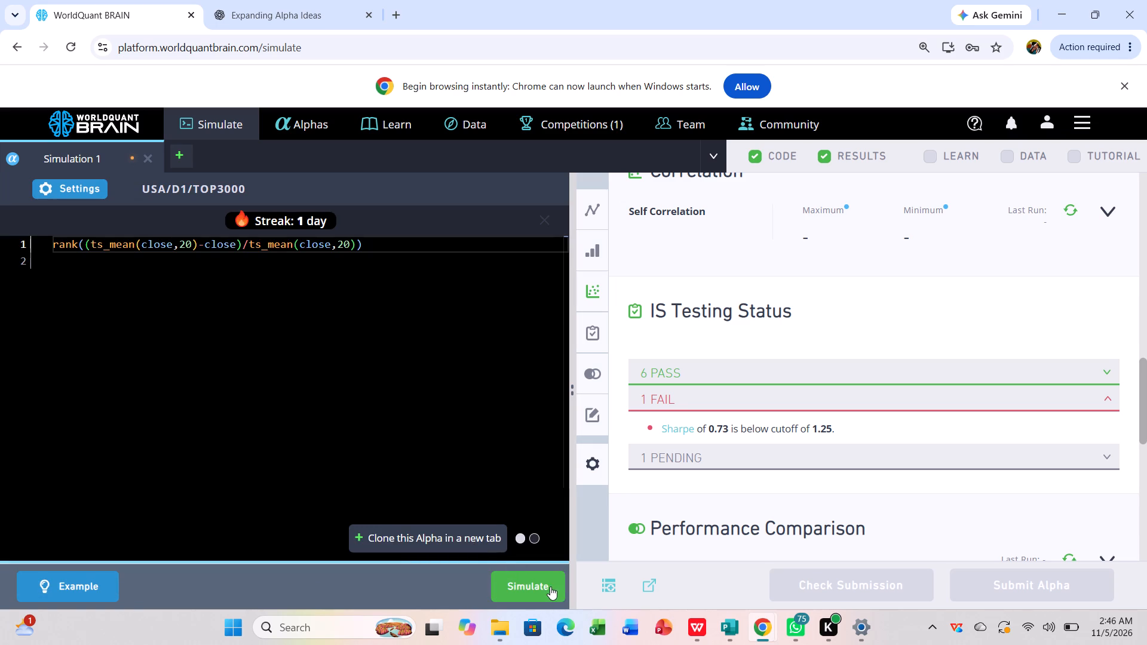
left_click(540, 583)
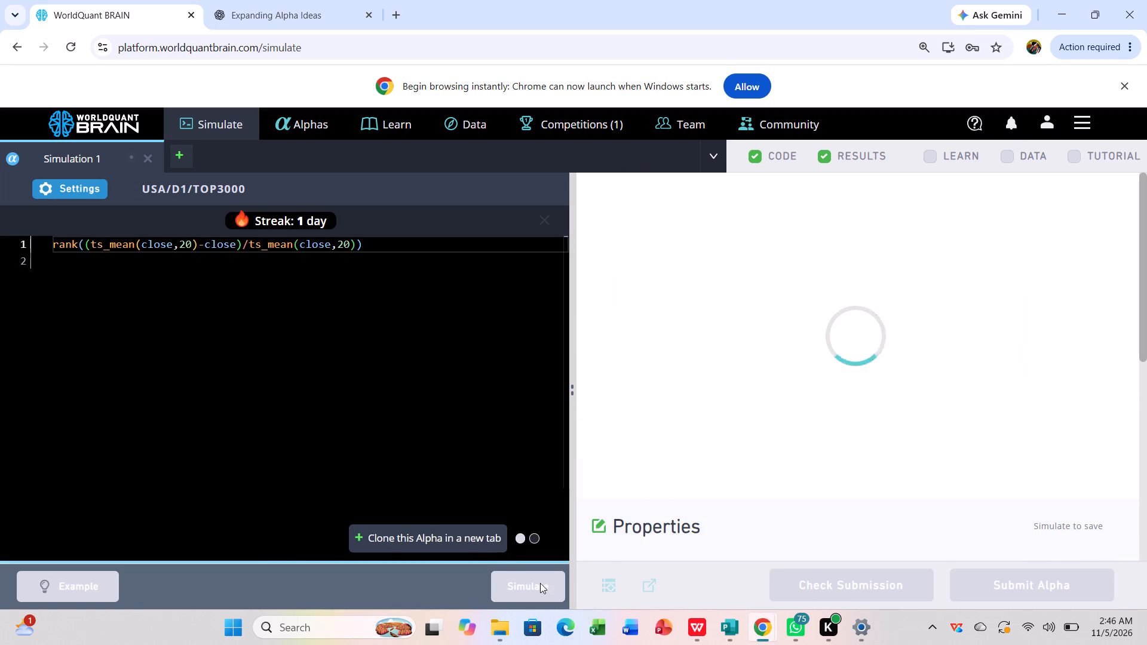
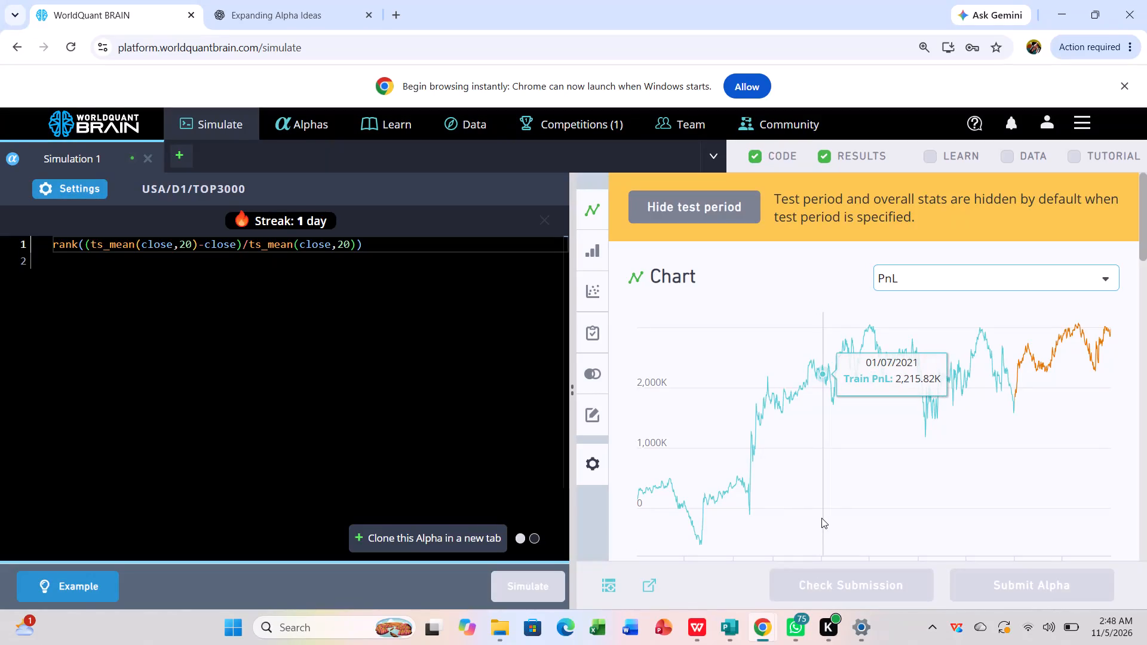
Examine the IS Summary of the new simulation for the IS period.
scroll(821, 518, "down", 3)
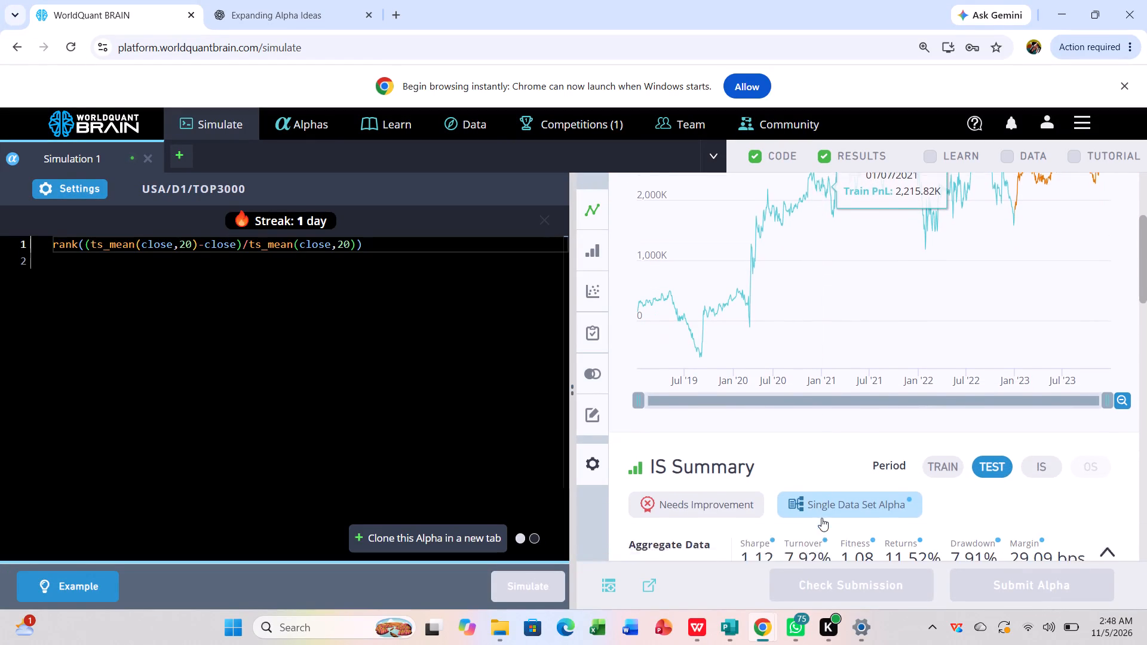
scroll(821, 518, "down", 3)
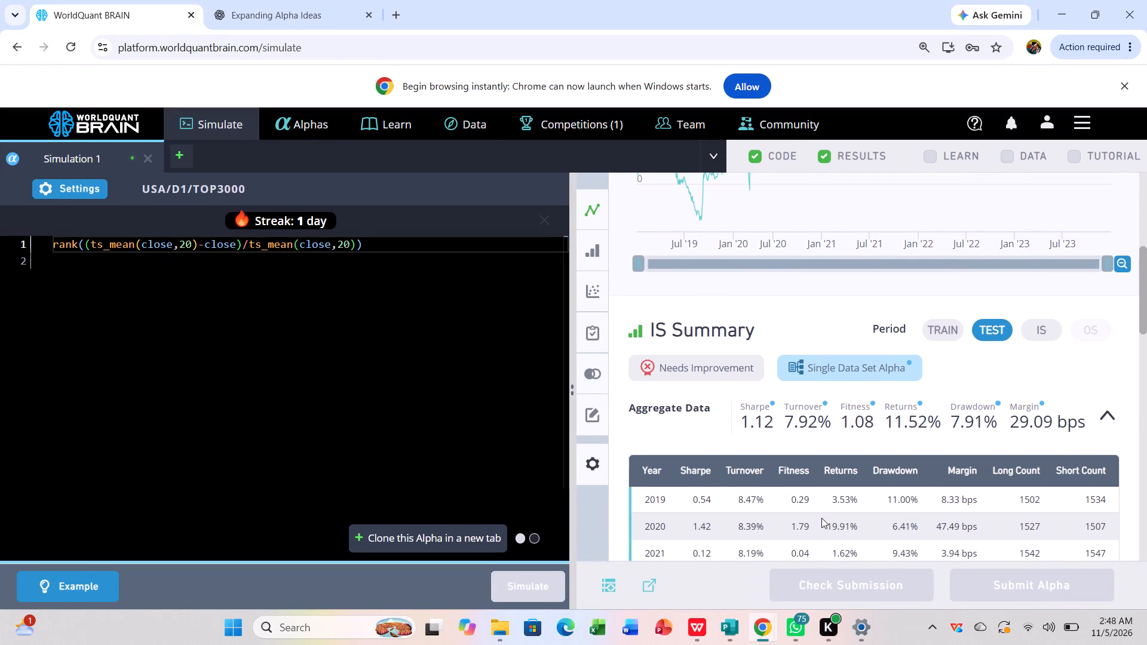
left_click(1041, 325)
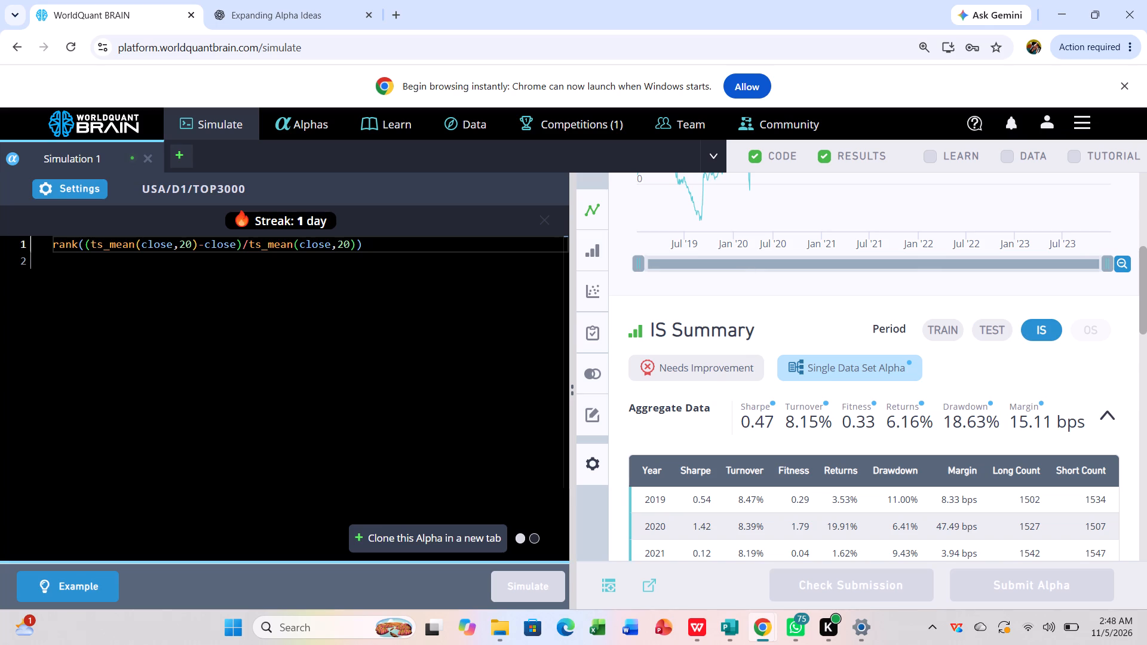
Set the simulation's neutralization to None and decay to 500, apply the settings, and run the simulation again.
left_click(77, 192)
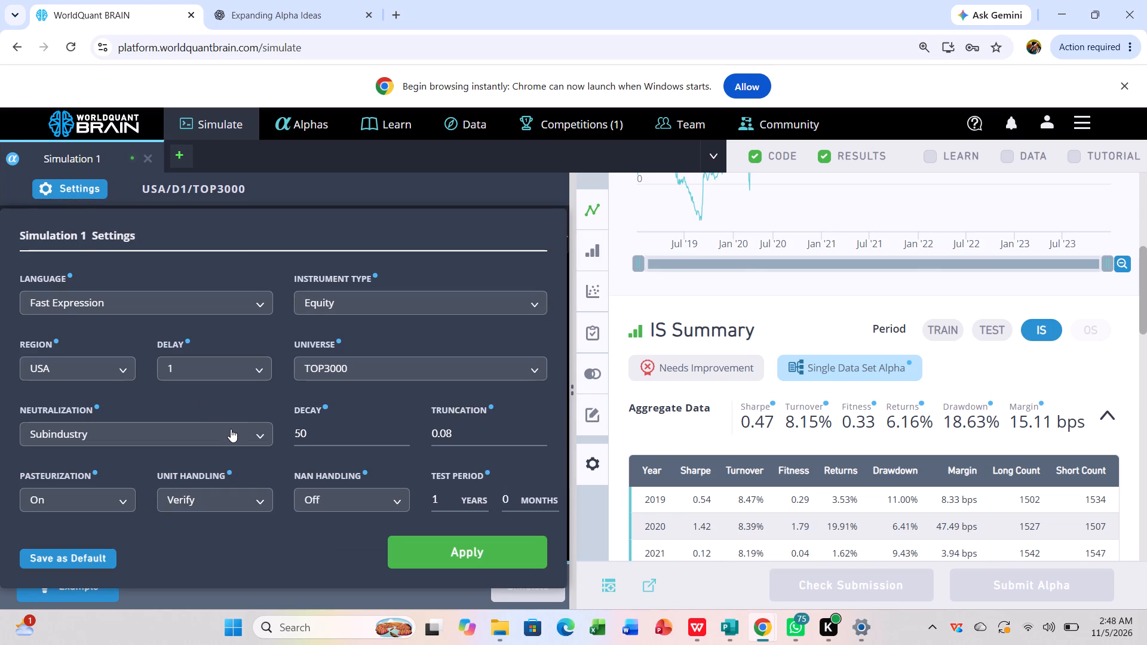
left_click(231, 429)
left_click(214, 451)
left_click(303, 429)
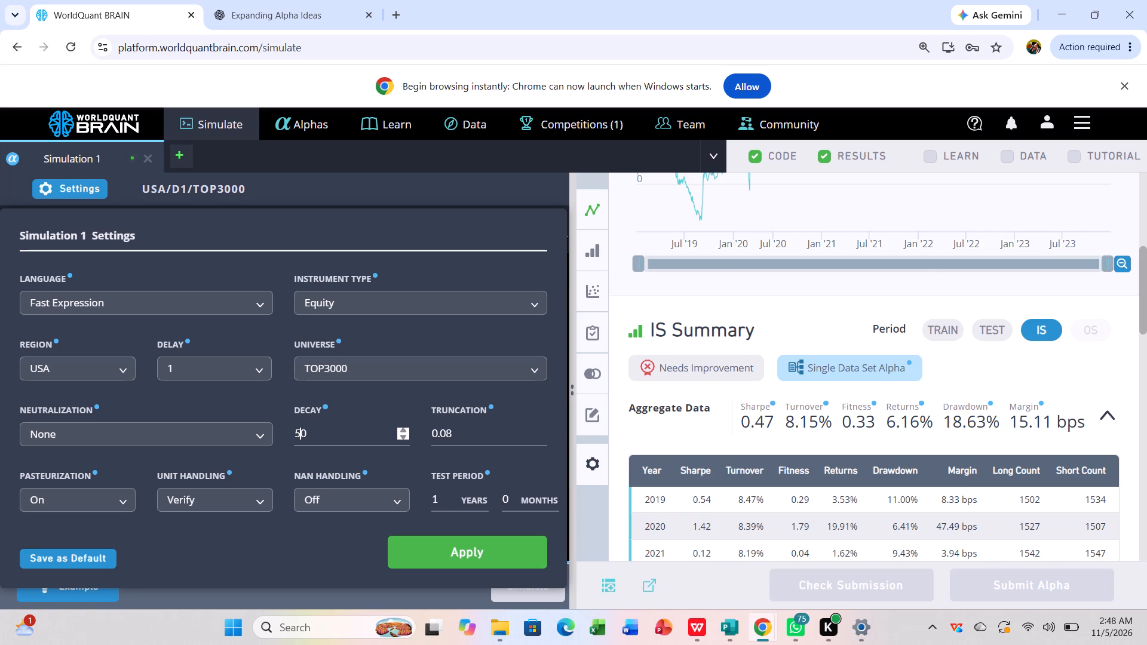
left_click(326, 431)
key("0")
left_click(441, 545)
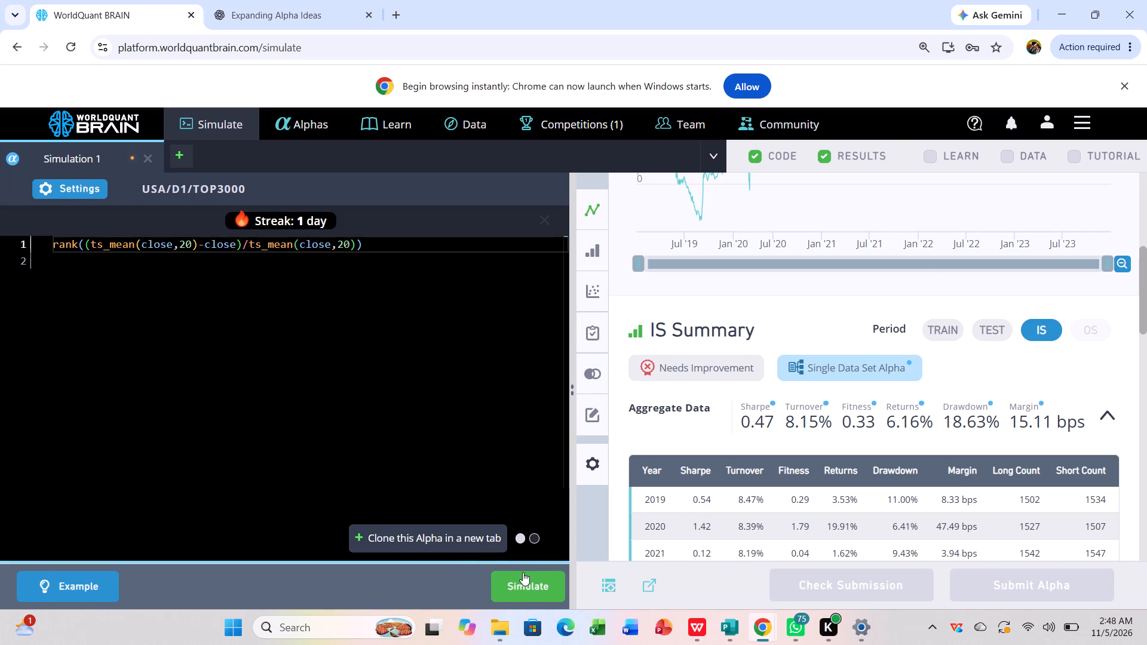
left_click(524, 573)
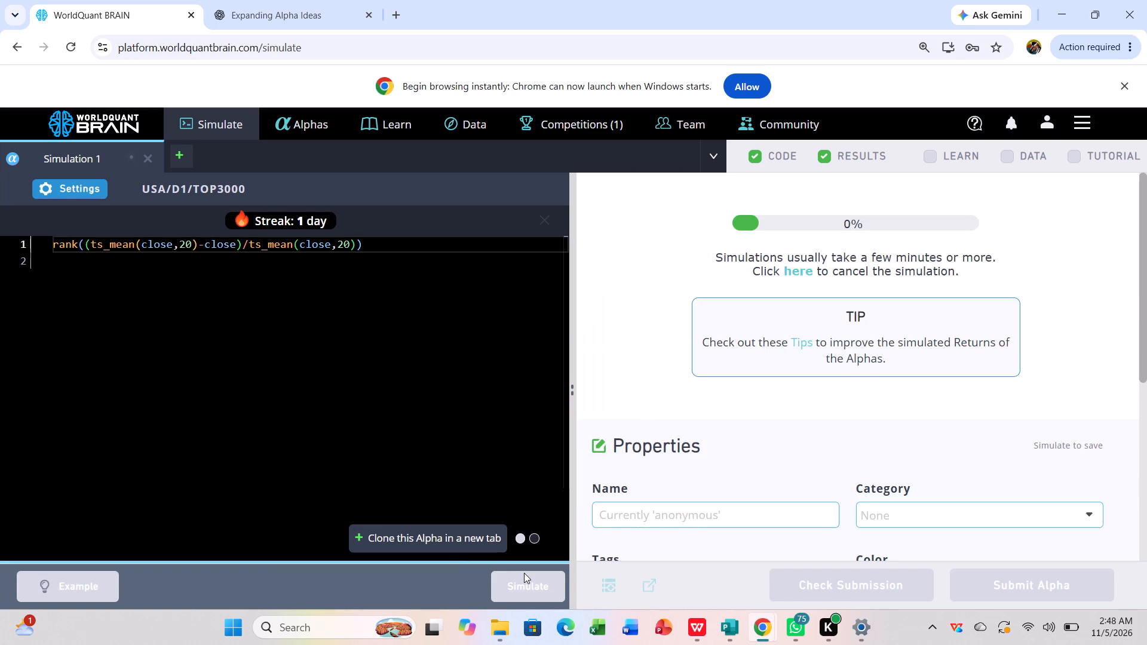
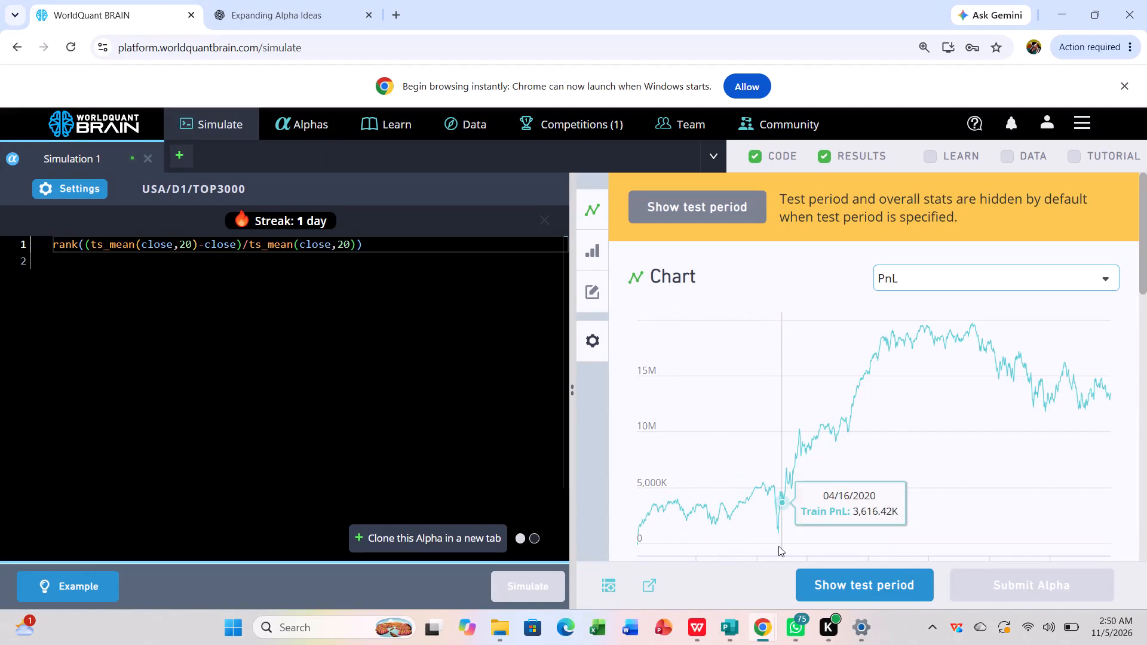
Reveal the test period results and examine the IS Summary for the IS period.
left_click(826, 578)
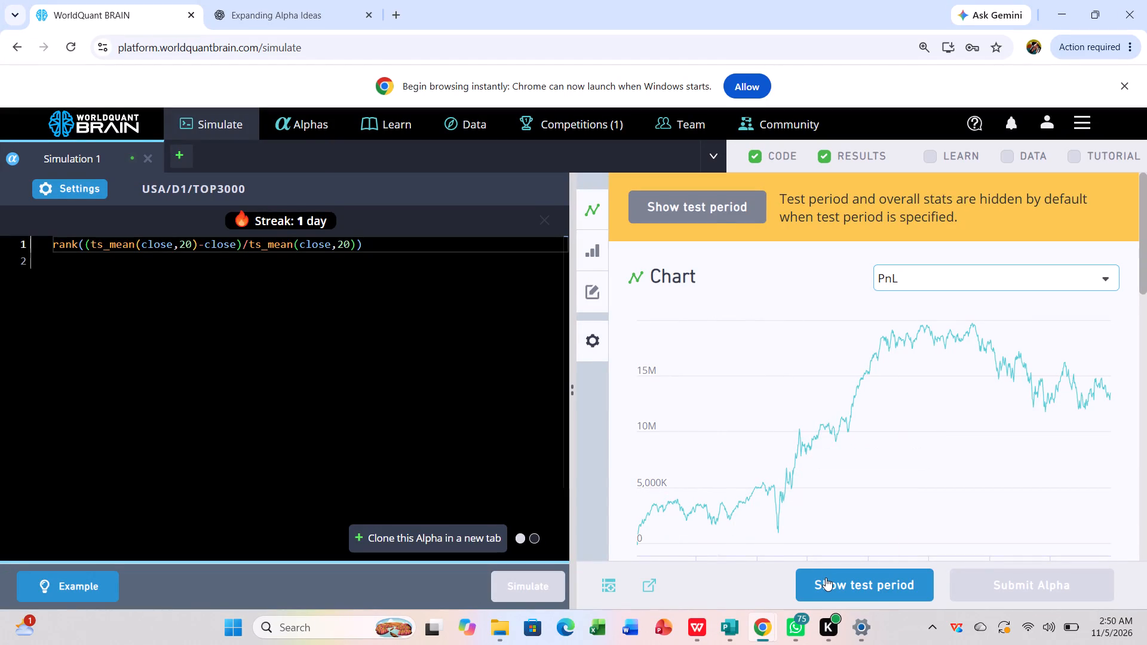
scroll(858, 517, "down", 1)
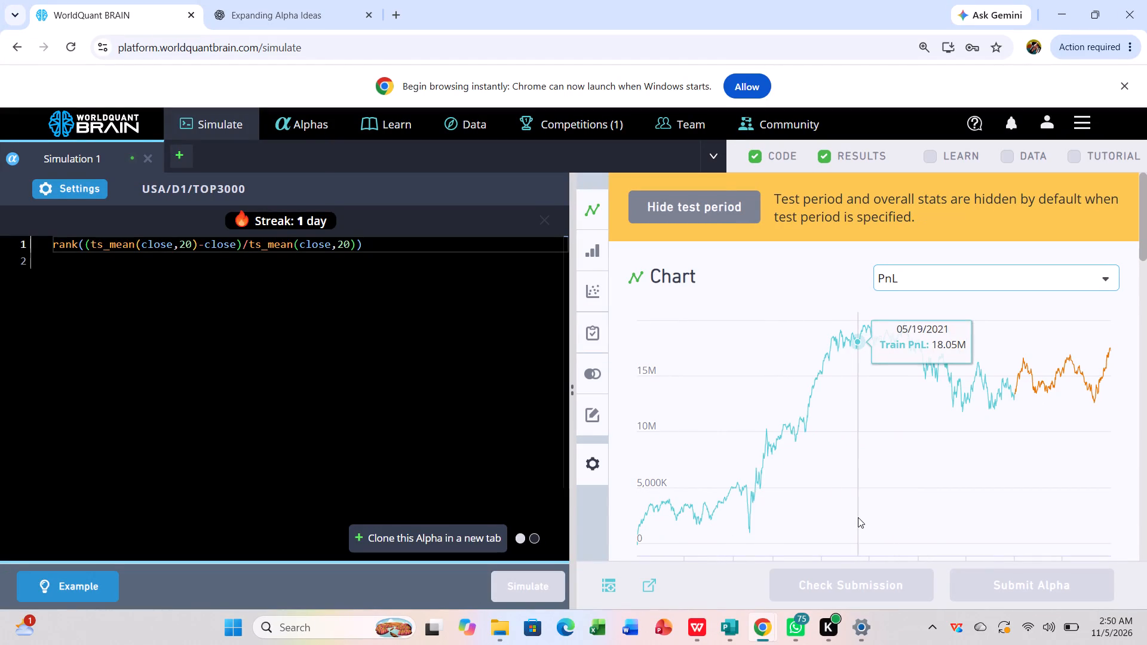
scroll(858, 517, "down", 1)
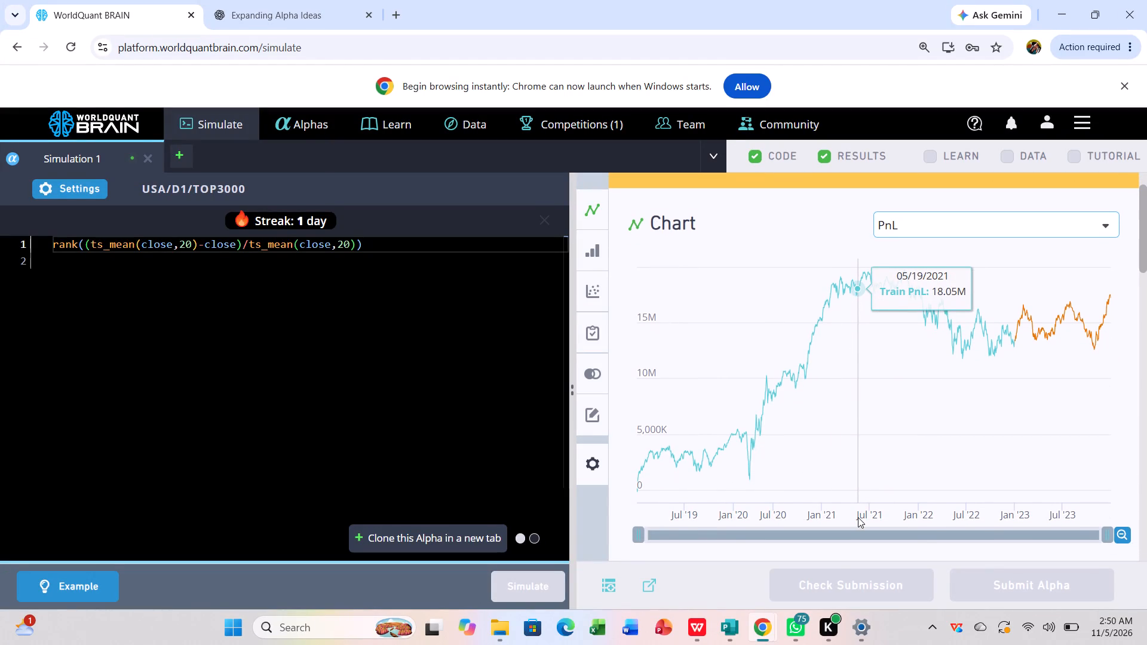
scroll(858, 517, "down", 2)
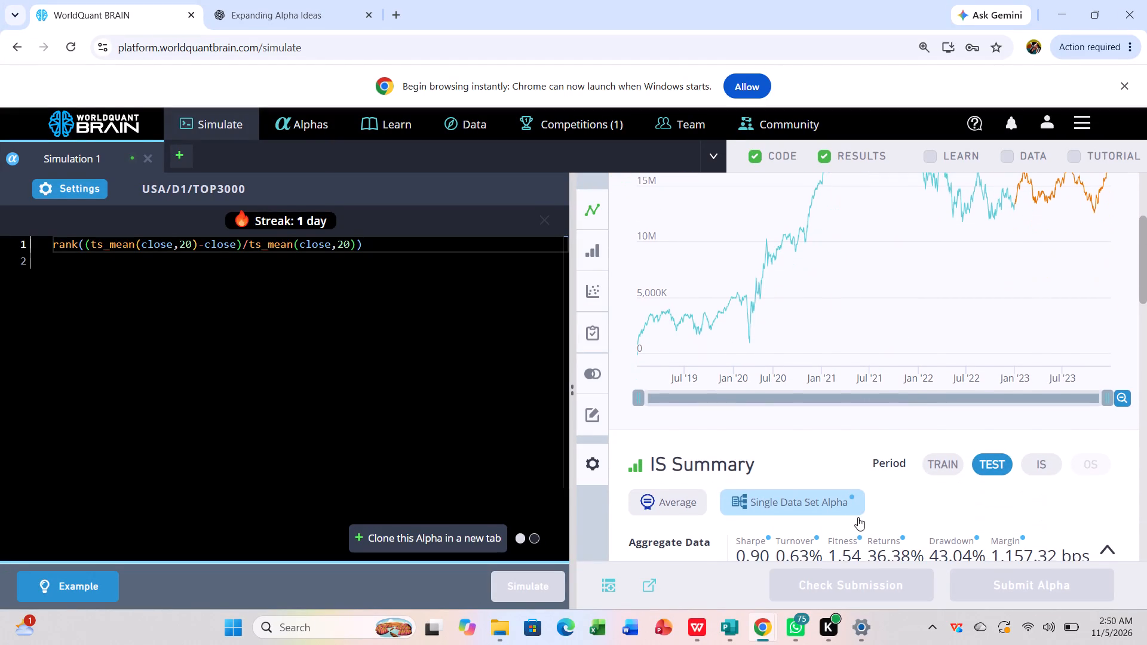
scroll(858, 517, "down", 1)
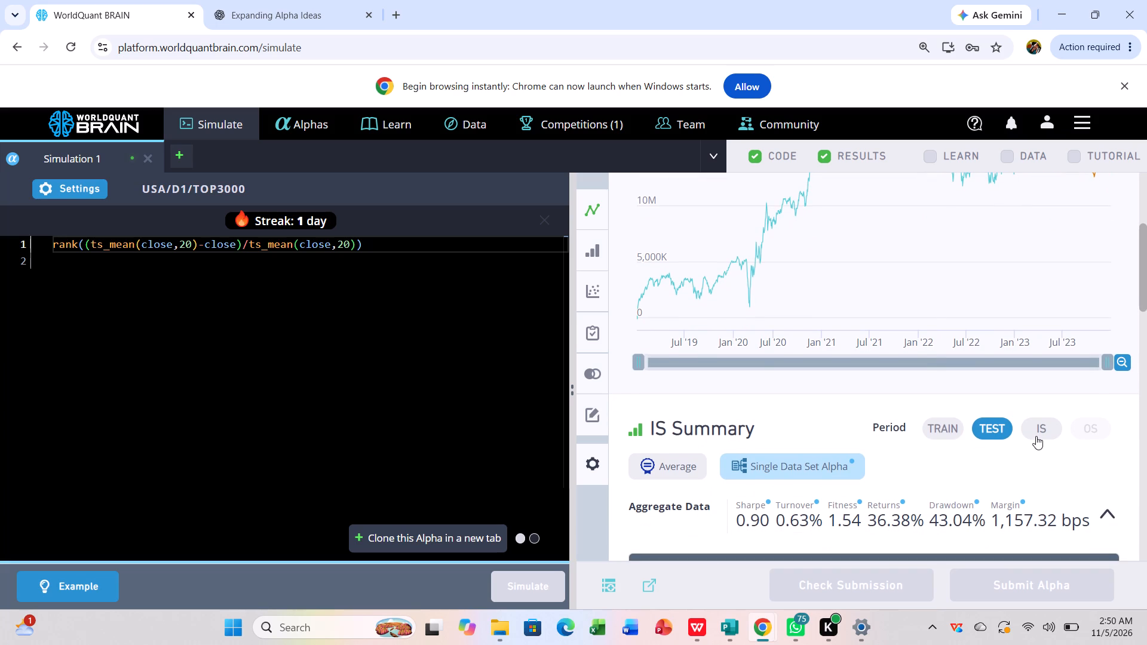
left_click(1039, 429)
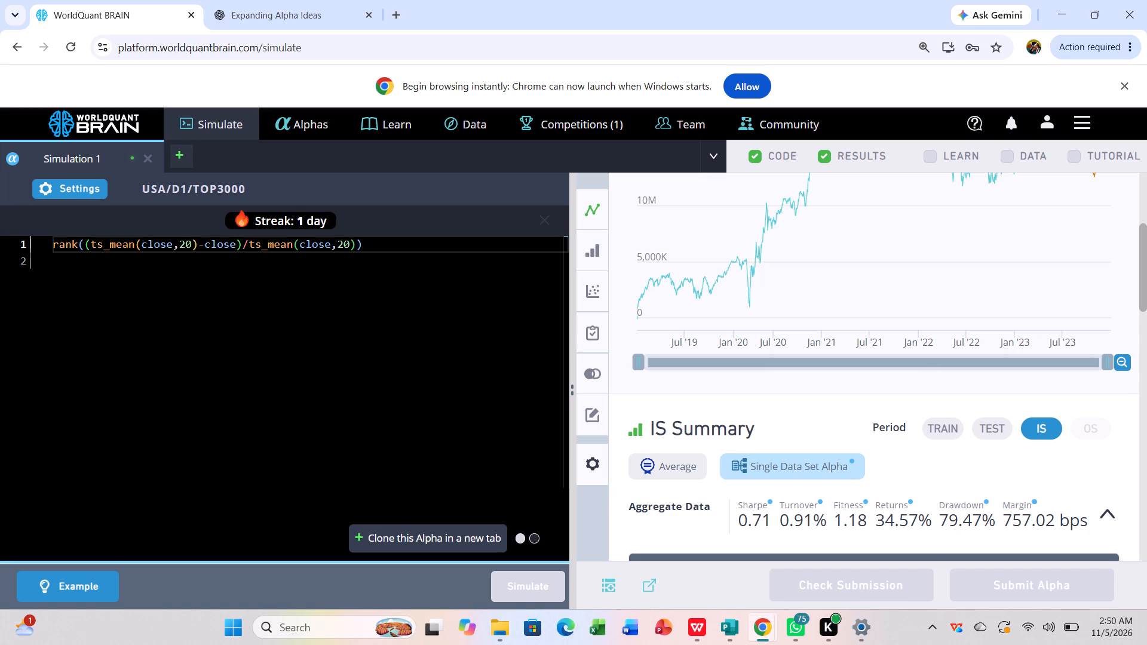
Set the simulation's delay to 0, apply the settings, and run the simulation again.
left_click(68, 183)
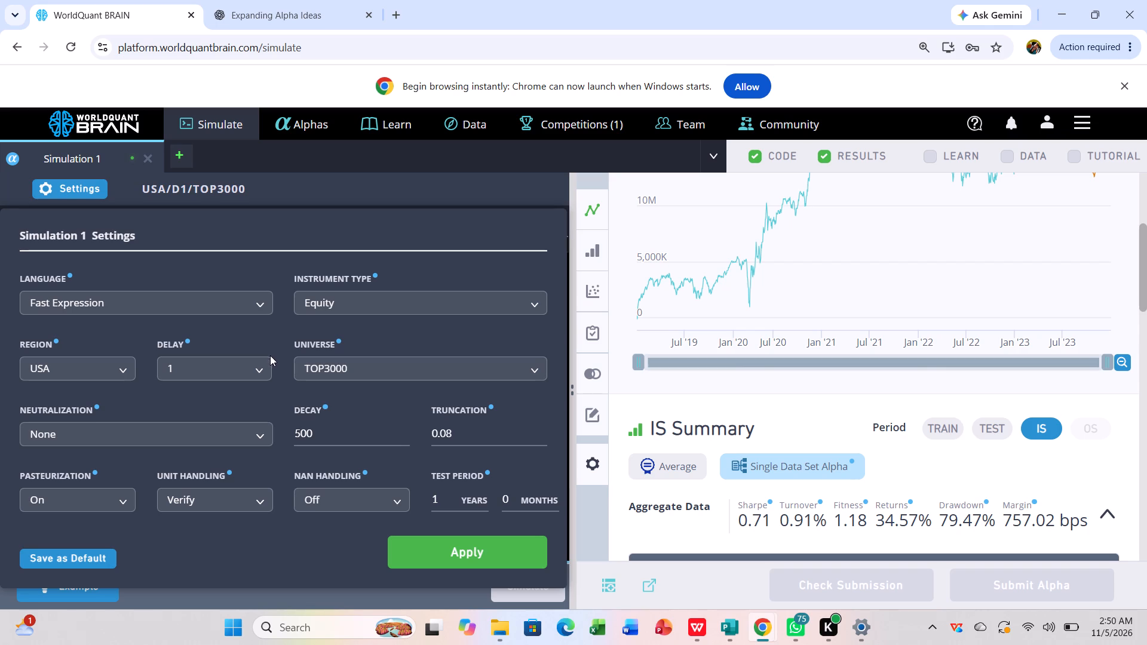
left_click(260, 370)
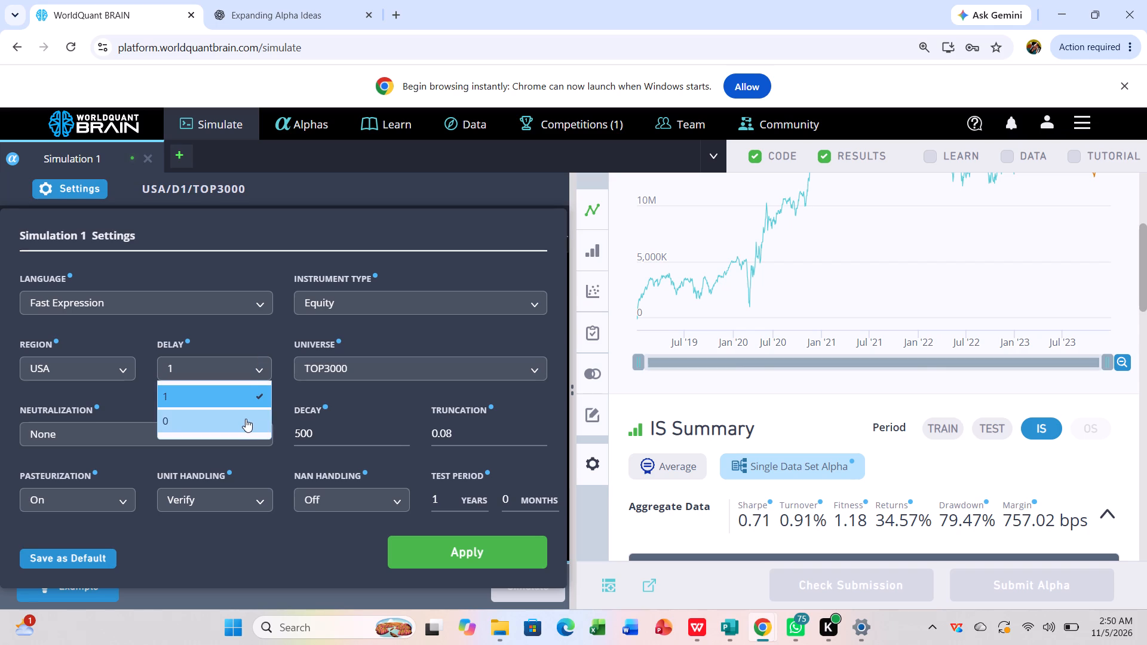
left_click(244, 419)
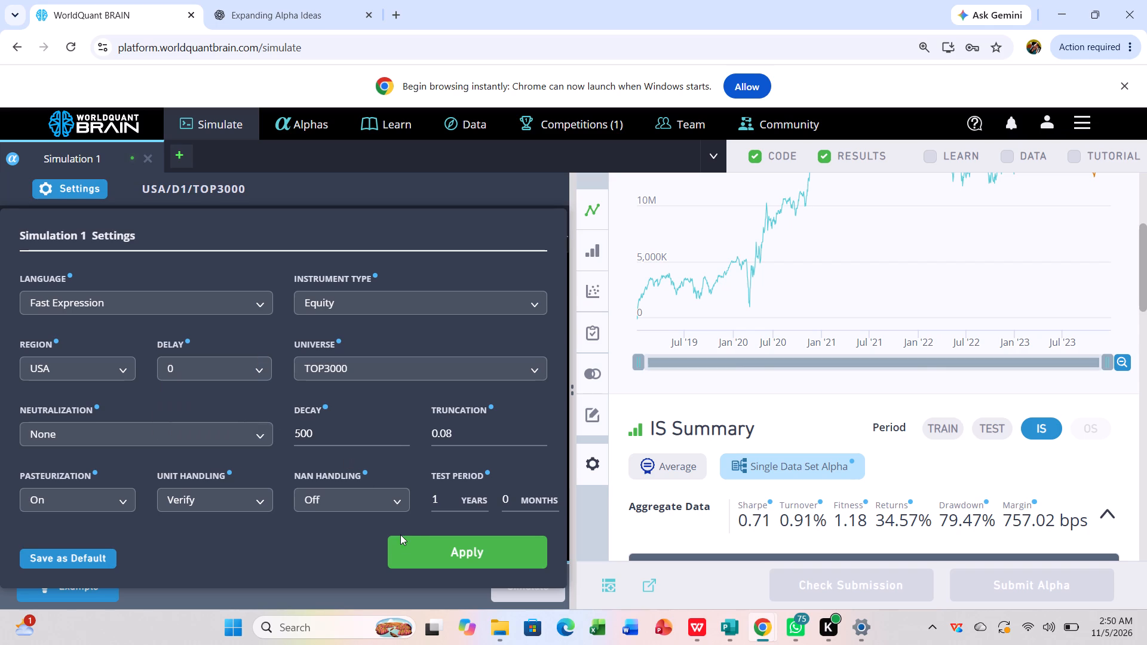
left_click(424, 546)
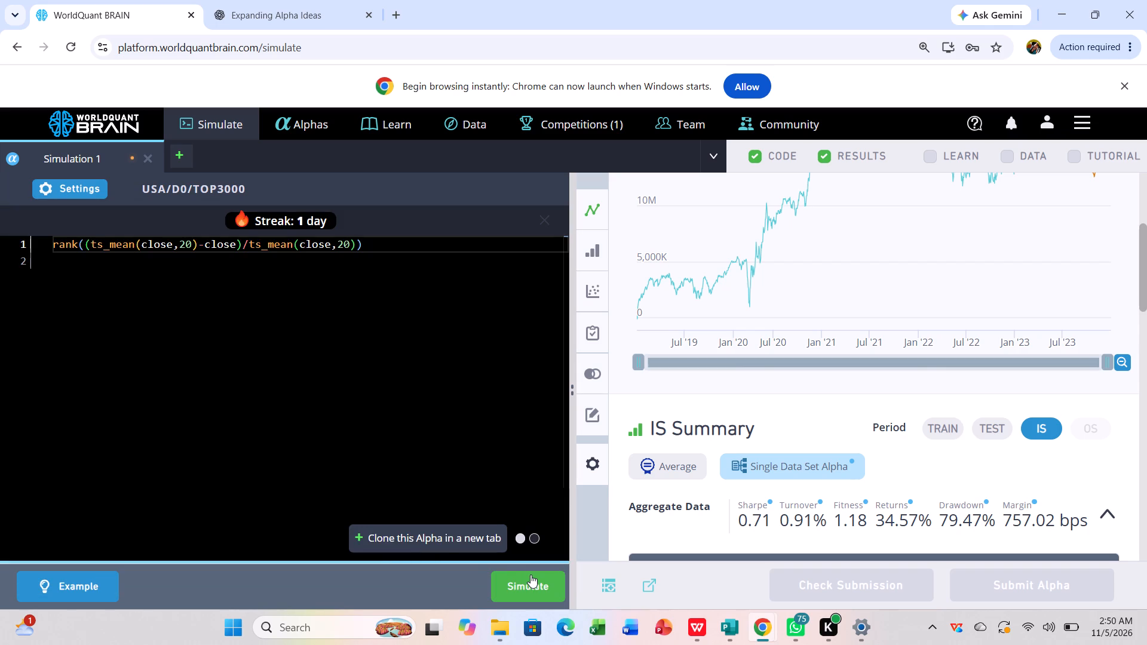
left_click(530, 575)
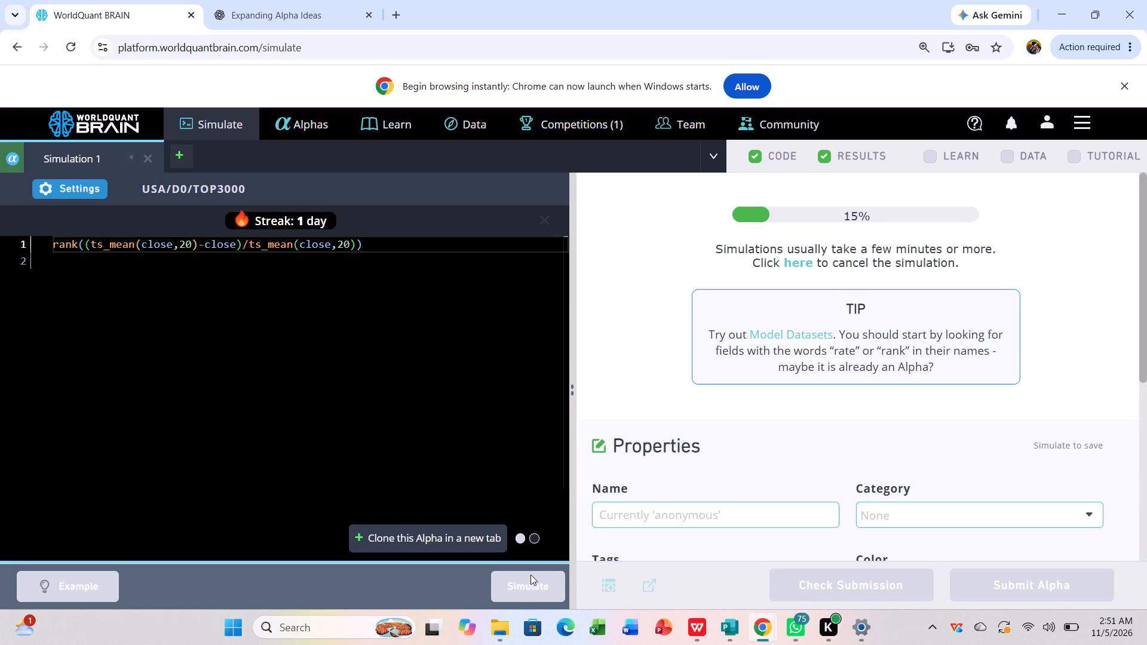
left_click(530, 575)
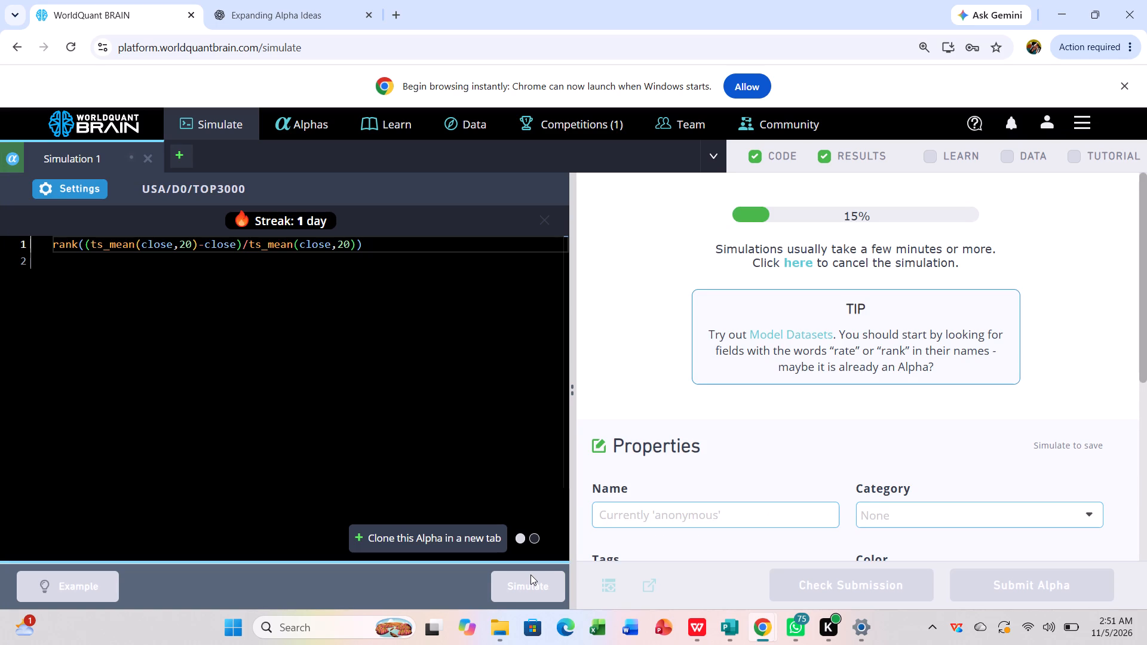
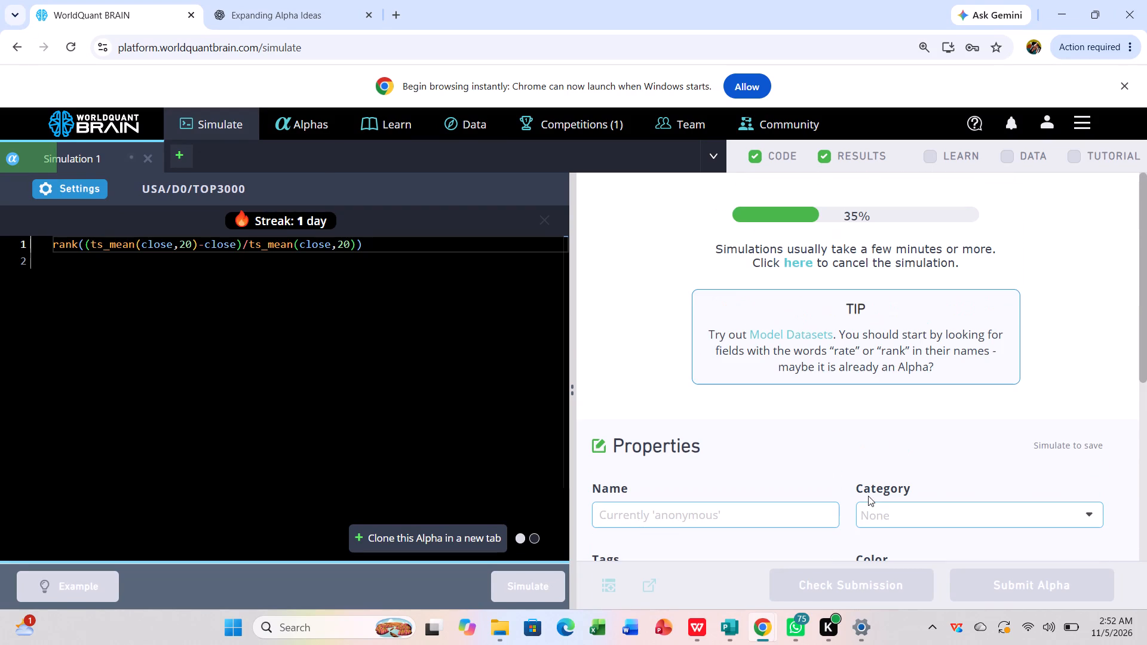
Reveal the test period results, then examine the IS Summary for the IS period and the IS Testing Status.
scroll(868, 496, "up", 1)
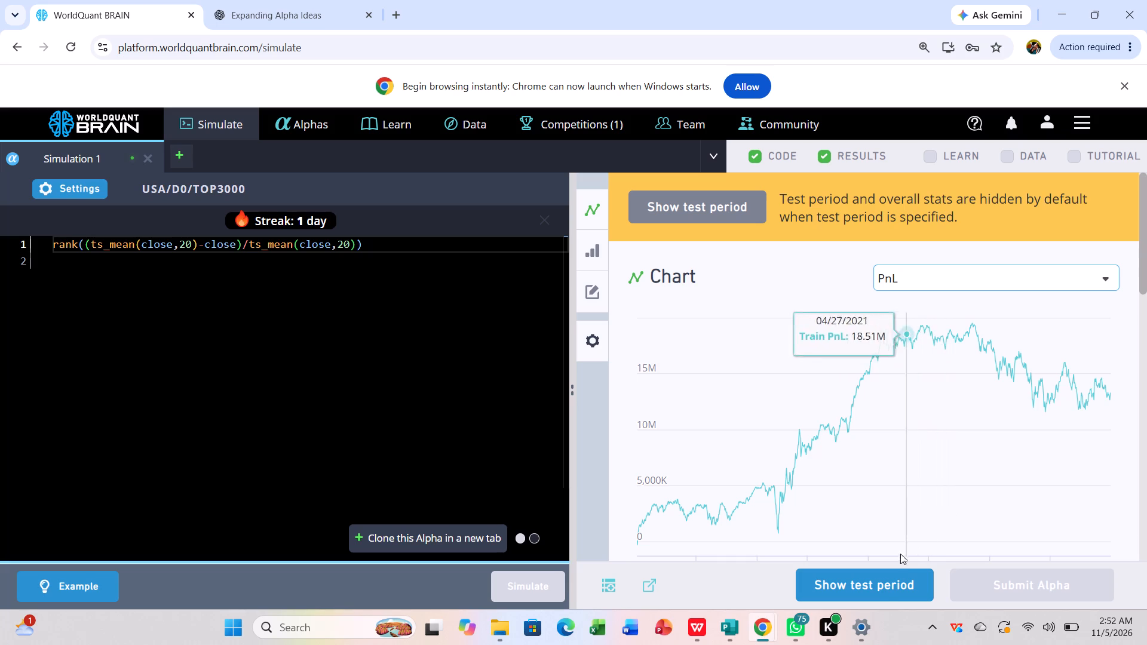
left_click(885, 585)
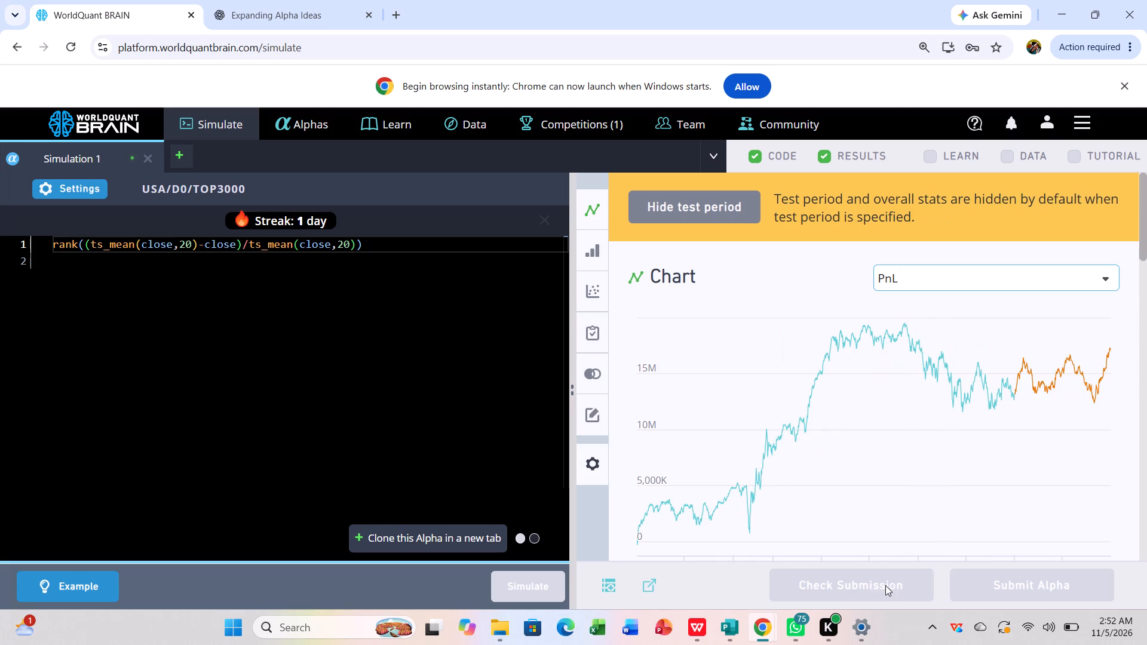
scroll(902, 512, "down", 2)
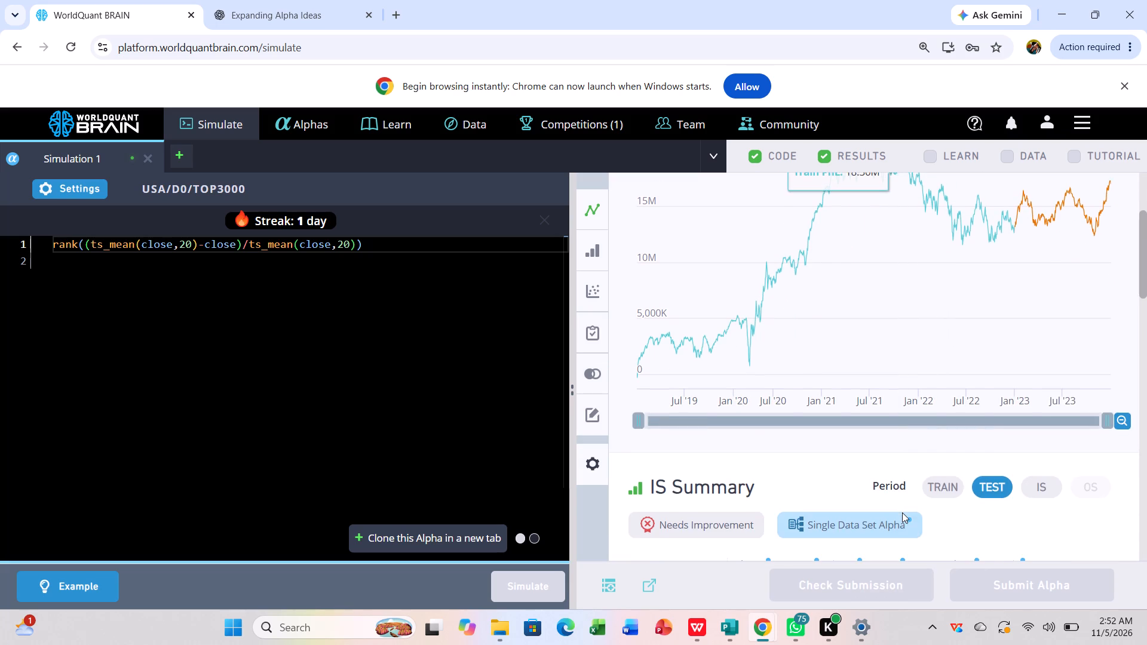
scroll(902, 512, "down", 1)
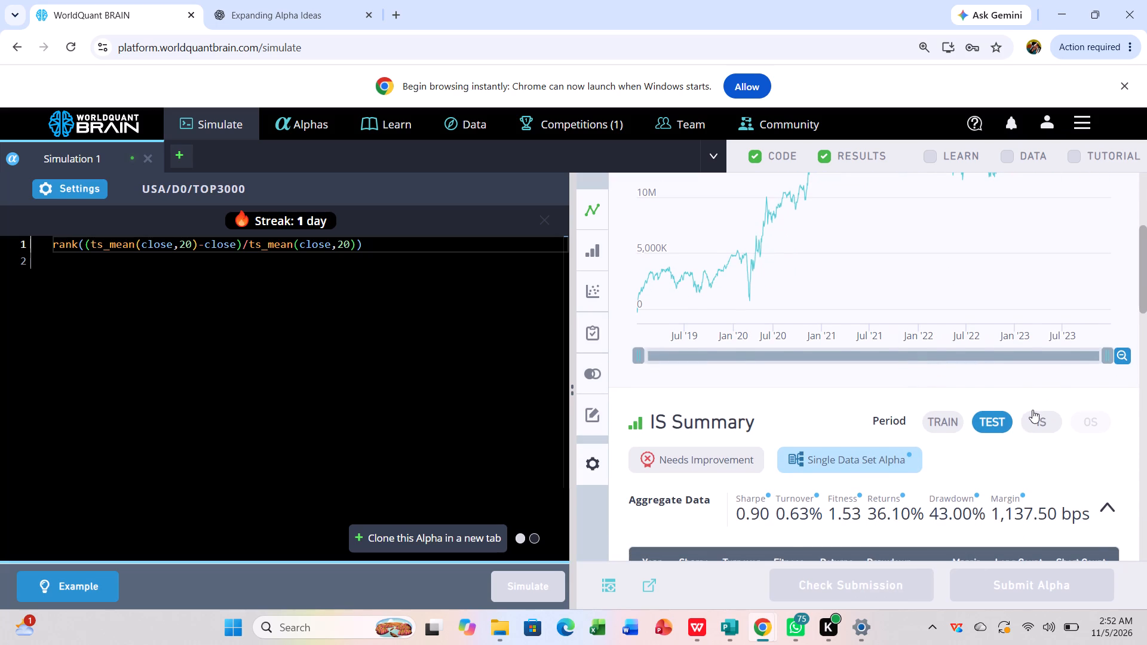
left_click(1040, 419)
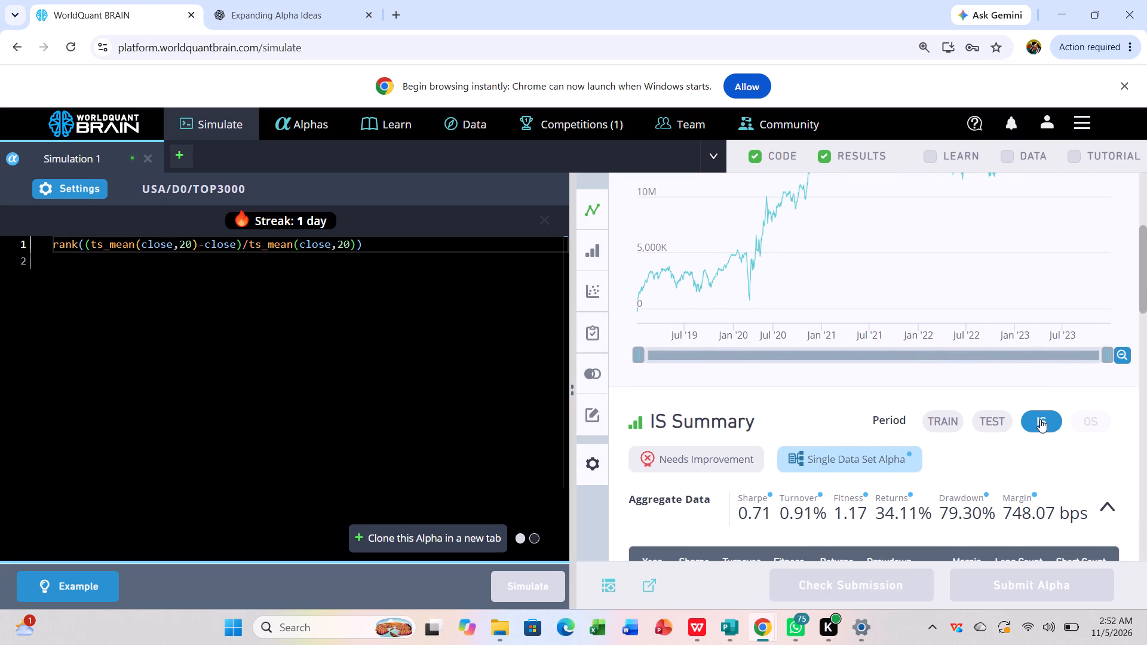
scroll(1040, 419, "down", 4)
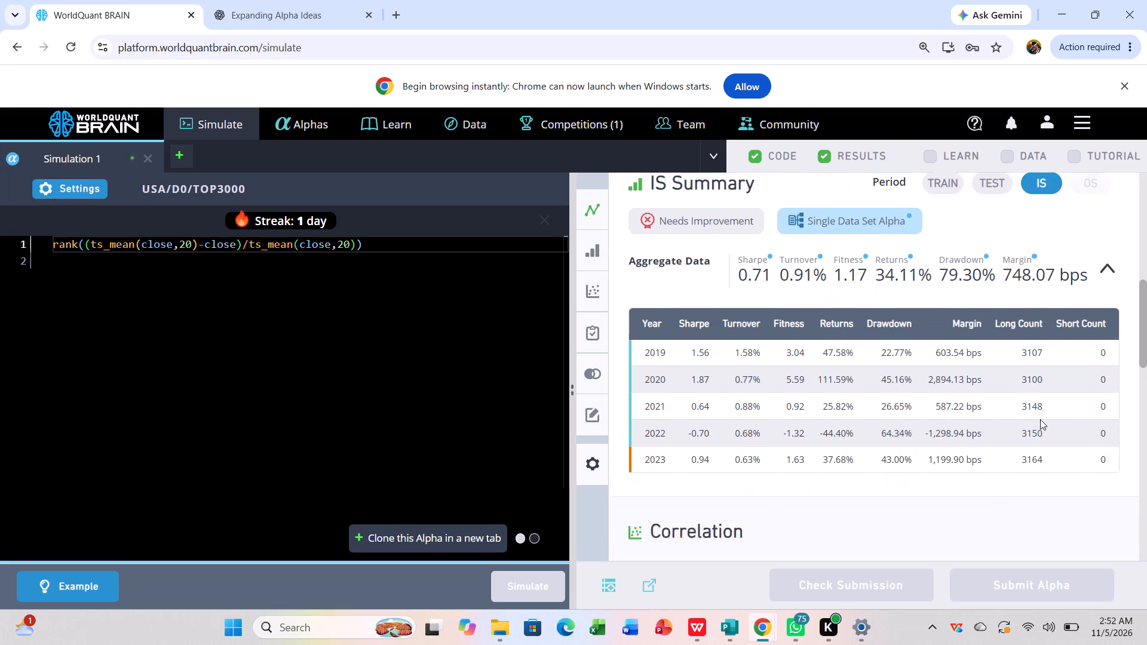
scroll(1040, 419, "down", 3)
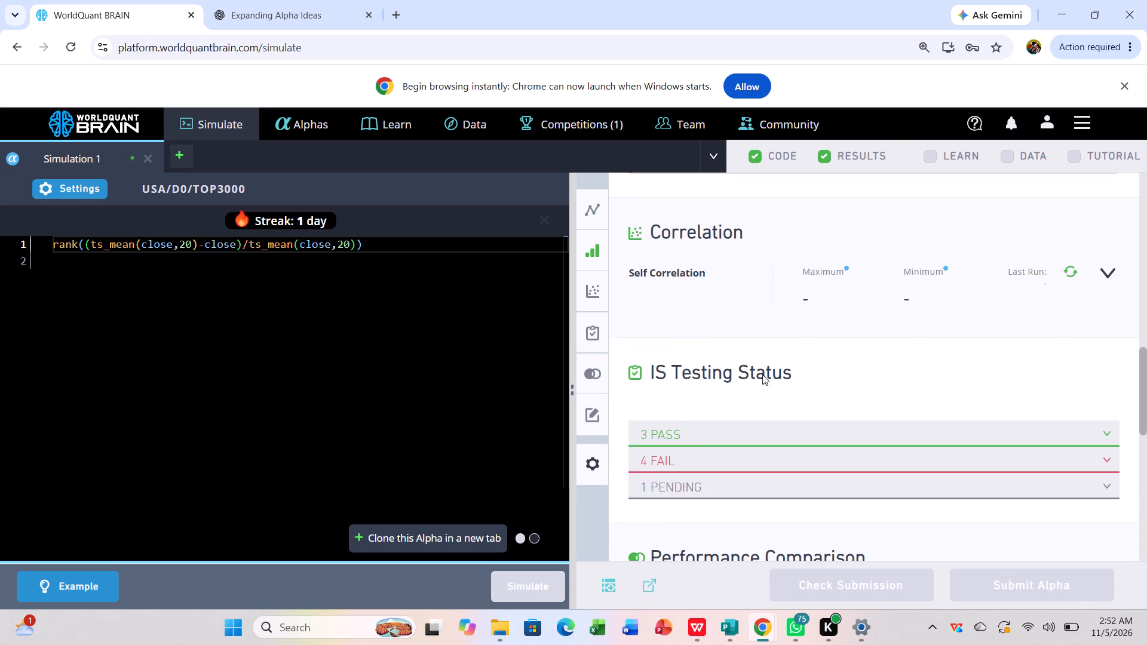
scroll(533, 402, "up", 1)
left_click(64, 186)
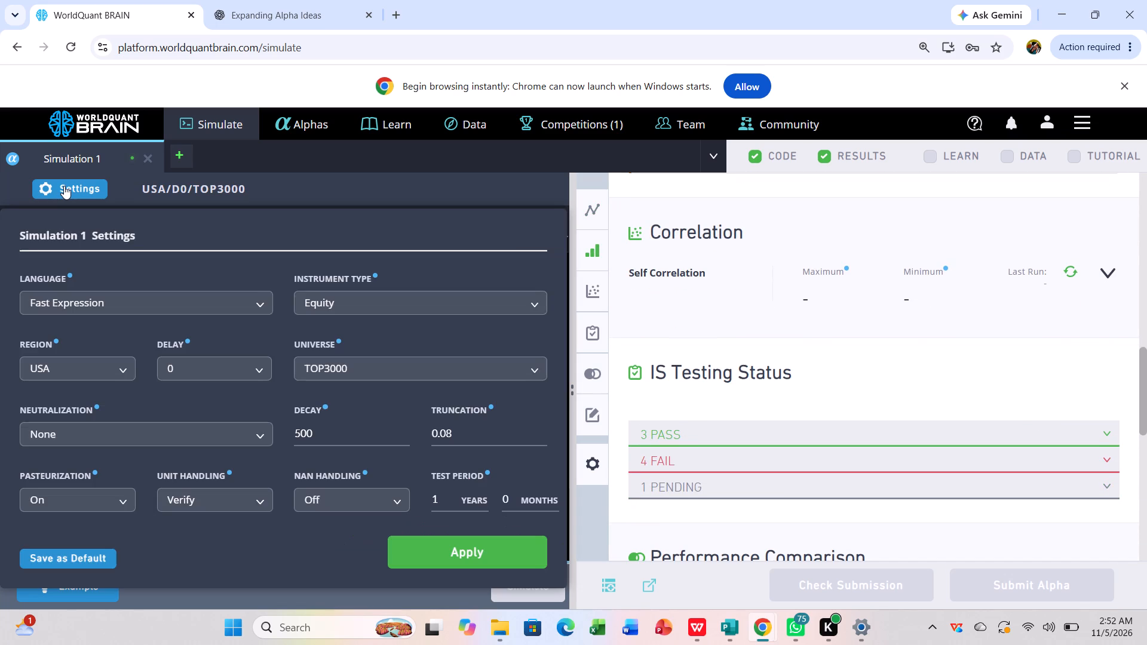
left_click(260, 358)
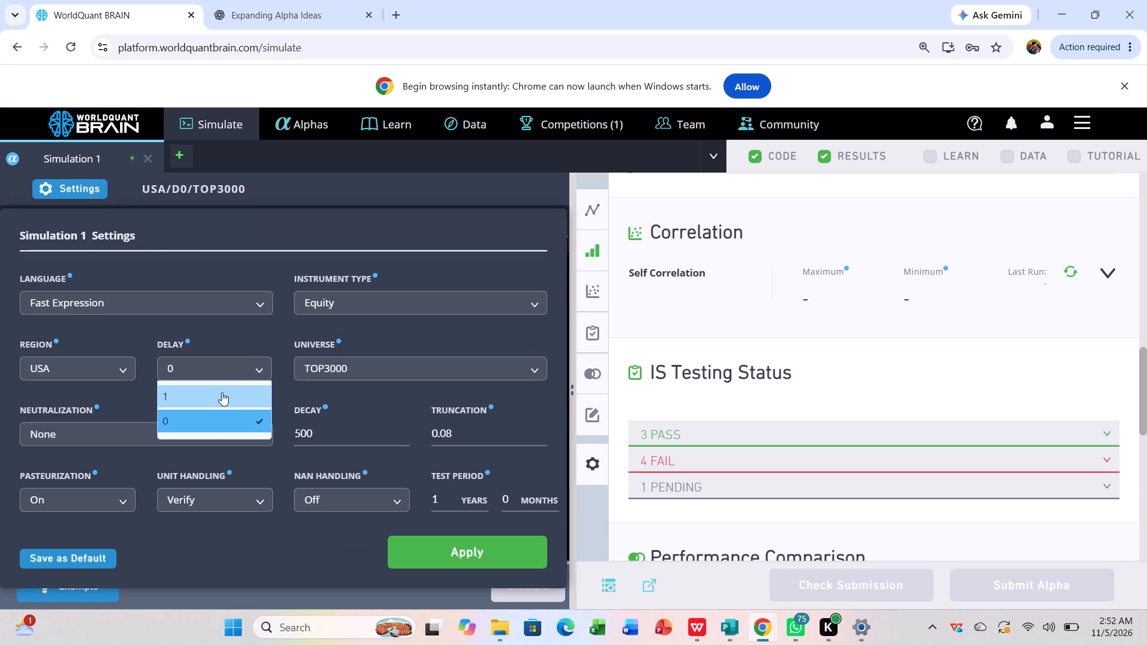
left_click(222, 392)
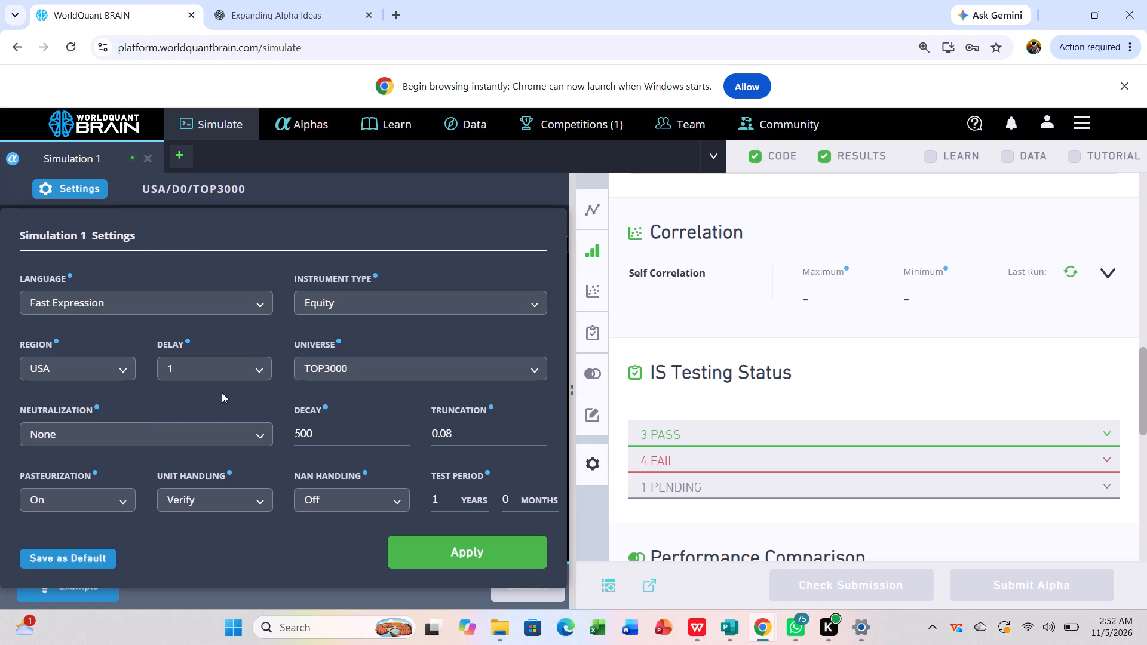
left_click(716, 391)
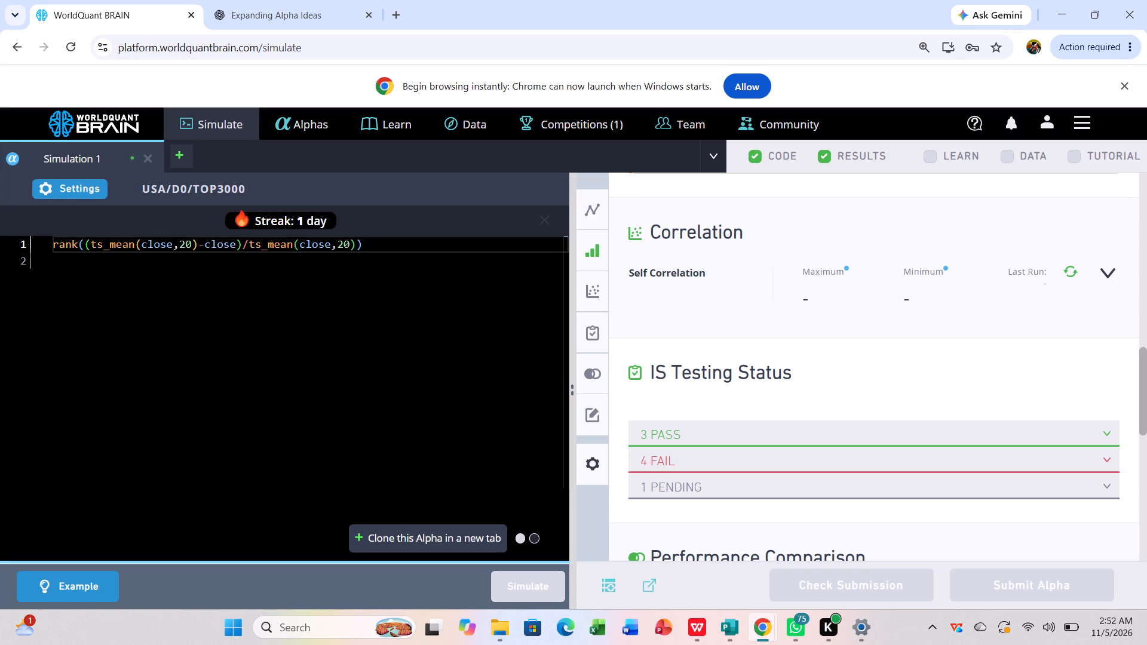
Change the lookback window of the denominator's ts_mean(close) to 30 and run the simulation again.
left_click(341, 242)
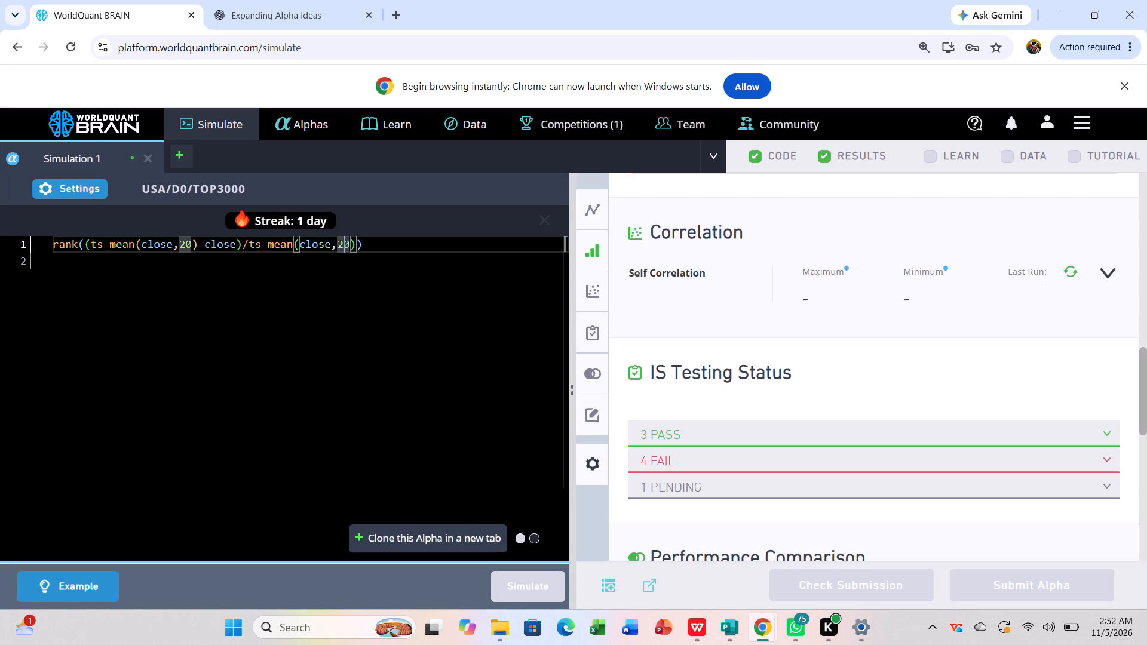
key("BackSpace")
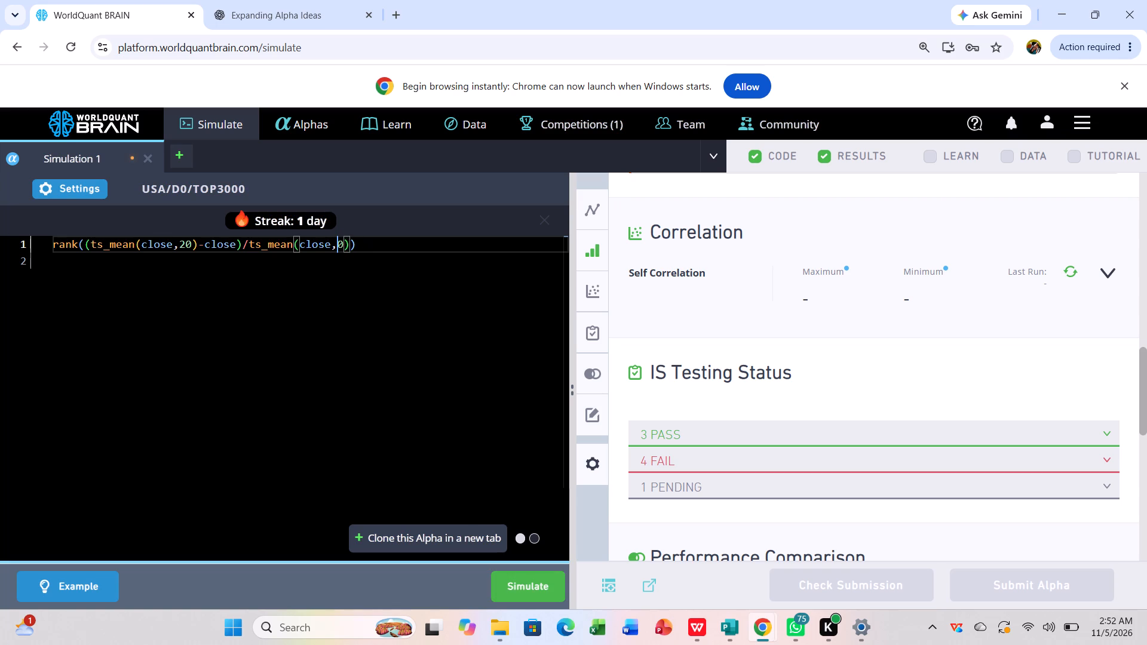
key("3")
left_click(522, 579)
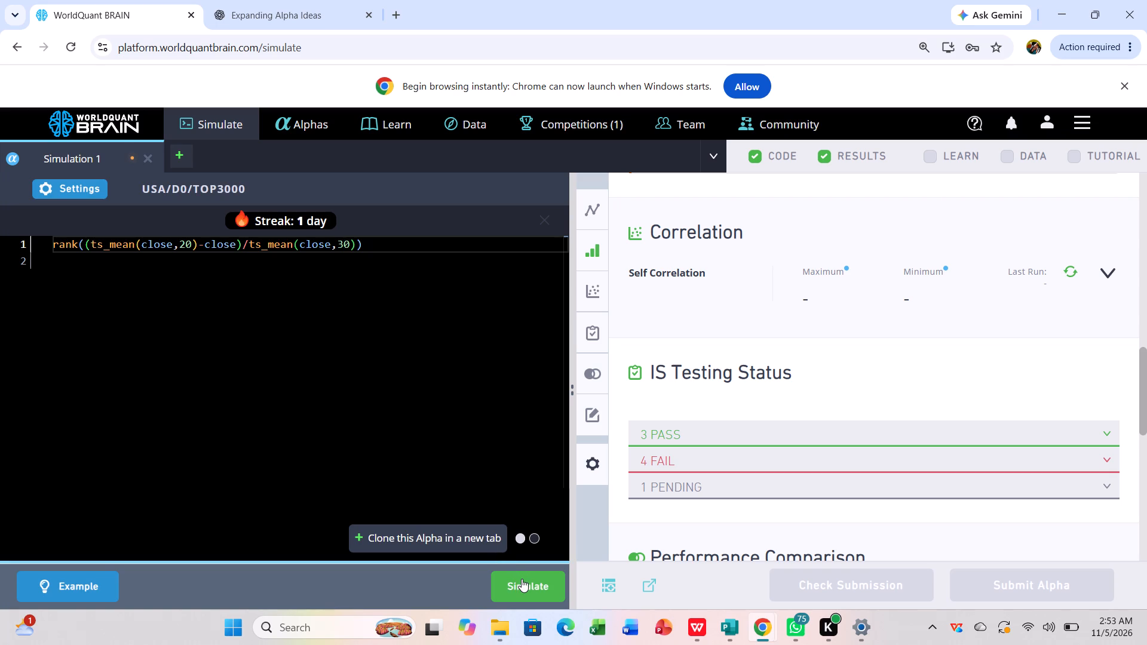
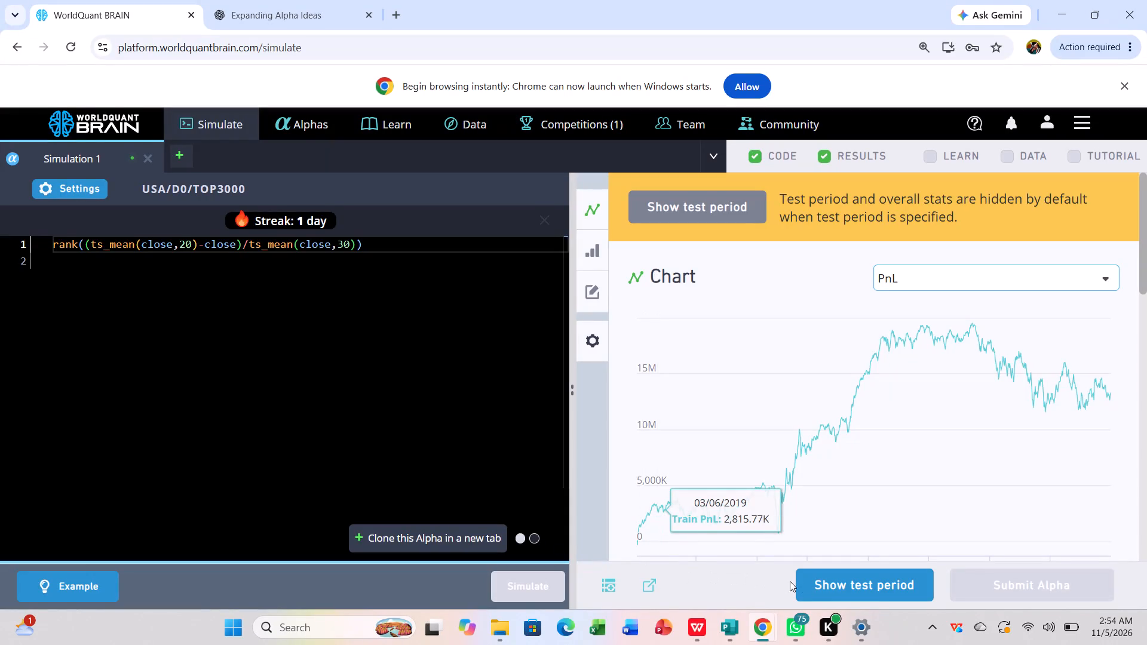
Reveal the test period results and examine the IS Summary aggregate data for the IS period.
left_click(830, 586)
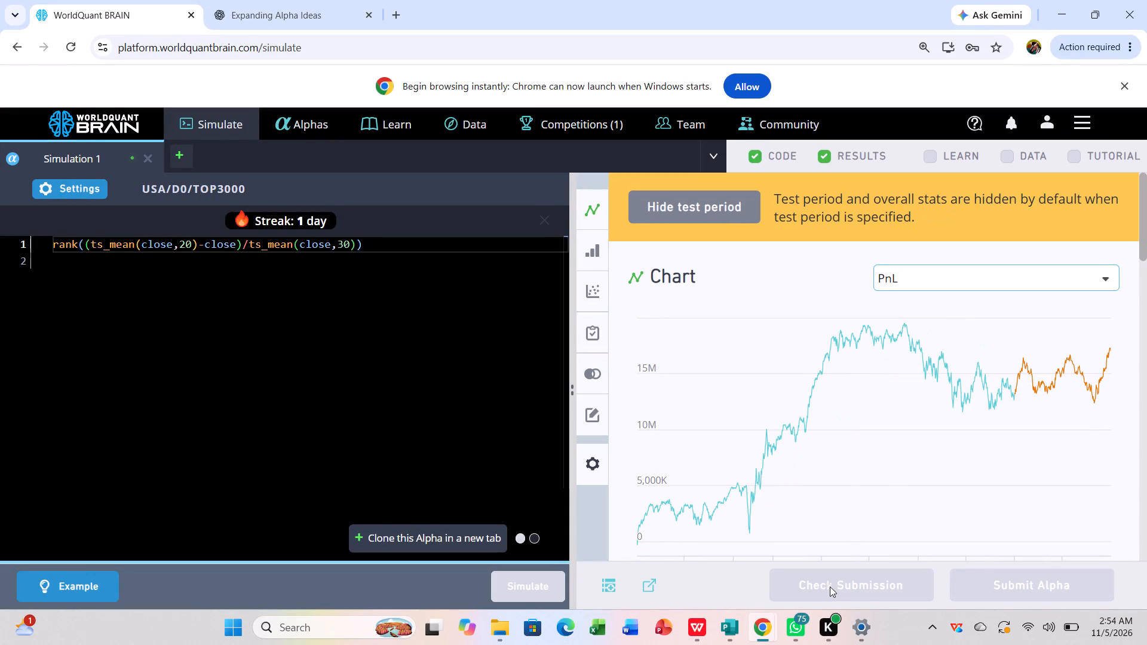
scroll(882, 466, "down", 4)
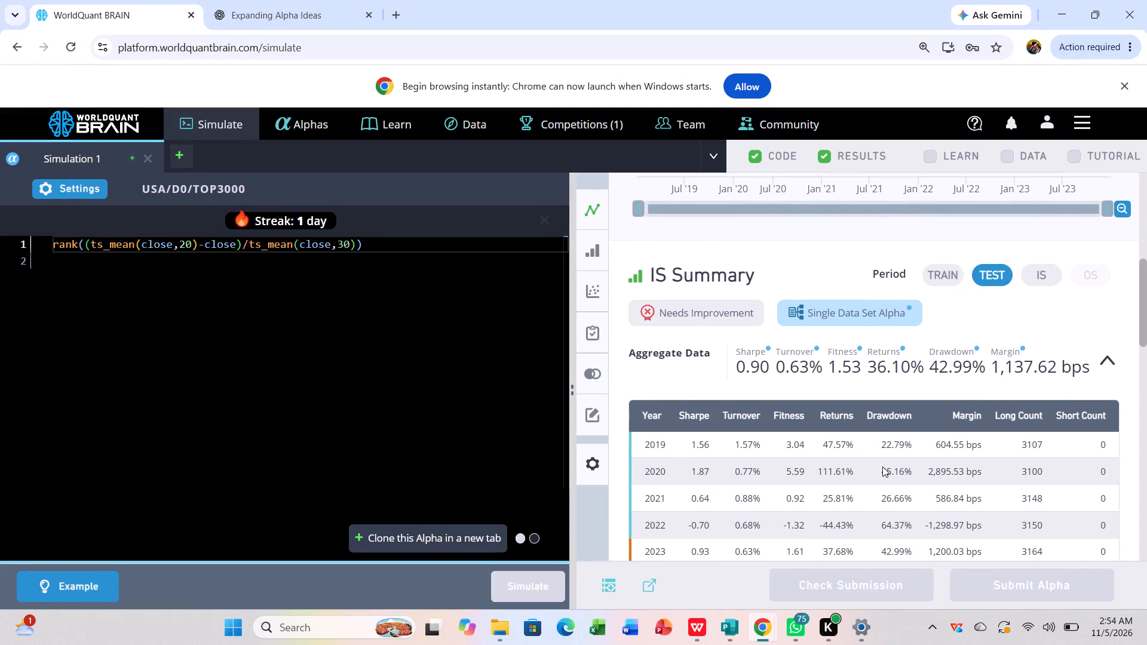
left_click(1044, 274)
scroll(1044, 274, "up", 1)
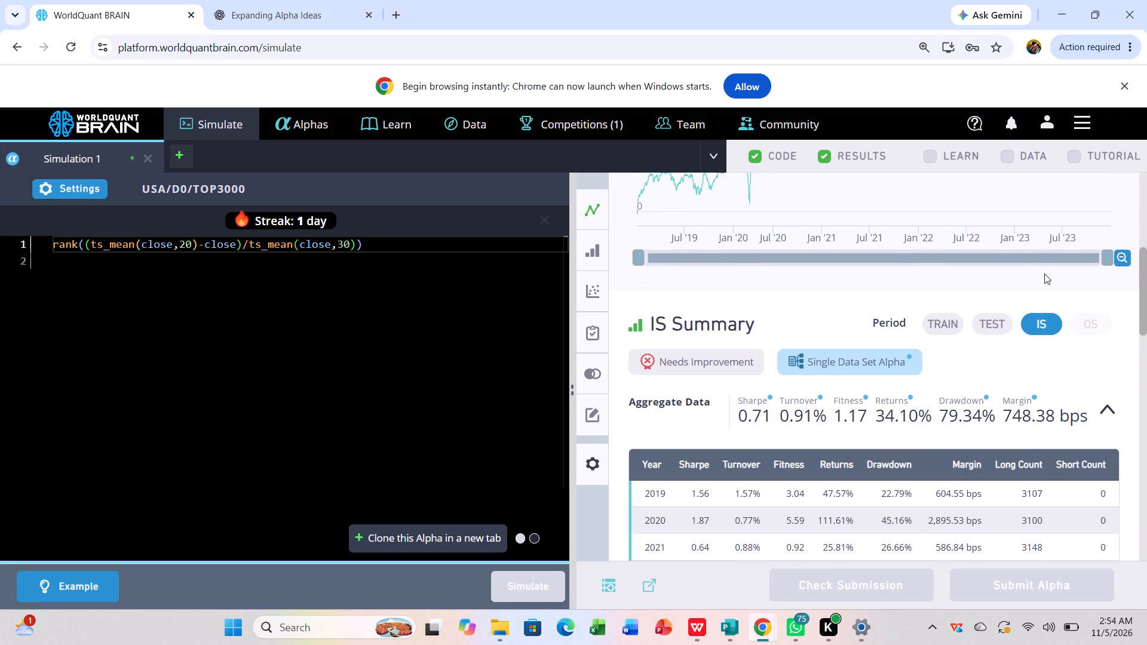
scroll(1044, 274, "up", 1)
scroll(1044, 274, "left", 3)
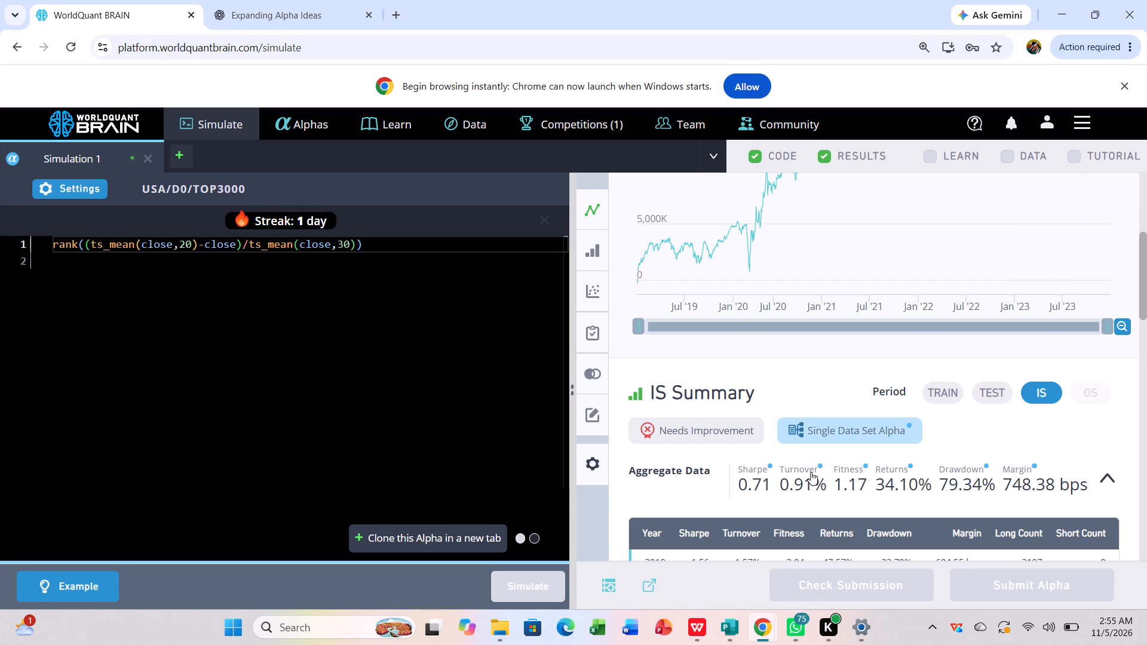
left_click_drag(811, 472, 809, 436)
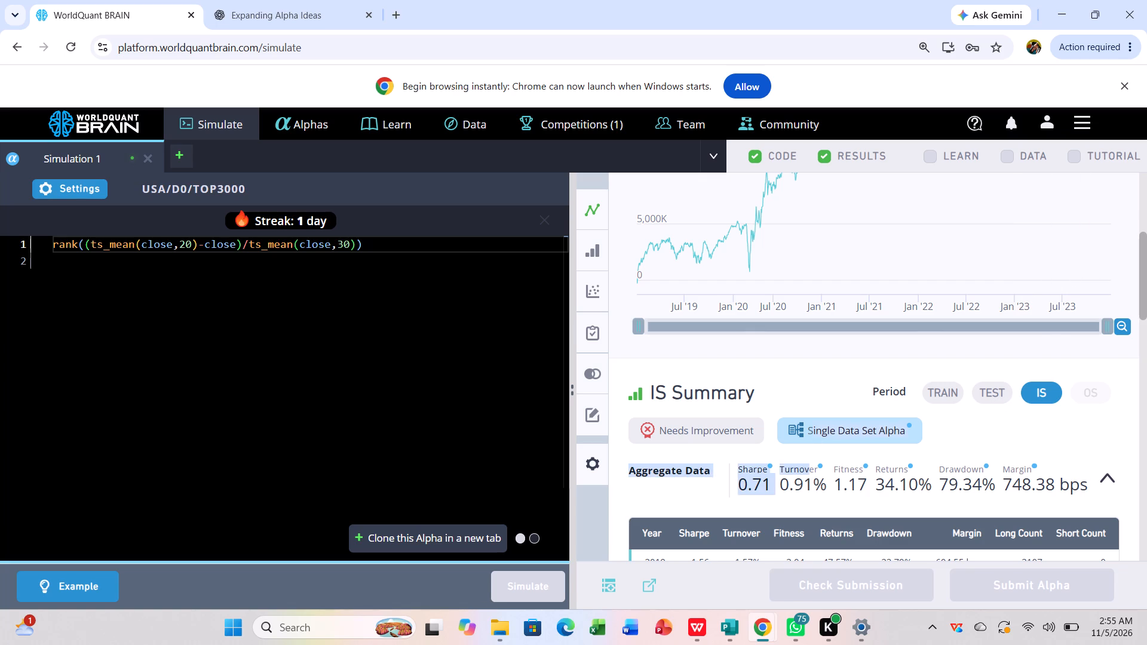
left_click(848, 392)
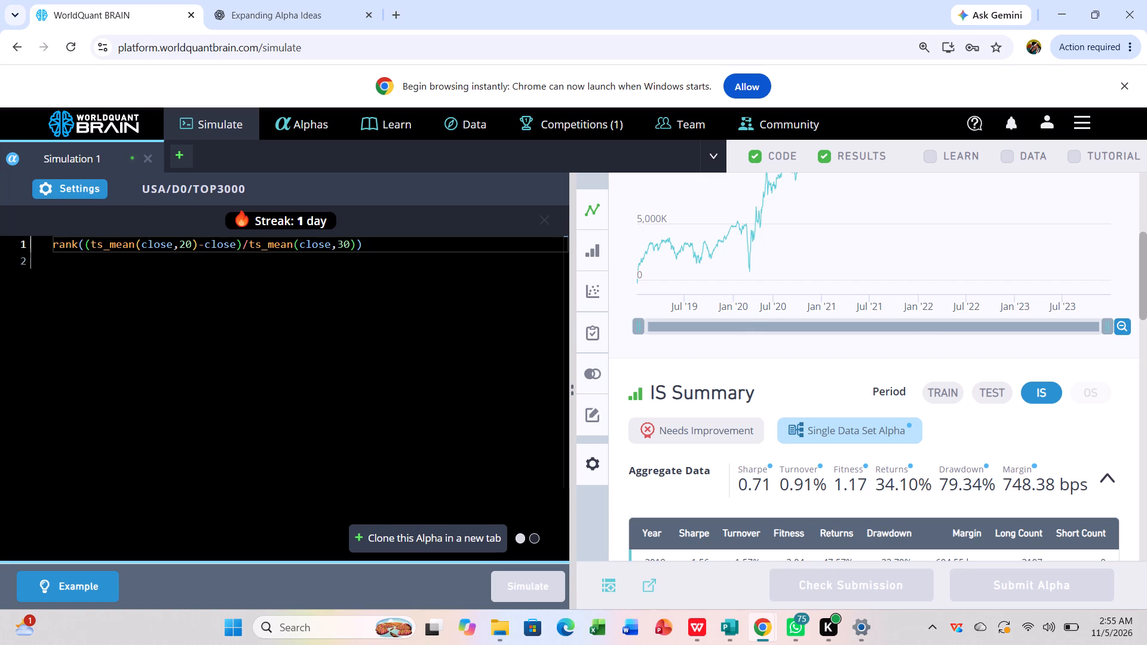
Change the lookback window of the denominator's ts_mean(close) to 10 and run the simulation again.
left_click(345, 243)
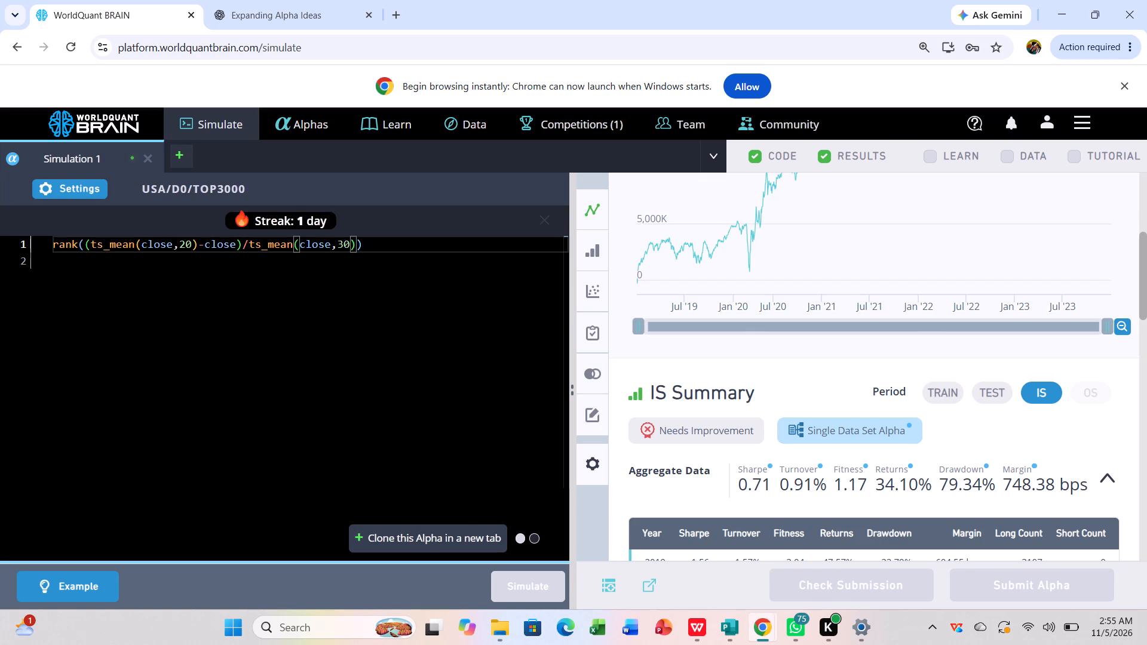
key("BackSpace")
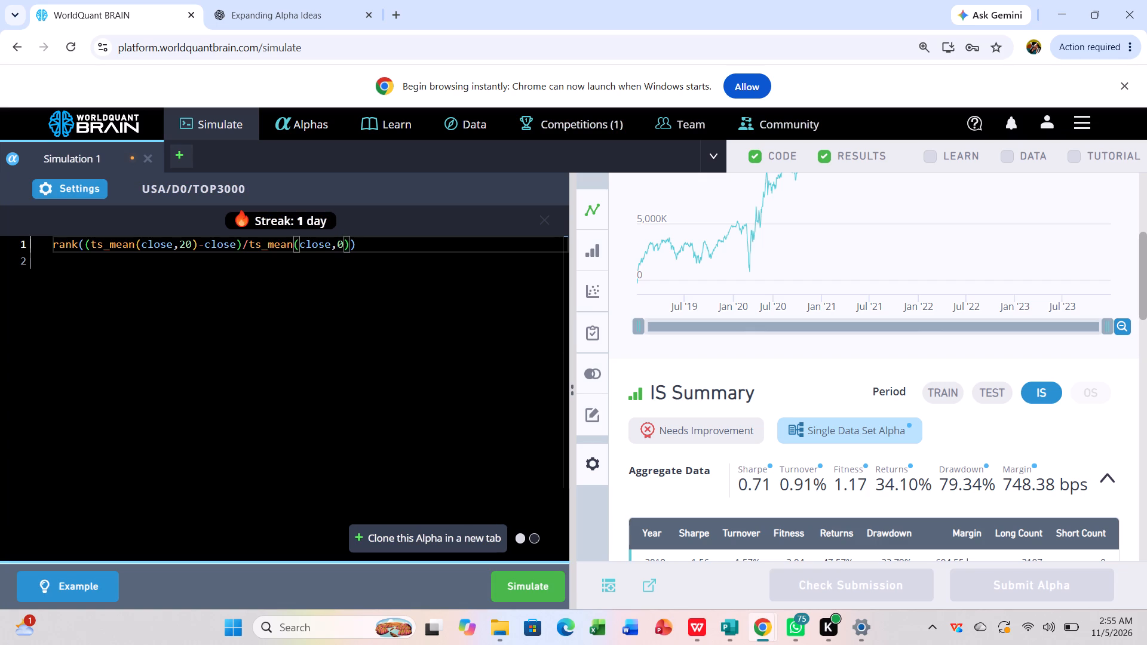
key("1")
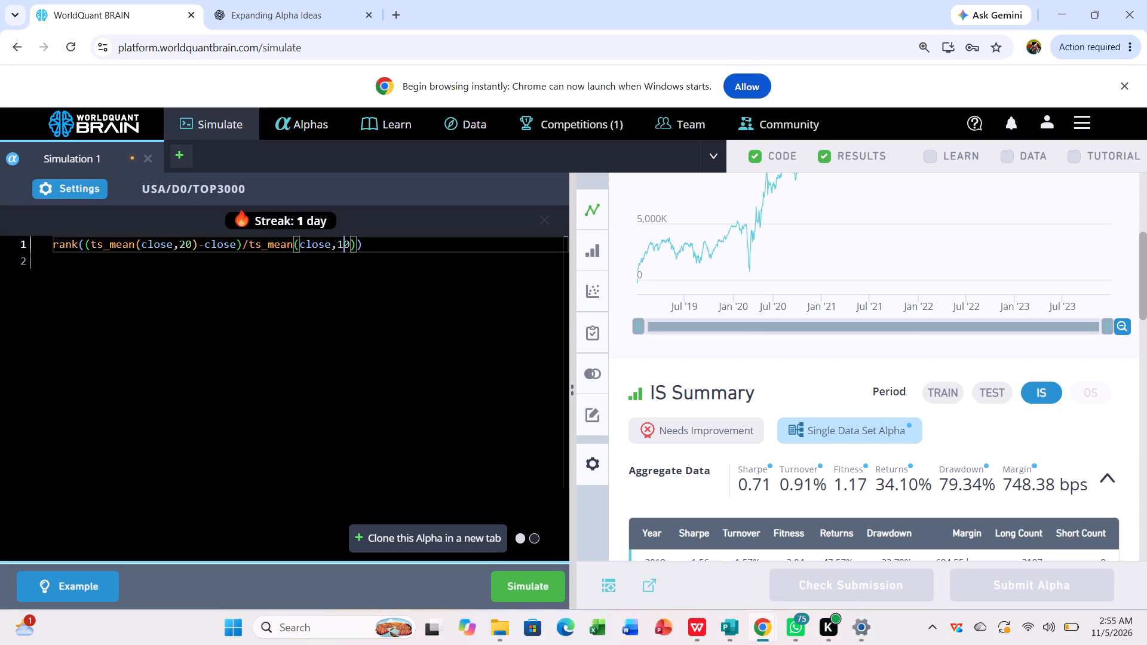
left_click(548, 585)
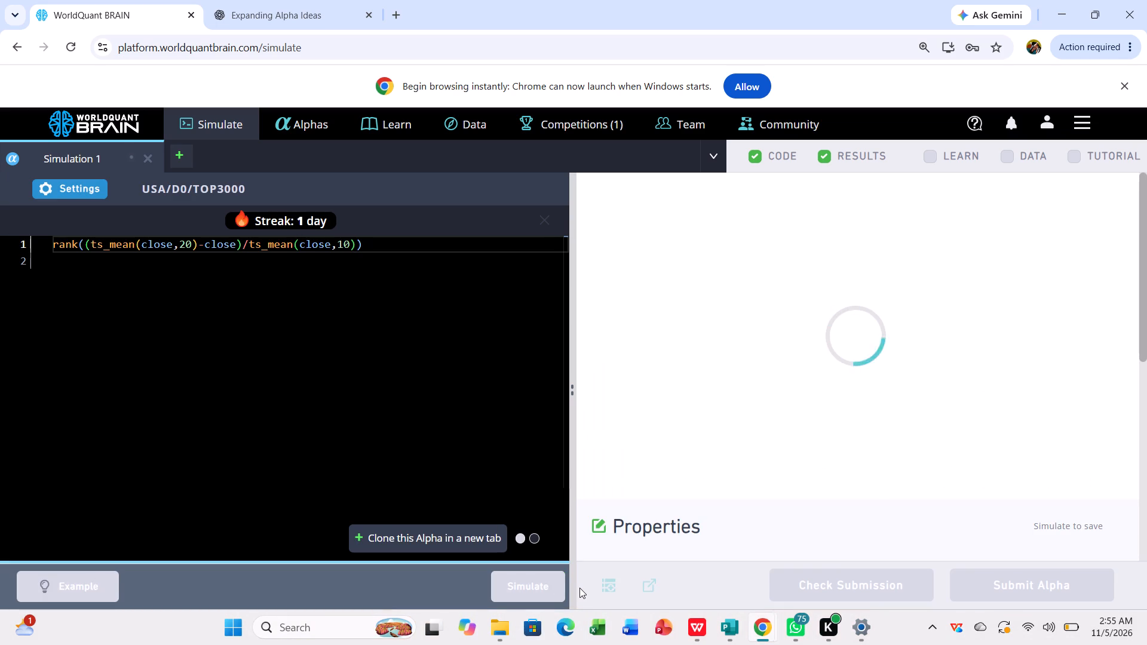
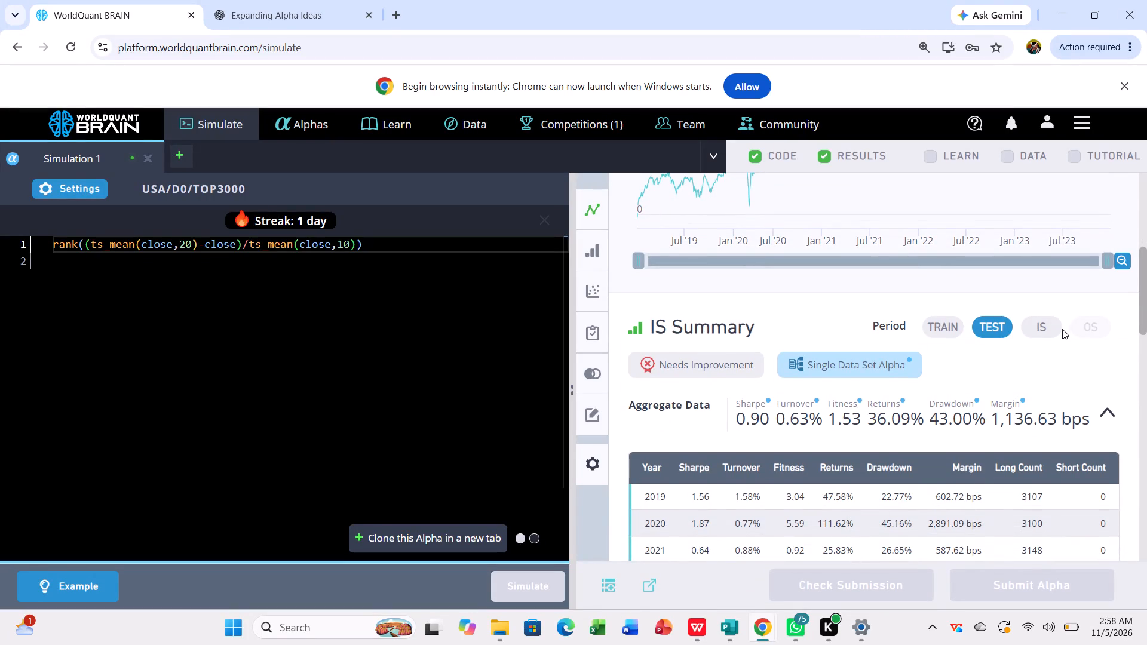
Show the IS Summary for the IS period and expand the failed tests in IS Testing Status to examine them.
left_click(1044, 326)
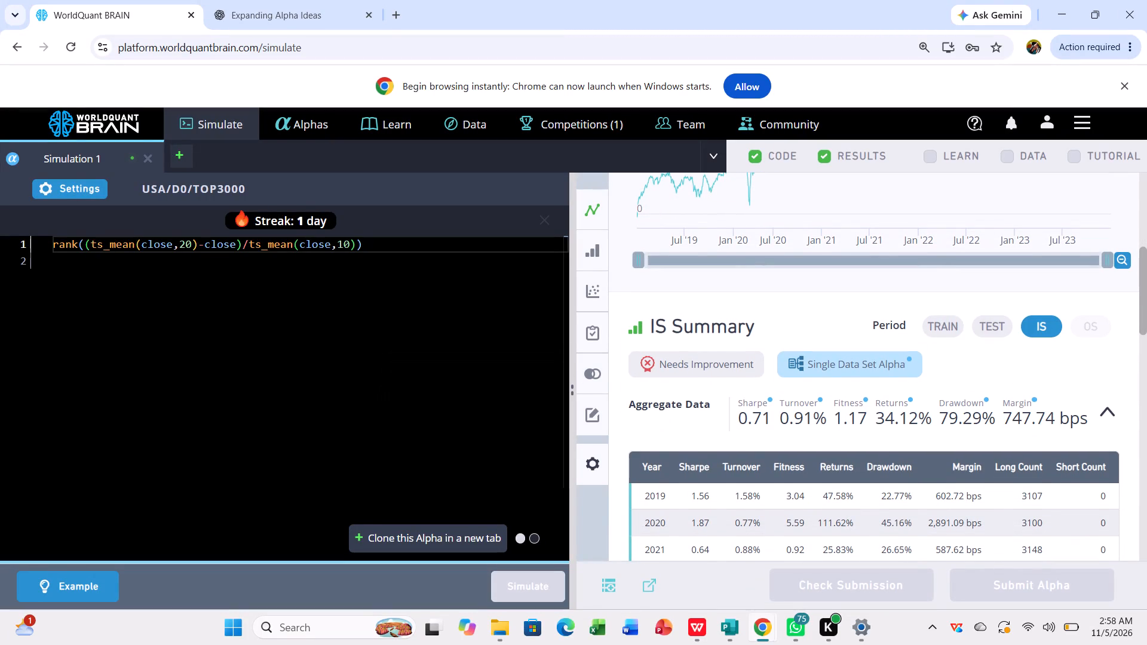
scroll(683, 492, "down", 1)
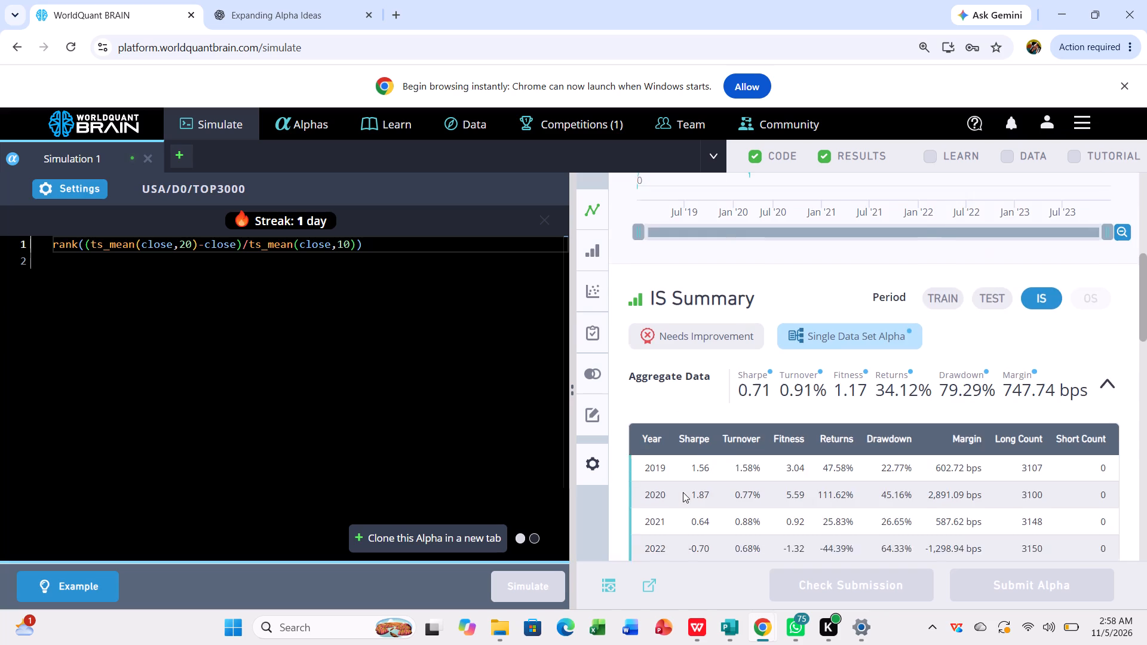
scroll(683, 492, "down", 3)
left_click(707, 456)
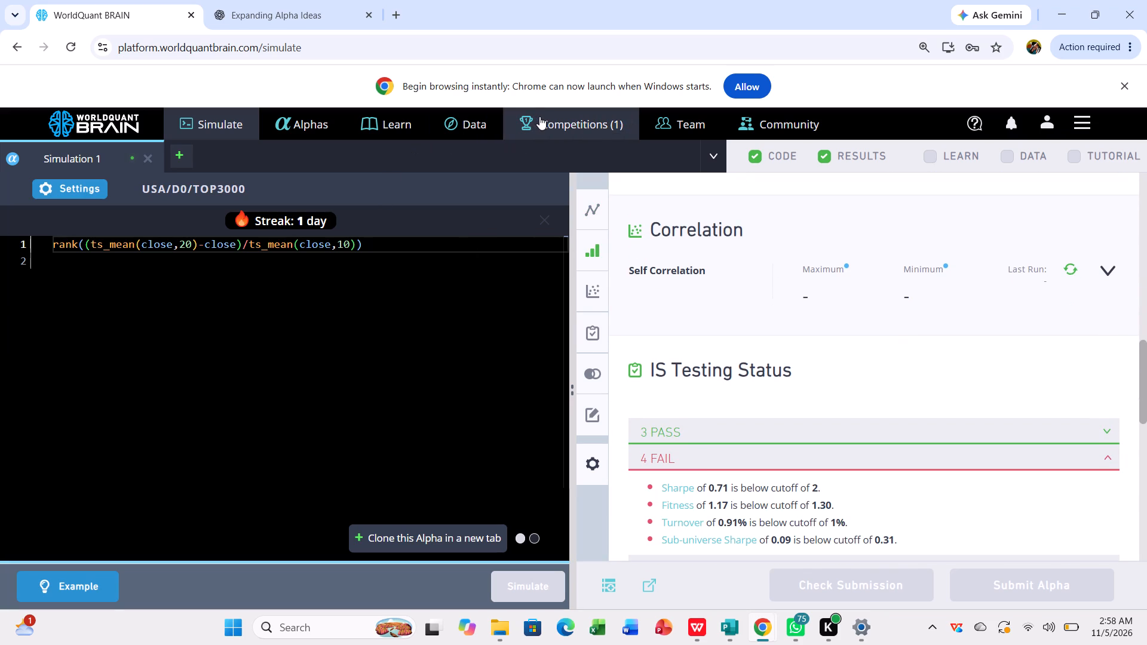
Open the Challenge page under Competitions.
left_click(588, 152)
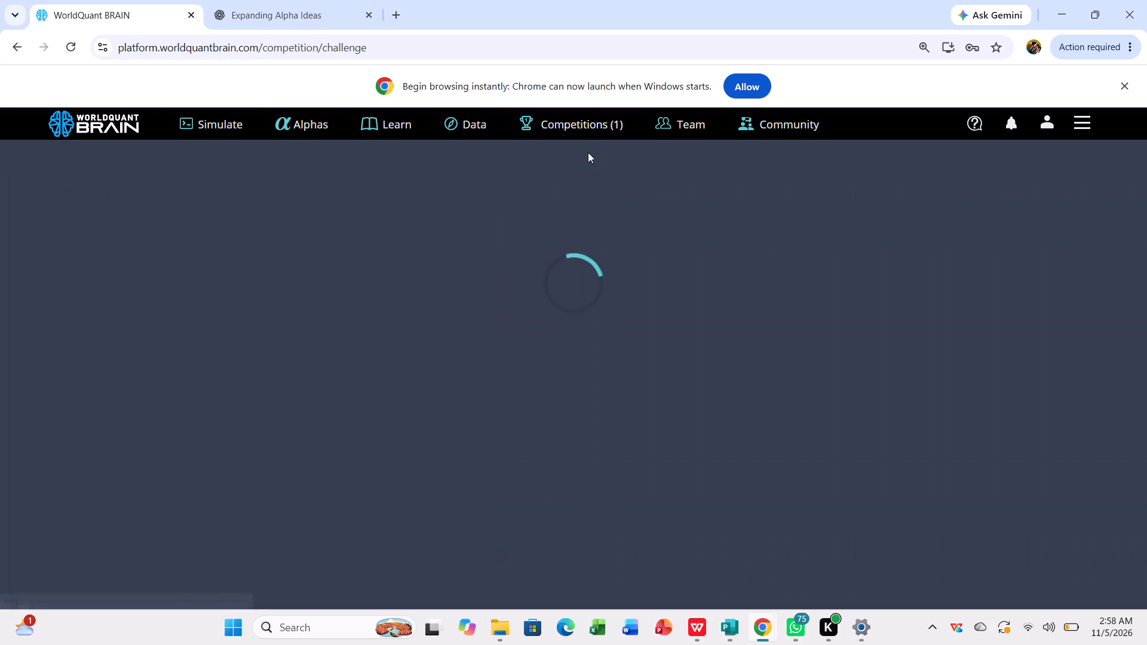
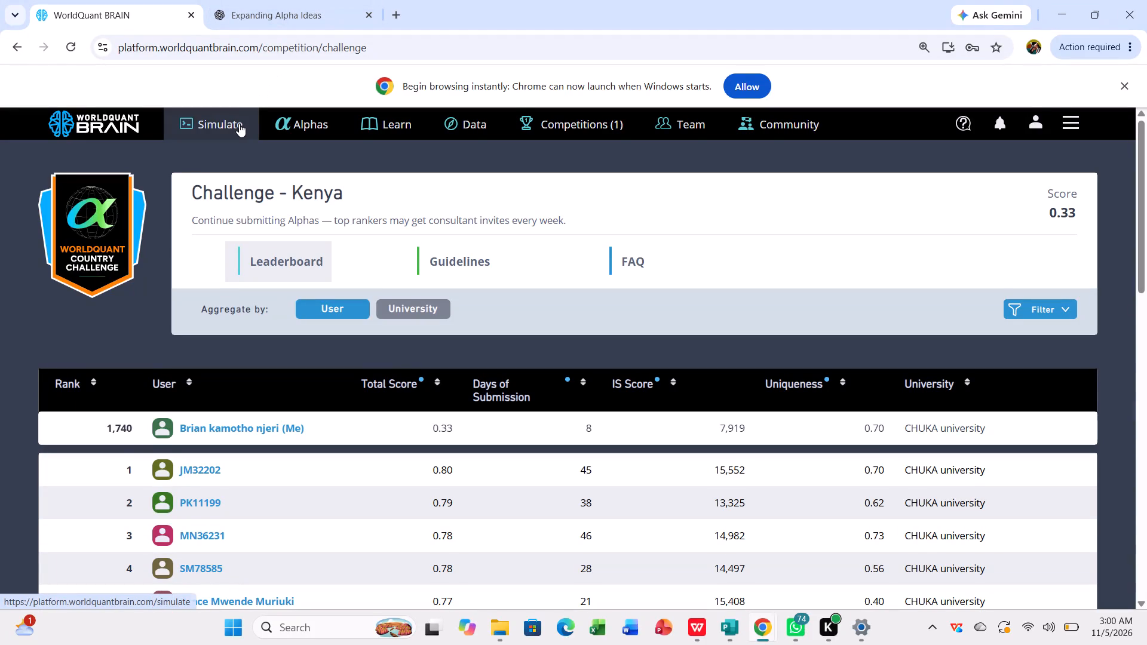
Return to the Simulate page and replace Simulation 1's expression with implied_volatility_call_120/parkinson_volatility_120.
left_click(239, 124)
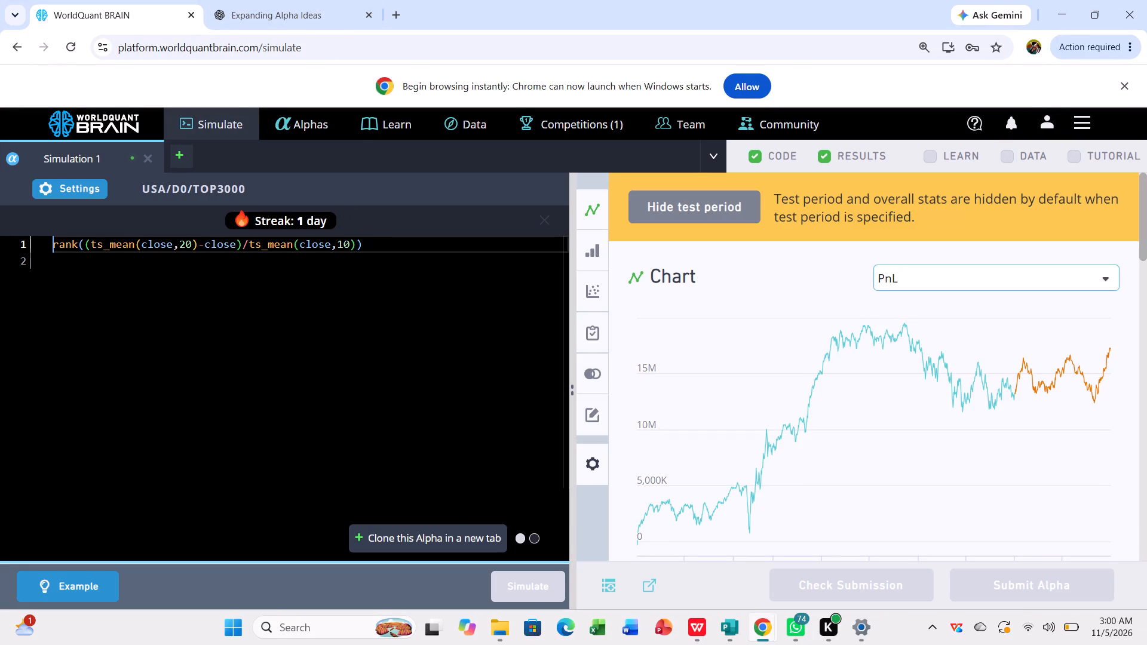
left_click(362, 247)
key("BackSpace")
key("BackSpace")
key("BackSpace")
key("BackSpace")
key("BackSpace")
key("BackSpace")
key("BackSpace")
key("BackSpace")
key("BackSpace")
key("BackSpace")
key("BackSpace")
key("BackSpace")
key("BackSpace")
key("BackSpace")
key("BackSpace")
key("BackSpace")
key("BackSpace")
key("BackSpace")
key("BackSpace")
key("BackSpace")
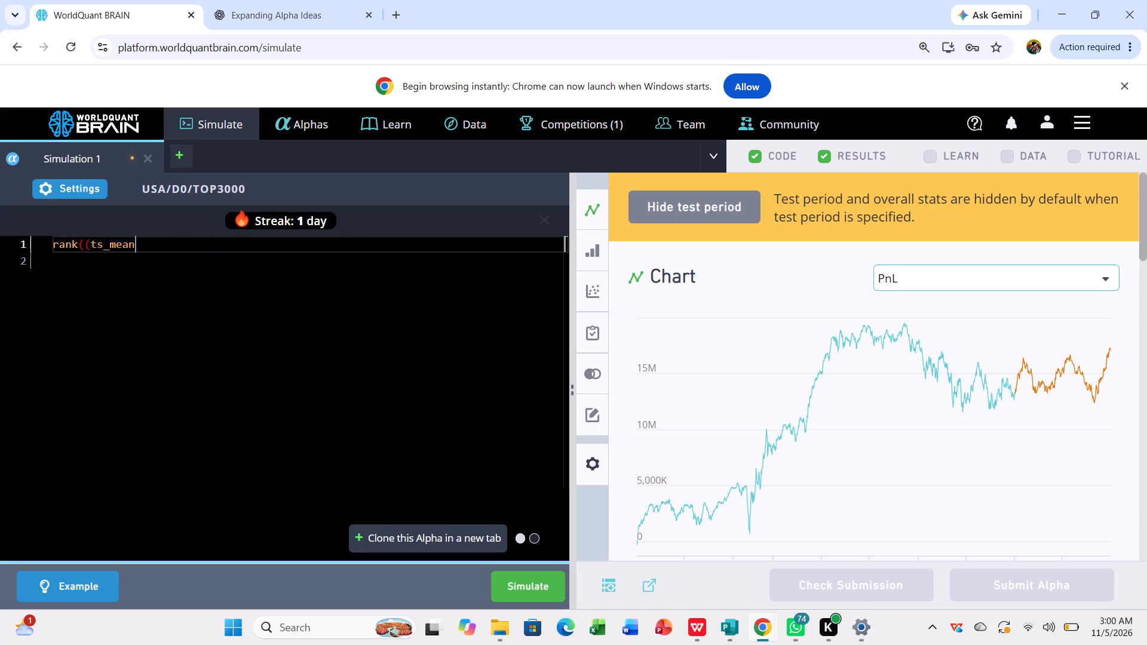
type("im")
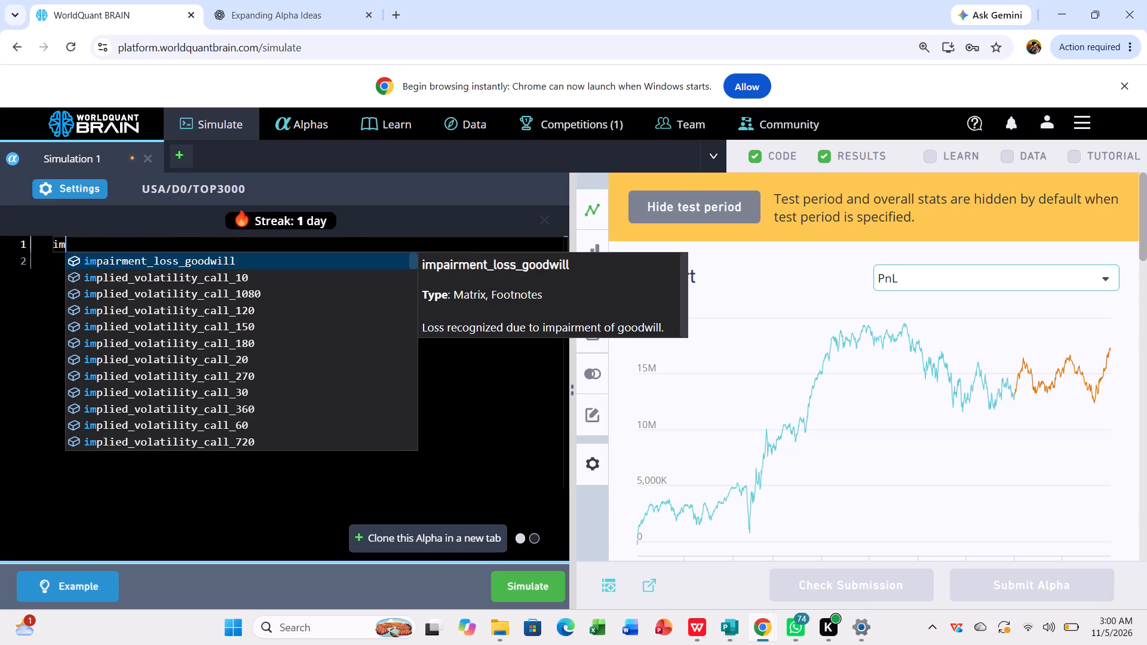
type("pli")
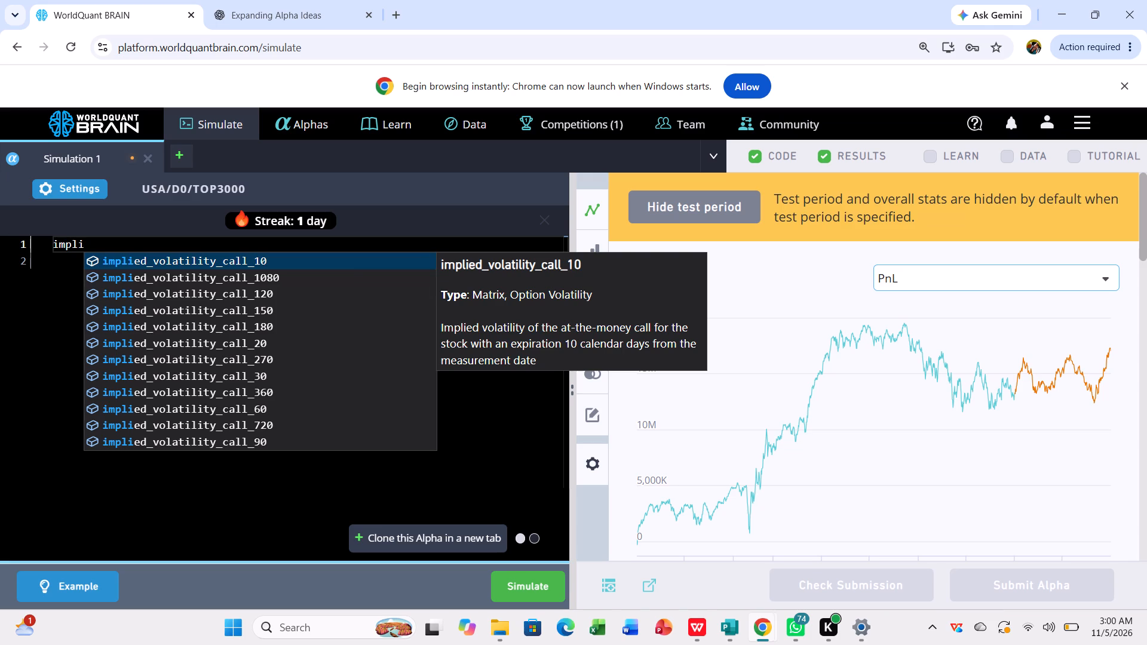
left_click(290, 298)
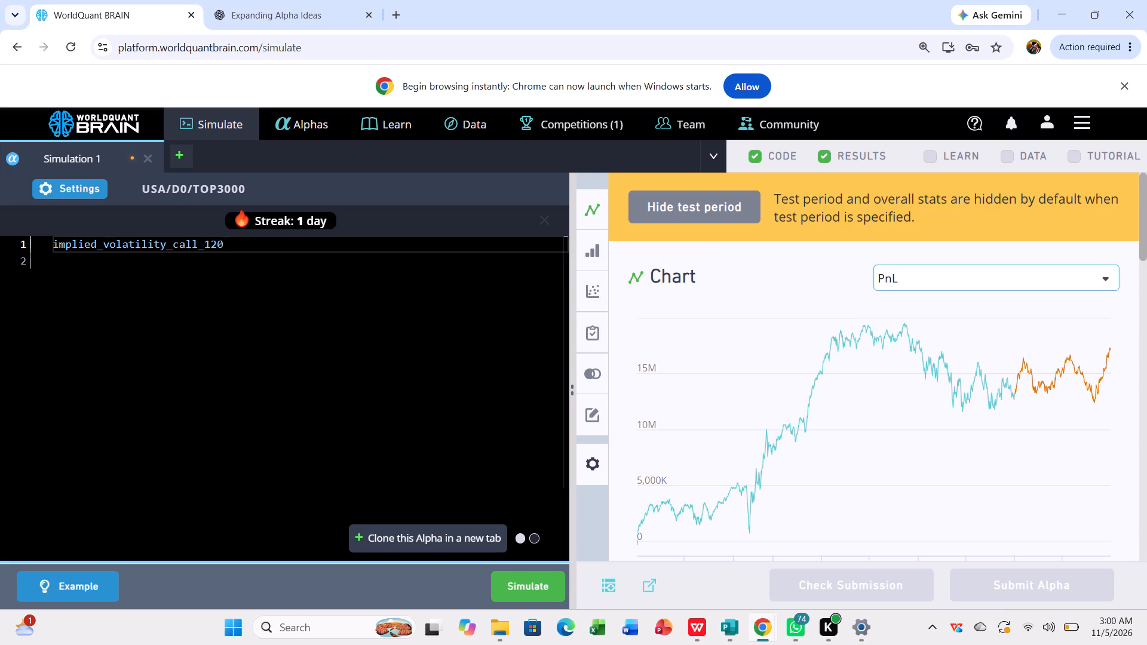
key("slash")
type("par")
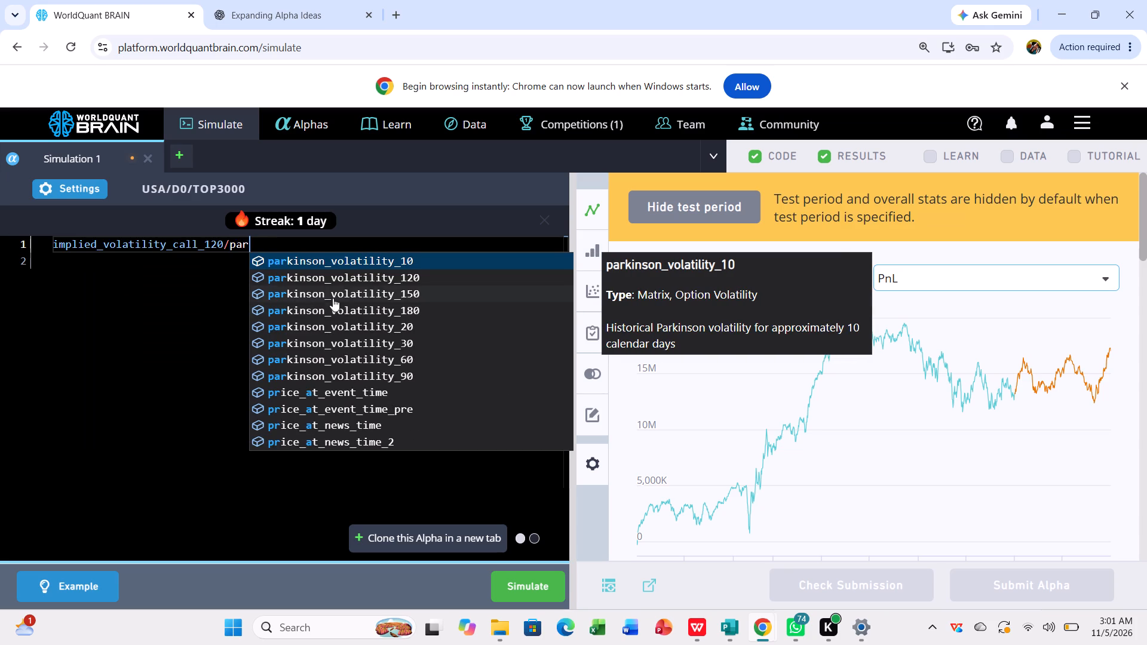
left_click(346, 275)
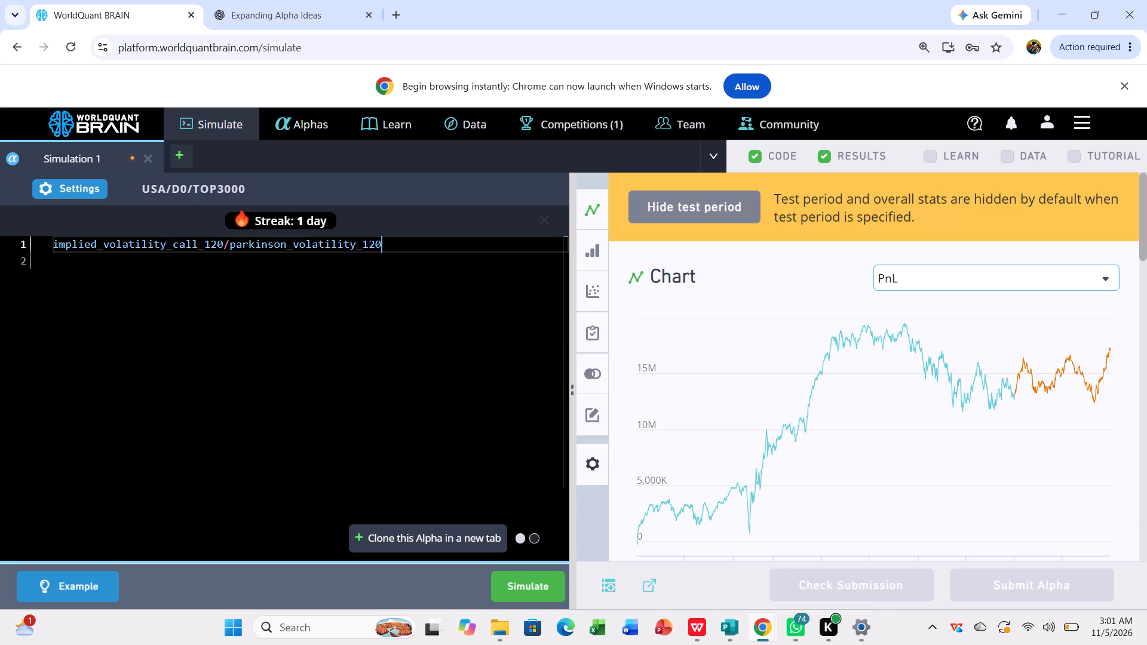
Configure Simulation 1's settings to decay 4, delay 1 and Subindustry neutralization, and apply them.
left_click(95, 180)
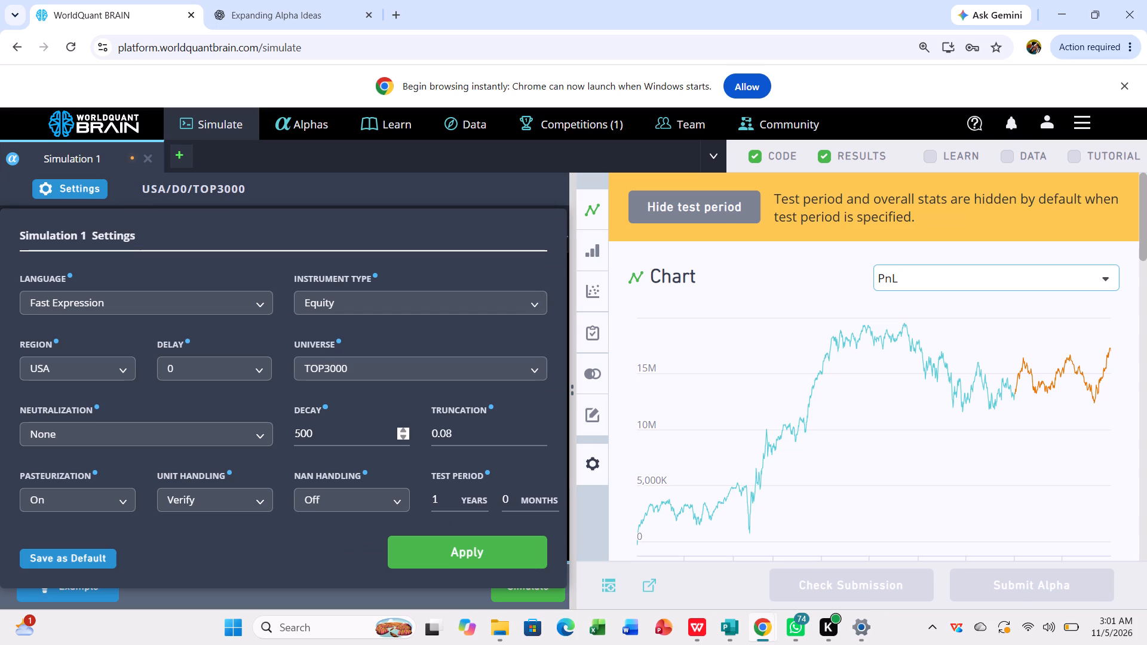
left_click(344, 435)
key("BackSpace")
key("BackSpace")
key("BackSpace")
key("BackSpace")
key("BackSpace")
key("BackSpace")
key("BackSpace")
key("BackSpace")
key("BackSpace")
key("BackSpace")
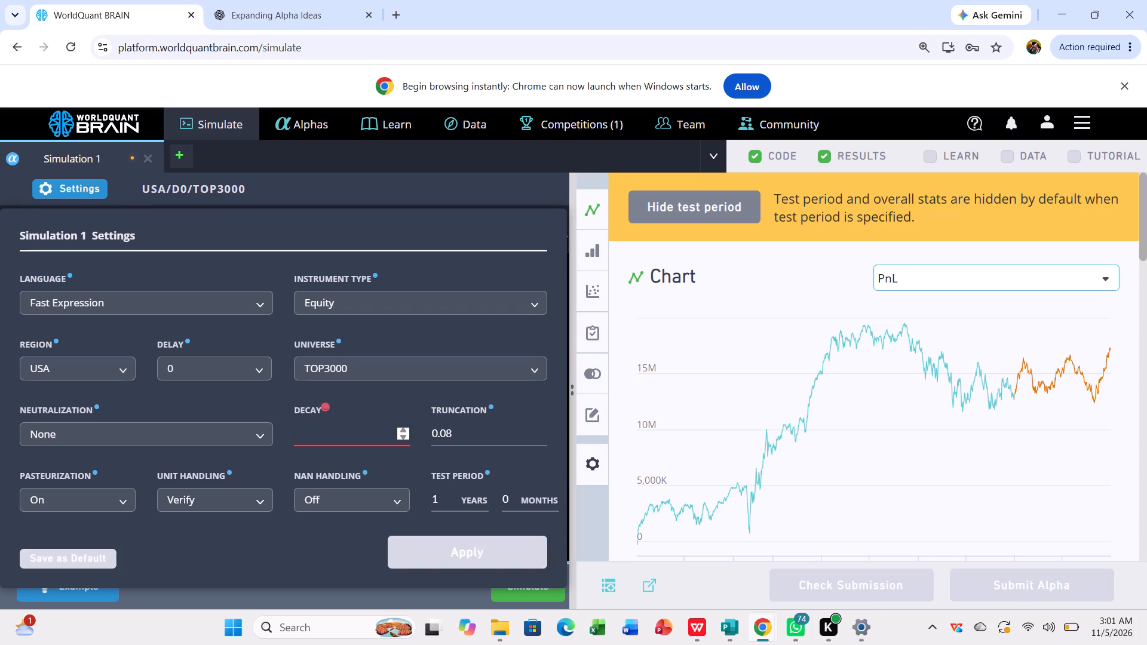
key("4")
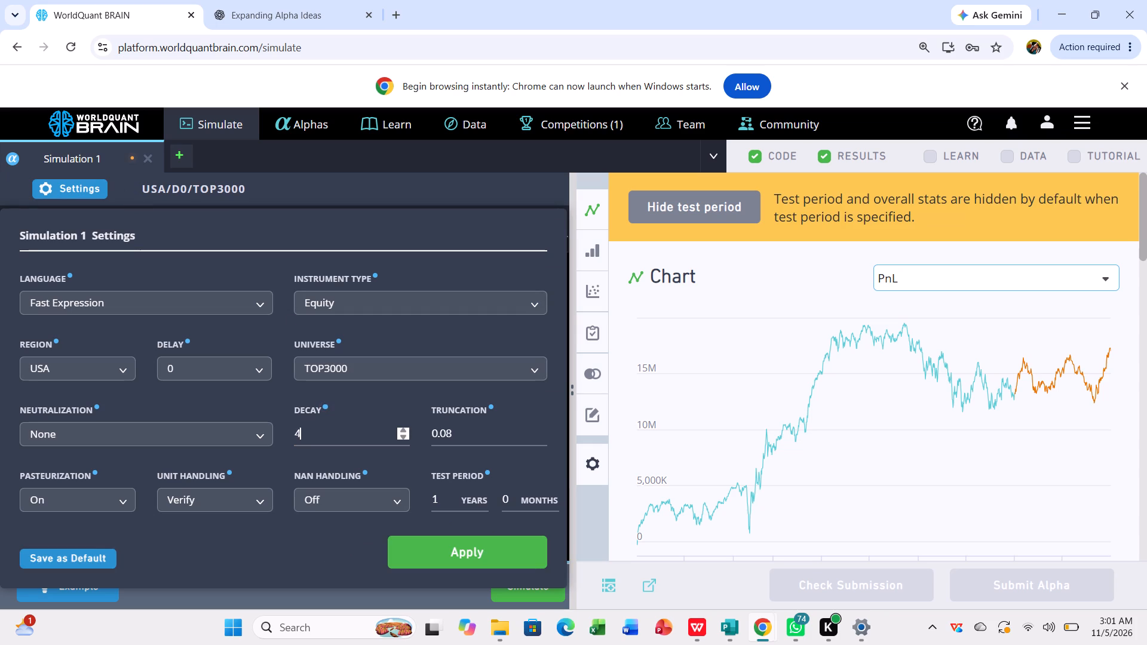
left_click(260, 363)
left_click(238, 391)
left_click(260, 433)
left_click(223, 549)
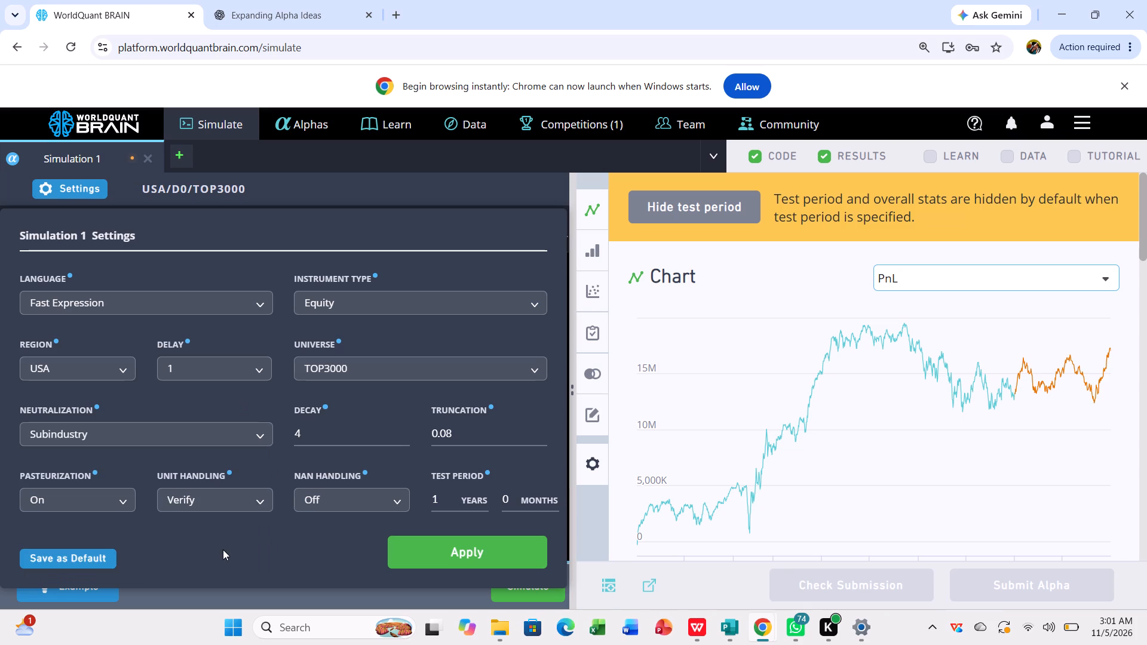
left_click(416, 538)
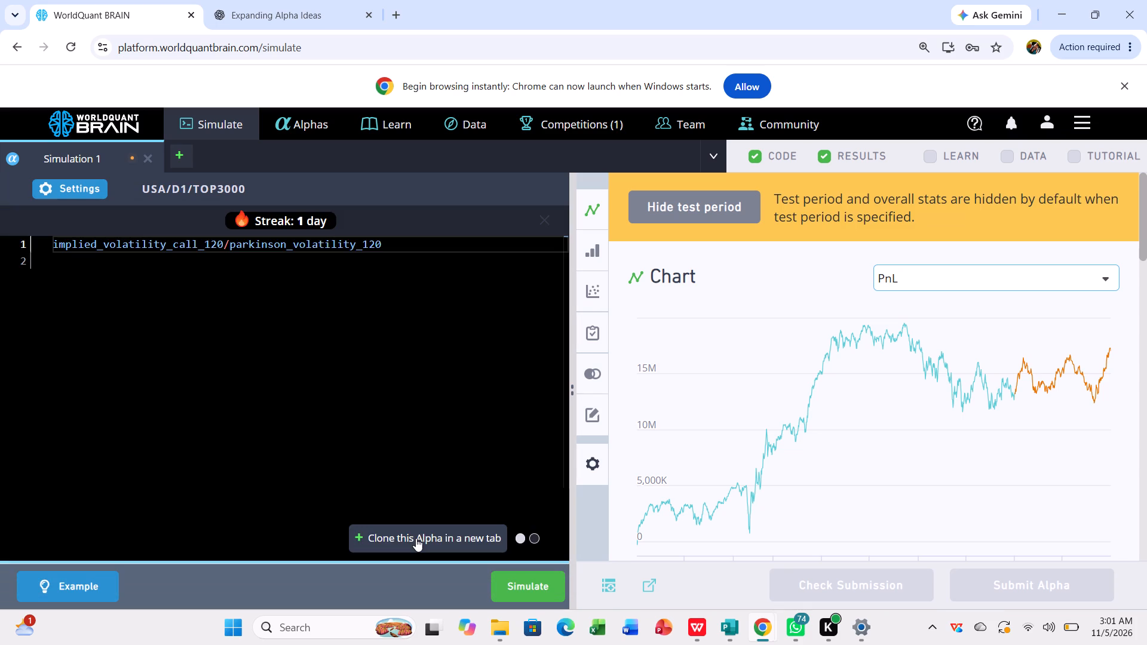
Simulate the implied-to-Parkinson volatility ratio alpha.
left_click(506, 580)
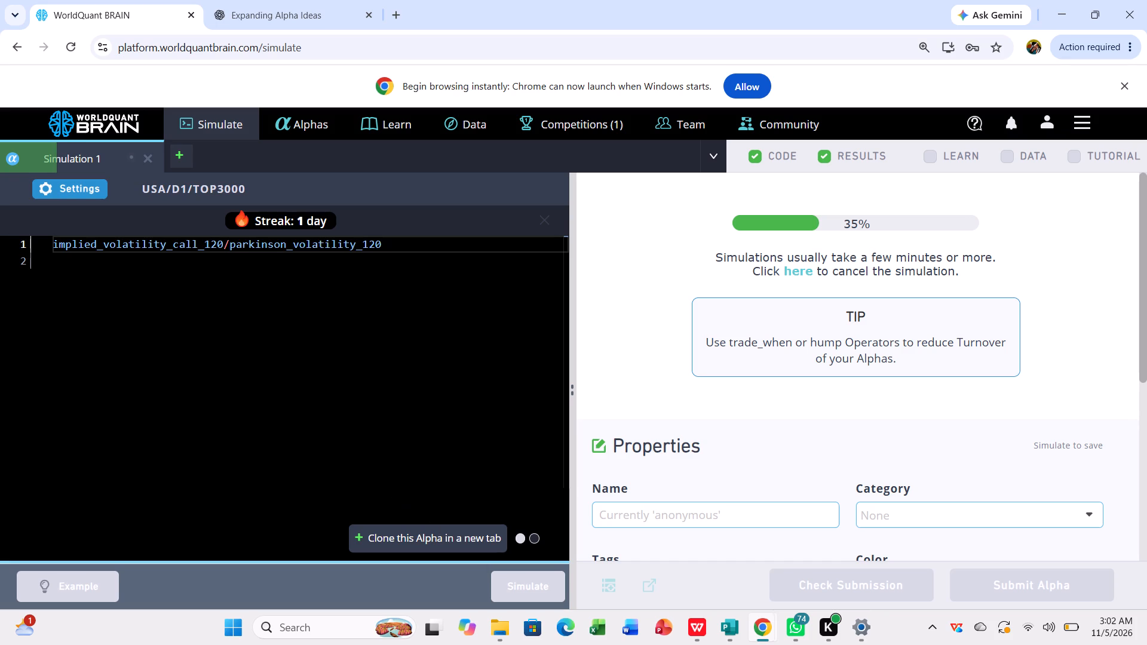
Open a second simulation and begin its expression with ts_backfill wrapping a nested vec_avg function.
left_click(186, 153)
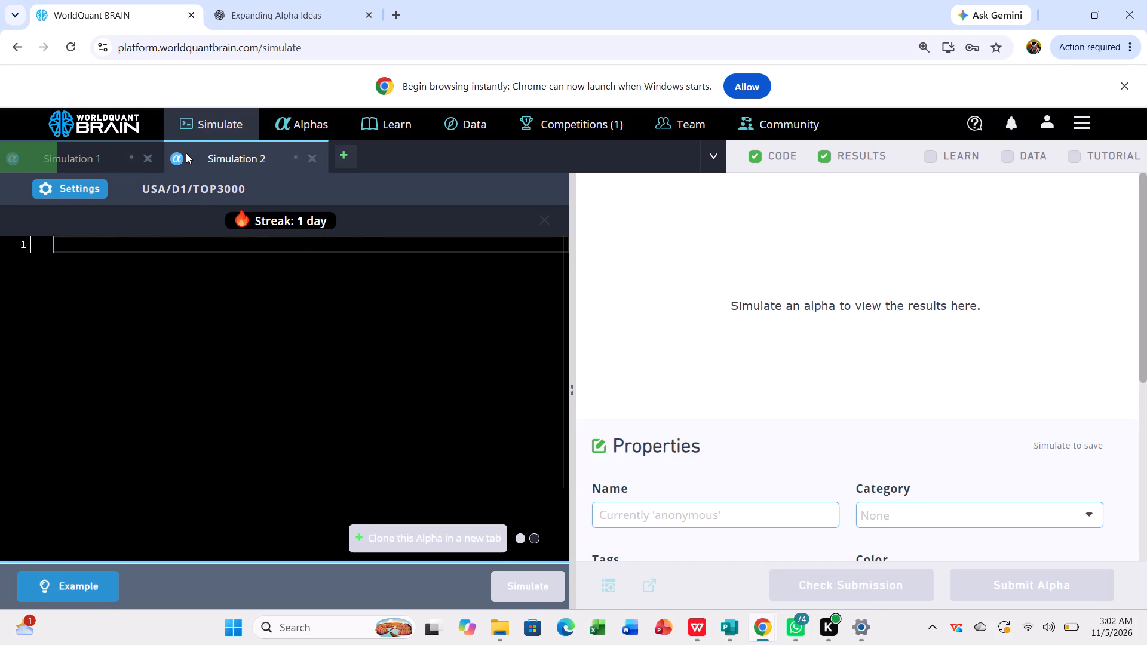
left_click(118, 258)
key("t")
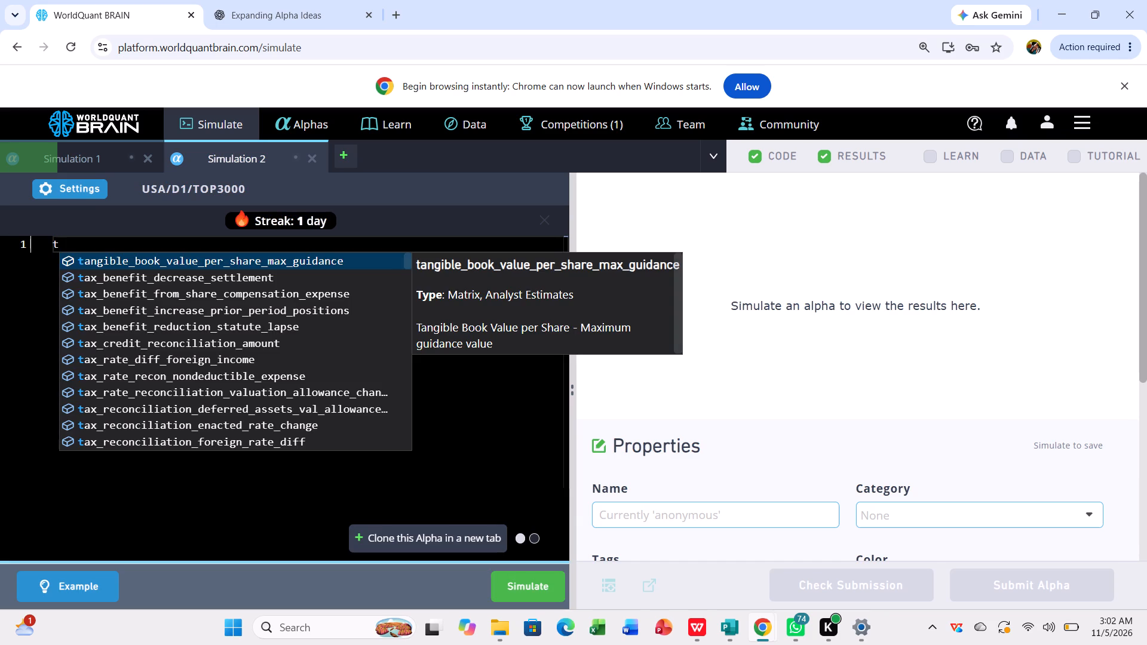
key("s")
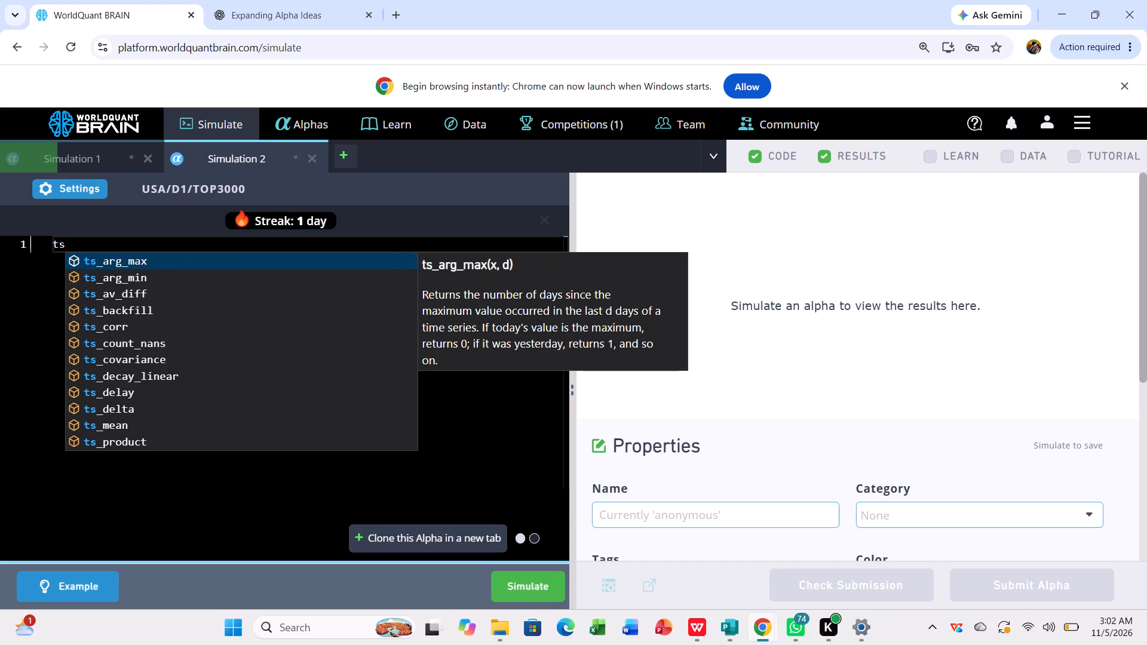
key("shift+underscore")
type("ba")
type("ck")
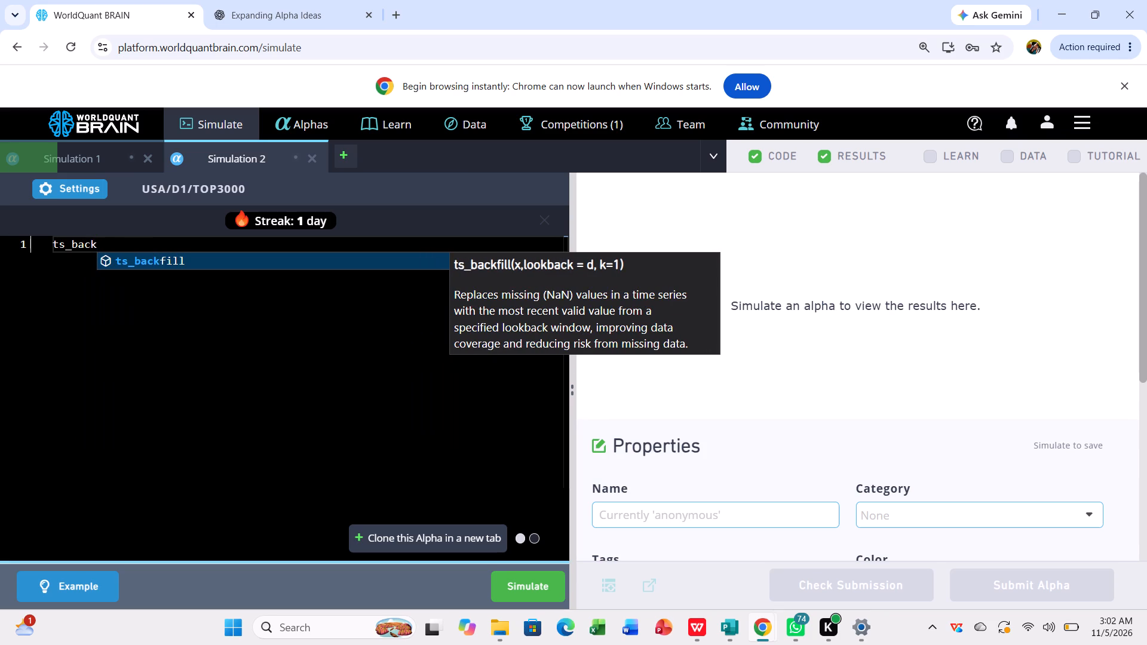
left_click(140, 258)
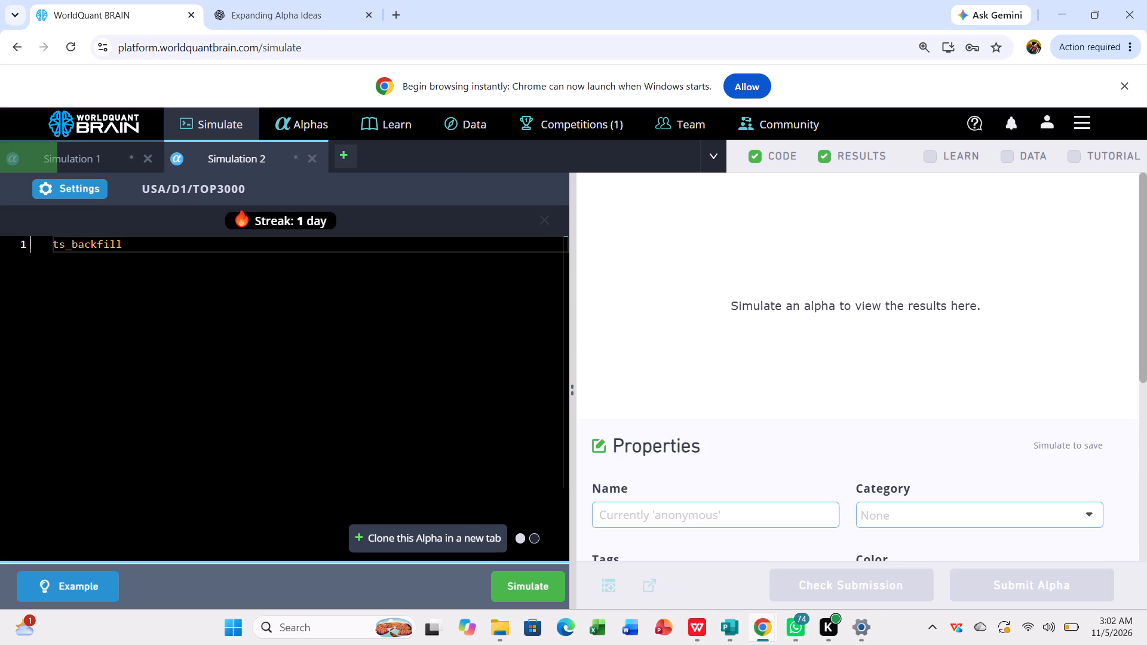
key("shift+parenleft")
type("vec")
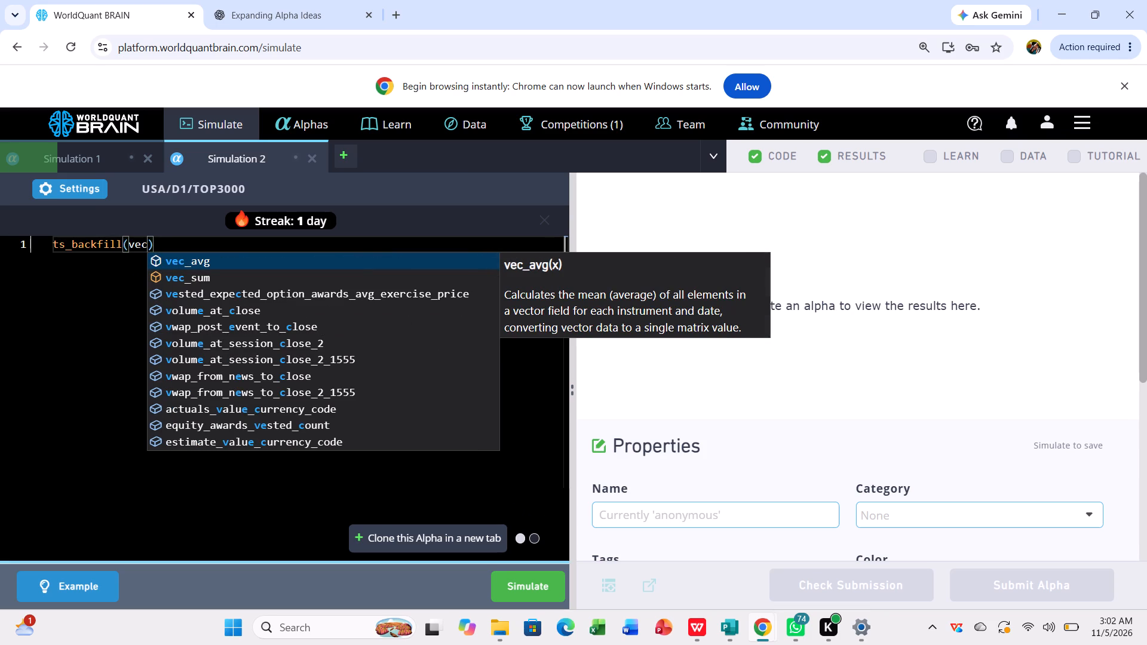
key("shift+underscore")
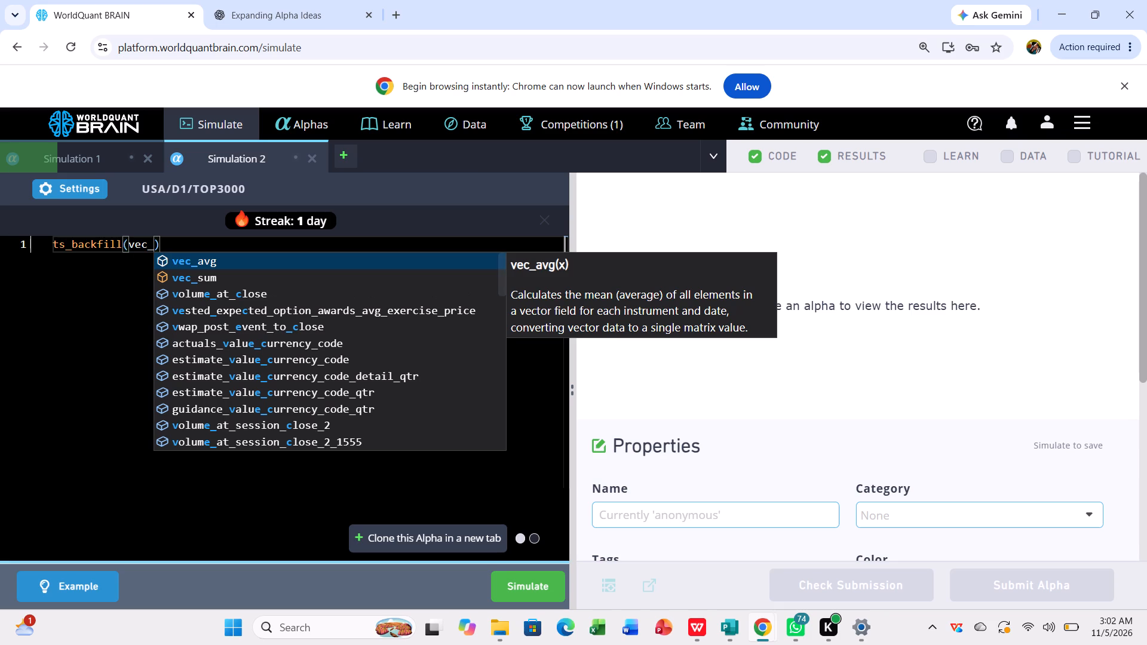
left_click(188, 257)
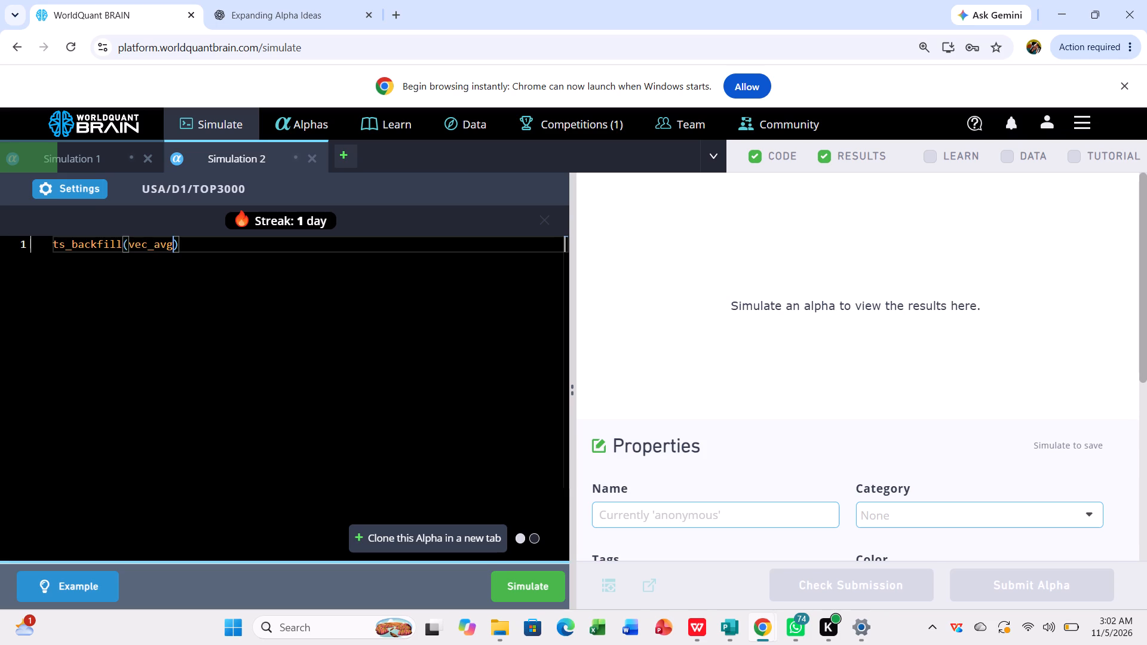
key("shift+parenleft")
Complete Simulation 2's expression as ts_backfill(vec_avg(nws12_prez_4l),800).
key("n")
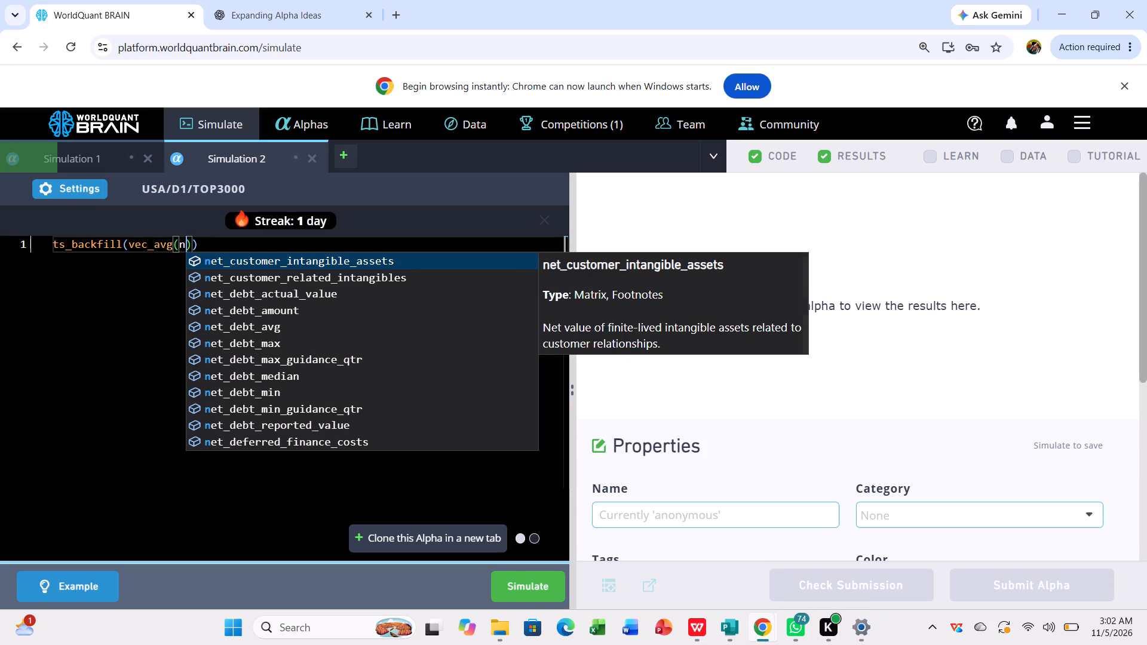
key("e")
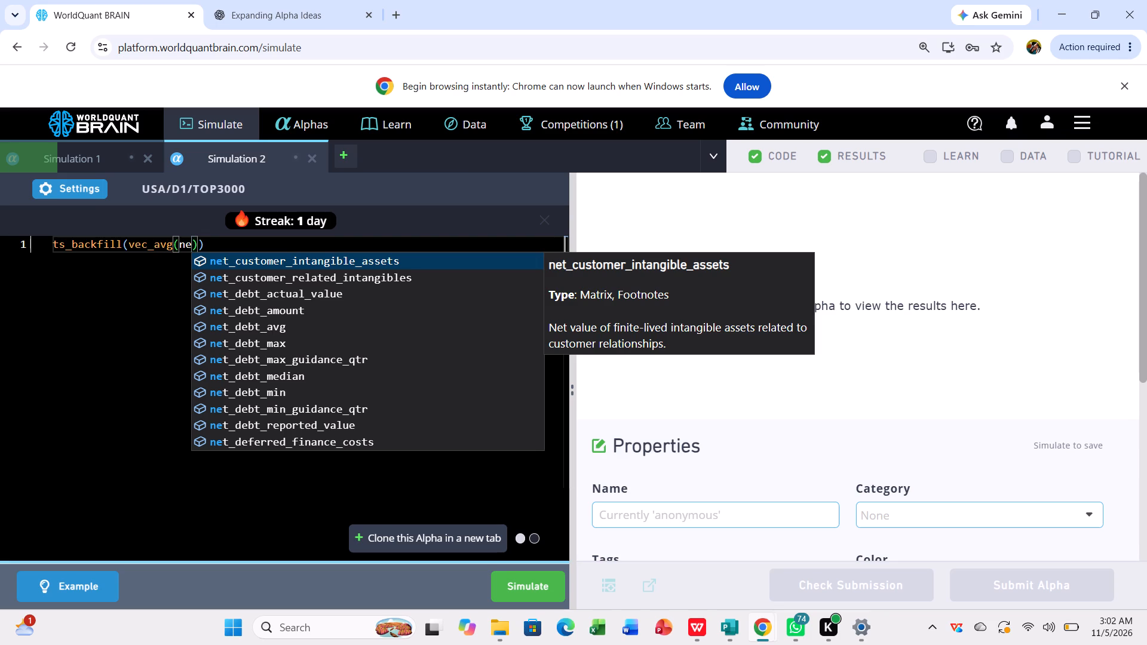
key("BackSpace")
key("w")
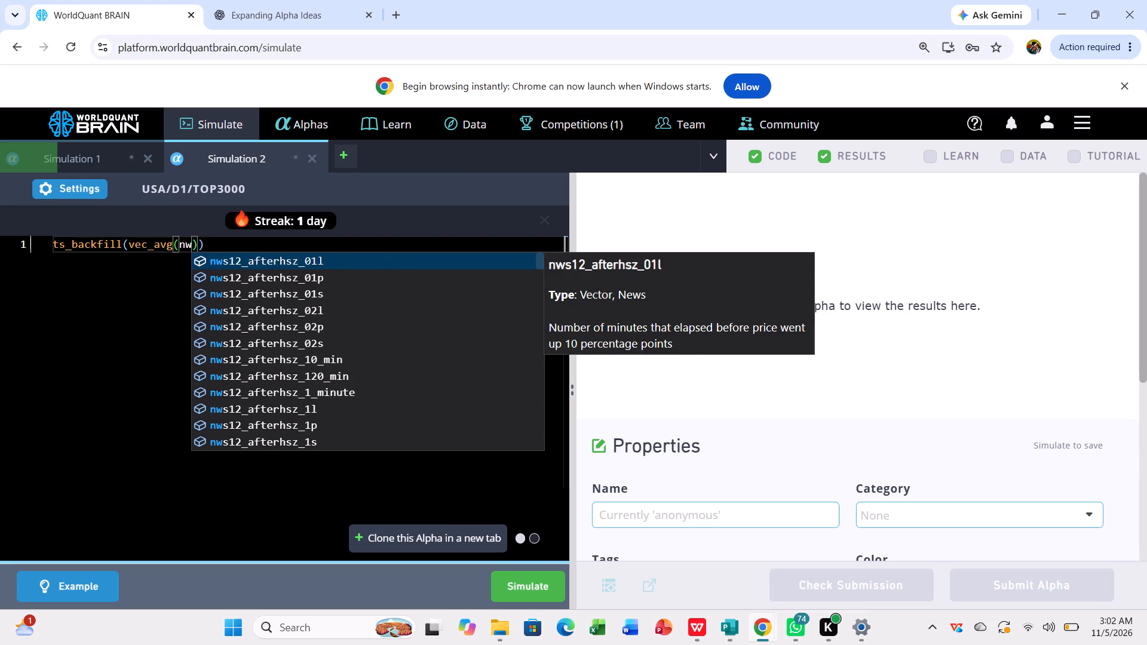
key("s")
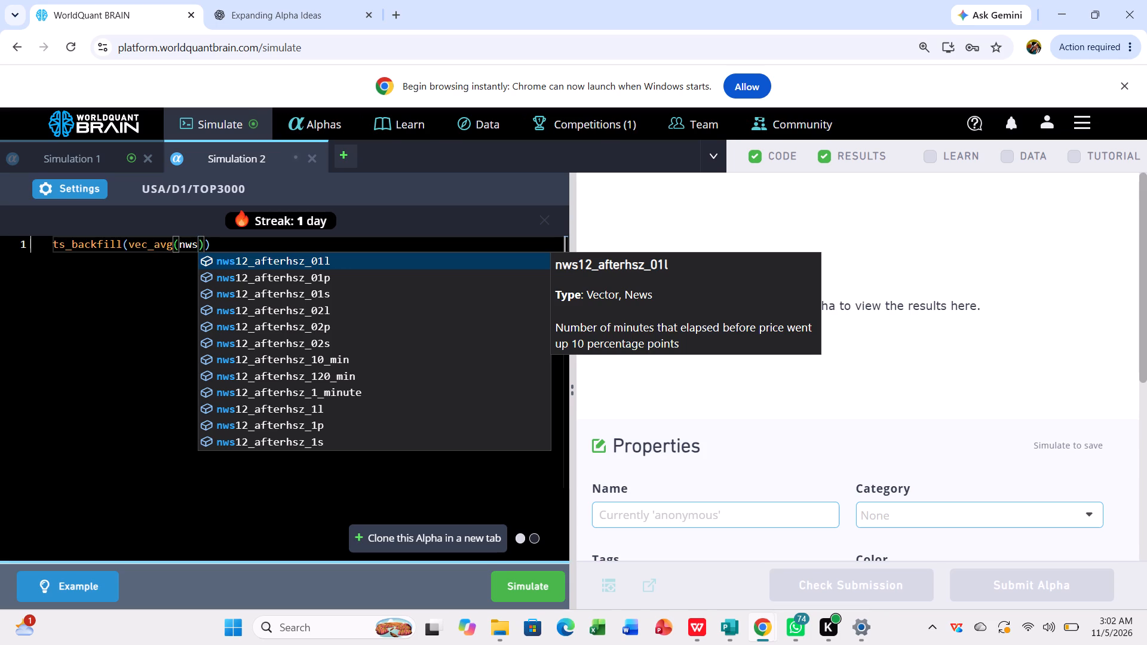
key("shift+underscore")
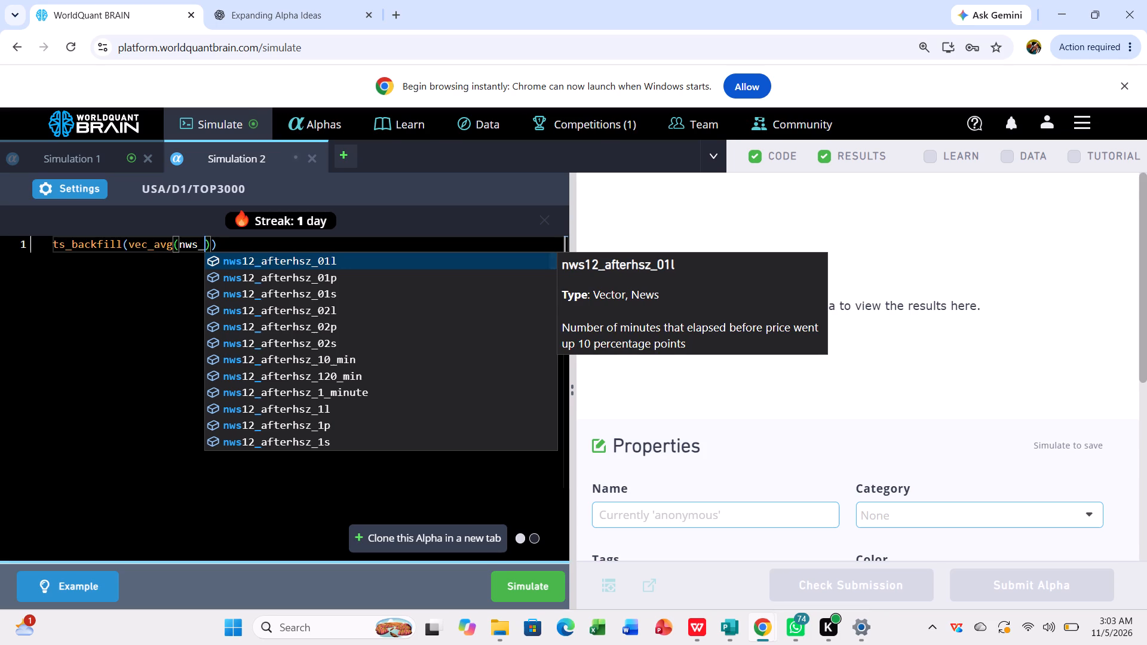
type("prez")
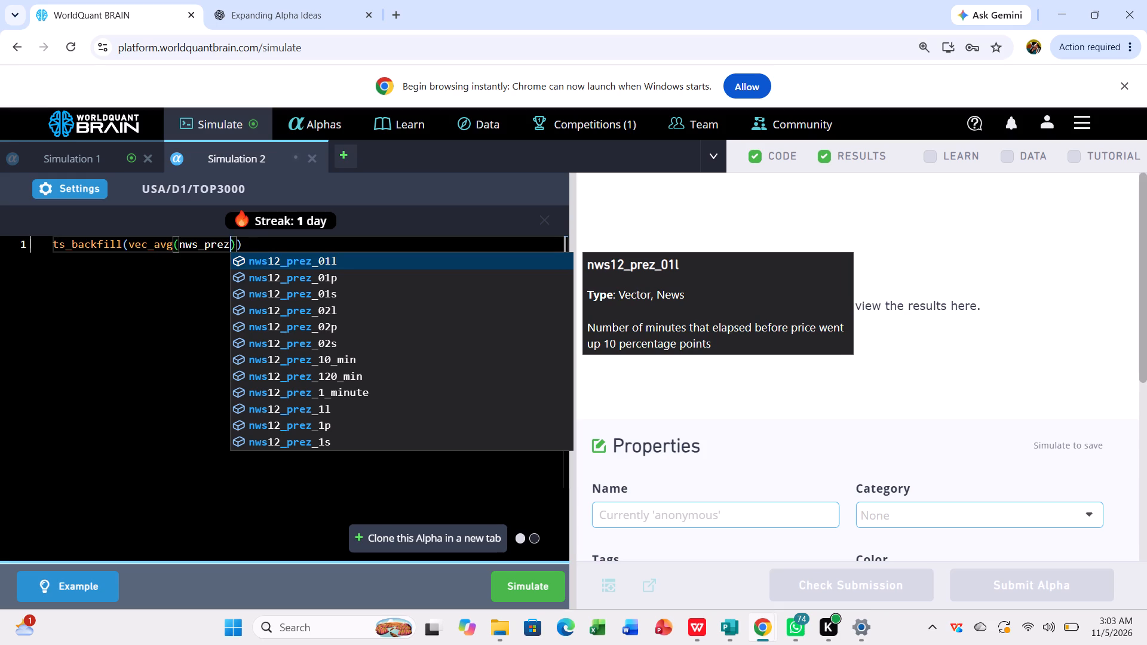
key("shift+underscore")
key("4")
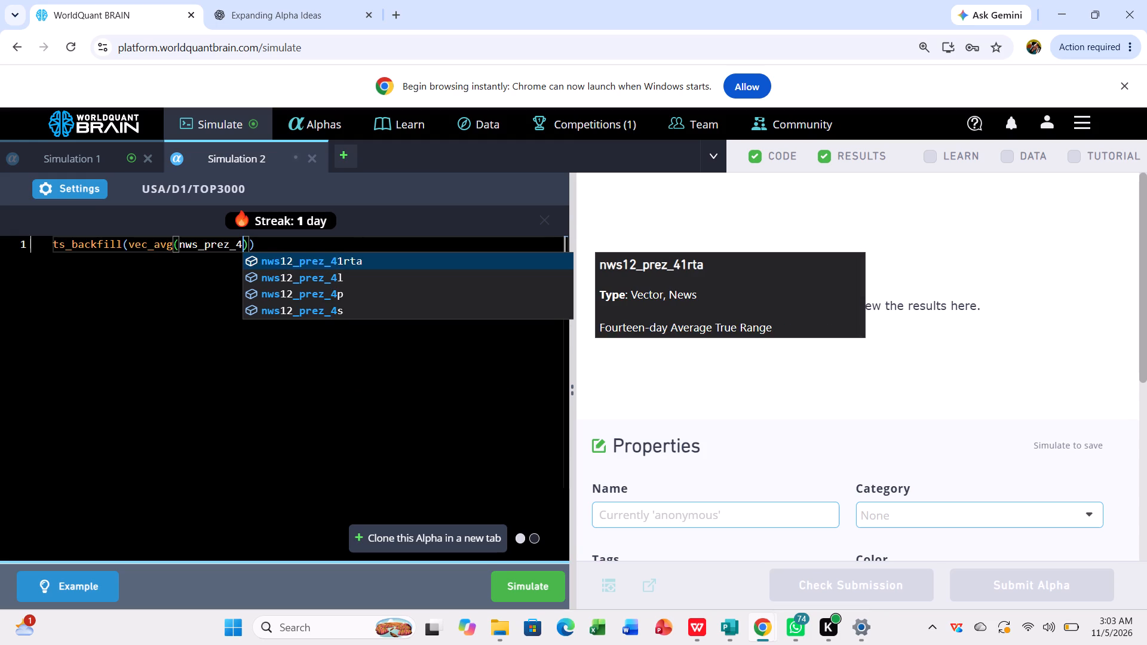
left_click(265, 279)
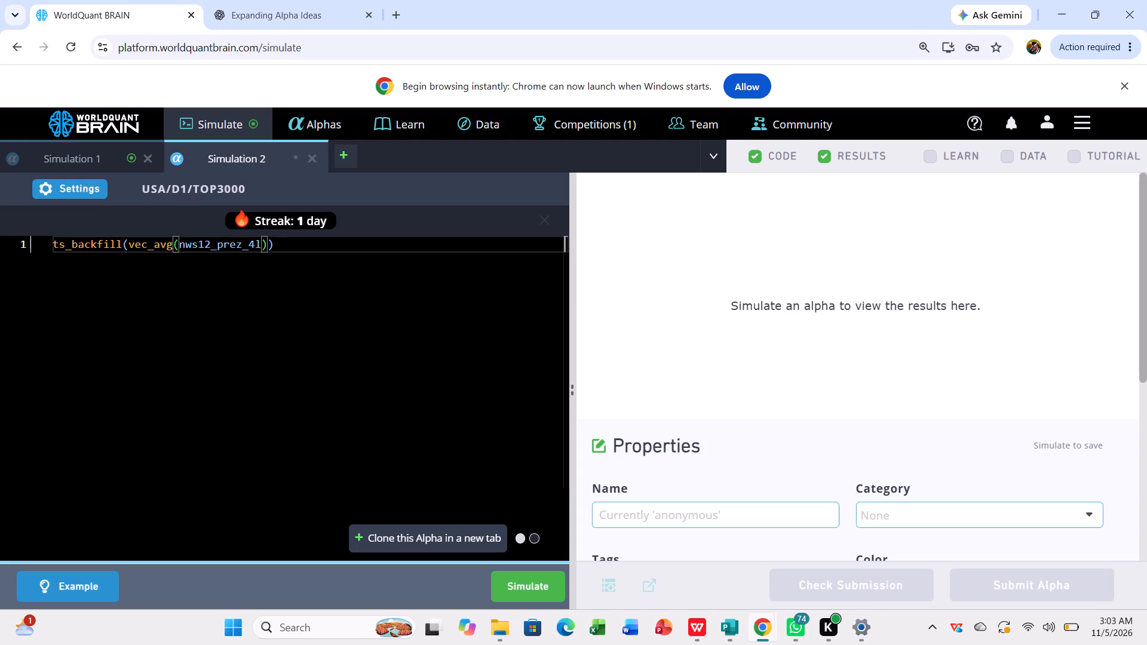
left_click(265, 252)
key("comma")
type("800")
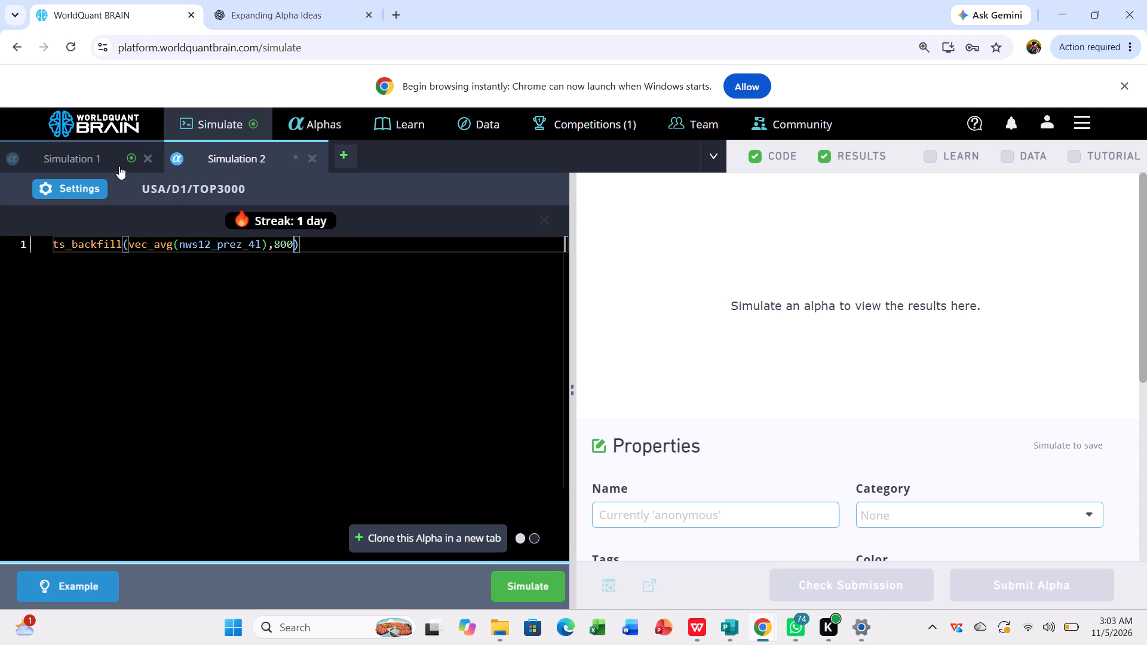
Configure Simulation 2's settings to universe TOP500, decay 0 and Industry neutralization, and apply them.
left_click(96, 185)
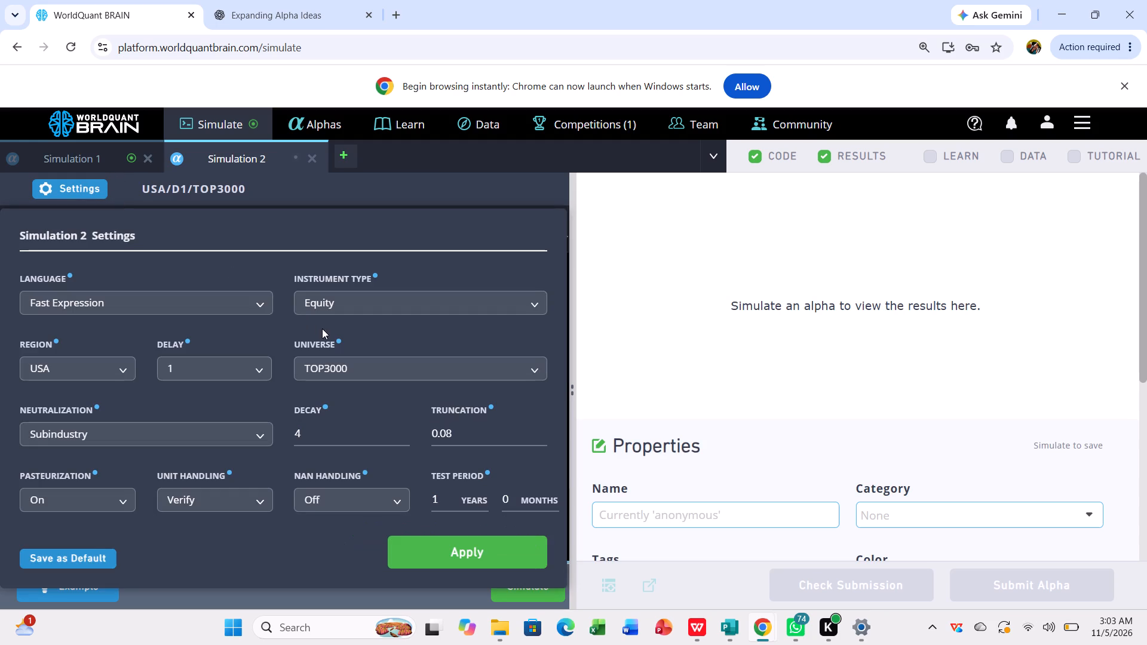
left_click(437, 377)
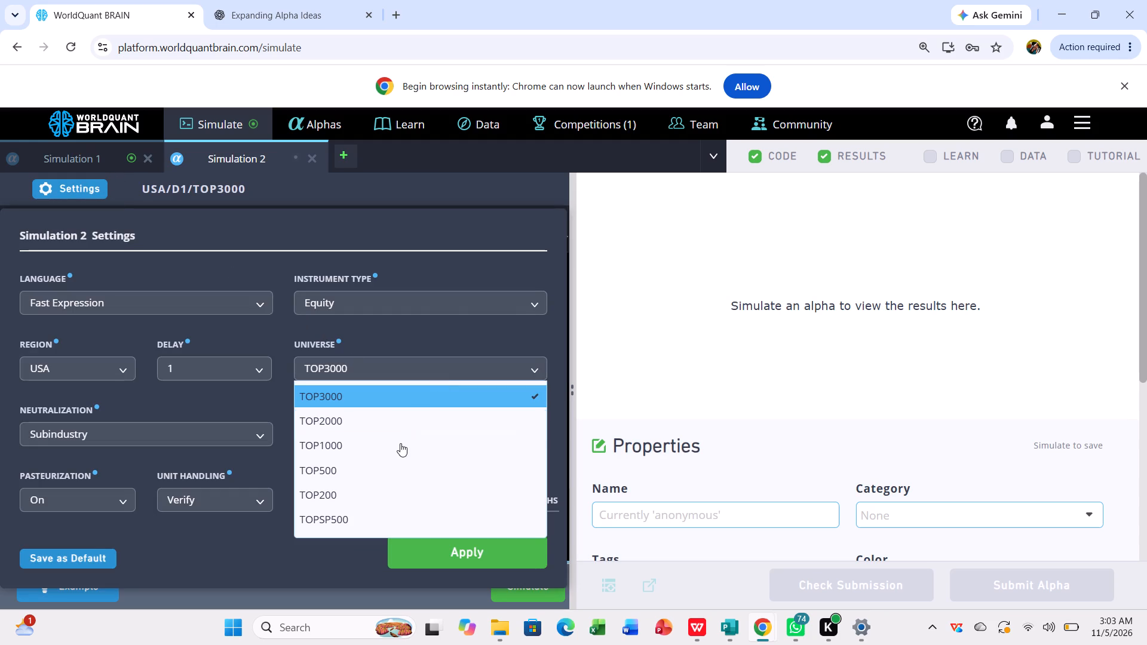
left_click(389, 464)
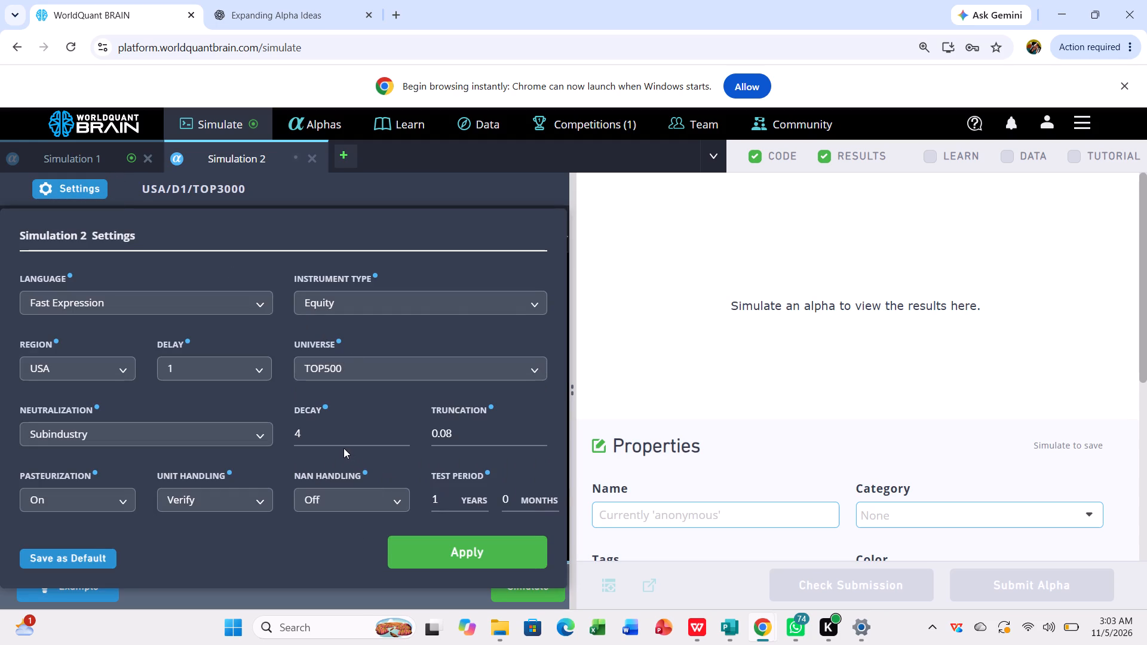
left_click(344, 448)
left_click(333, 438)
key("BackSpace")
key("BackSpace")
key("0")
left_click(162, 430)
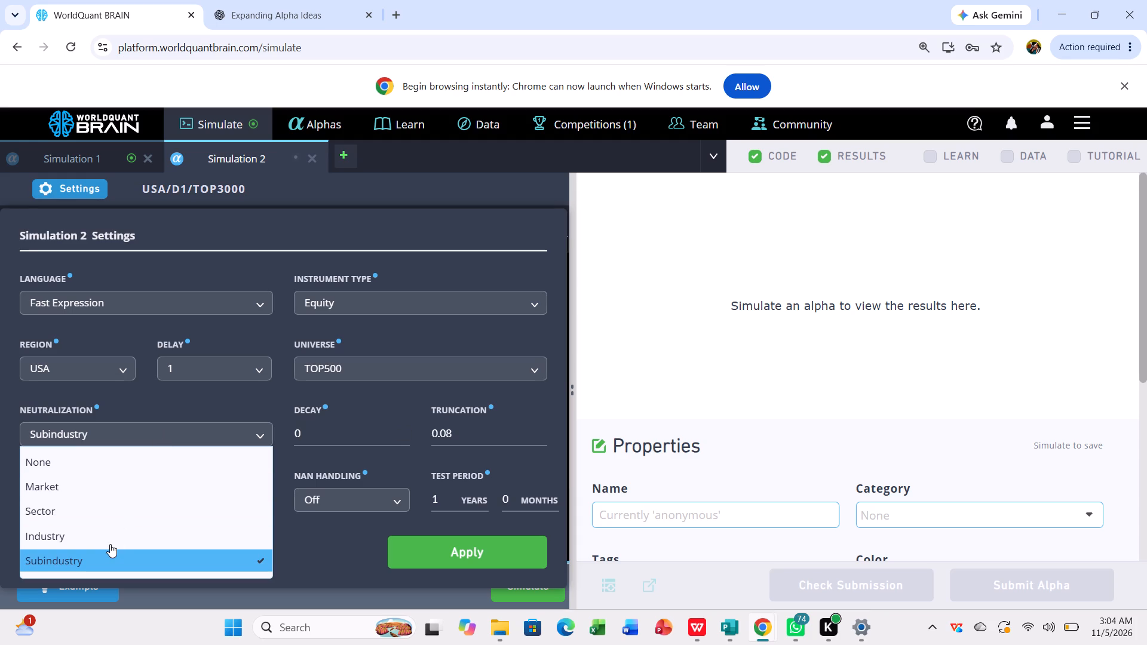
left_click(110, 544)
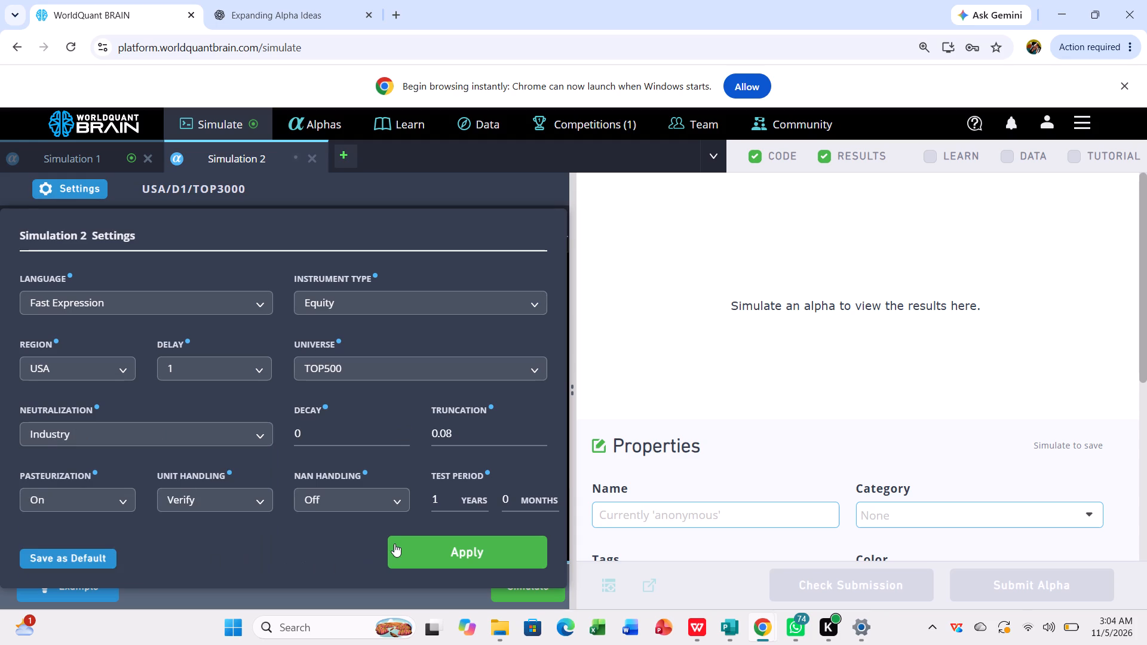
left_click(417, 548)
Clone the news-based alpha into a new simulation and simulate the clone.
left_click(417, 548)
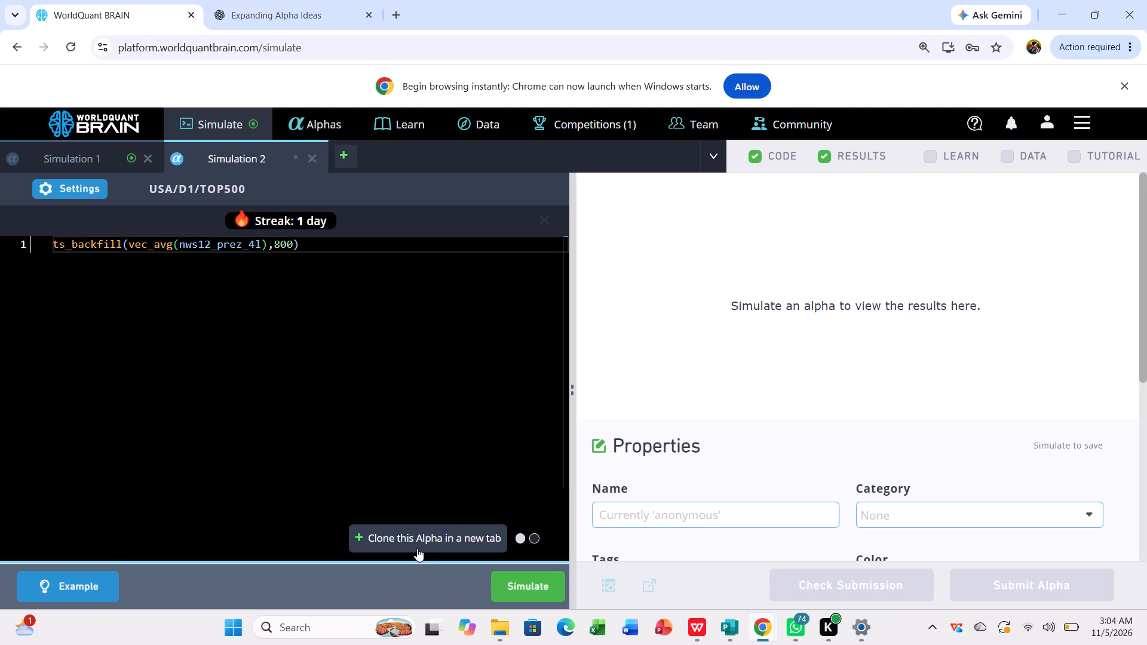
left_click(518, 586)
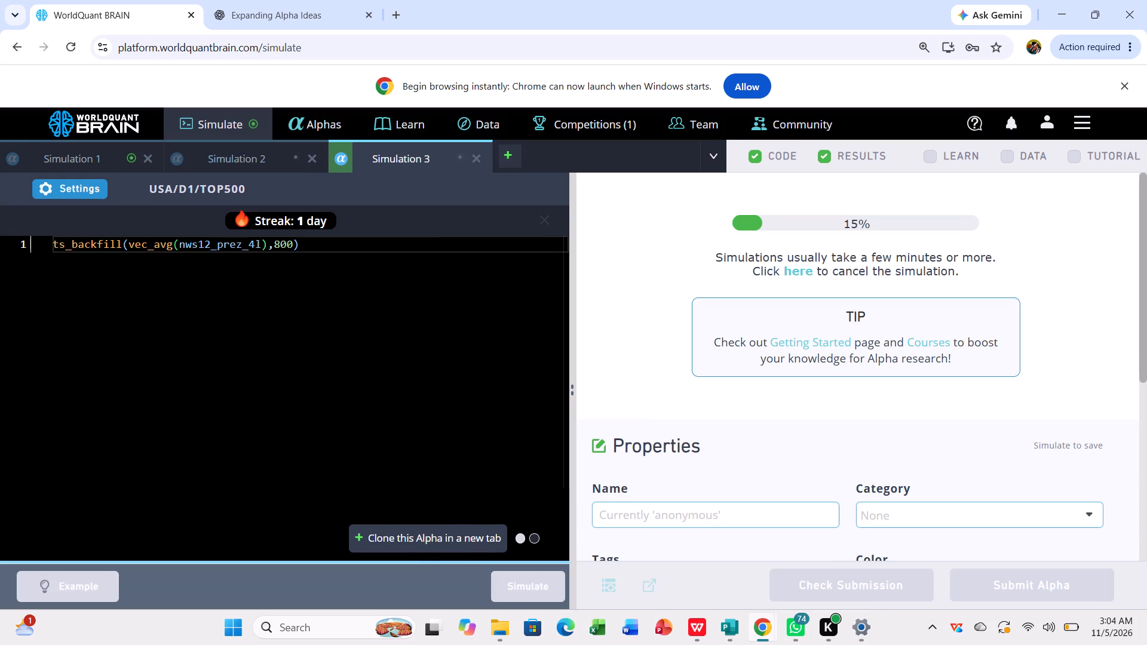
Return to Simulation 2 and select Subindustry neutralization in its settings.
left_click(245, 165)
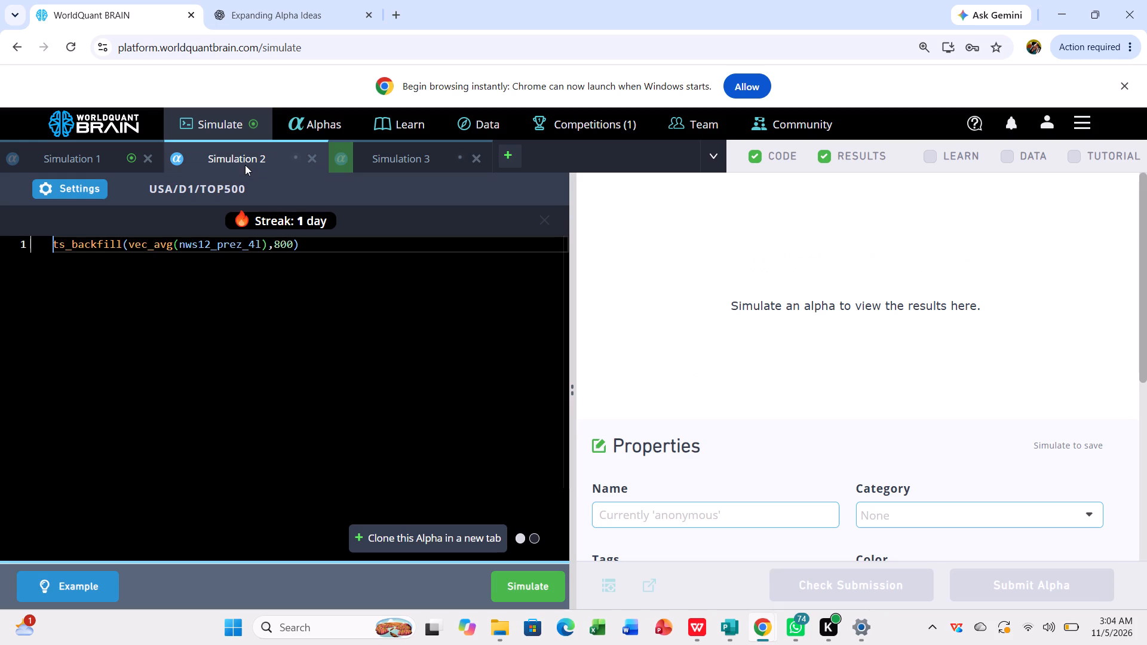
left_click(84, 193)
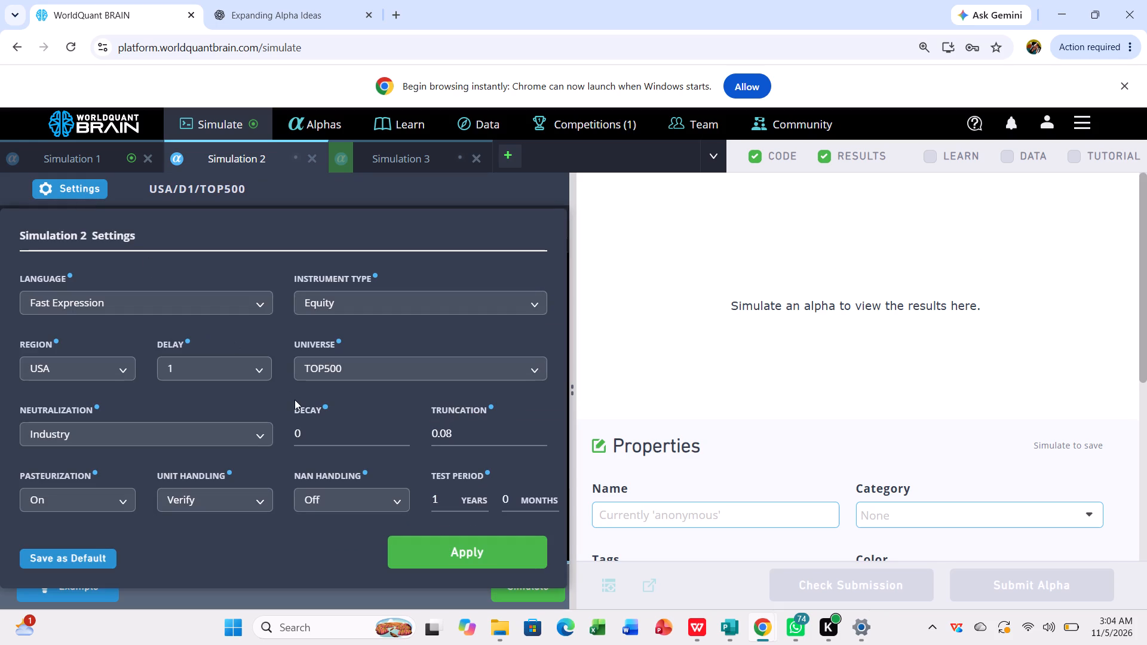
left_click(248, 431)
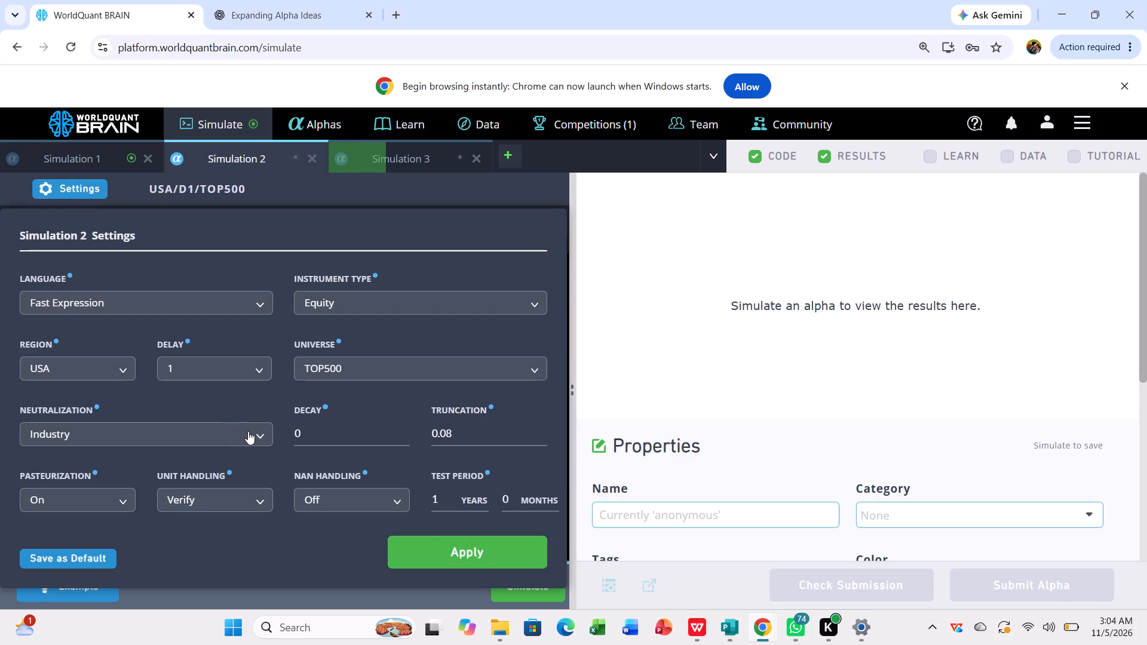
left_click(184, 551)
Reveal Simulation 1's test period and examine its PnL chart and IS Summary for the full IS period.
left_click(97, 160)
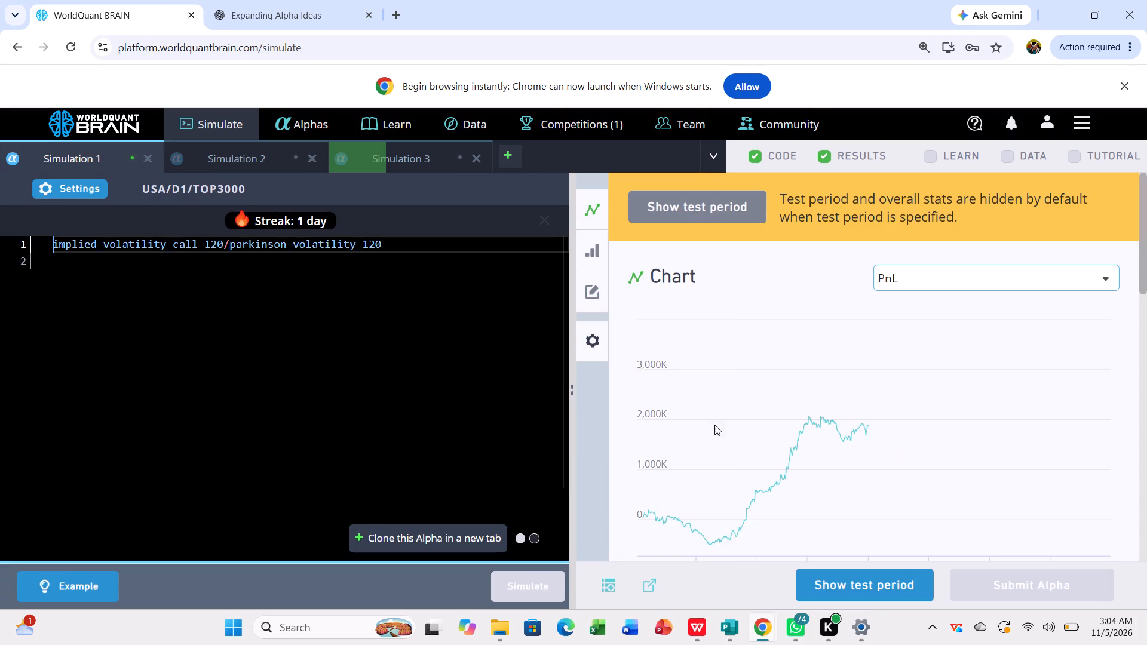
left_click(861, 572)
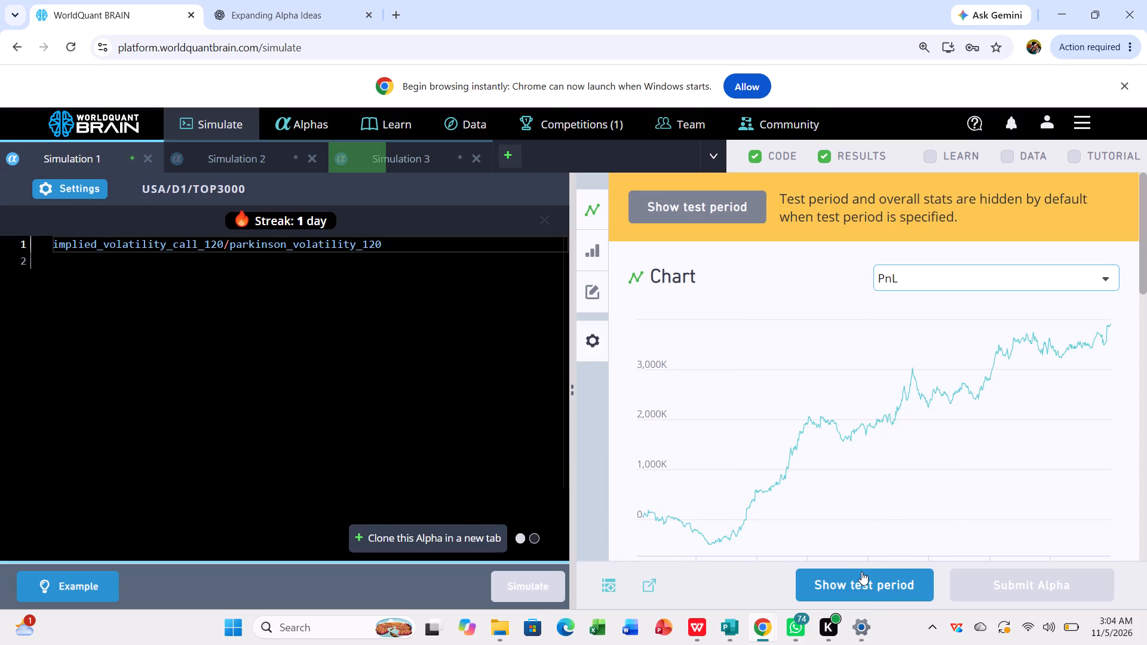
scroll(860, 521, "down", 2)
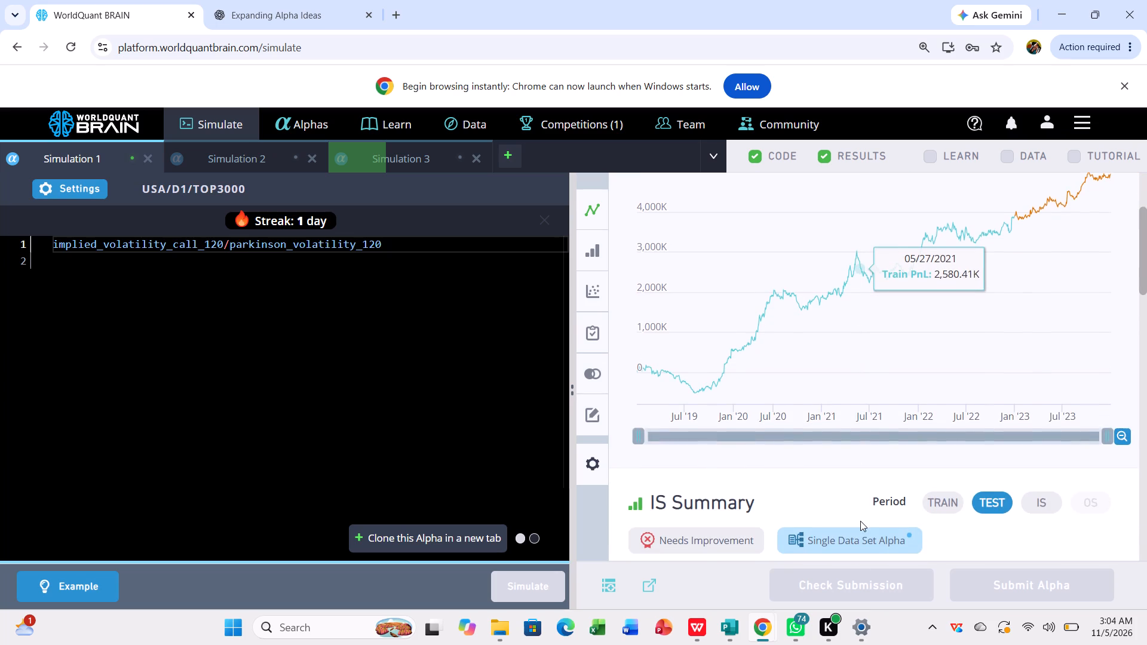
scroll(860, 521, "down", 1)
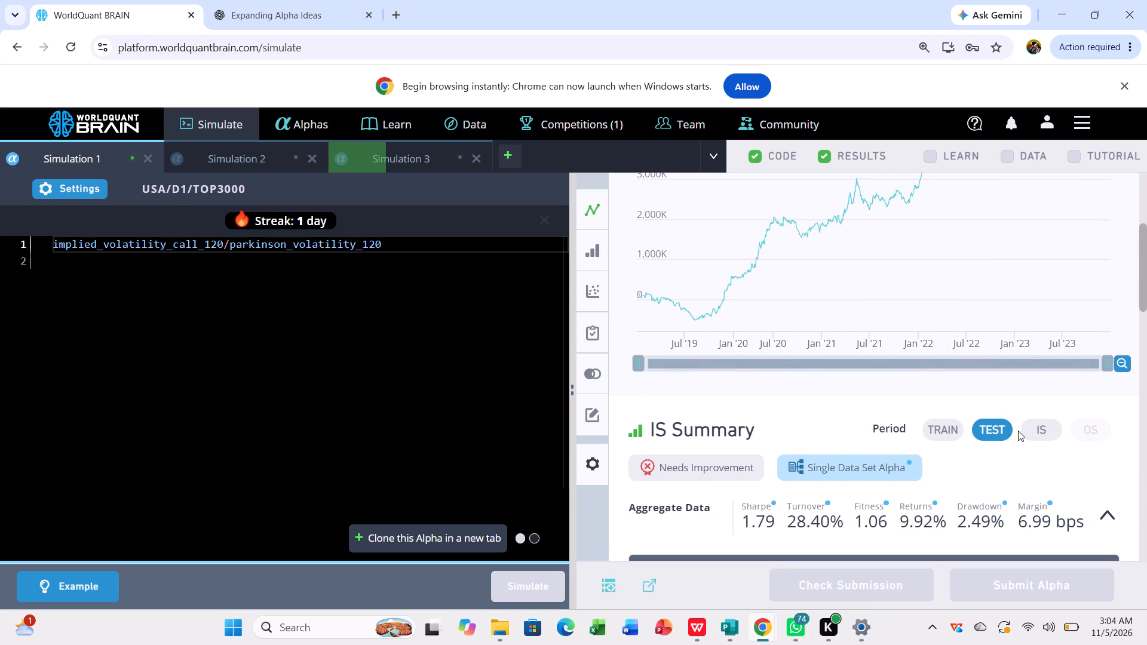
left_click(1043, 427)
scroll(1043, 427, "down", 1)
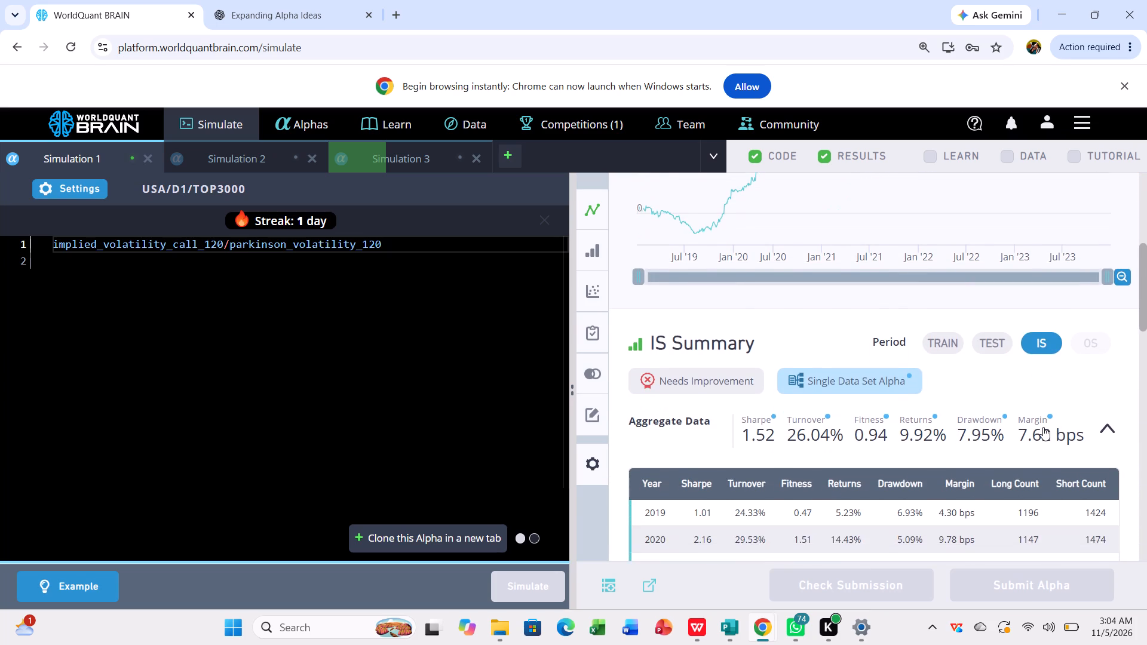
scroll(1043, 427, "down", 2)
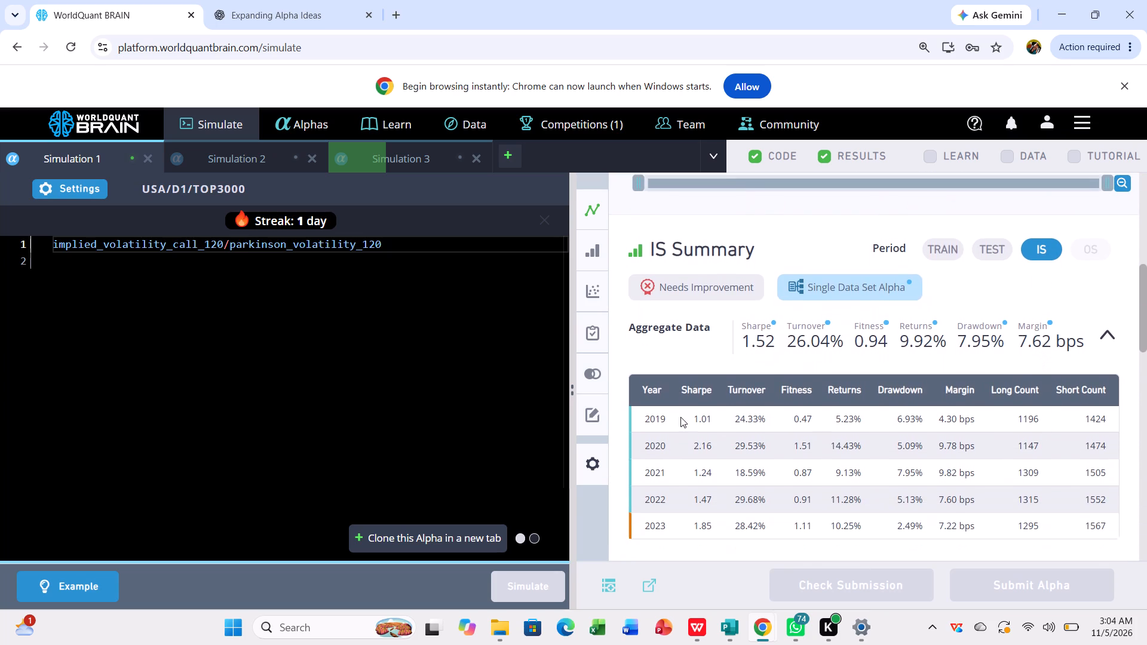
Change Simulation 1's universe to TOP1000, apply it, and simulate the volatility ratio alpha again.
left_click(87, 186)
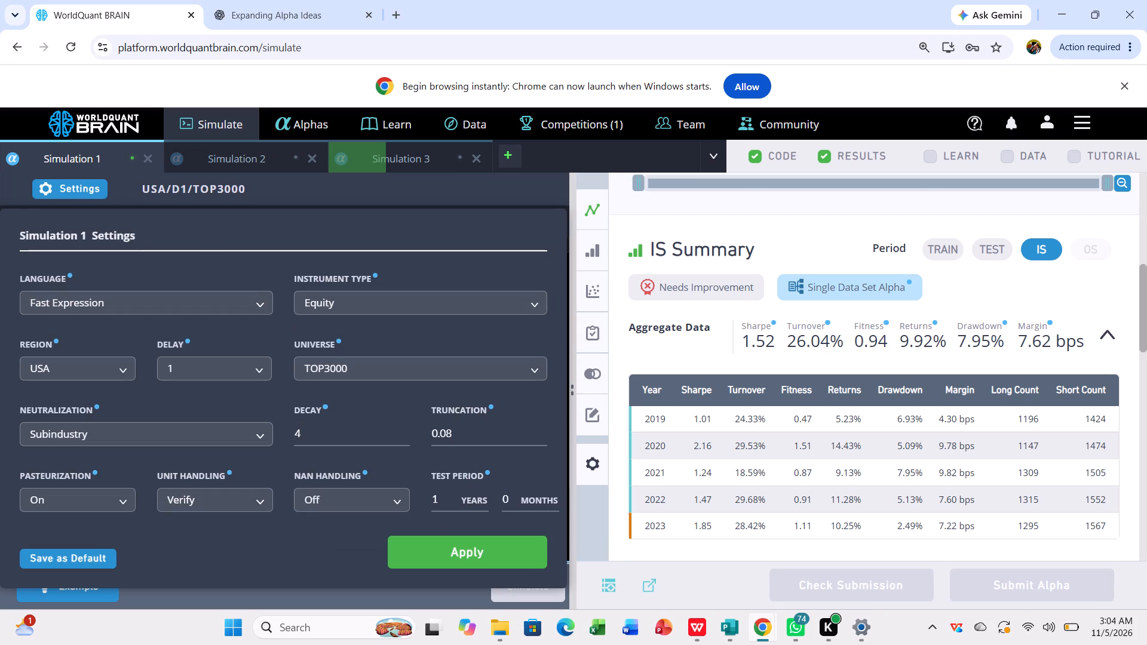
left_click(376, 376)
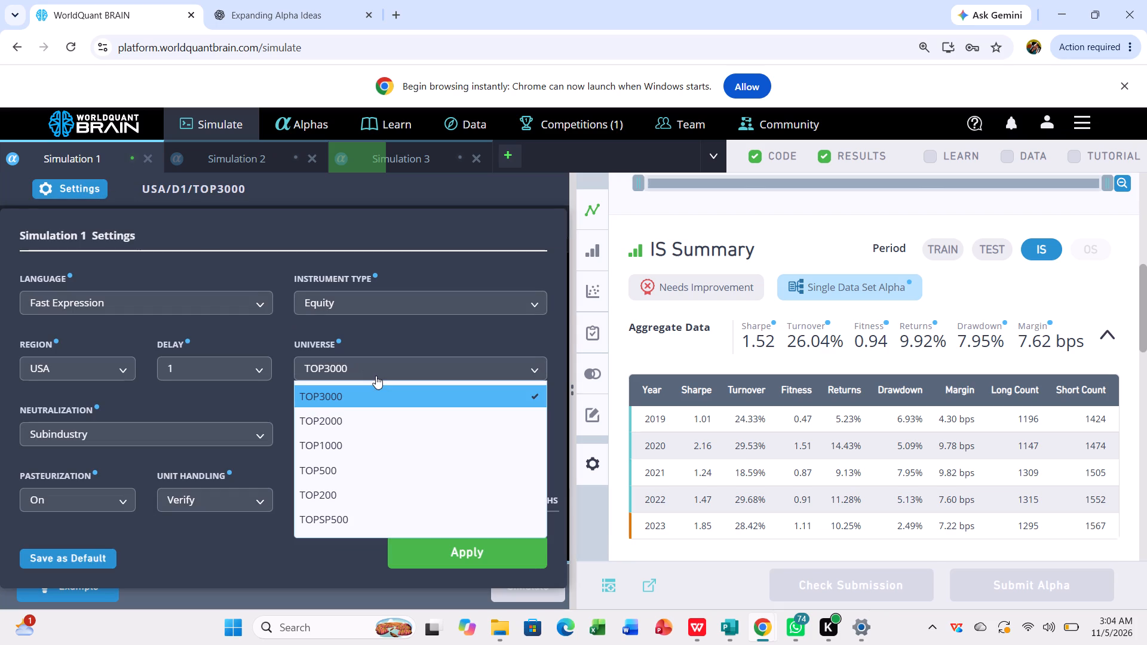
left_click(349, 438)
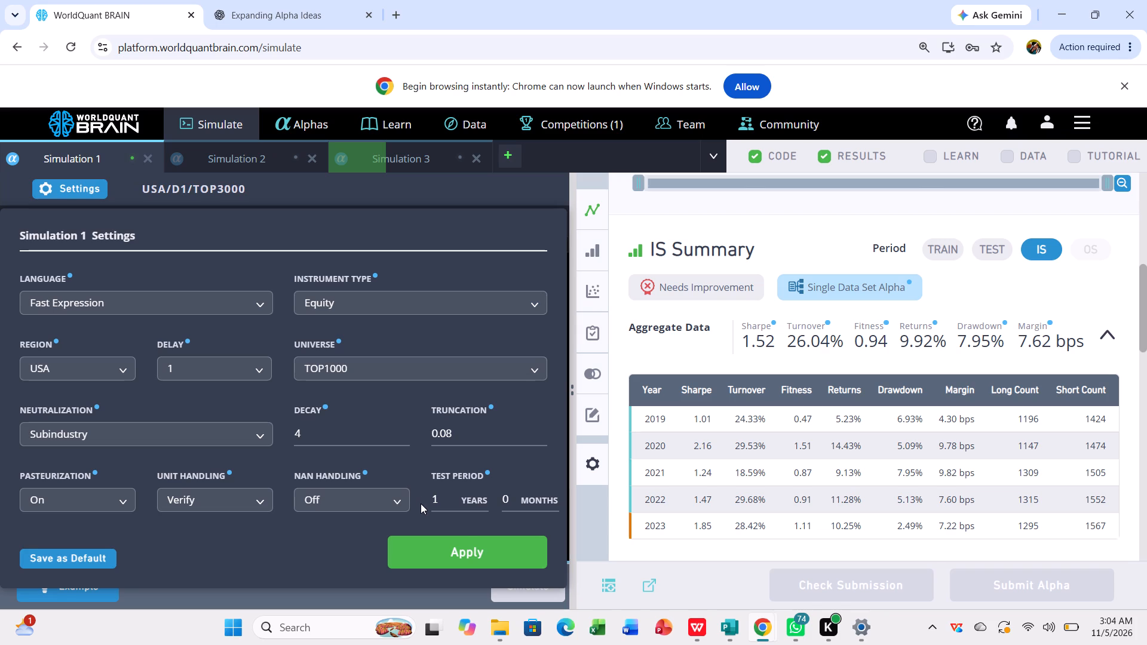
left_click(470, 543)
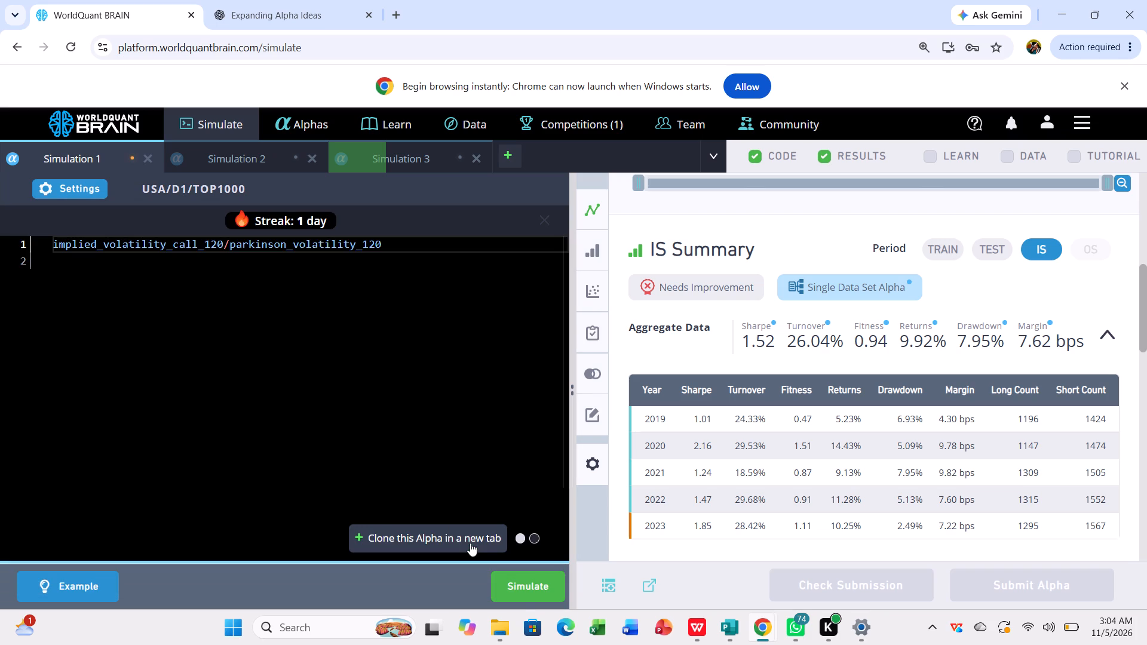
left_click(526, 581)
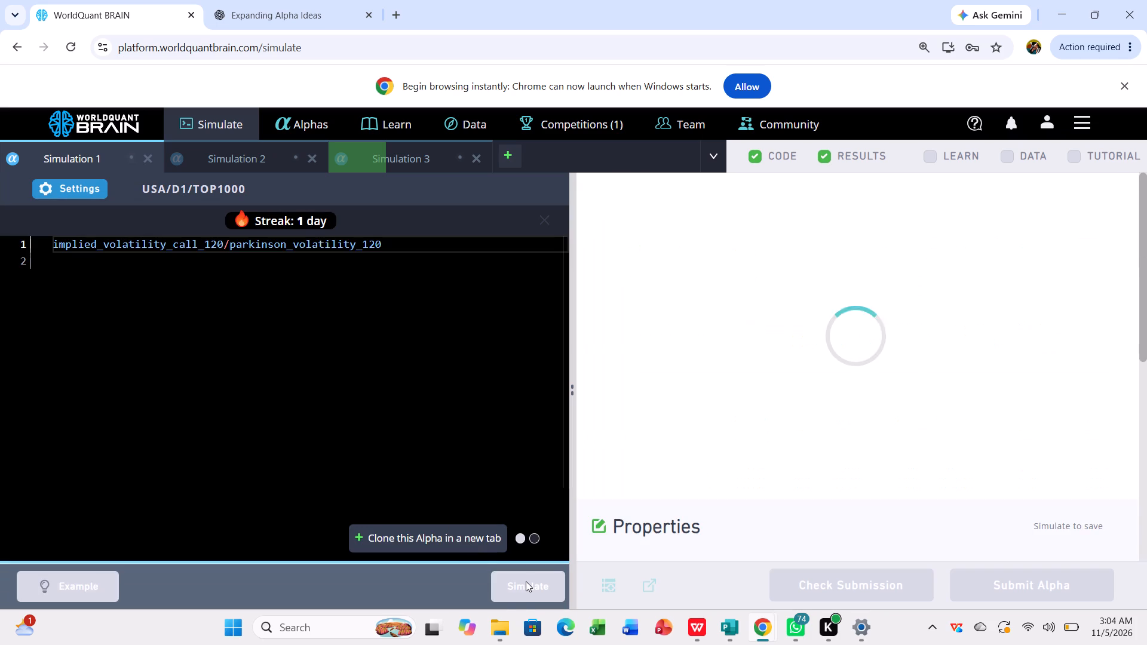
Return to Simulation 2 and simulate its news-based alpha.
left_click(267, 162)
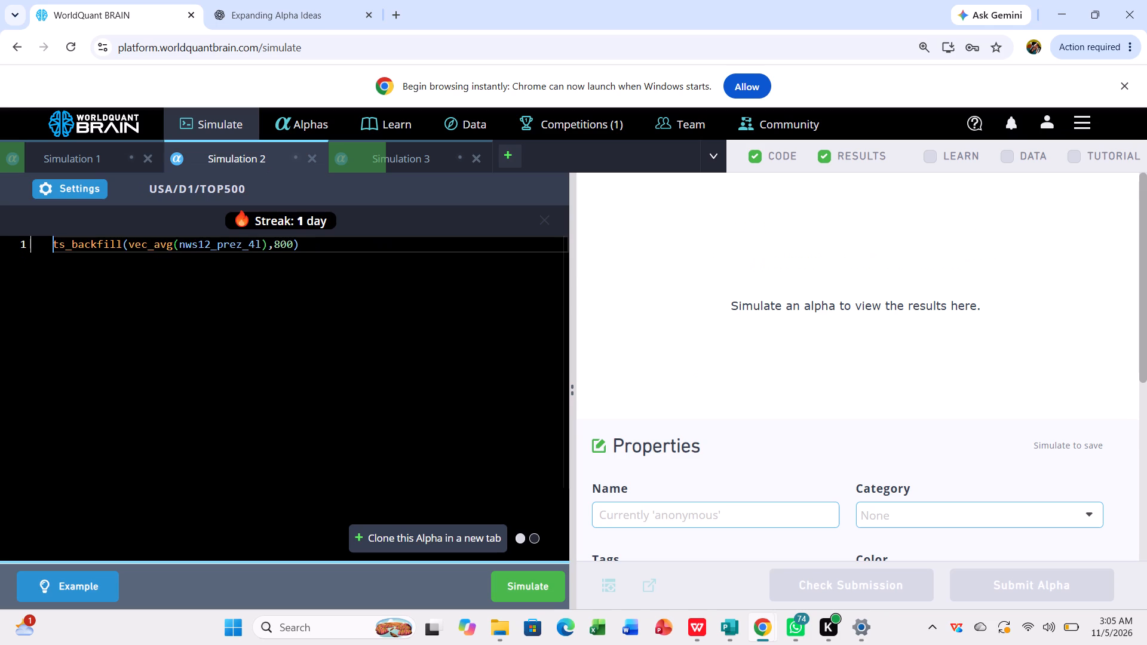
left_click(537, 580)
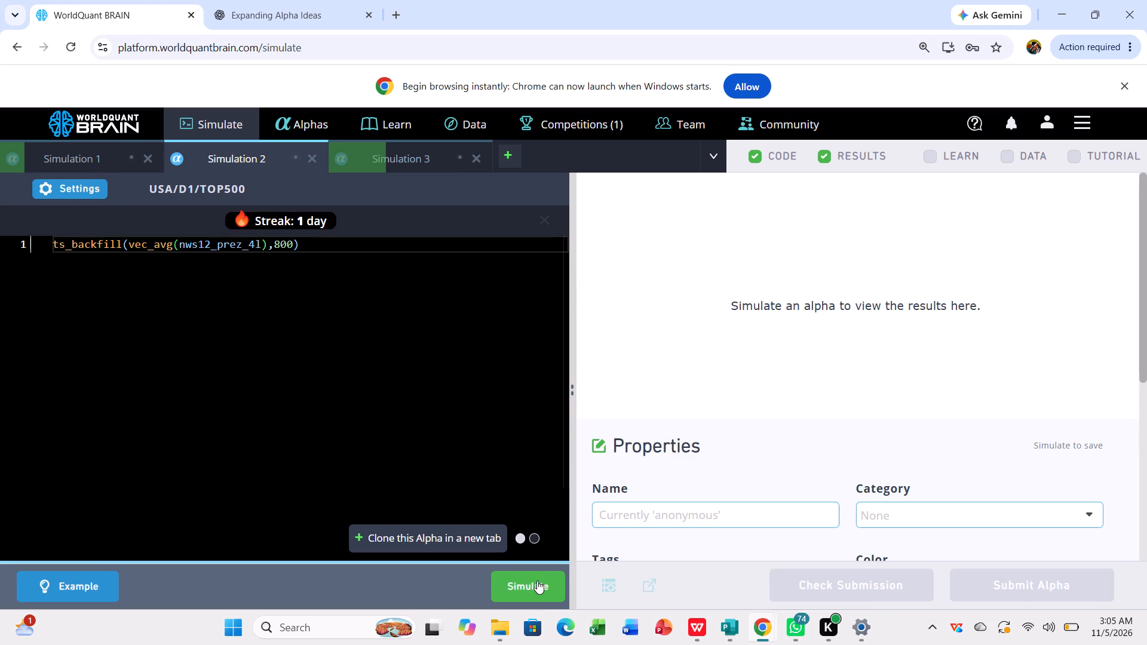
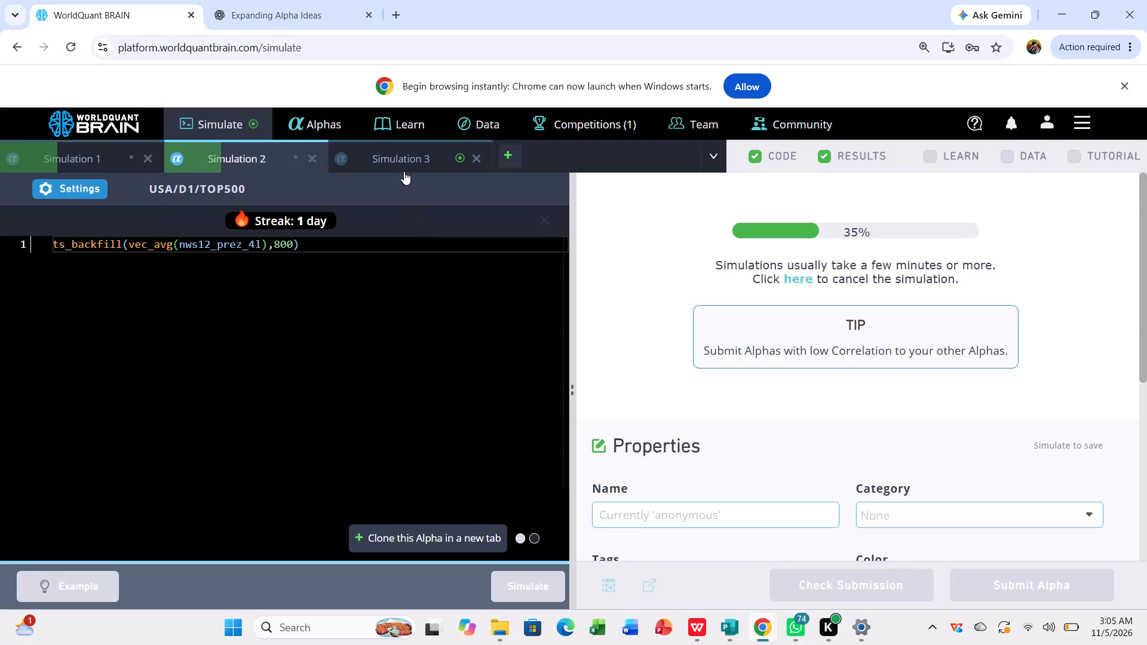
Reveal Simulation 3's test period and examine its IS Summary for the full IS period and its failed IS tests.
left_click(400, 155)
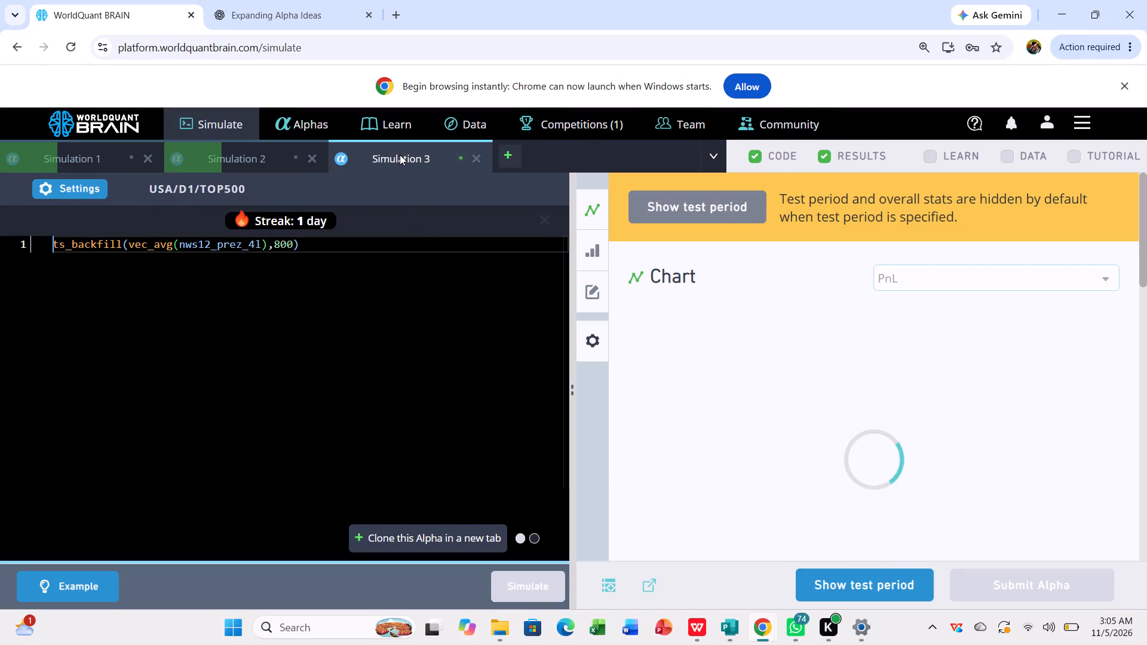
left_click(864, 585)
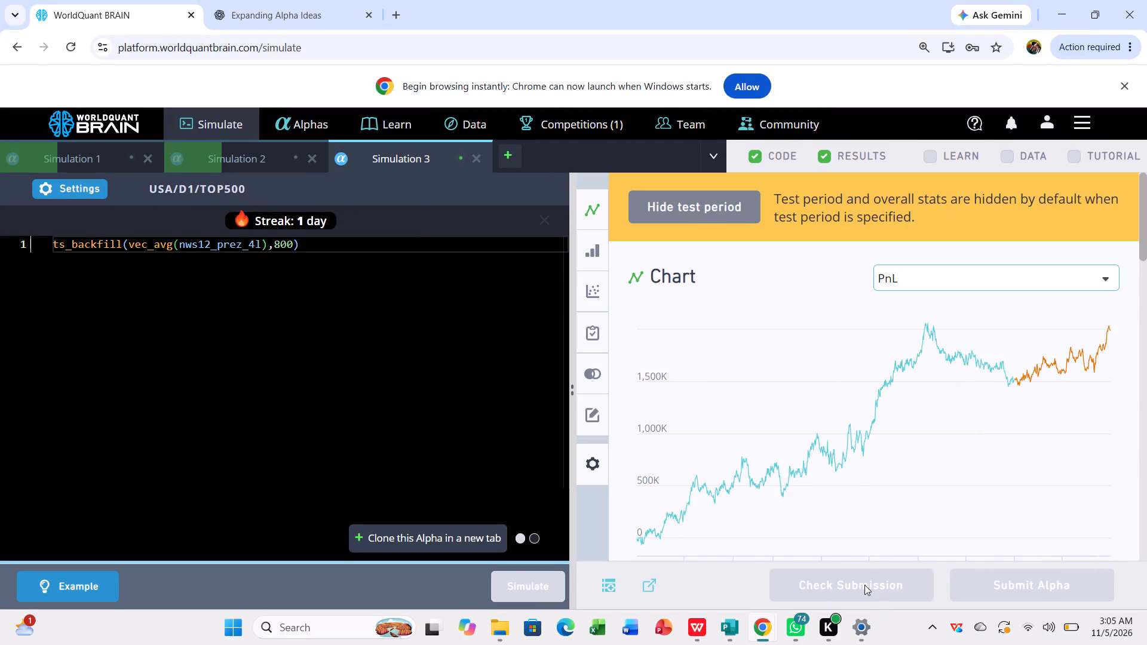
scroll(894, 474, "down", 3)
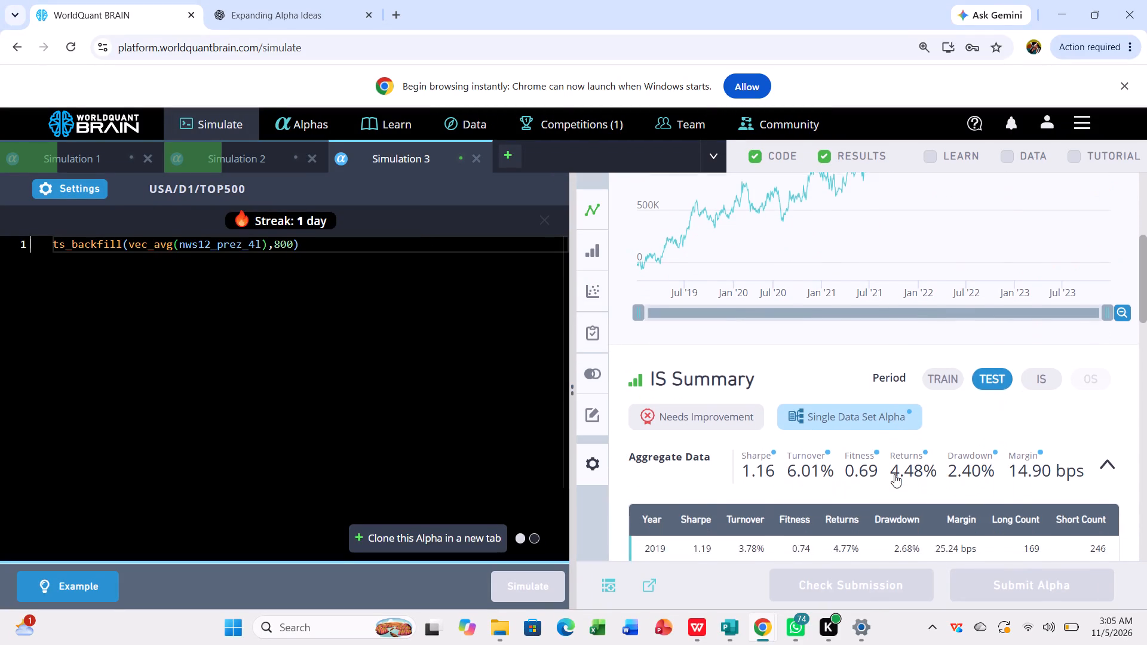
scroll(894, 474, "down", 1)
left_click(1039, 353)
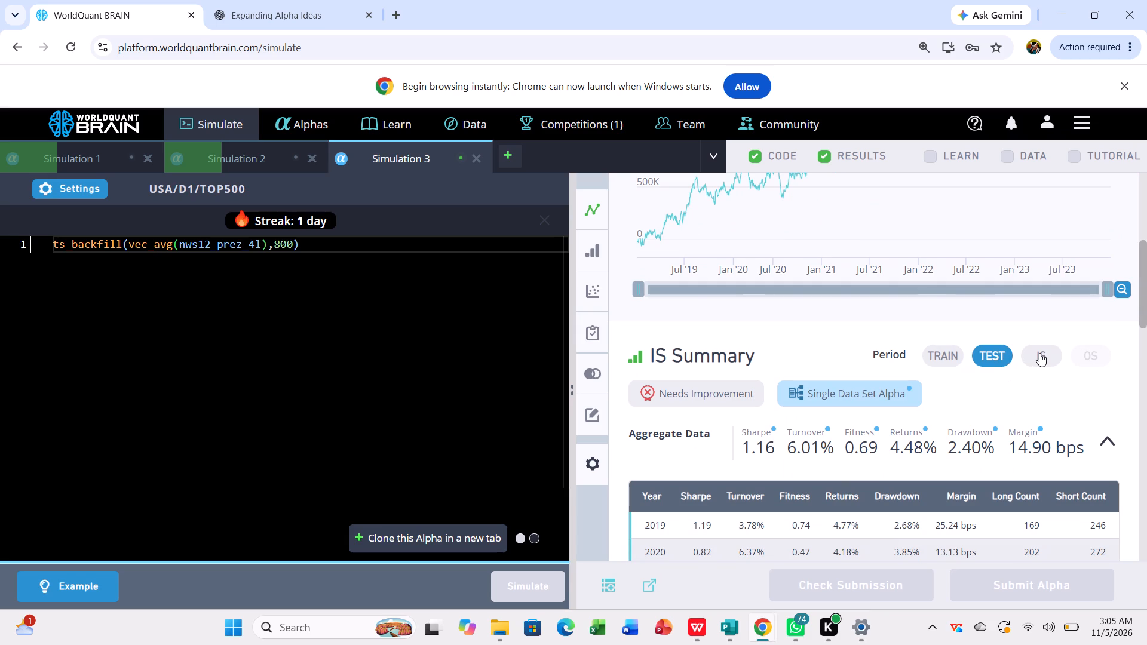
scroll(954, 416, "down", 2)
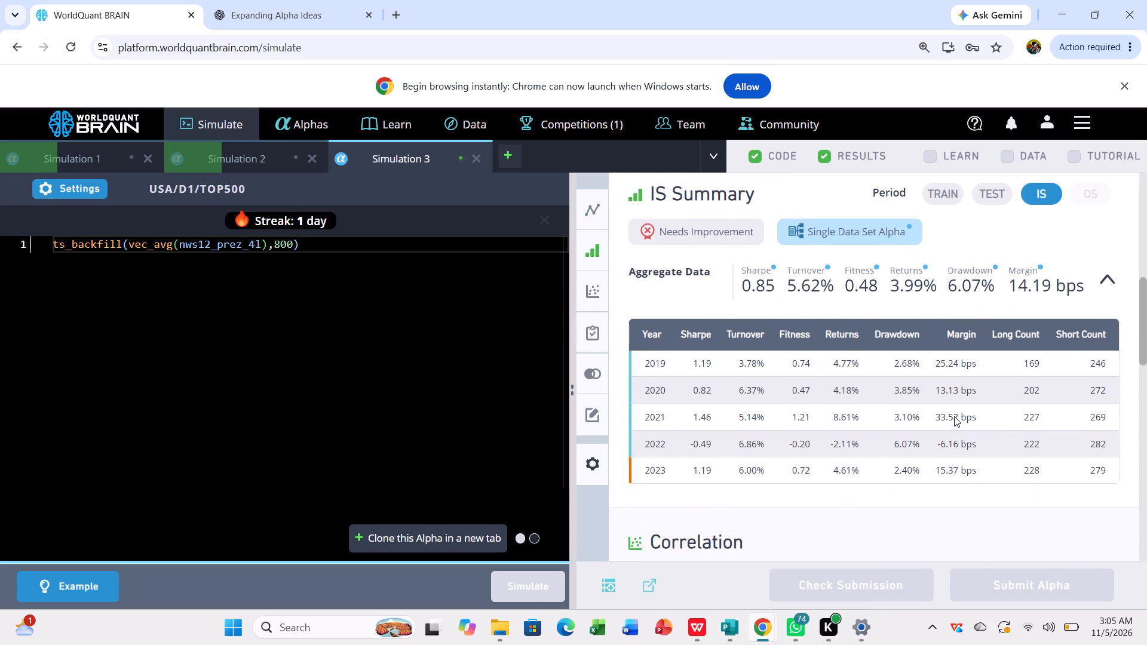
scroll(954, 416, "down", 5)
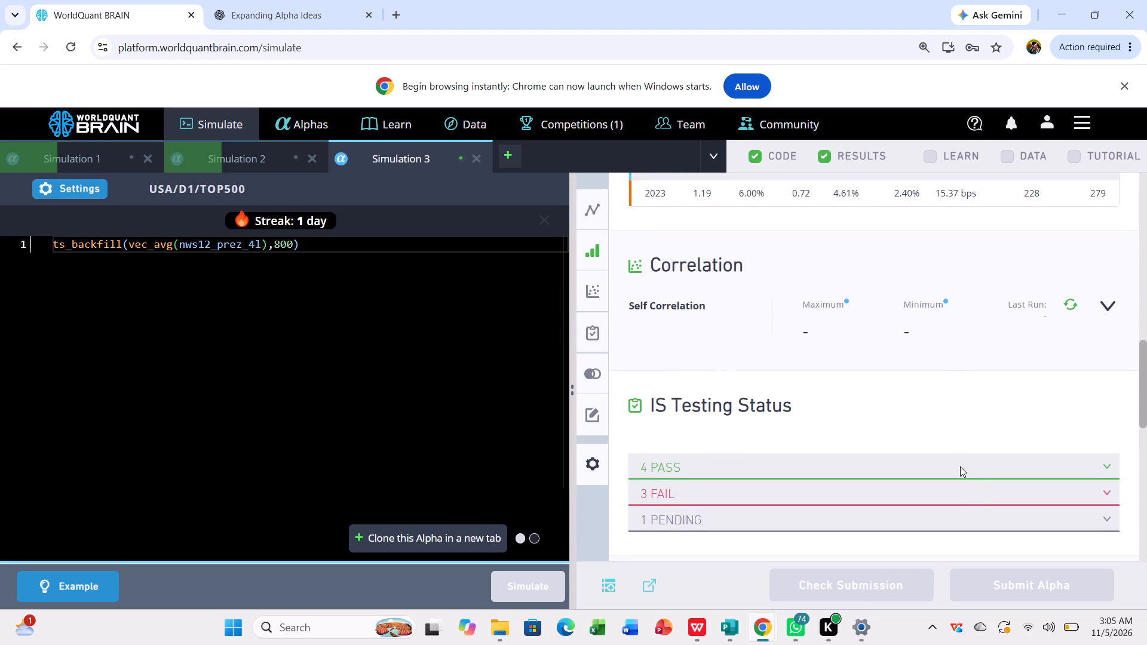
left_click(983, 486)
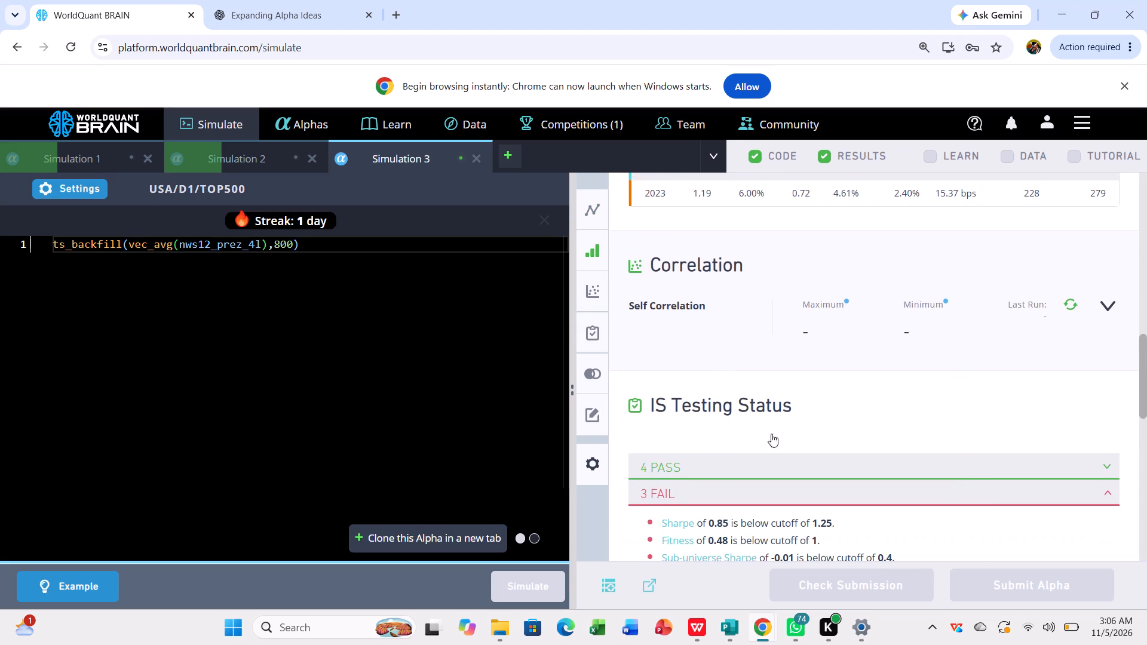
Change Simulation 3's universe to TOP3000, apply it, and simulate the news-based alpha again.
left_click(84, 183)
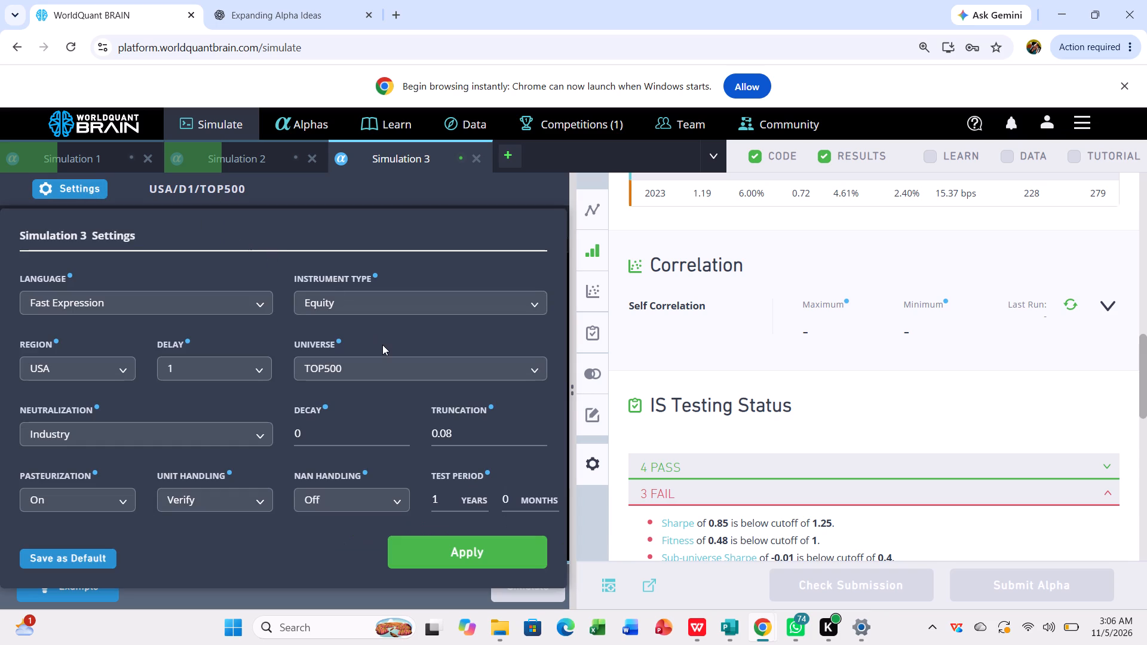
left_click(454, 369)
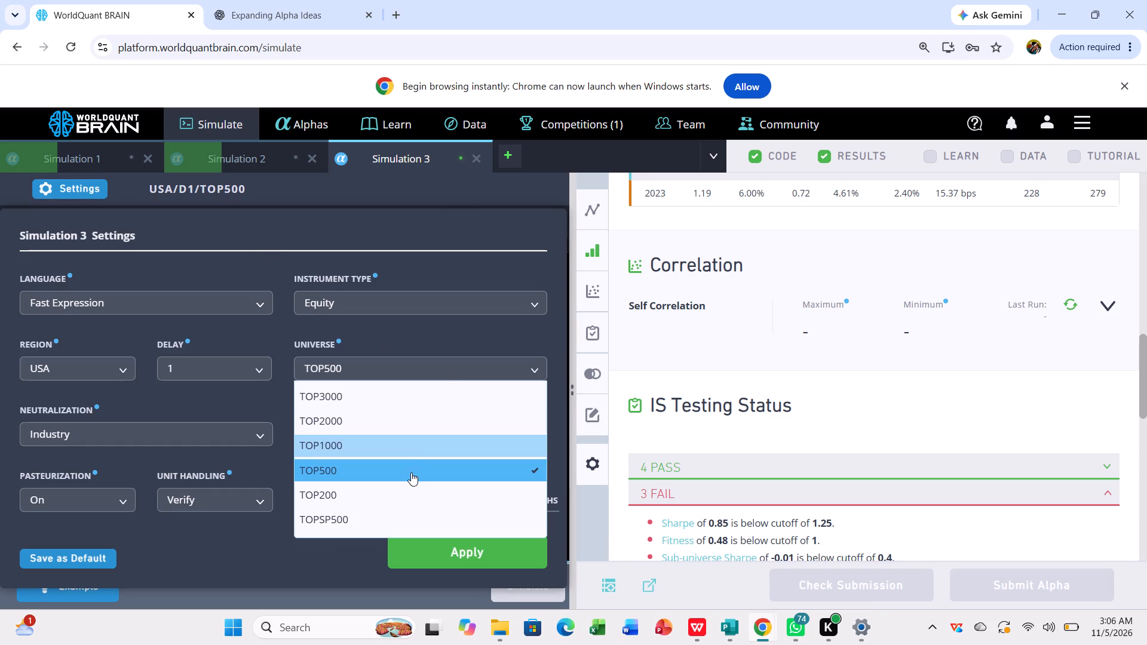
left_click(398, 405)
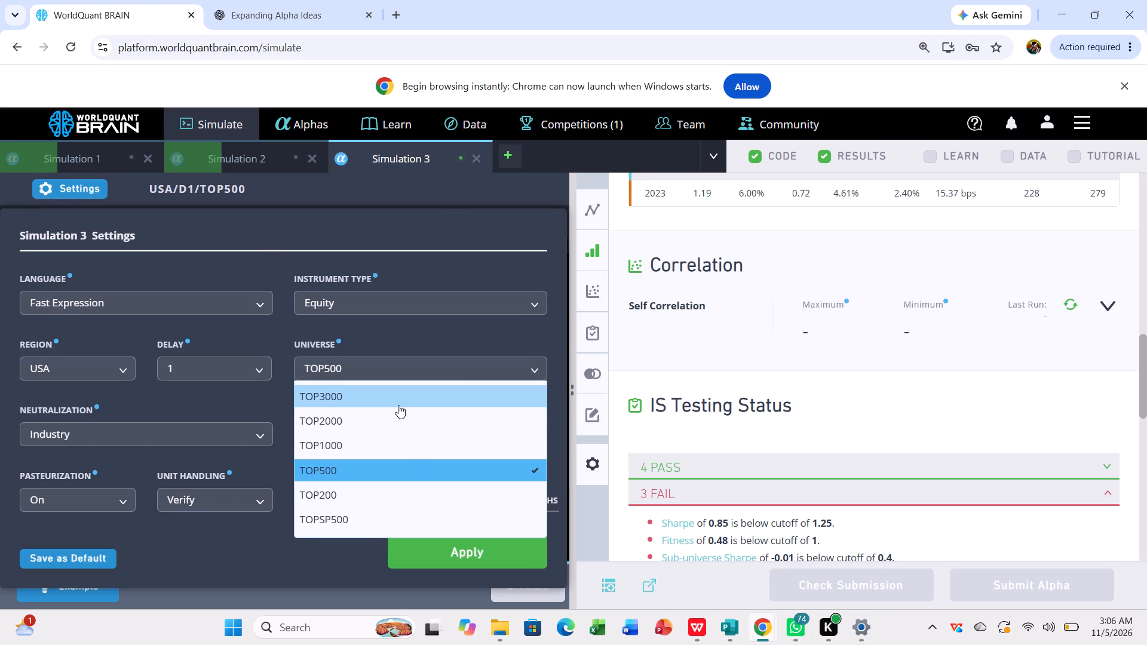
left_click(470, 548)
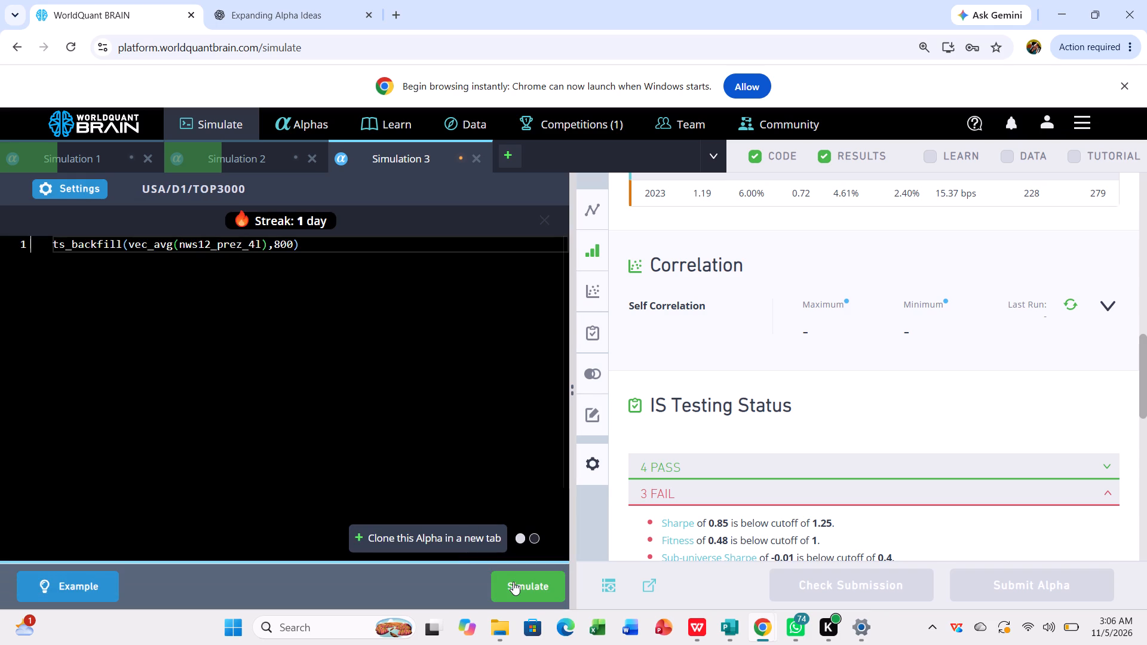
left_click(513, 582)
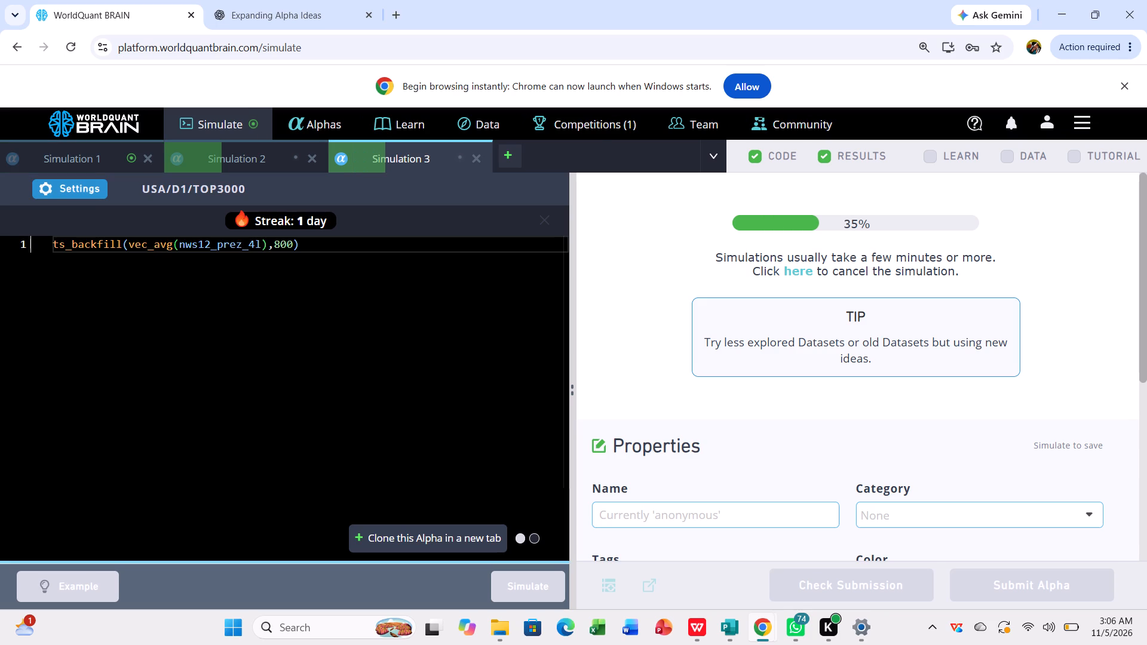
Reveal Simulation 1's test period and examine its IS Summary for the full IS period and its failed IS tests.
left_click(77, 155)
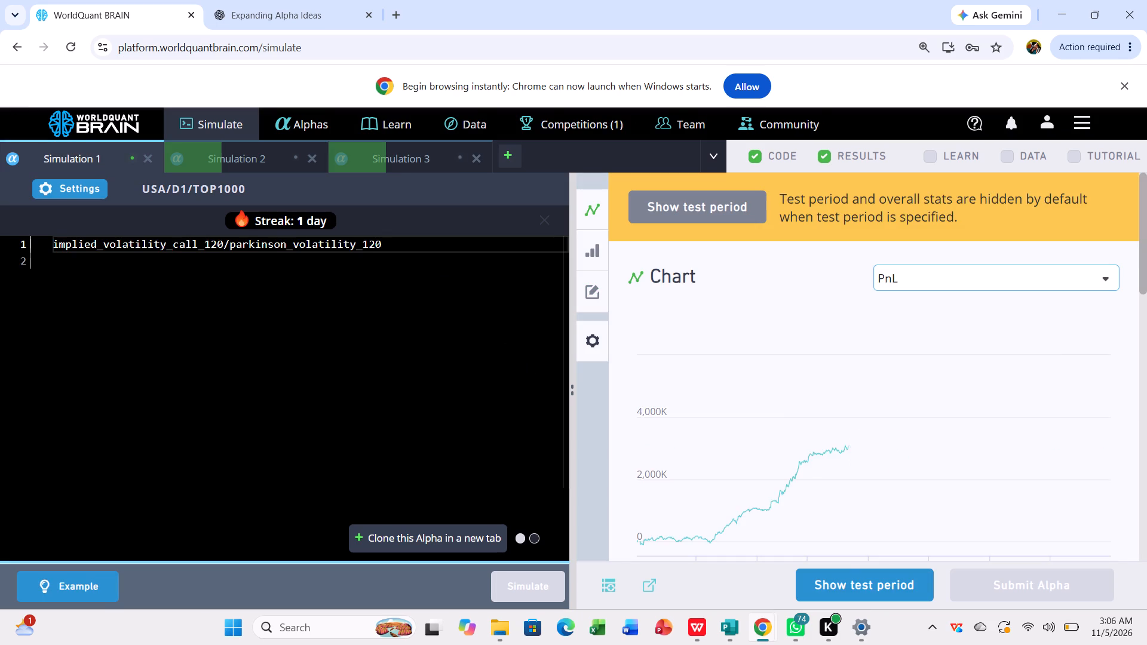
left_click(863, 587)
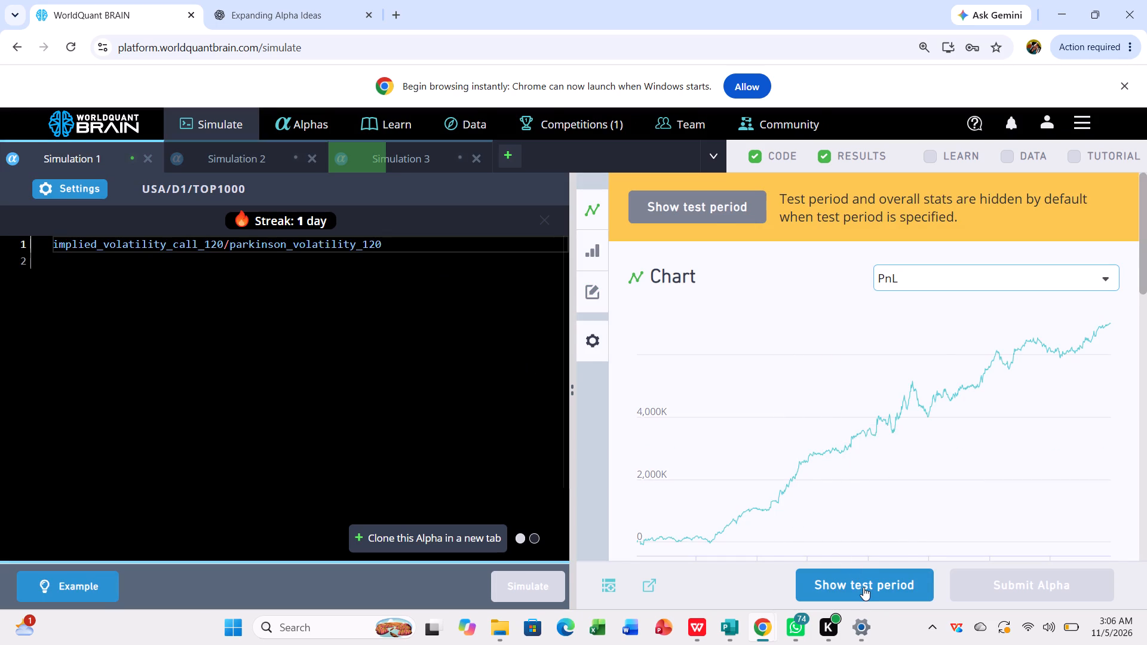
scroll(867, 532, "down", 4)
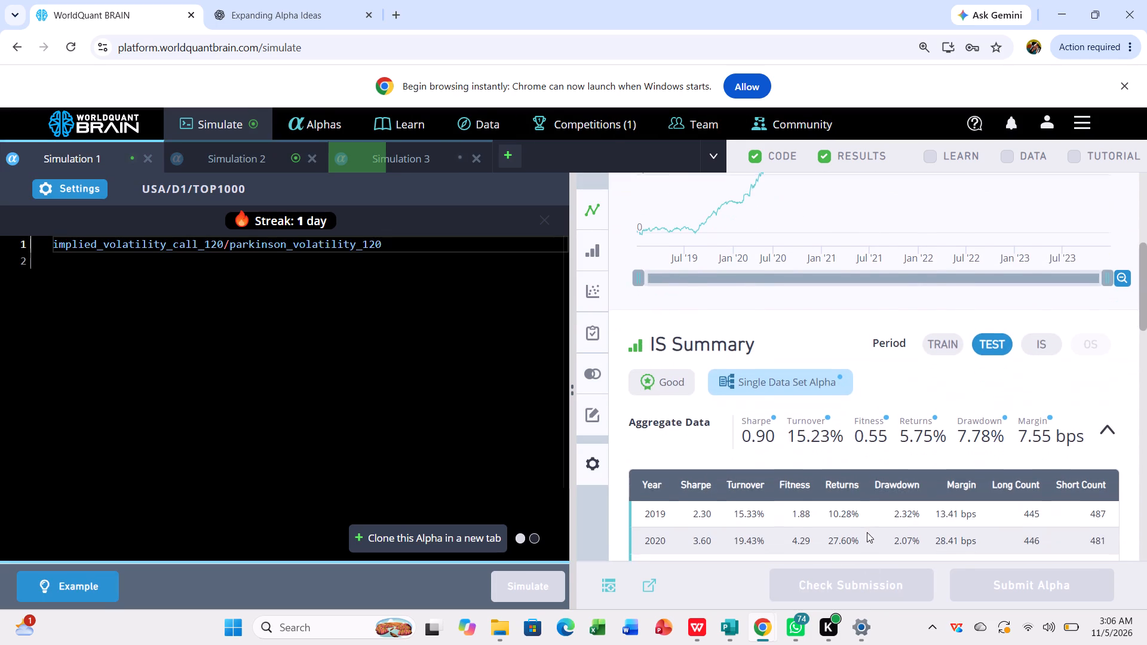
scroll(867, 532, "down", 1)
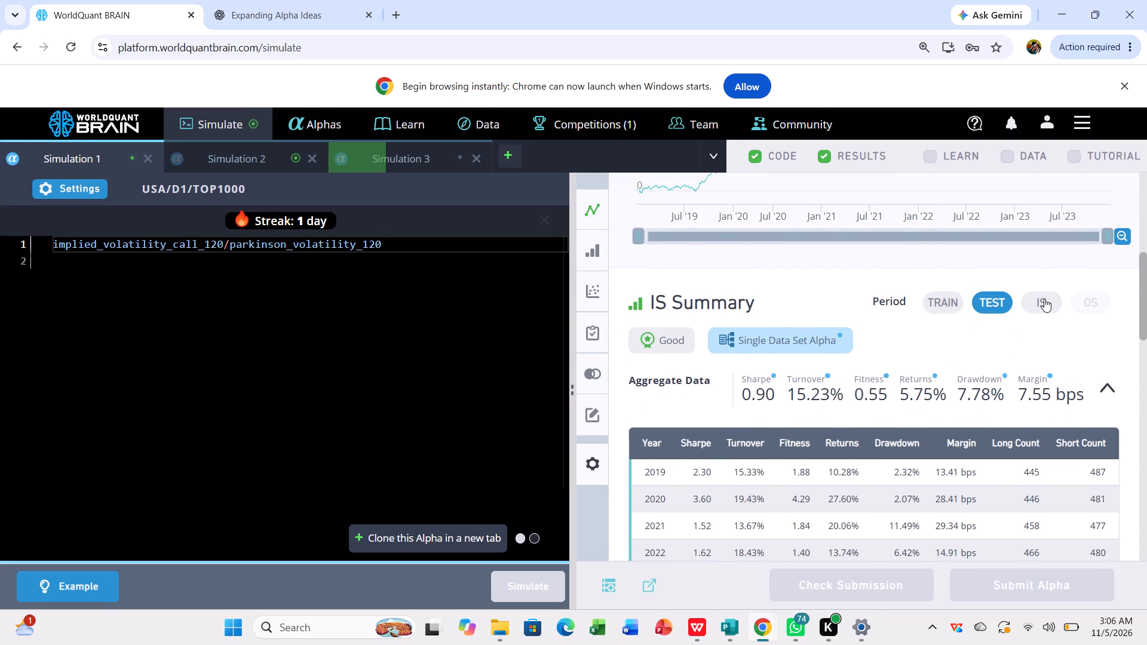
left_click(1044, 299)
scroll(953, 373, "down", 1)
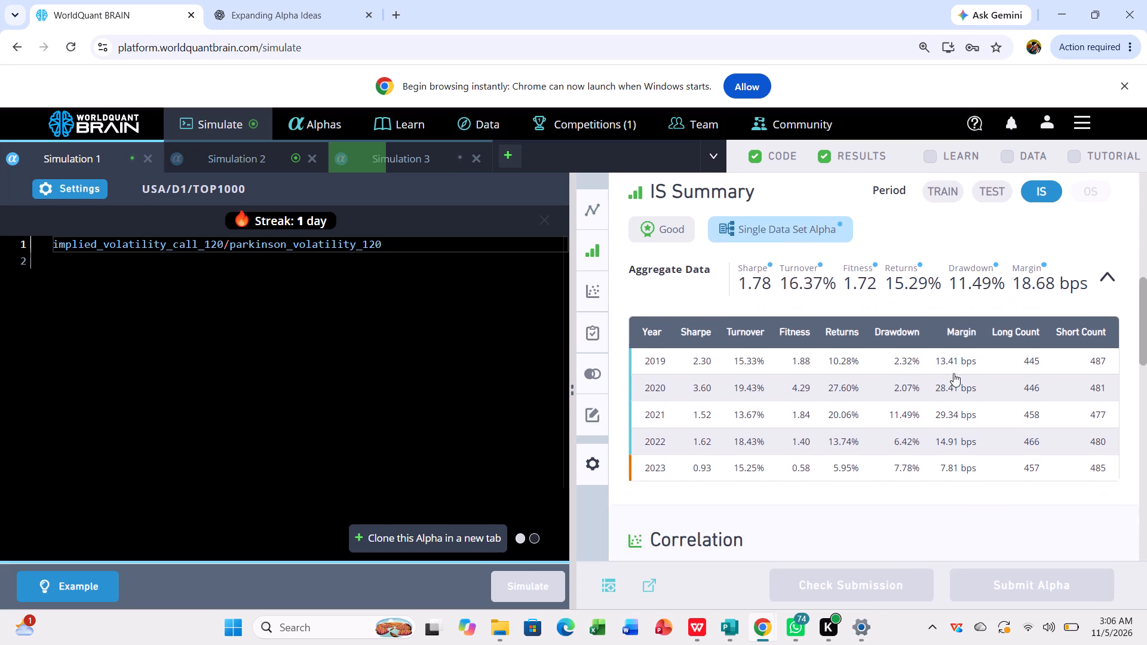
scroll(953, 373, "down", 3)
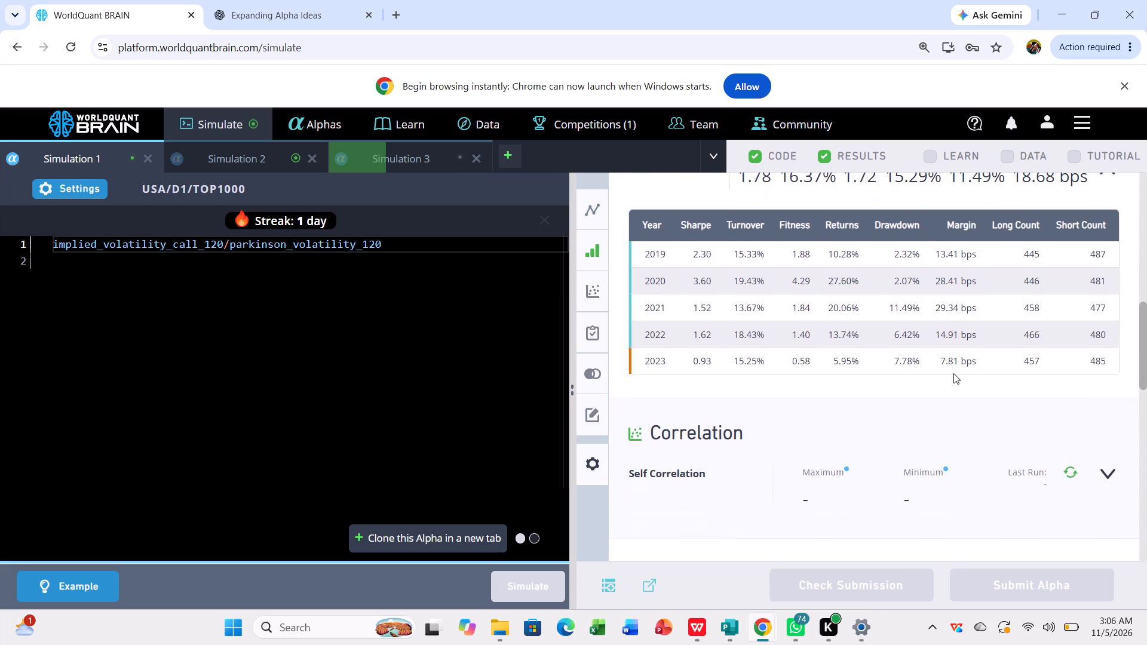
scroll(953, 373, "down", 3)
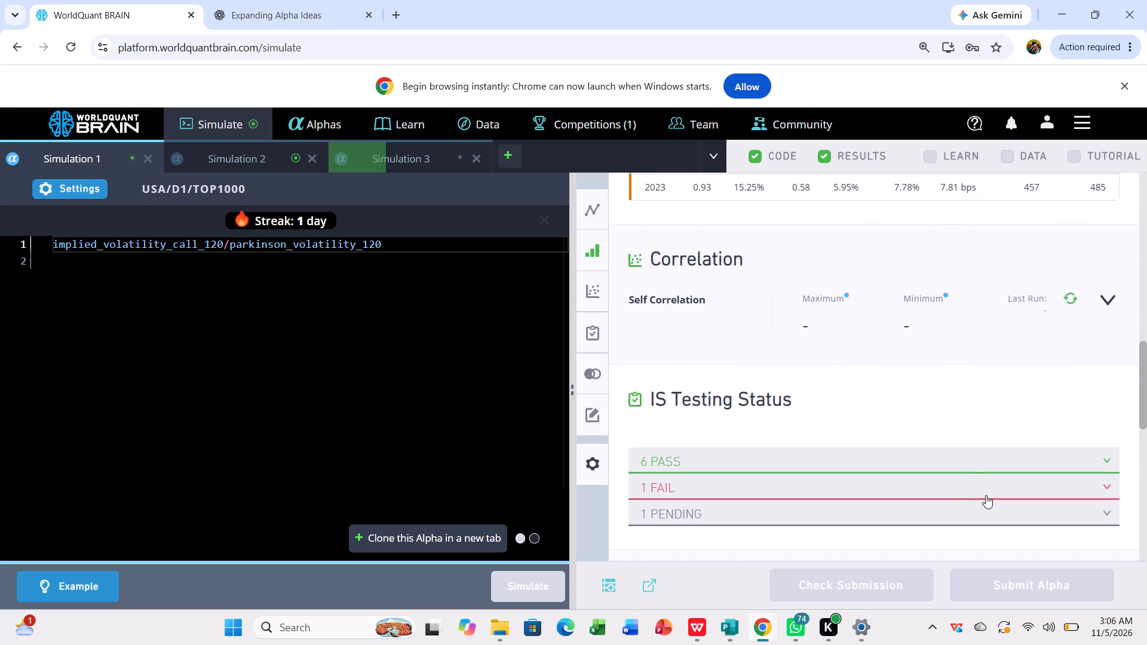
left_click(986, 495)
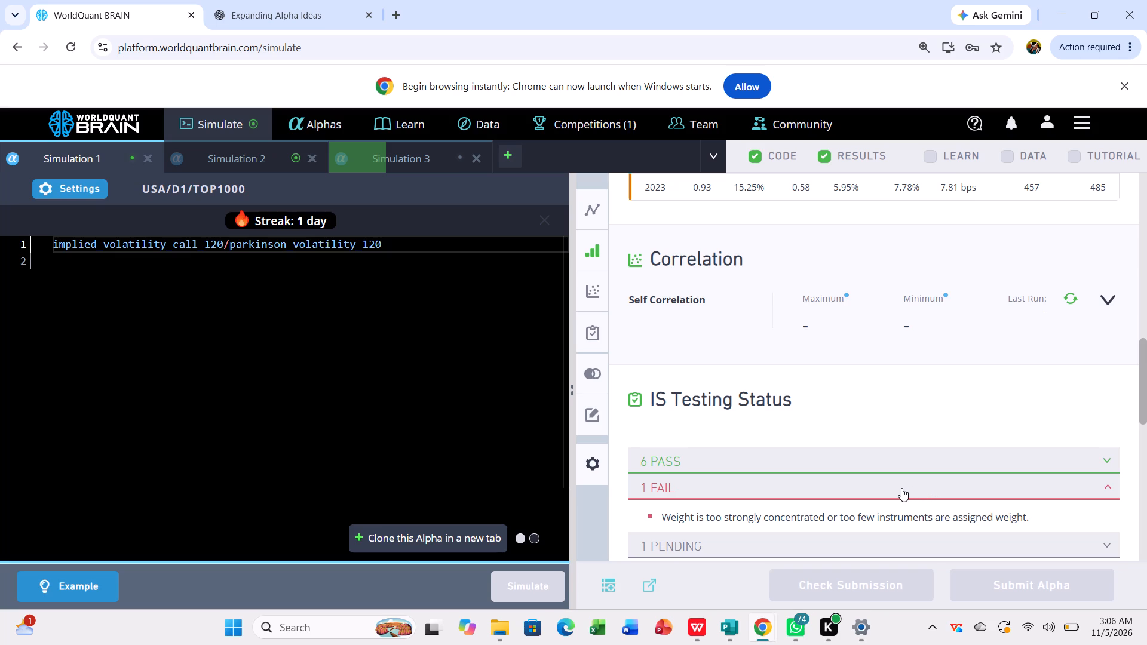
scroll(901, 478, "down", 1)
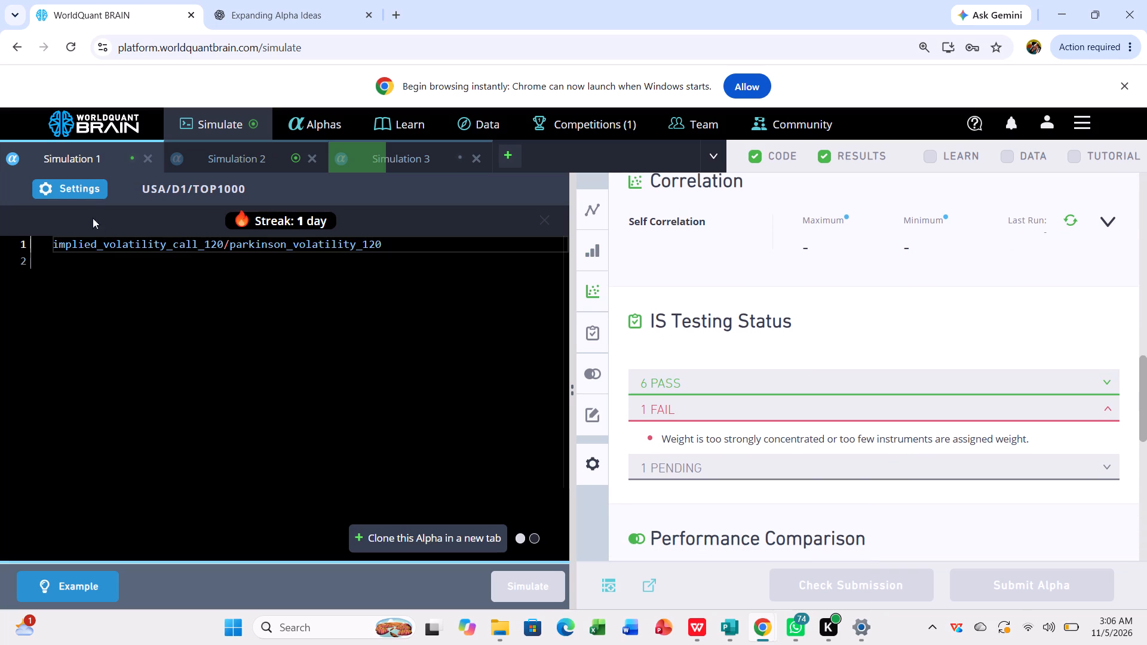
Change Simulation 1's universe to TOP500, apply it, and simulate the volatility ratio alpha again.
left_click(232, 151)
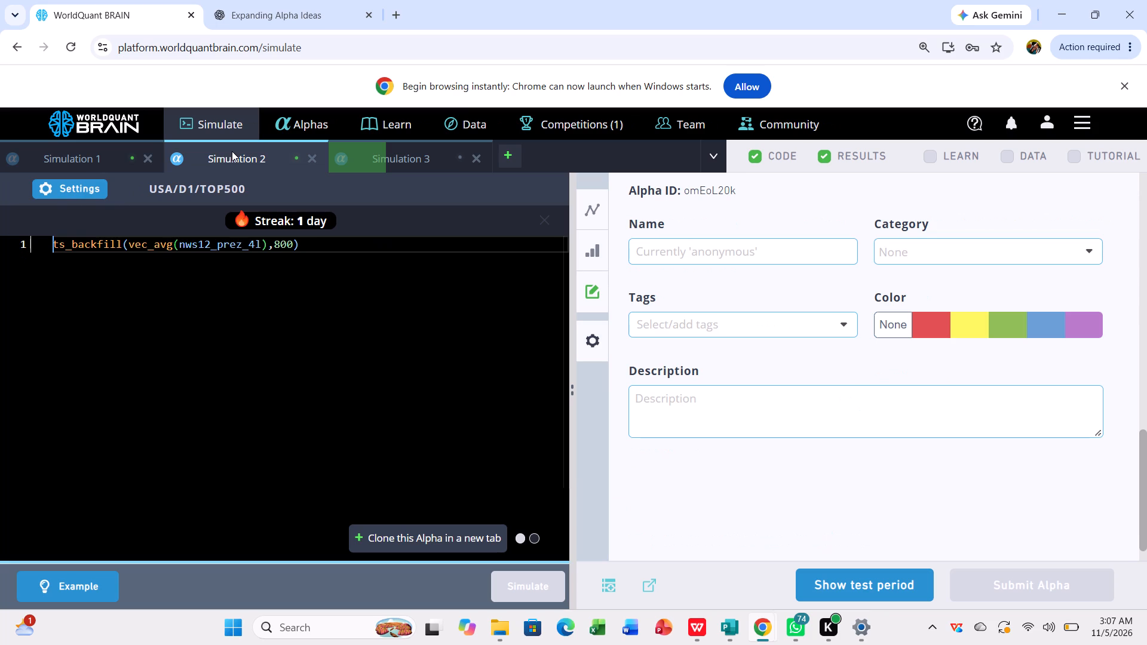
left_click(100, 157)
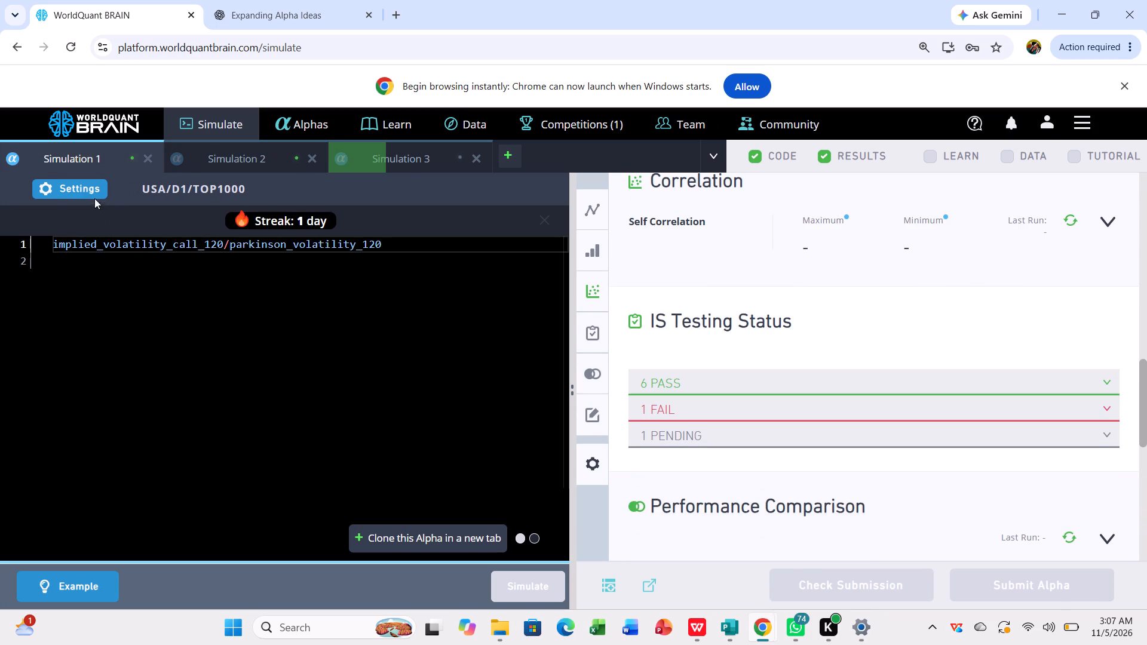
left_click(79, 180)
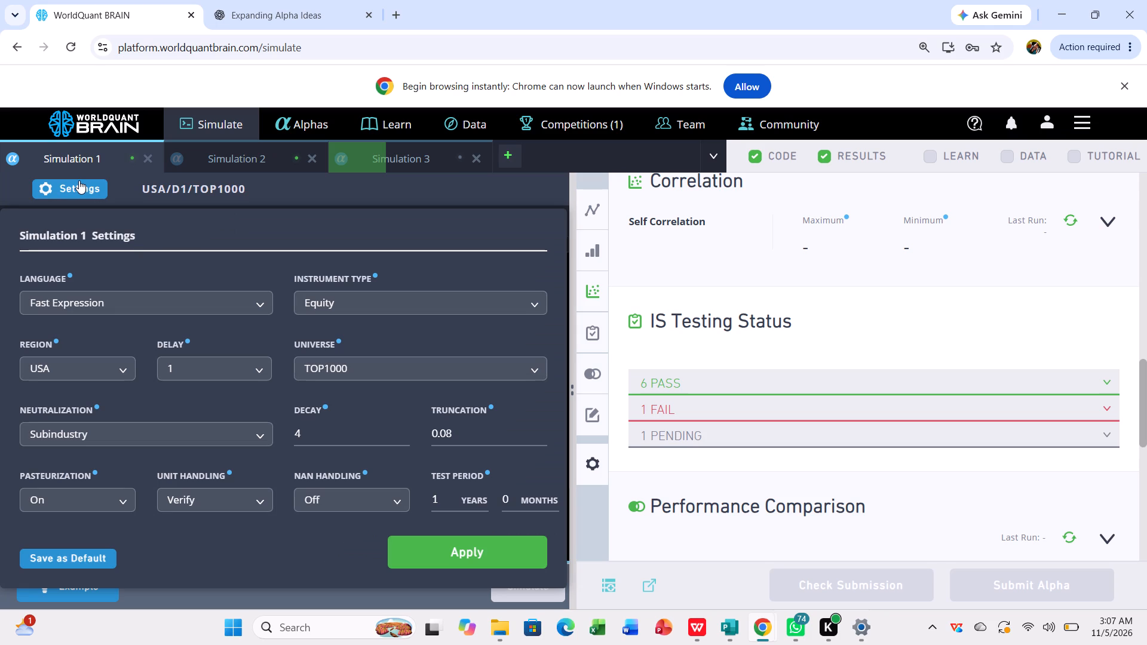
left_click(412, 360)
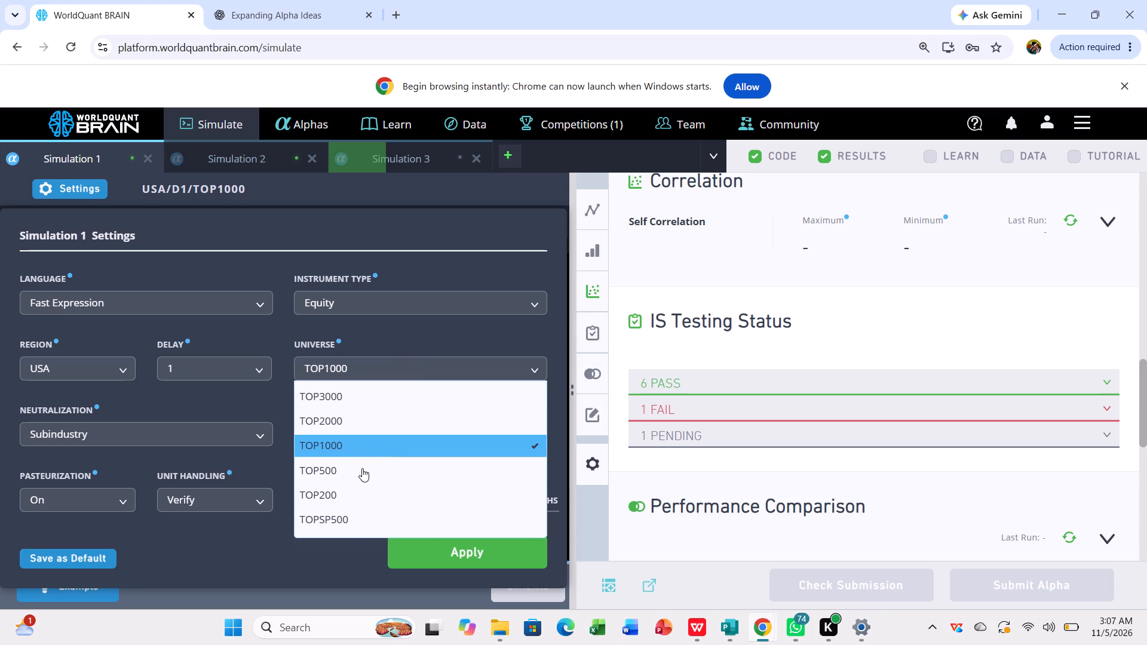
left_click(362, 468)
left_click(443, 541)
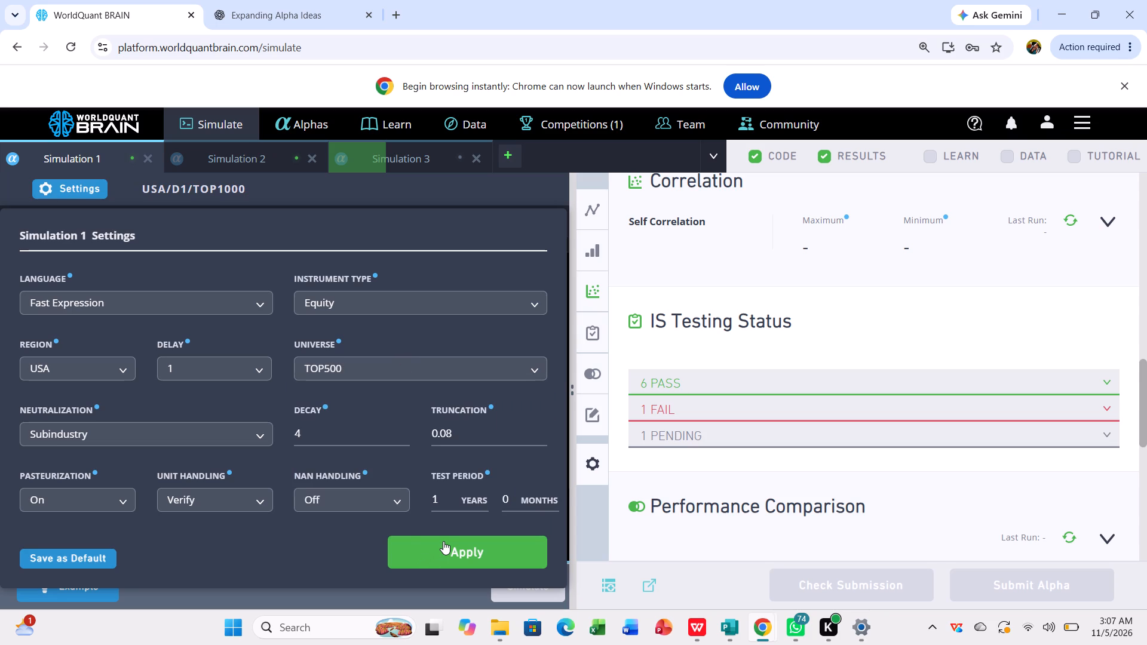
left_click(521, 585)
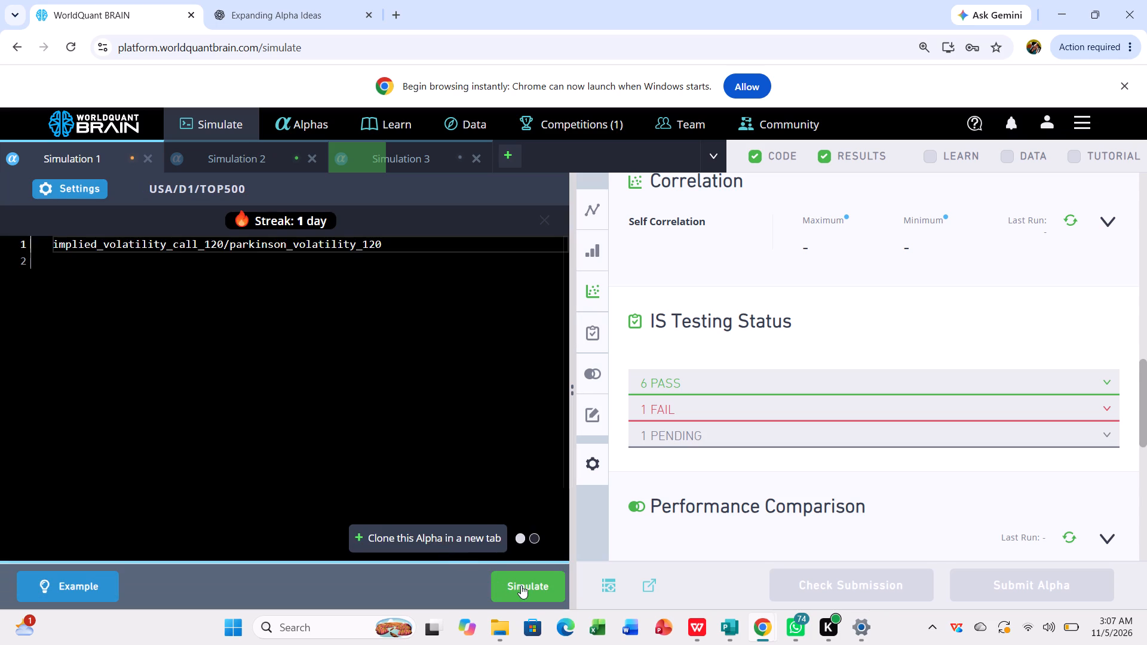
Reveal Simulation 2's test period and examine its PnL chart and IS Summary for the full IS period.
left_click(259, 148)
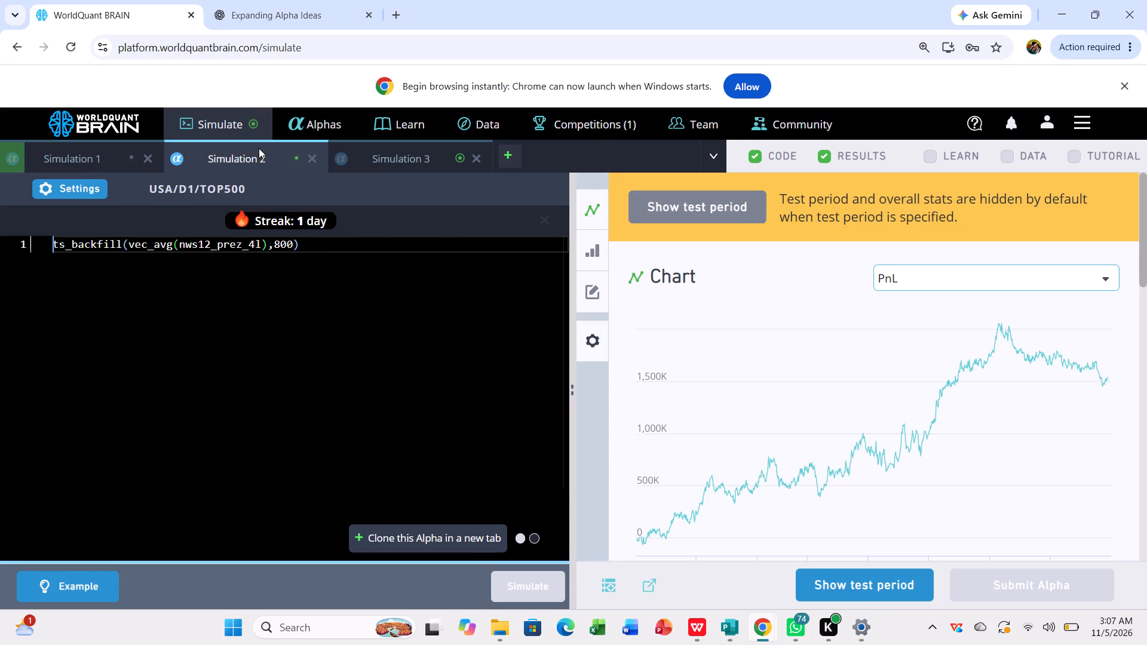
left_click(858, 572)
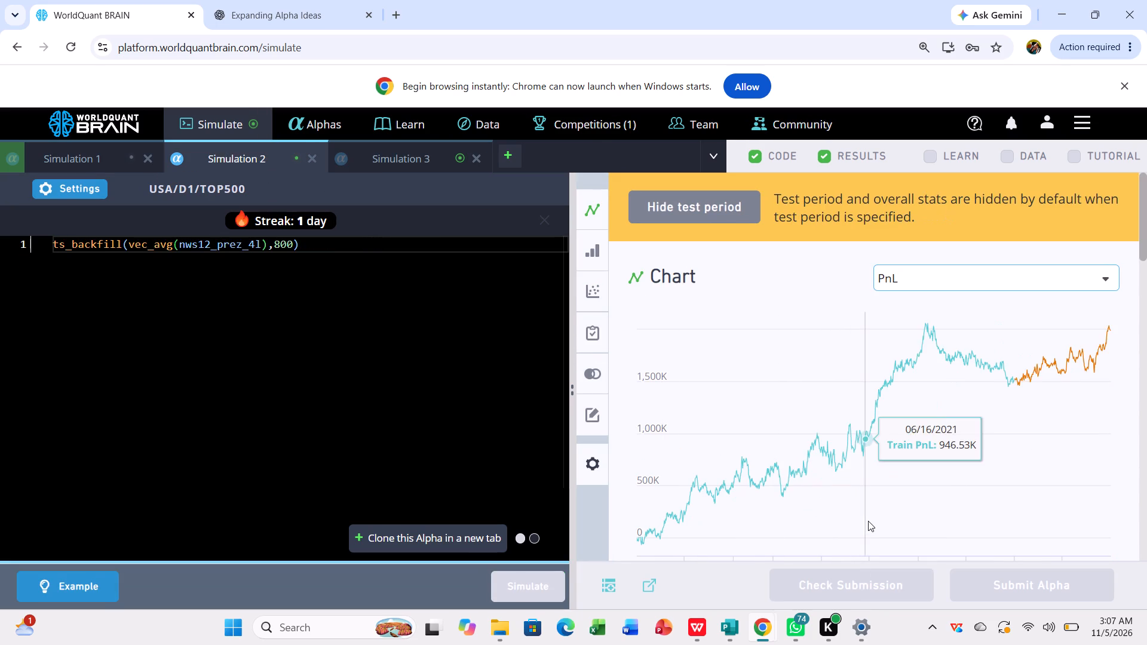
scroll(868, 521, "down", 4)
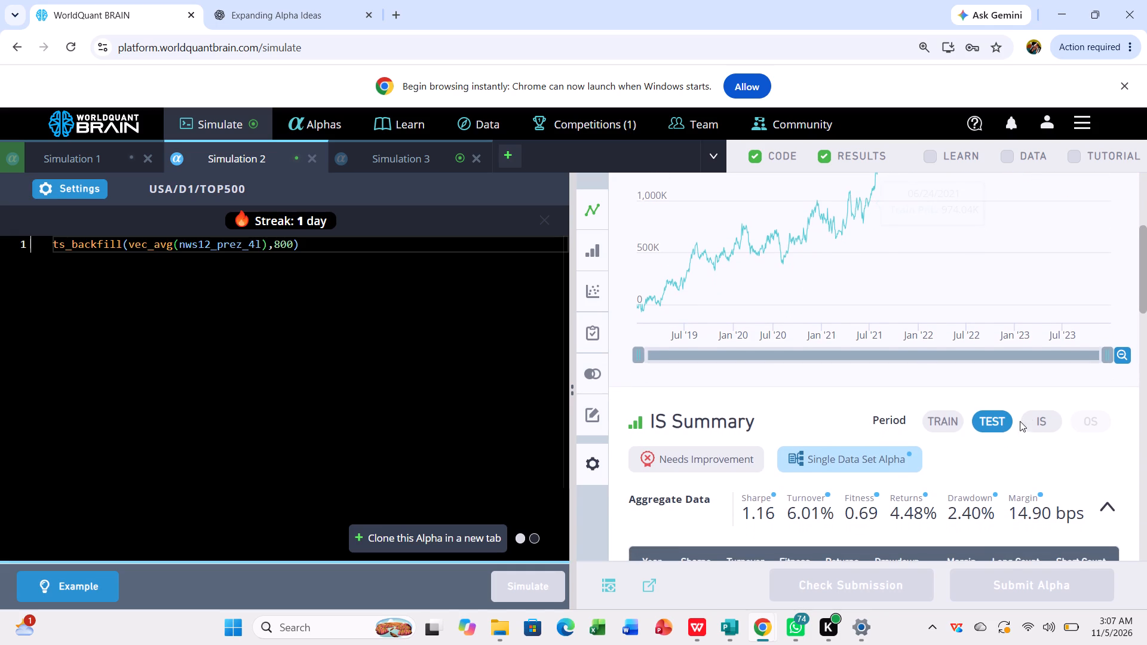
left_click(1036, 419)
scroll(1036, 419, "down", 2)
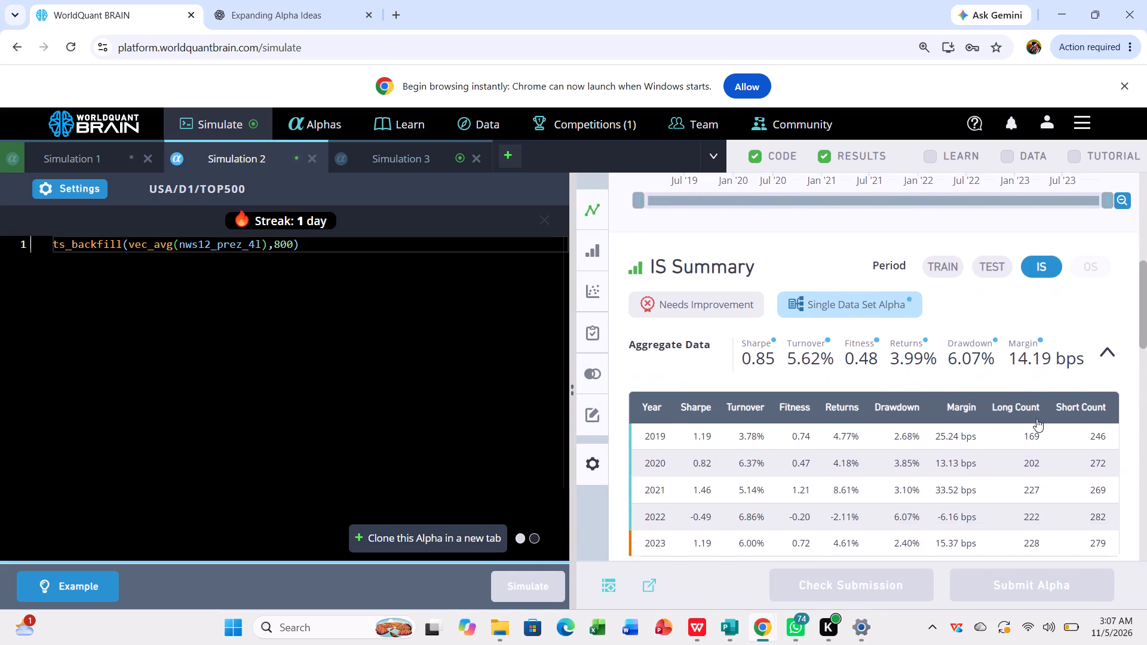
scroll(1036, 419, "down", 2)
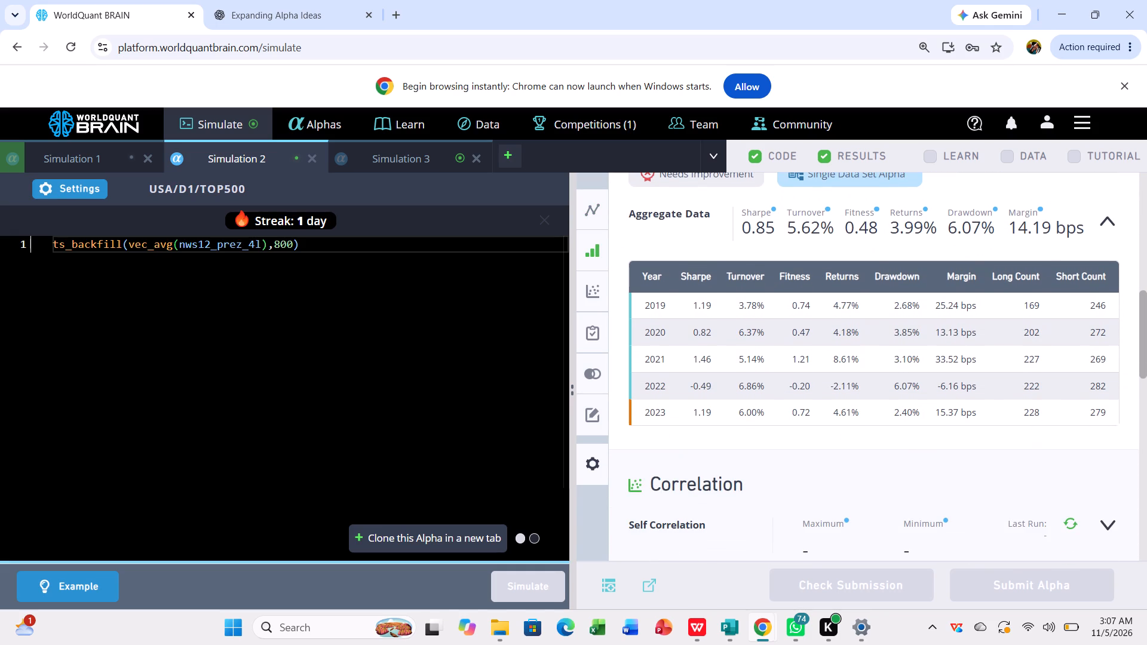
Change Simulation 2's universe to TOPSP500, apply it, and simulate the news-based alpha again.
left_click(73, 183)
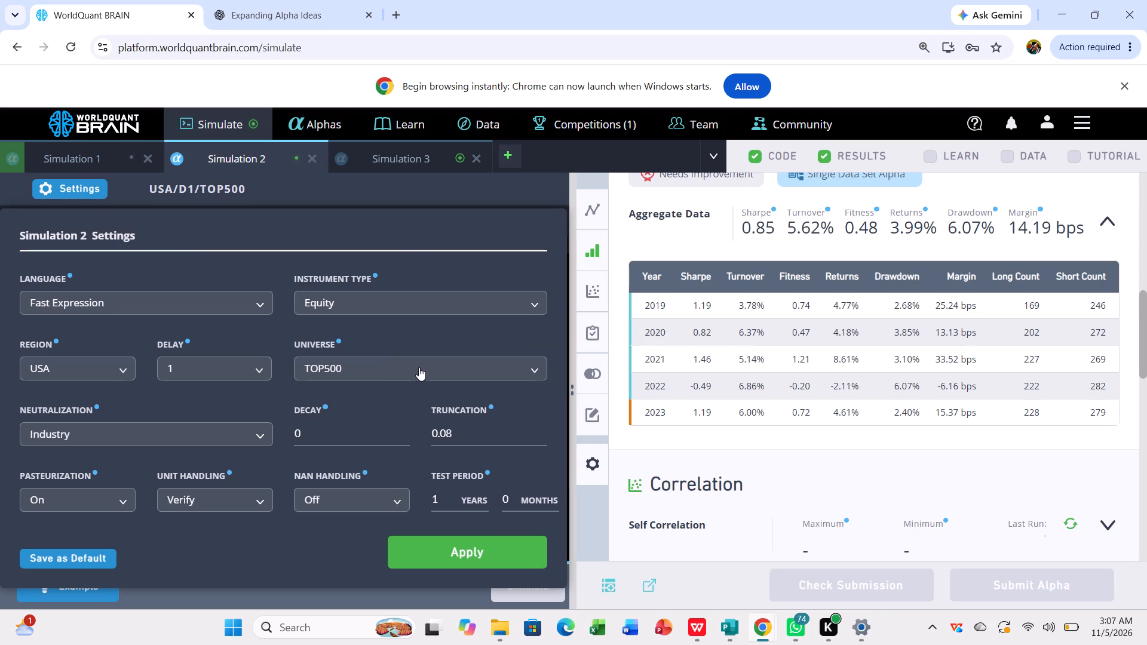
left_click(473, 370)
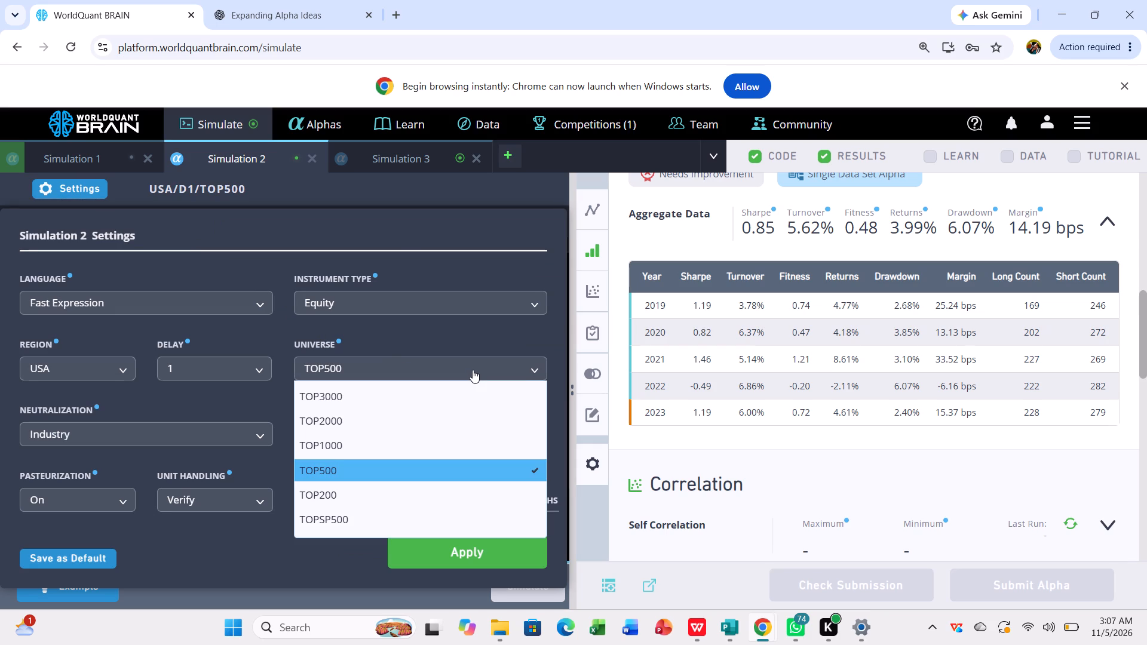
left_click(351, 513)
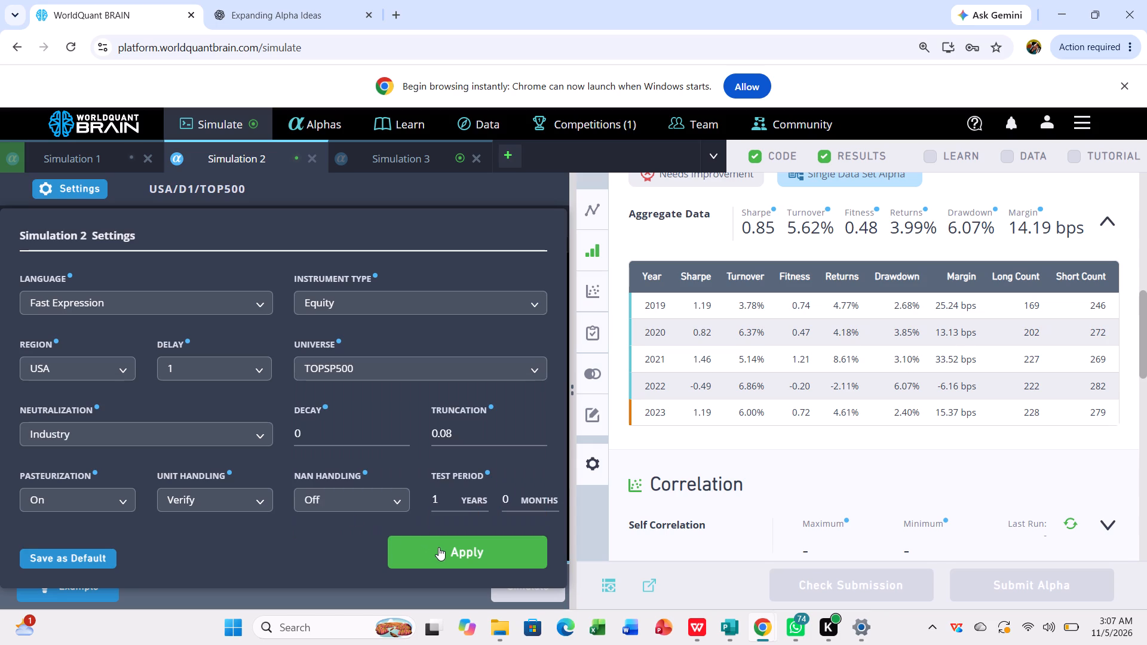
left_click(442, 547)
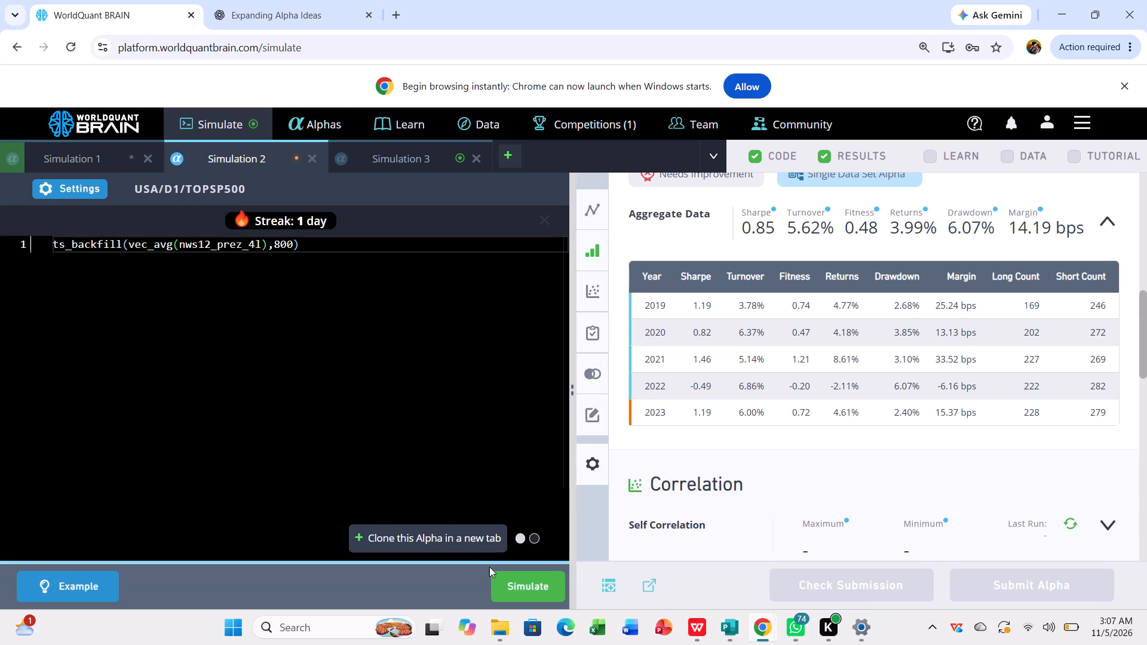
left_click(517, 578)
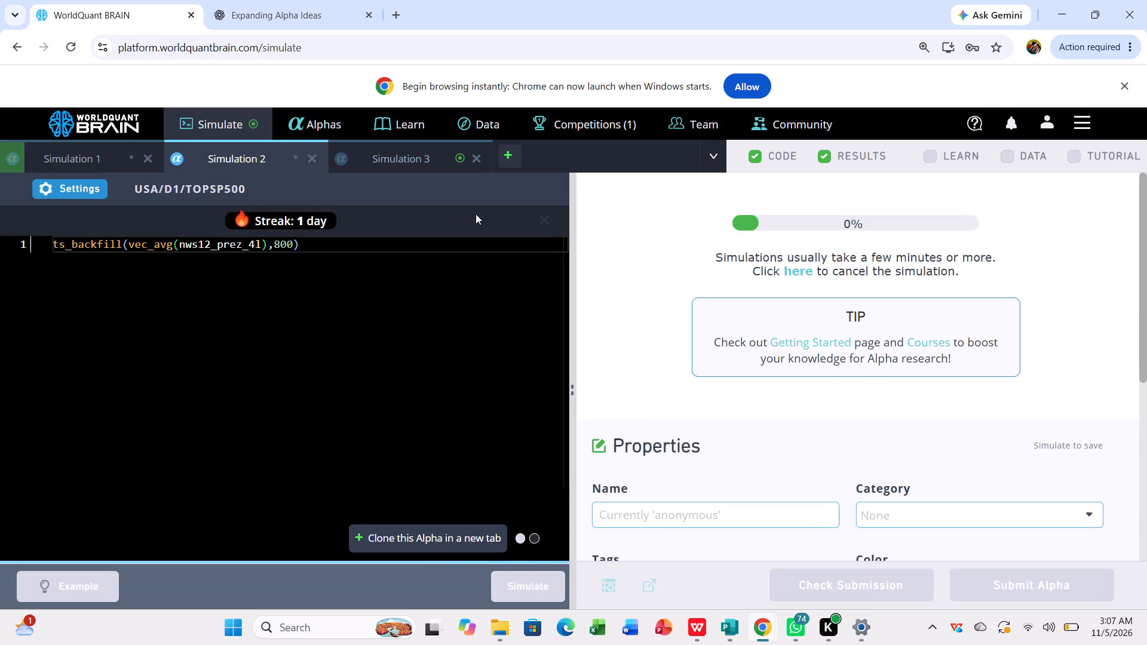
Reveal Simulation 3's test period and examine its IS Summary for the full IS period and its failed IS tests.
left_click(435, 150)
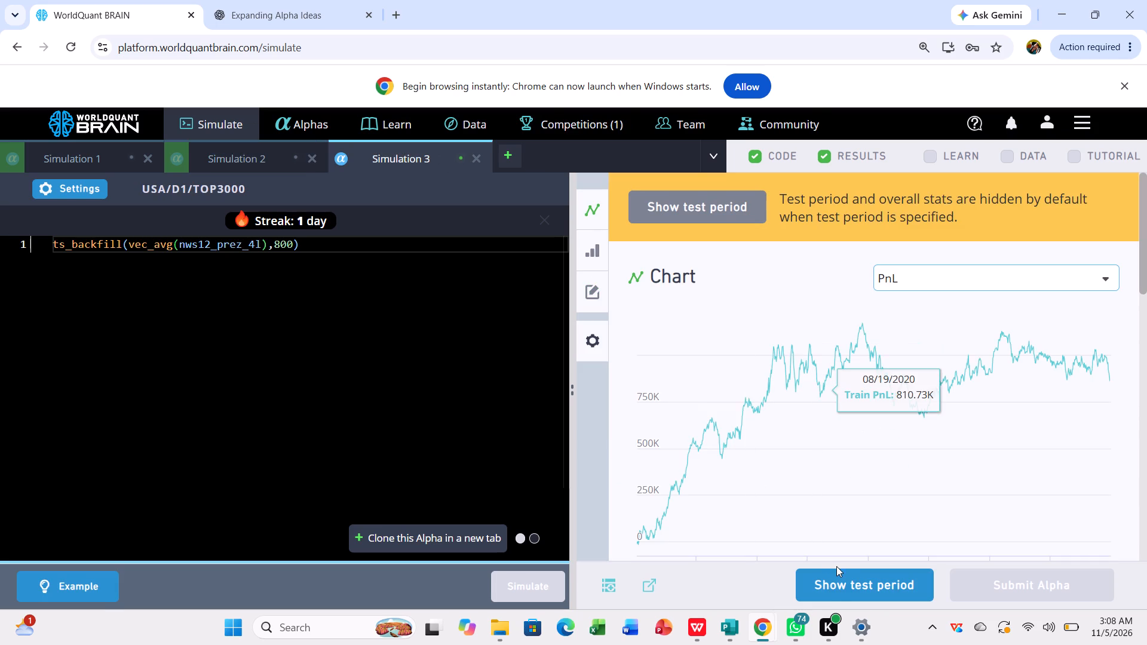
left_click(844, 578)
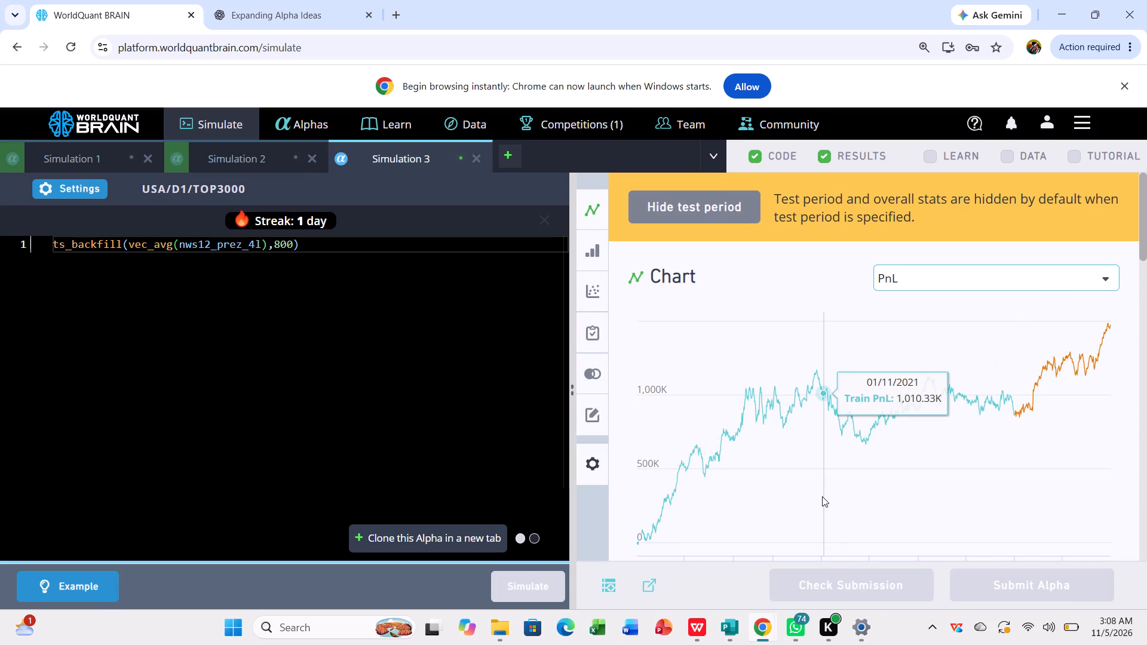
scroll(822, 496, "down", 3)
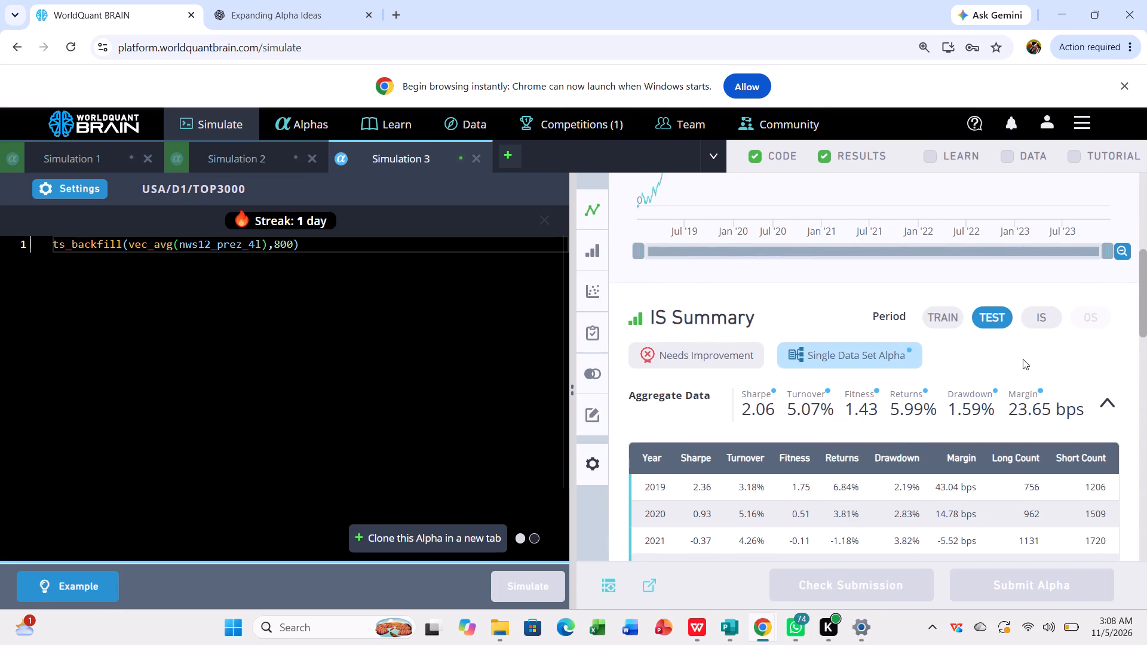
left_click(1044, 312)
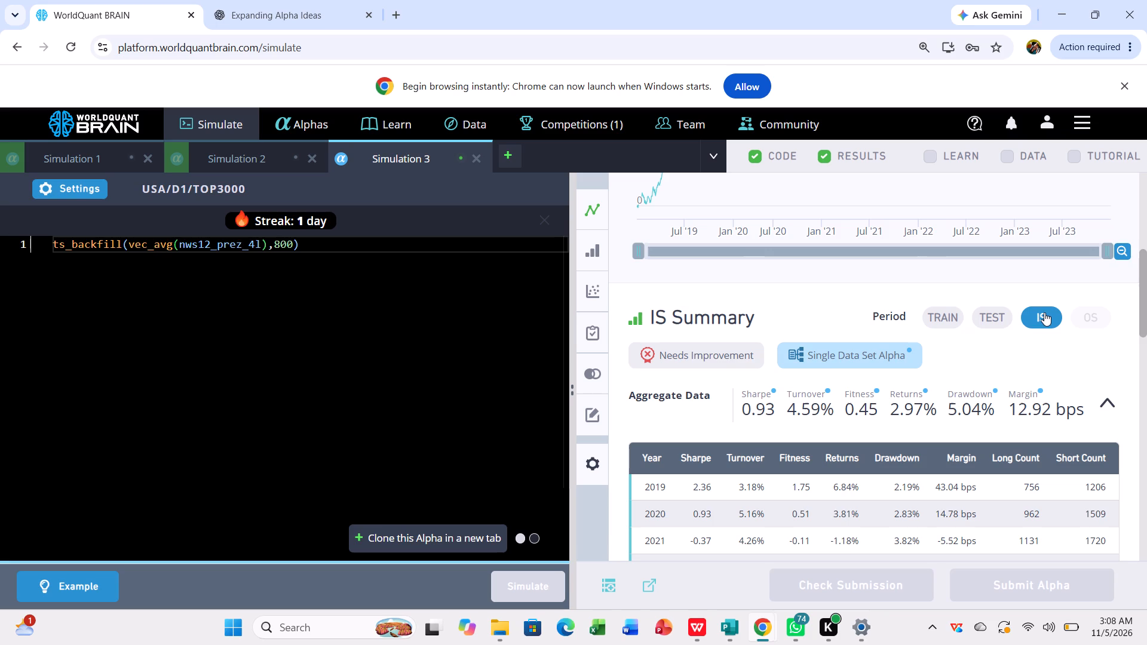
scroll(971, 388, "down", 4)
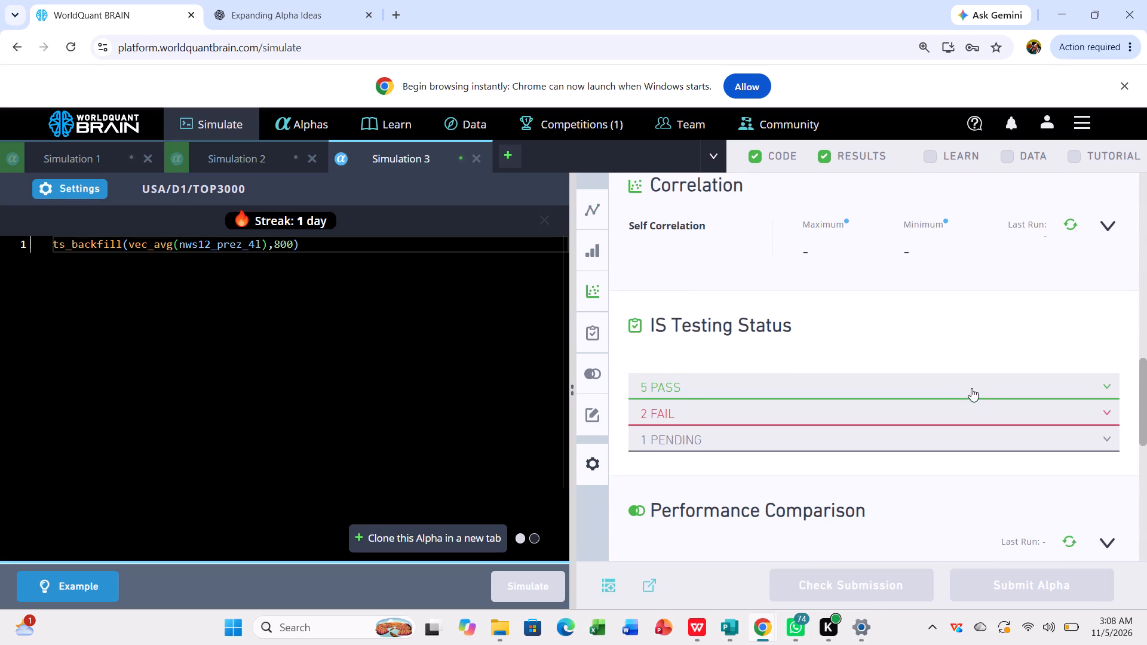
left_click(973, 401)
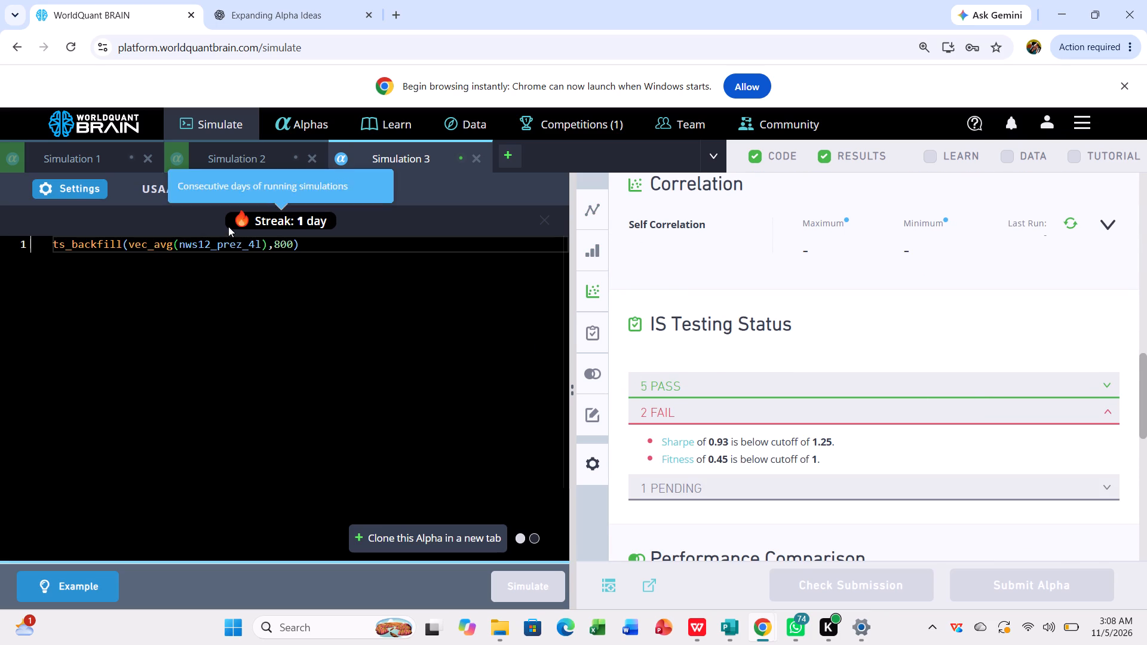
Change Simulation 3's universe to TOP200, apply it, and simulate the news-based alpha again.
left_click(85, 181)
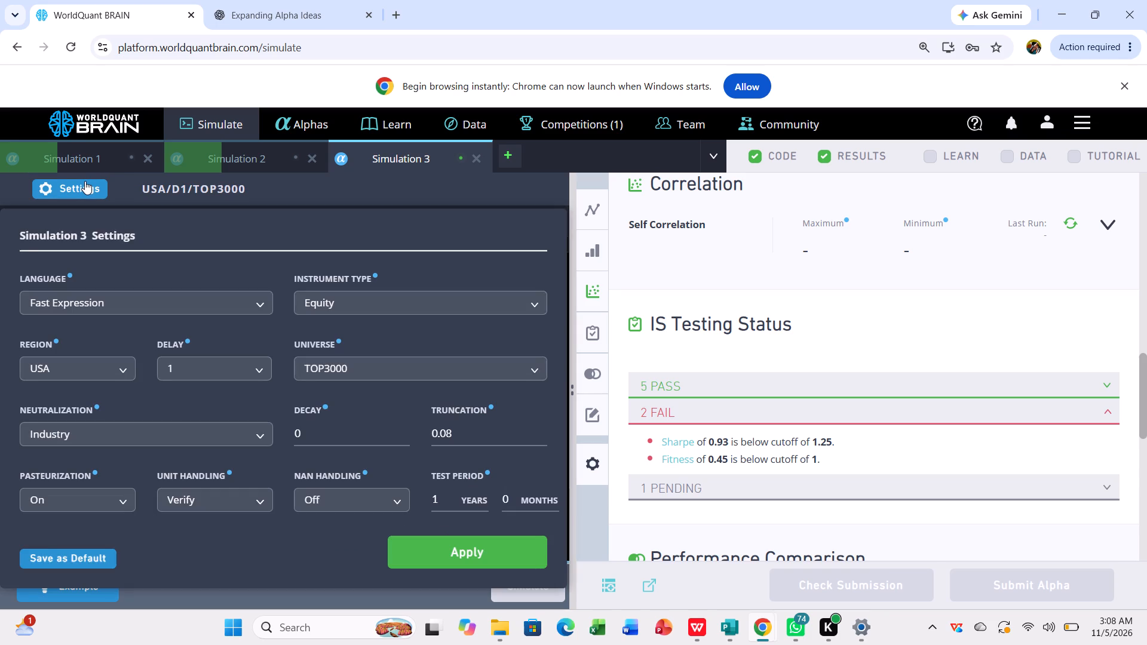
left_click(435, 365)
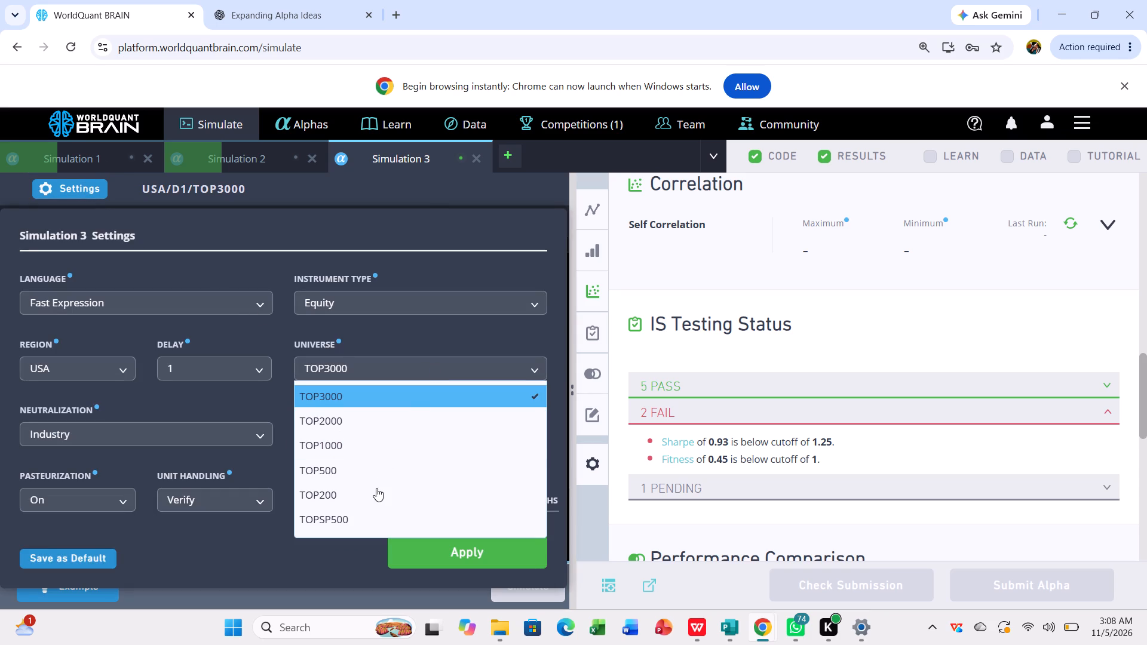
left_click(376, 488)
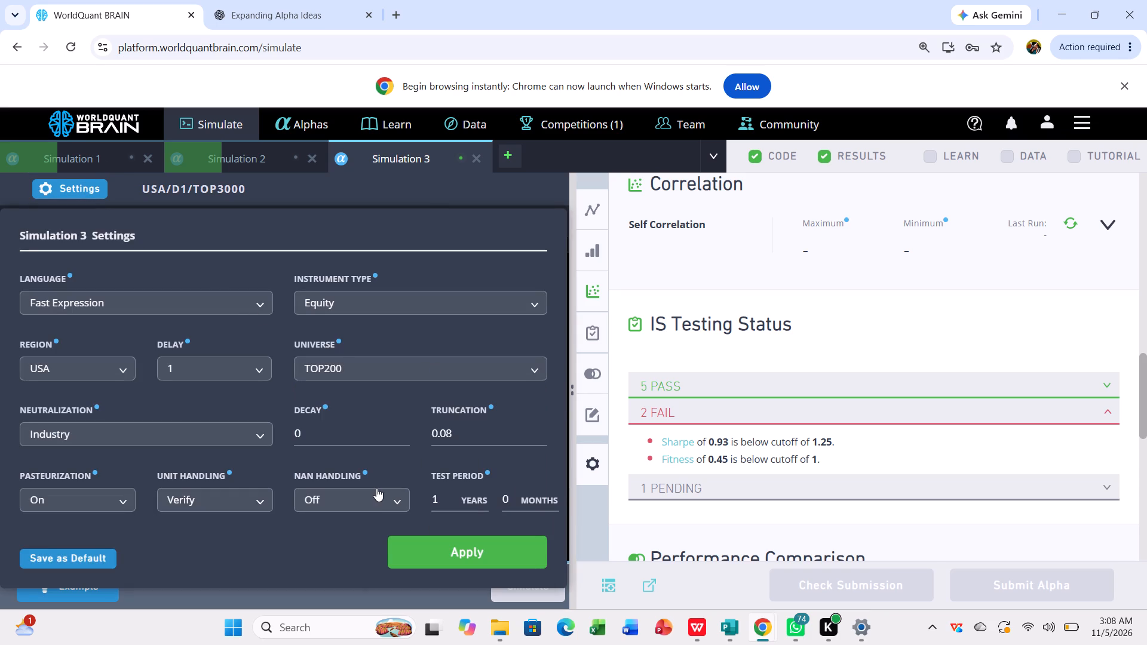
left_click(441, 543)
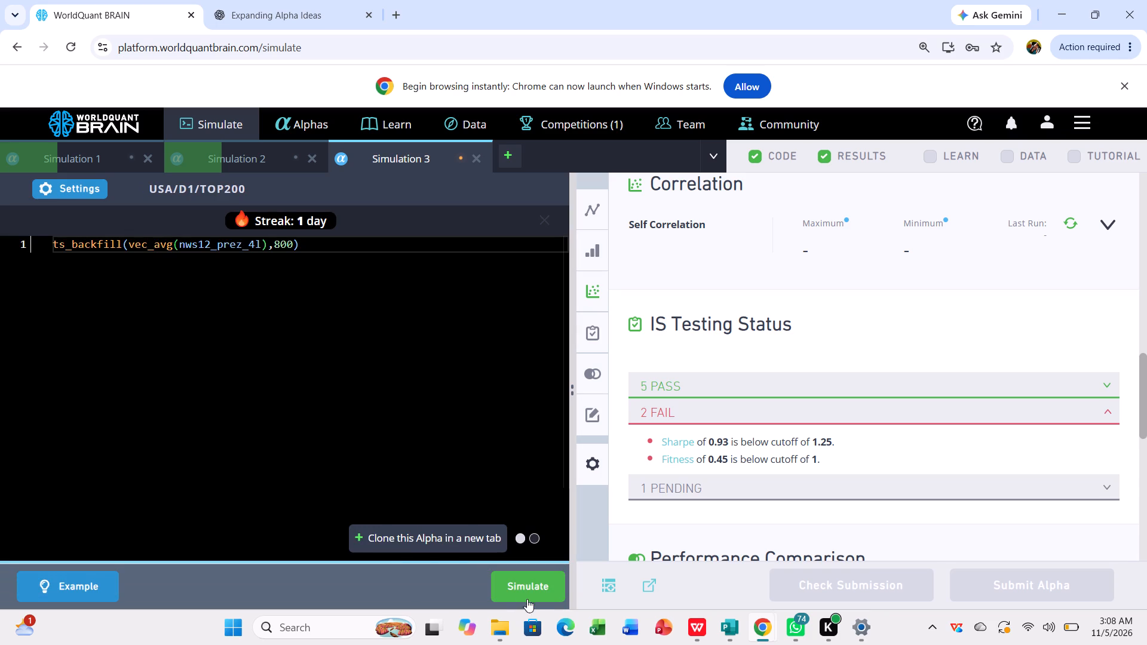
left_click(519, 587)
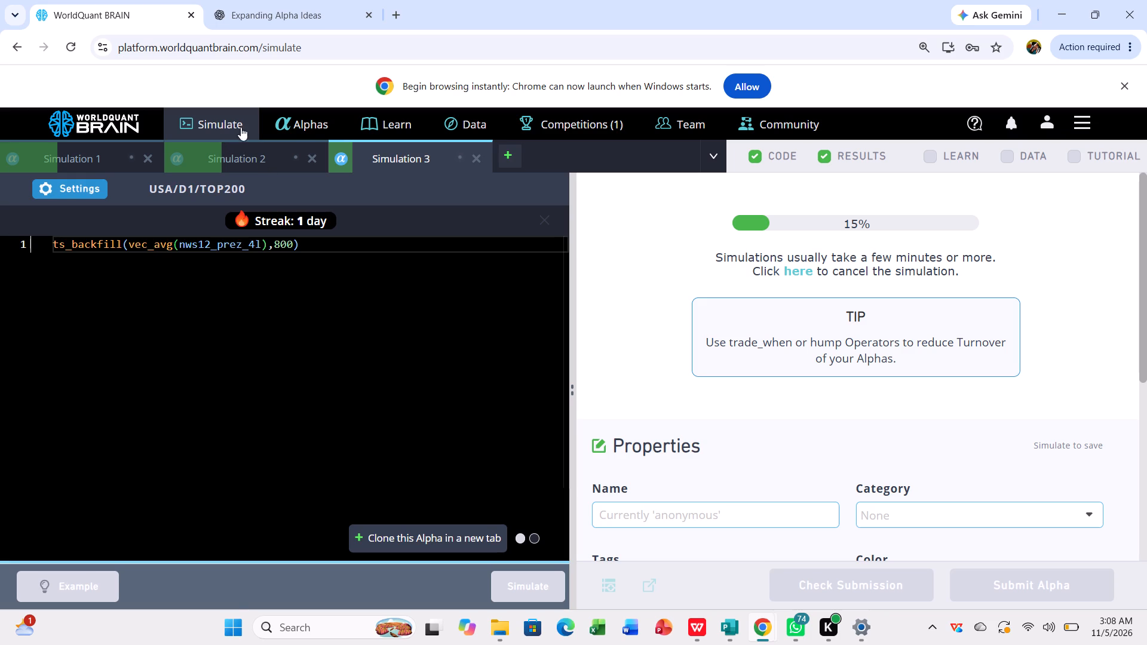
Open the unsubmitted TOP1000 volatility ratio alpha from the alphas list and clone it into a new simulation.
left_click(308, 121)
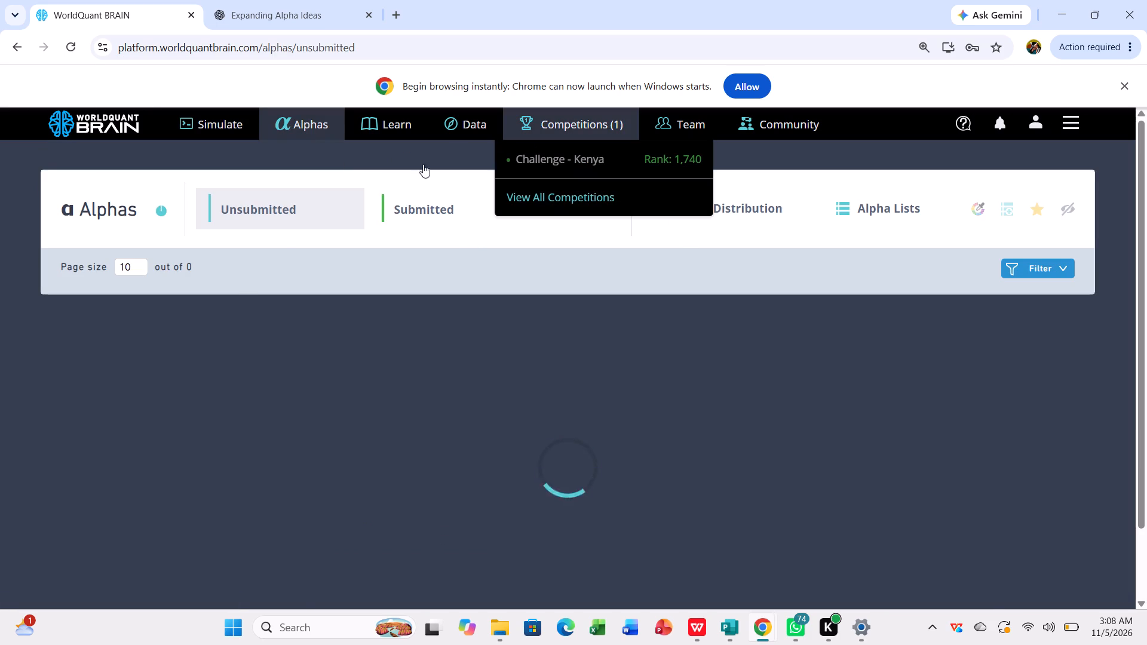
left_click(290, 215)
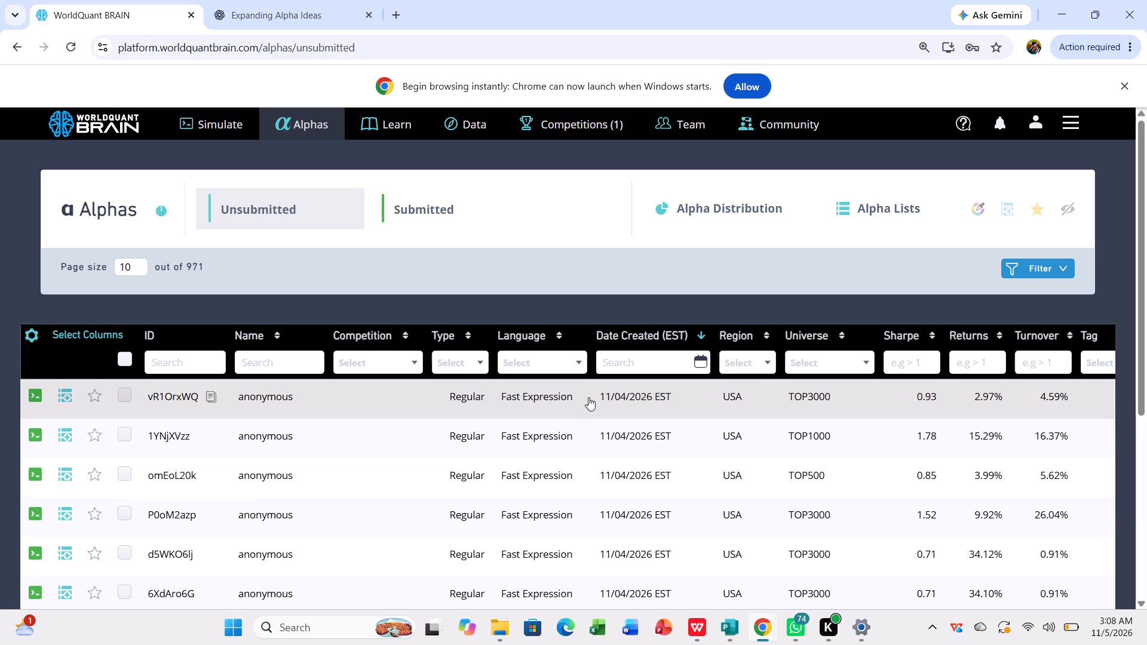
left_click(629, 438)
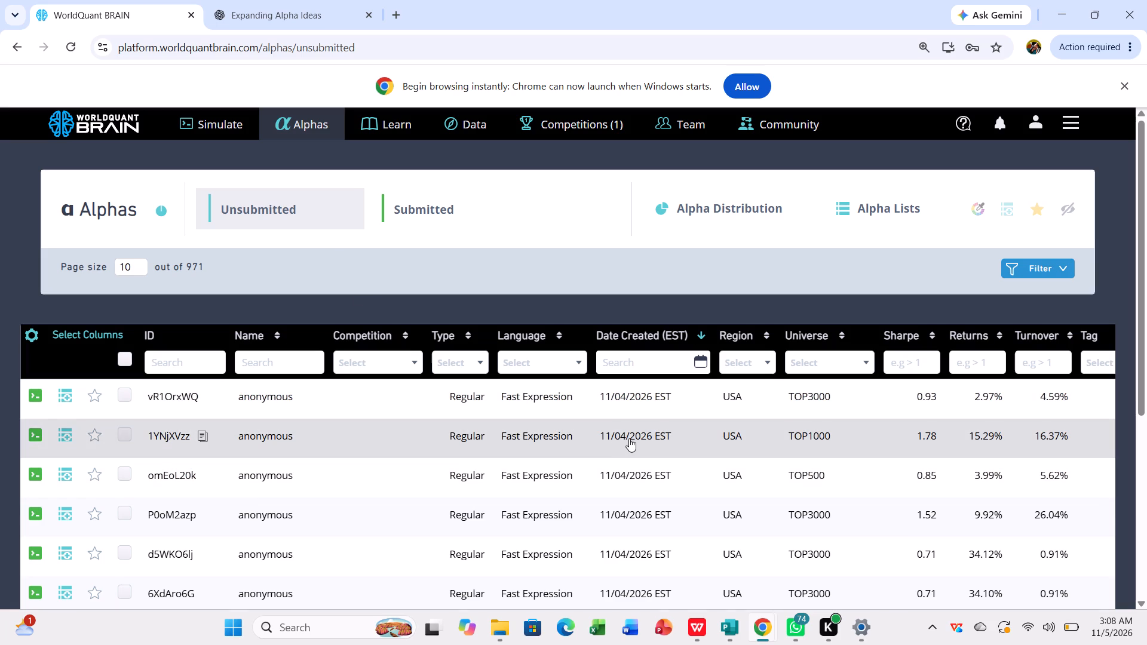
left_click(629, 438)
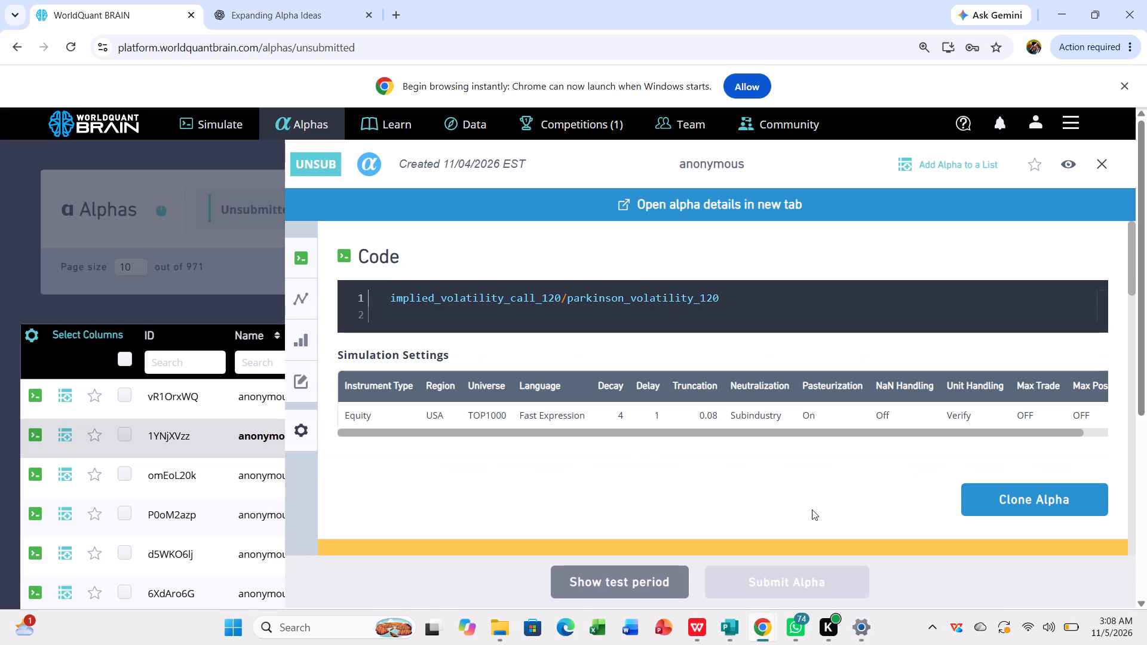
left_click(1005, 499)
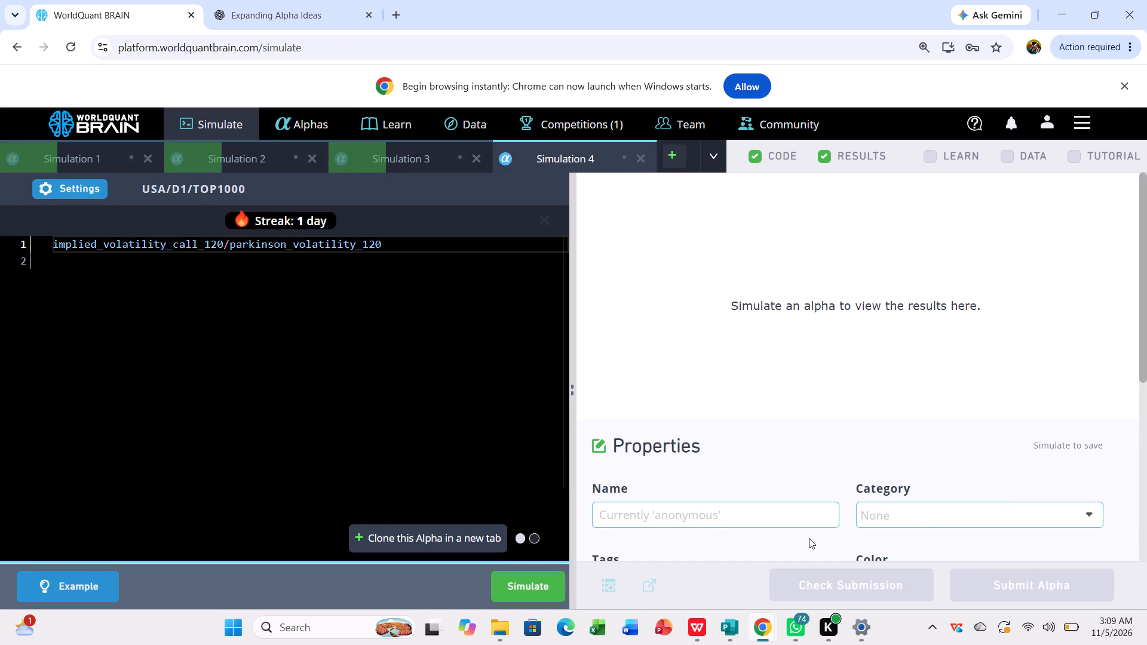
Set the cloned volatility ratio alpha's universe to TOP2000 in Simulation 4, apply it, and simulate it.
left_click(59, 185)
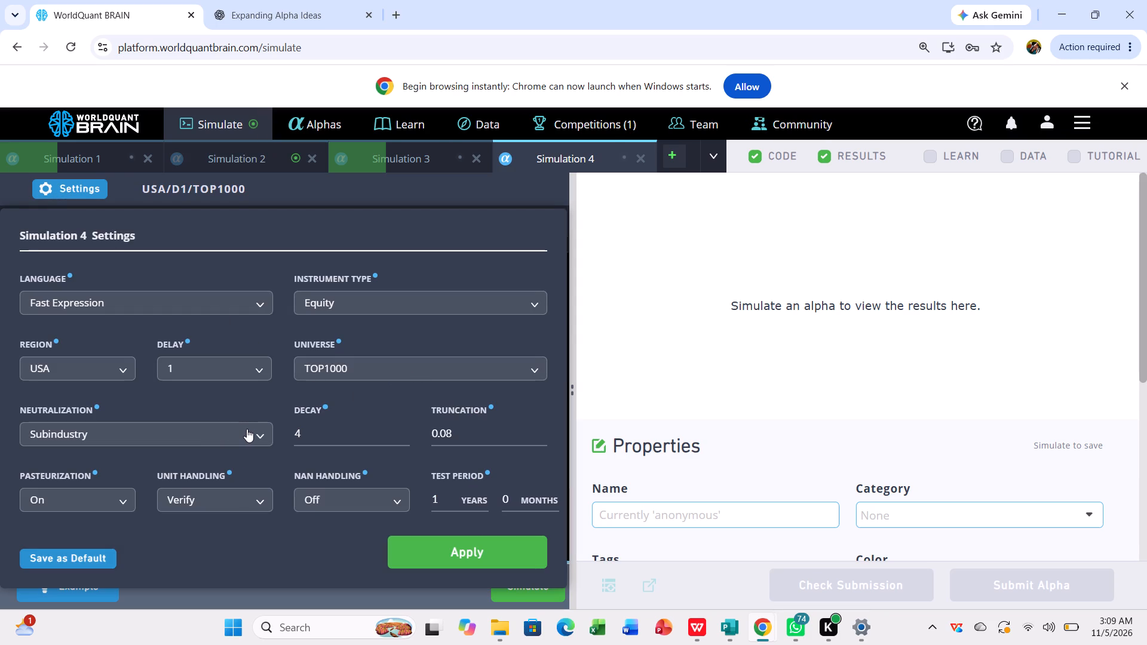
left_click(449, 378)
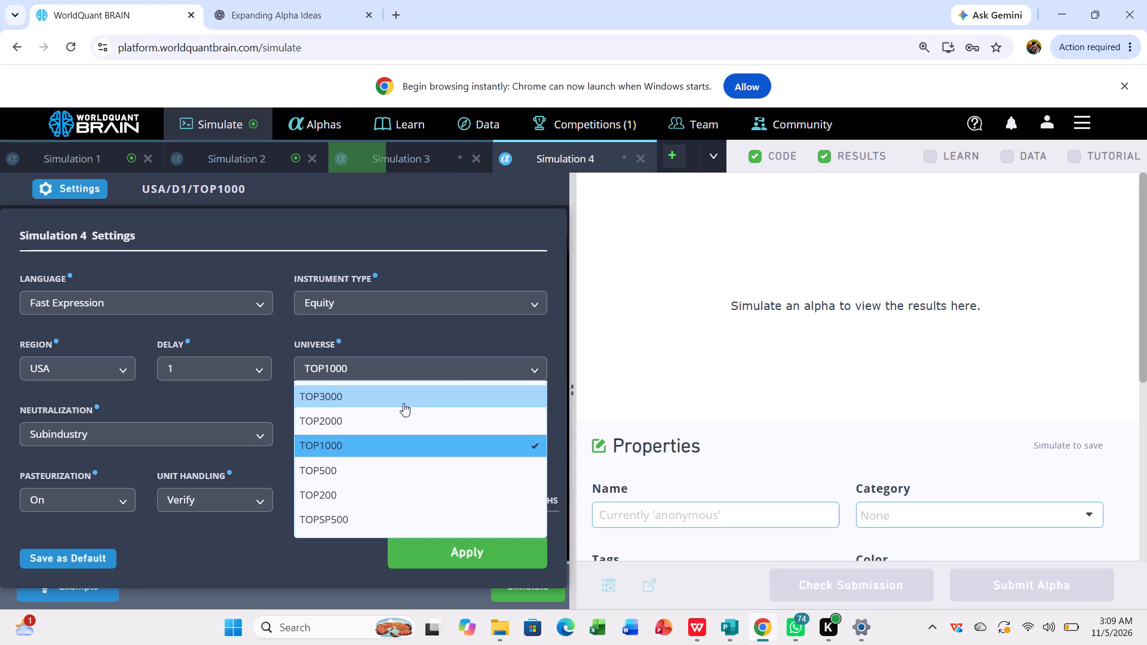
left_click(393, 413)
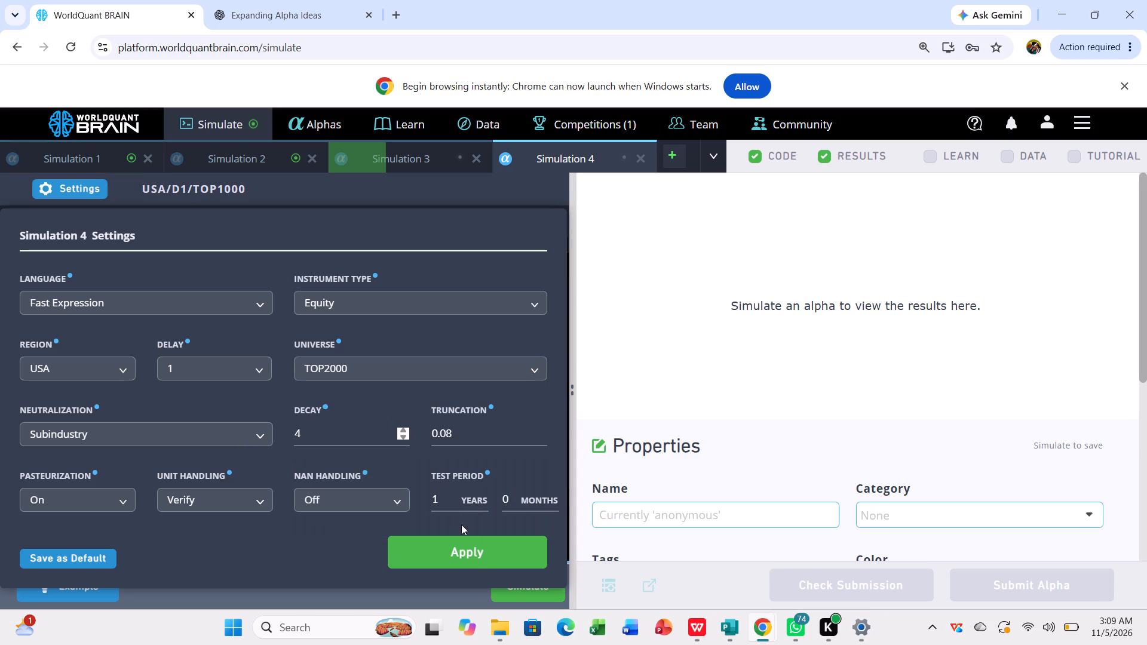
left_click(482, 542)
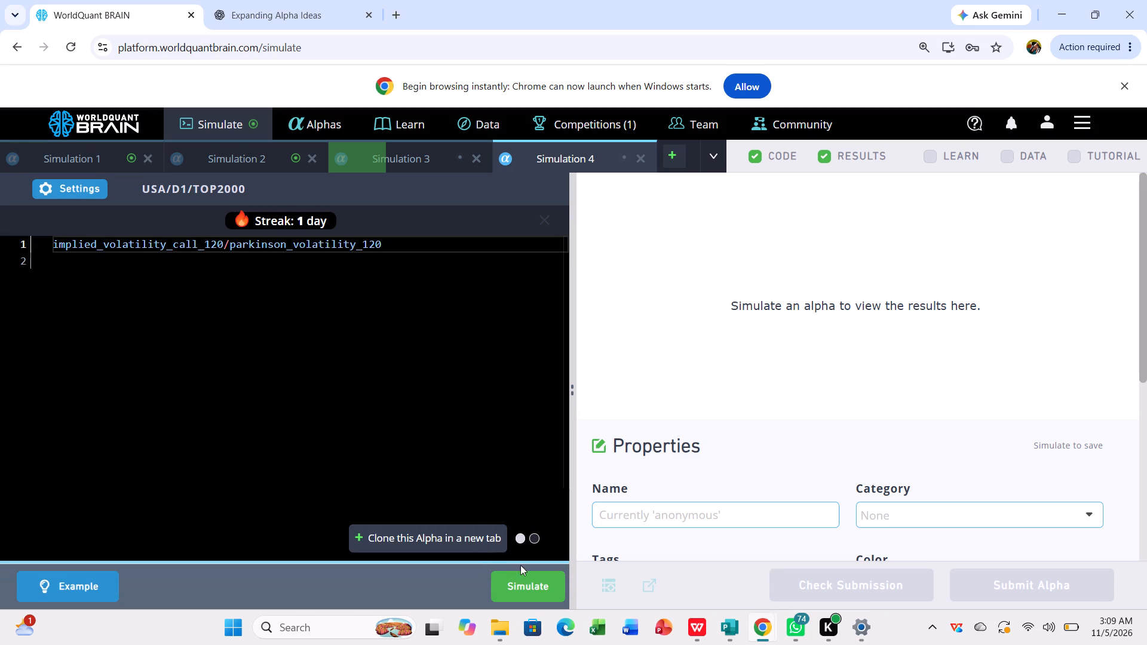
left_click(525, 583)
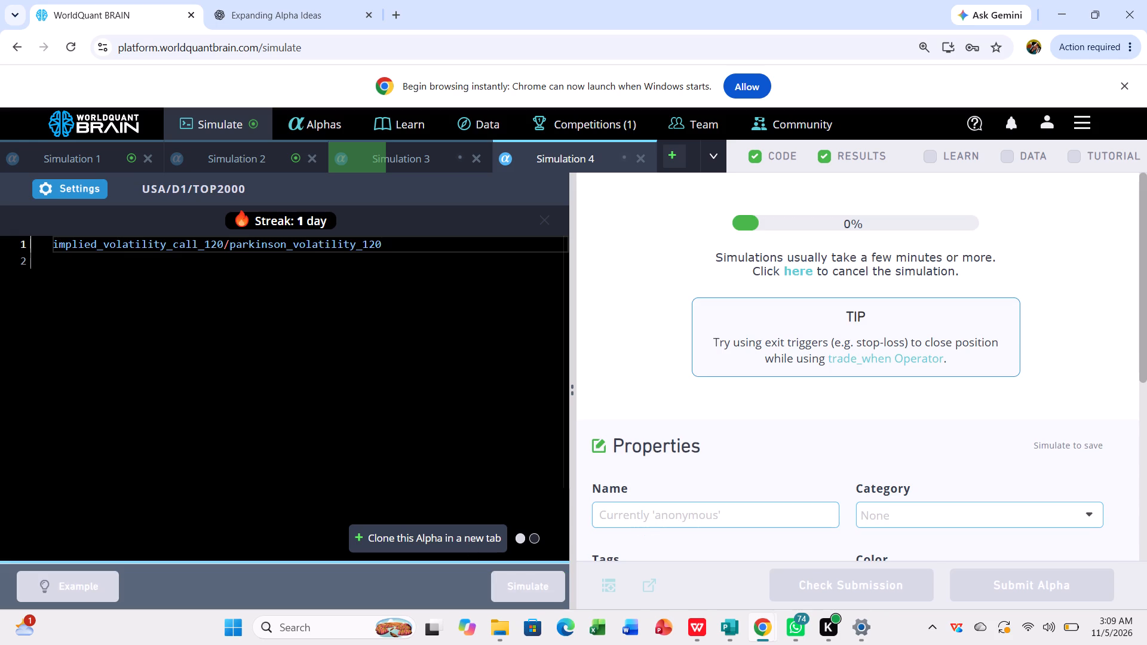
Reveal Simulation 1's test period and examine its IS Summary for the full IS period and its failed IS test.
left_click(68, 155)
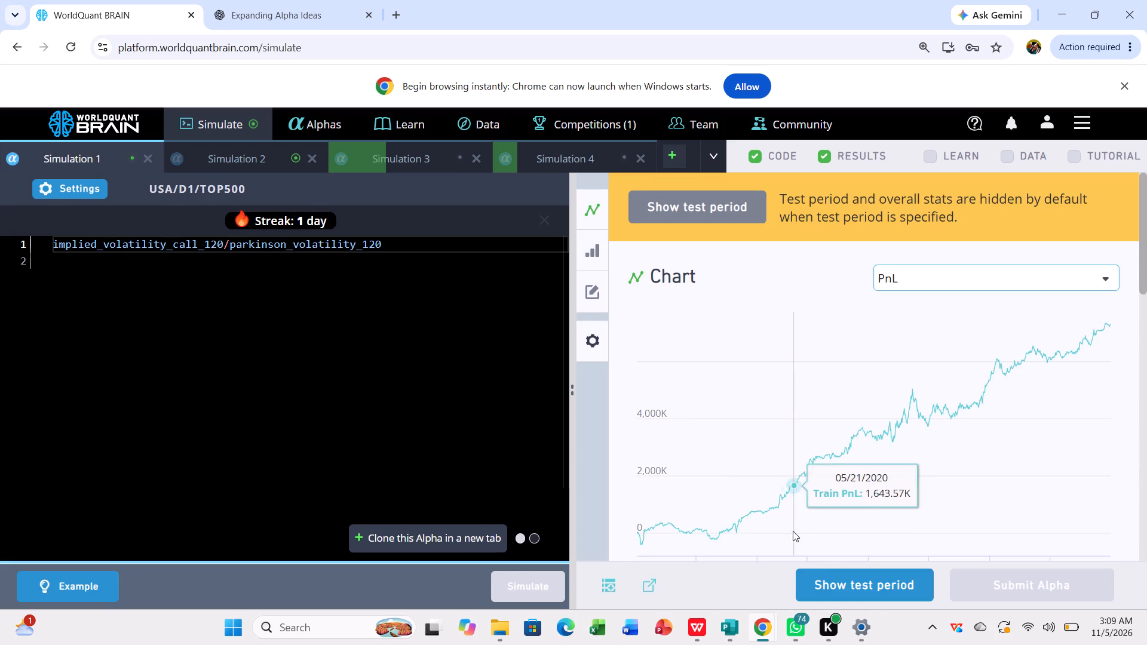
left_click(812, 575)
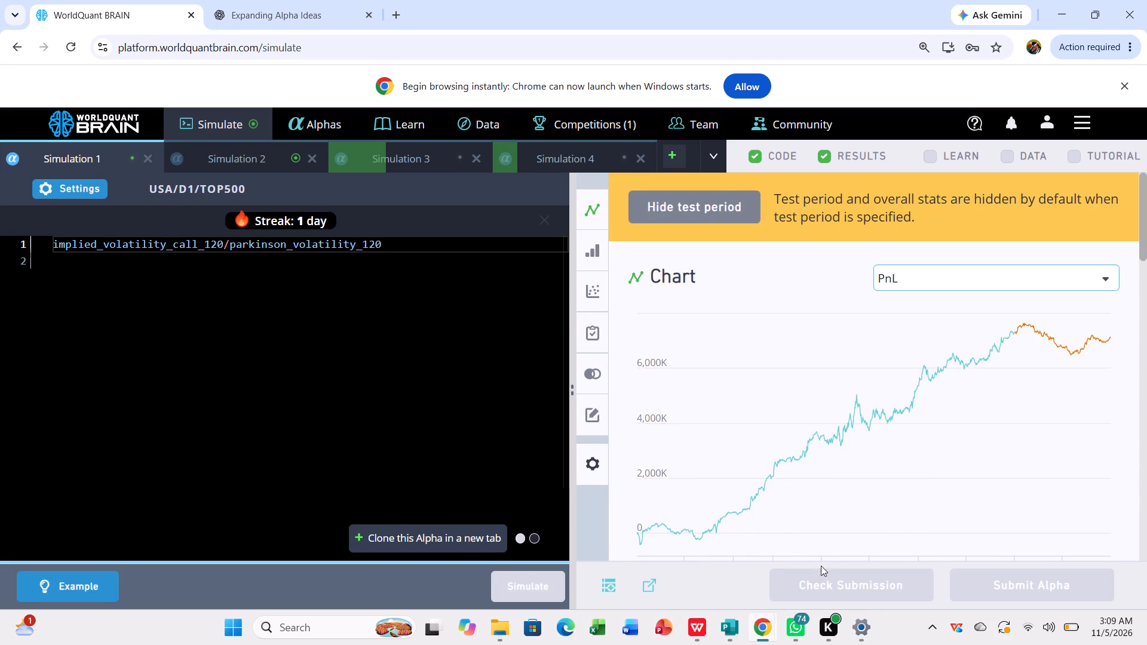
scroll(885, 503, "down", 4)
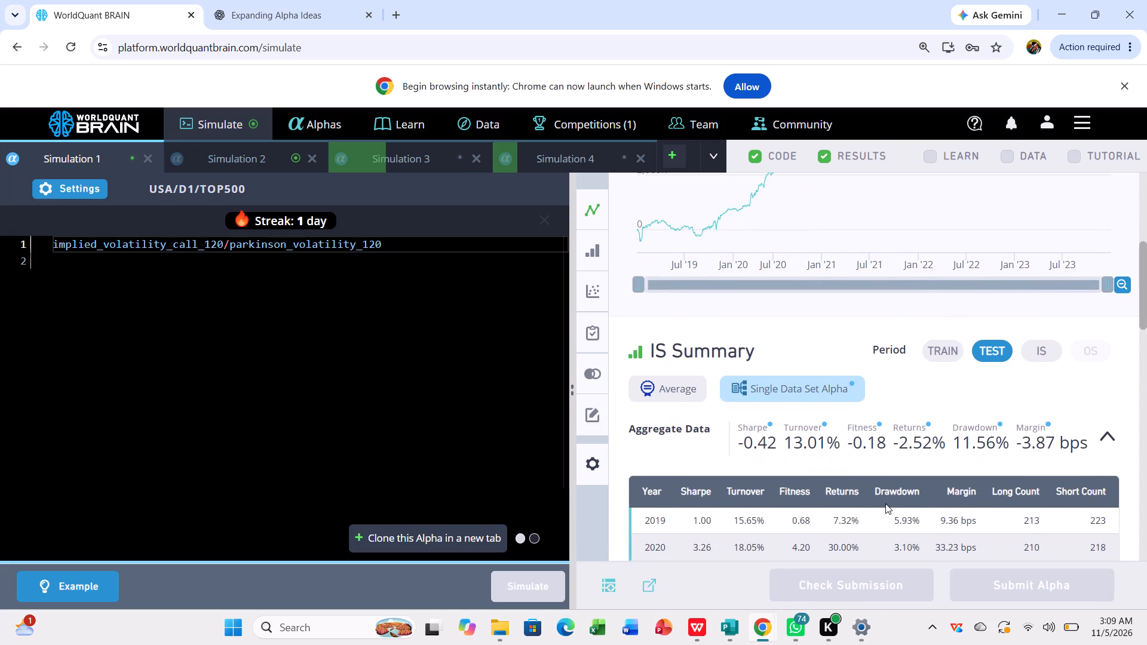
left_click(1041, 358)
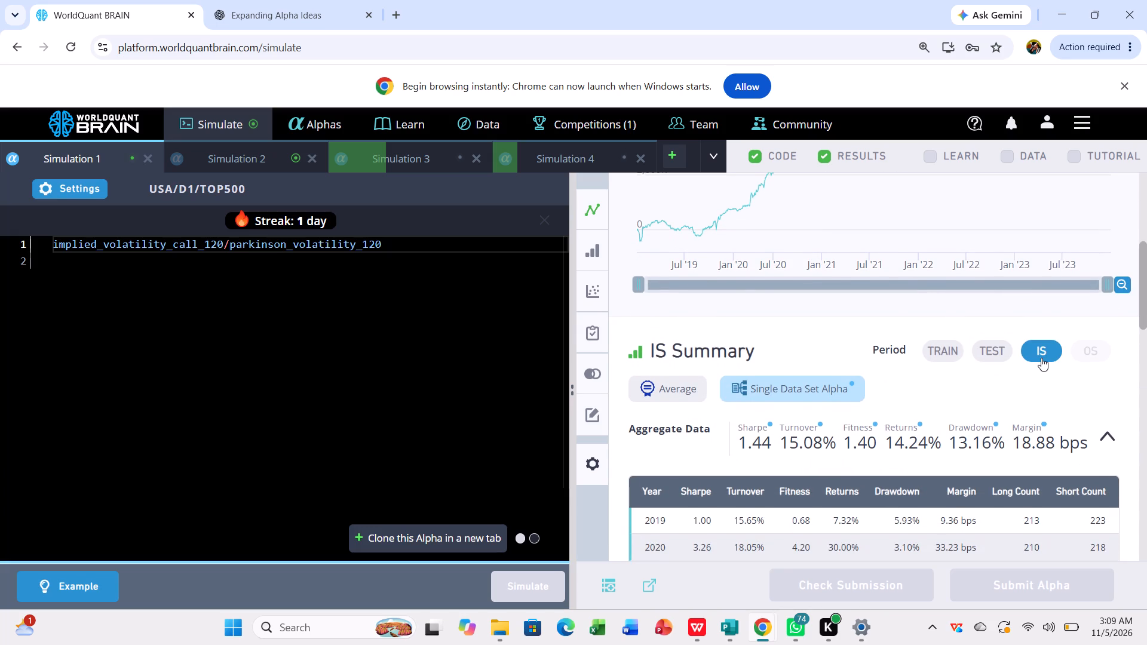
scroll(985, 449, "down", 3)
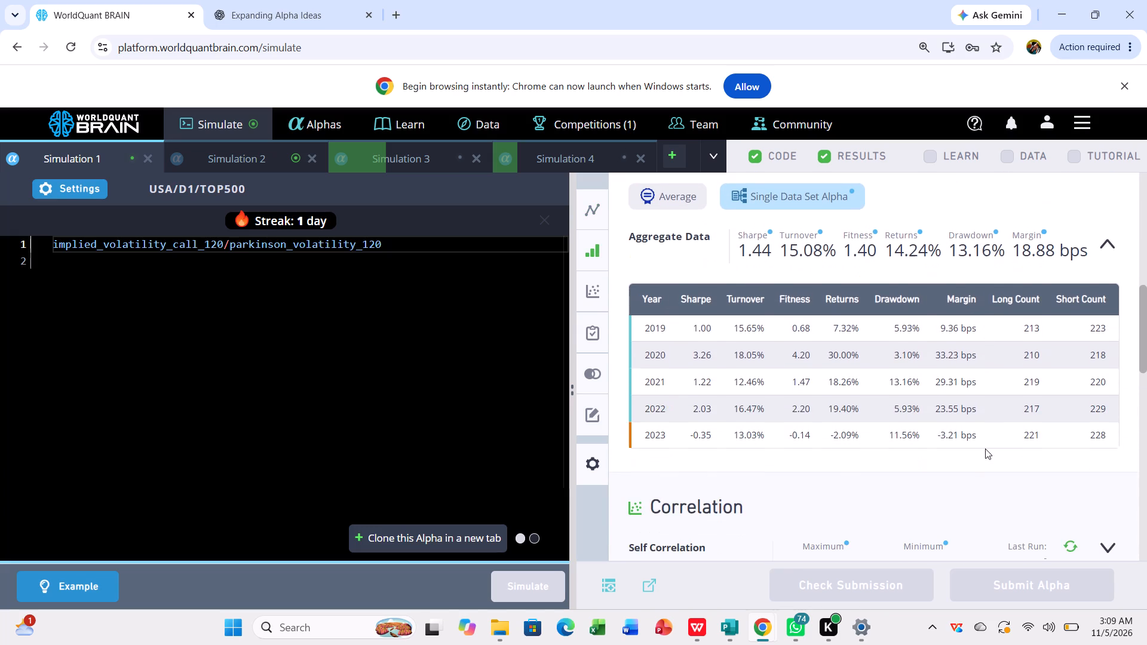
scroll(985, 449, "down", 3)
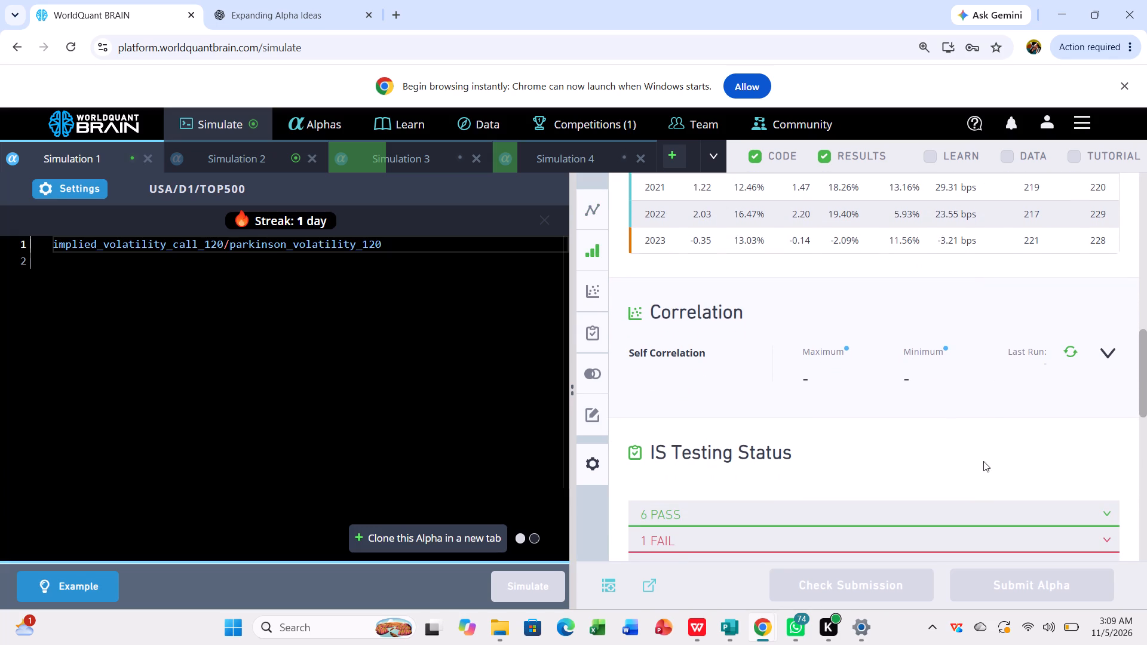
left_click(1019, 545)
scroll(1035, 478, "down", 3)
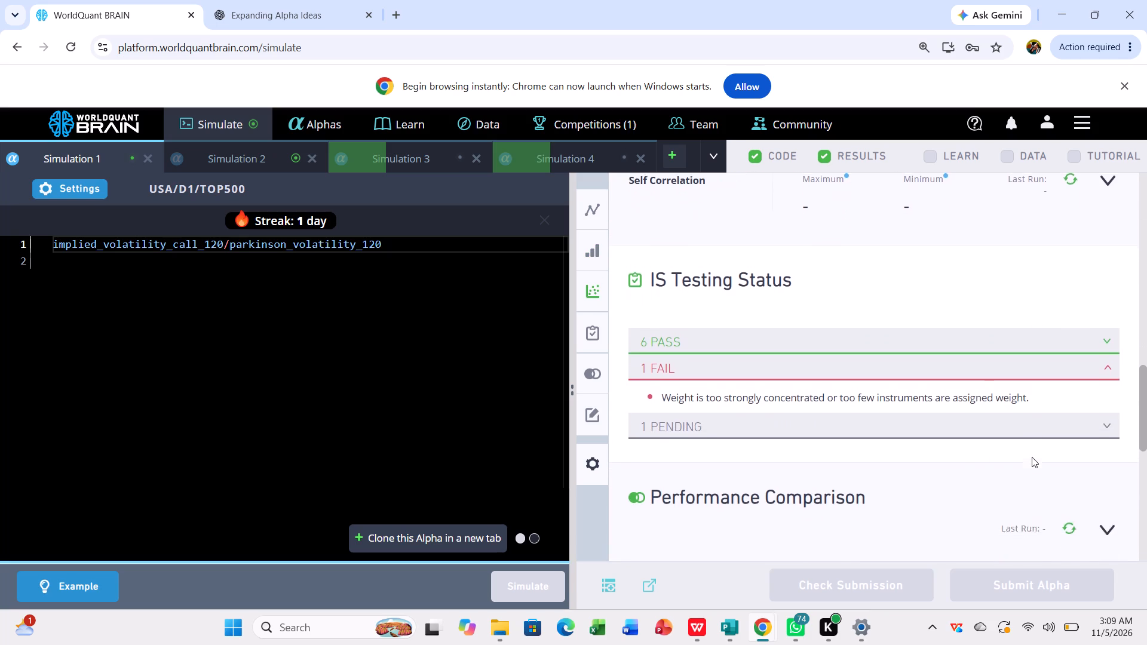
scroll(1032, 457, "down", 1)
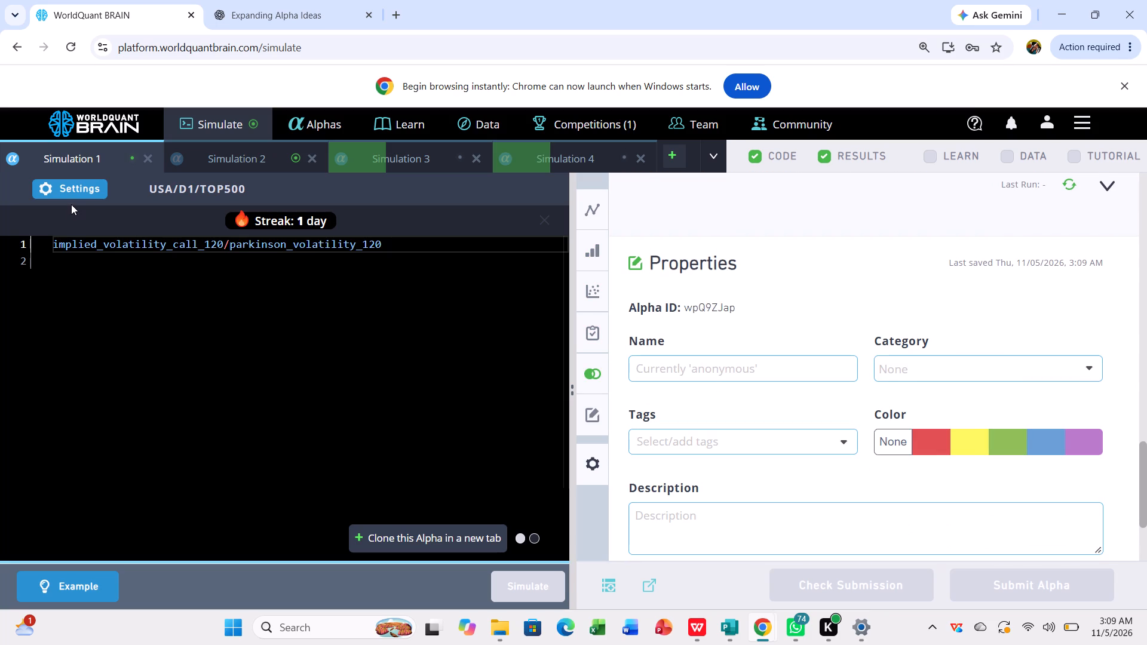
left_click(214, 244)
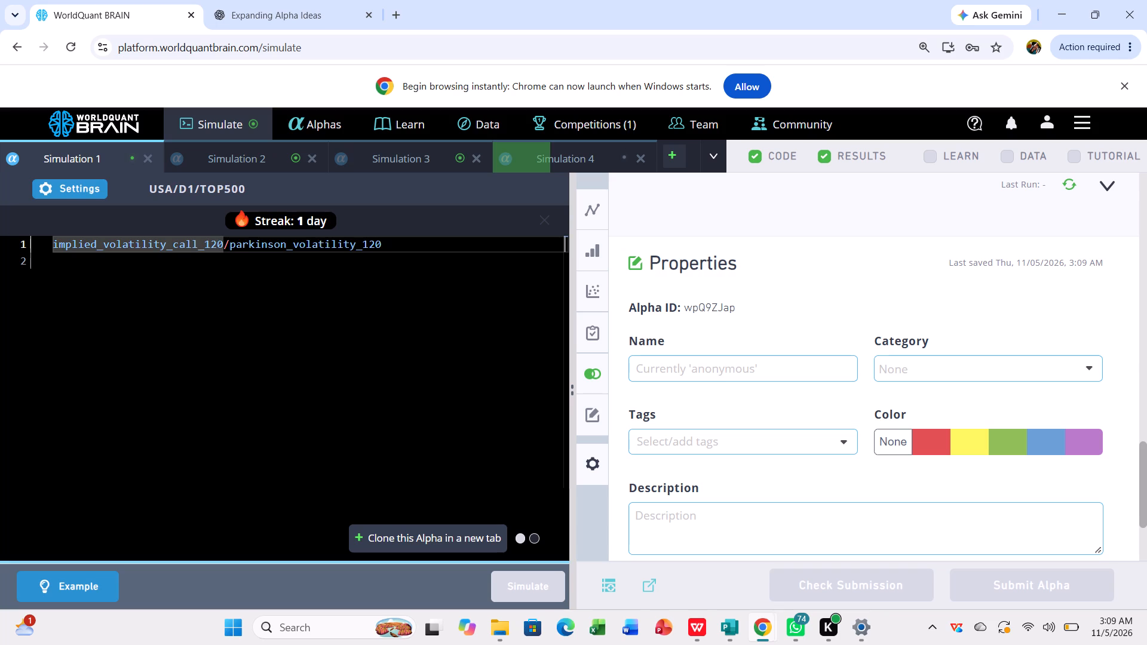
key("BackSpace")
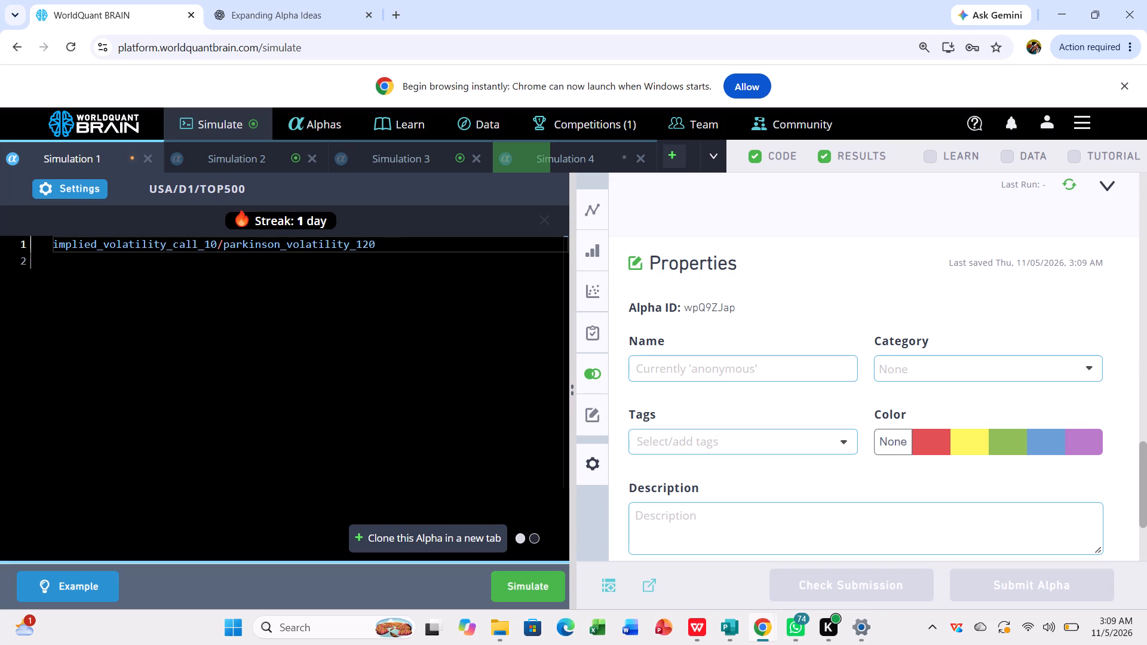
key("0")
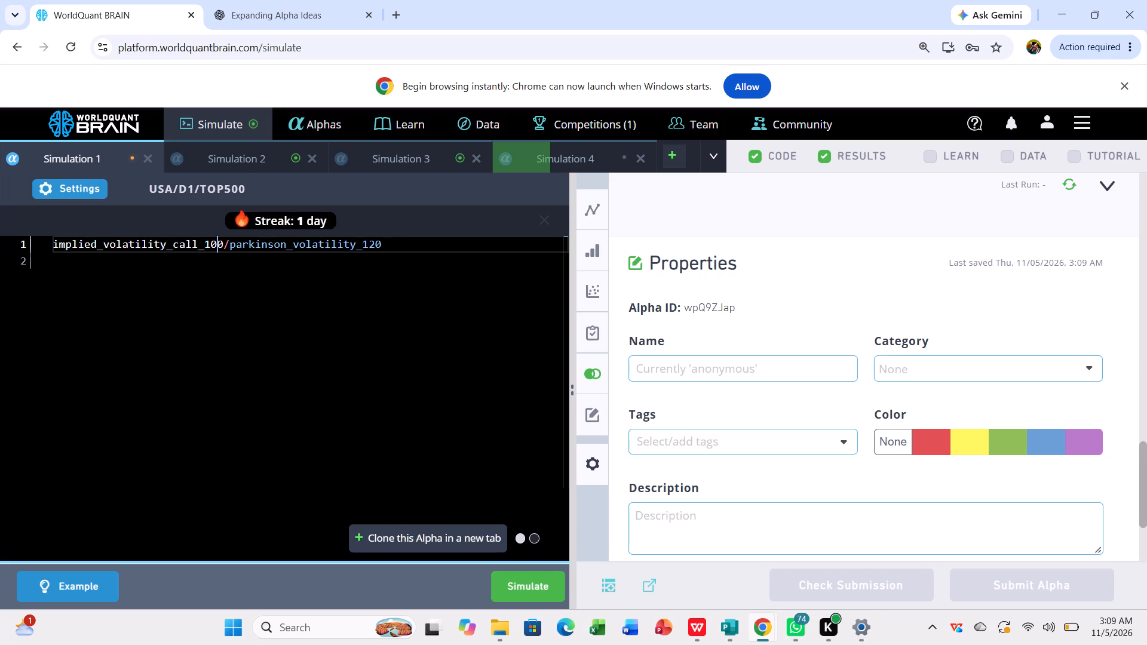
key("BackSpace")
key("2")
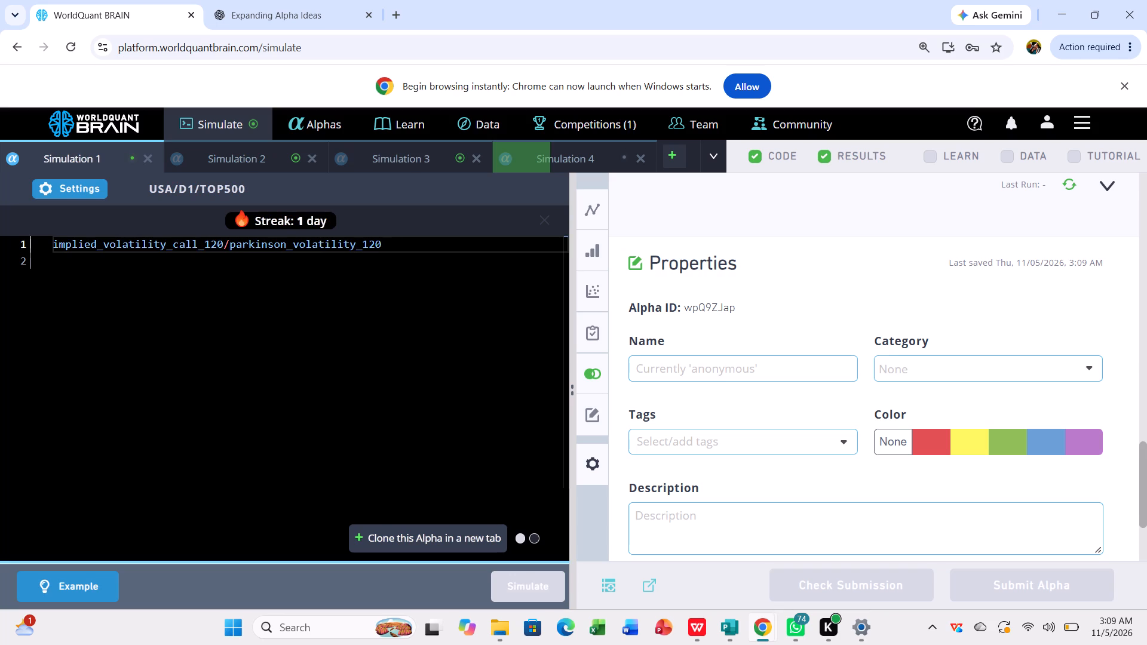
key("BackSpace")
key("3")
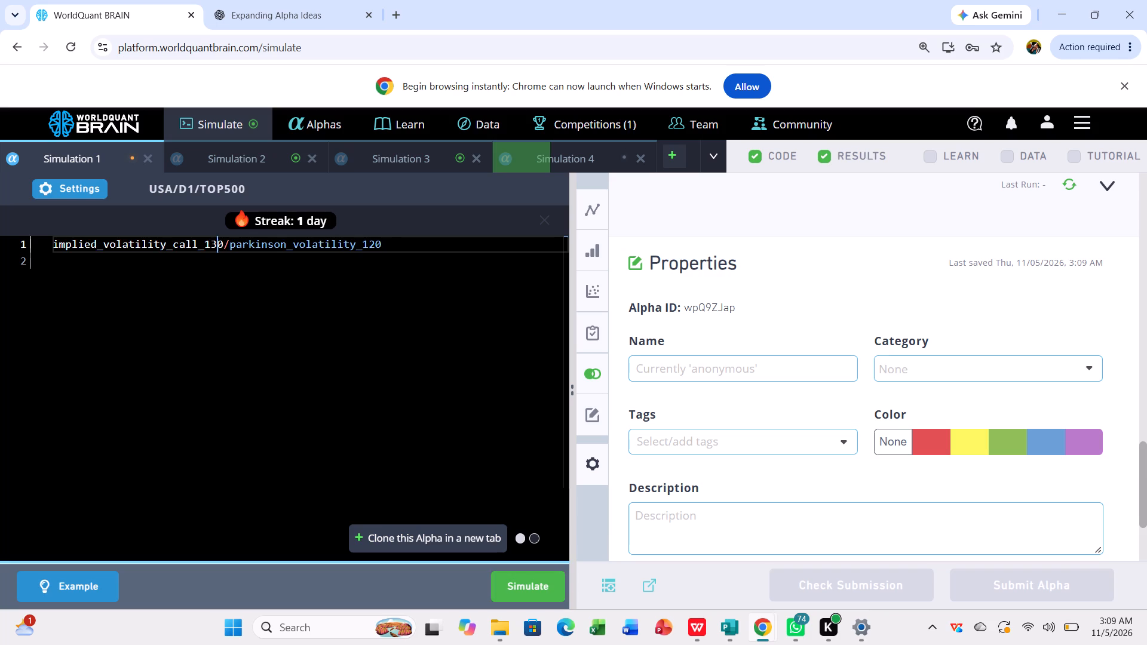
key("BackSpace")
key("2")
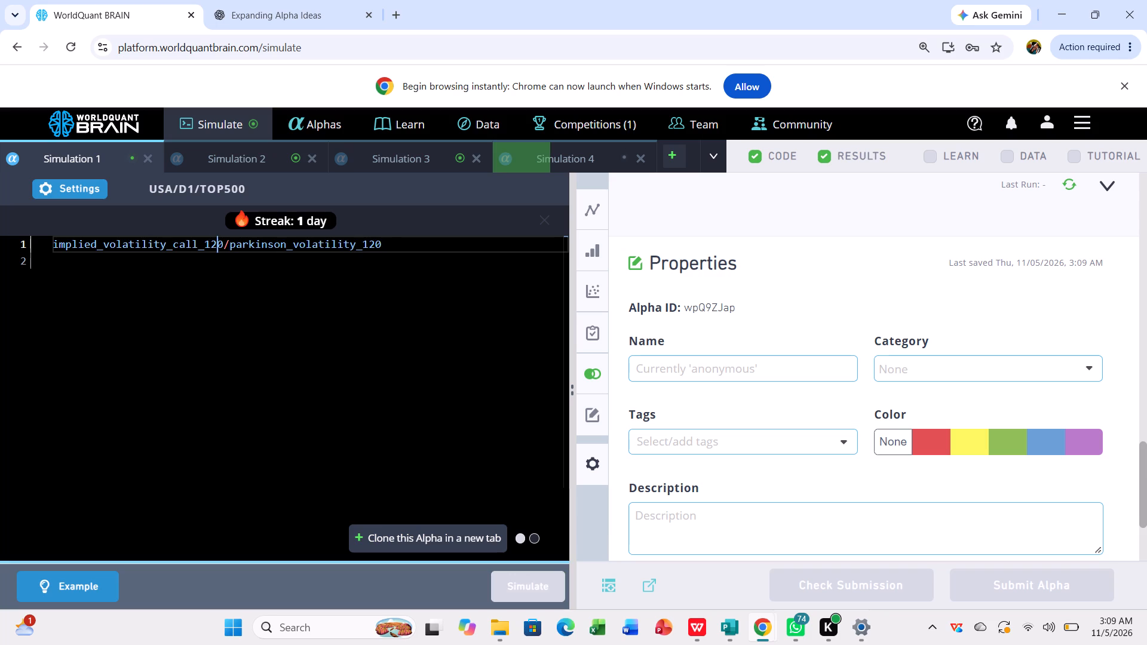
Set Simulation 1's universe to TOPSP500, apply it, and simulate the volatility ratio alpha again.
left_click(86, 190)
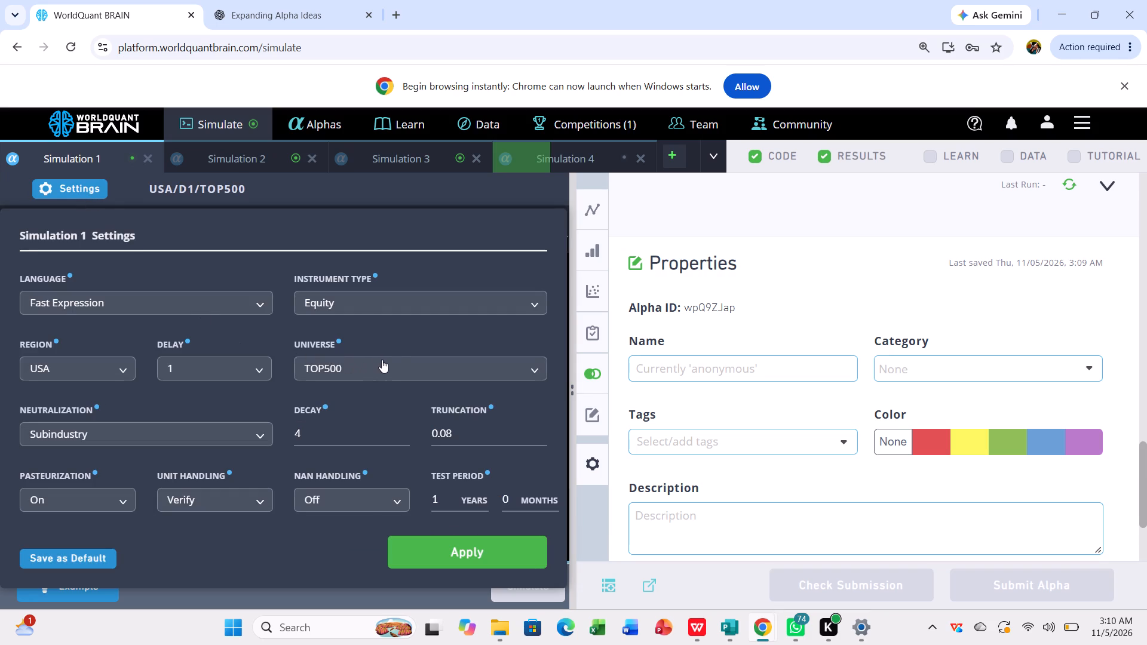
left_click(401, 360)
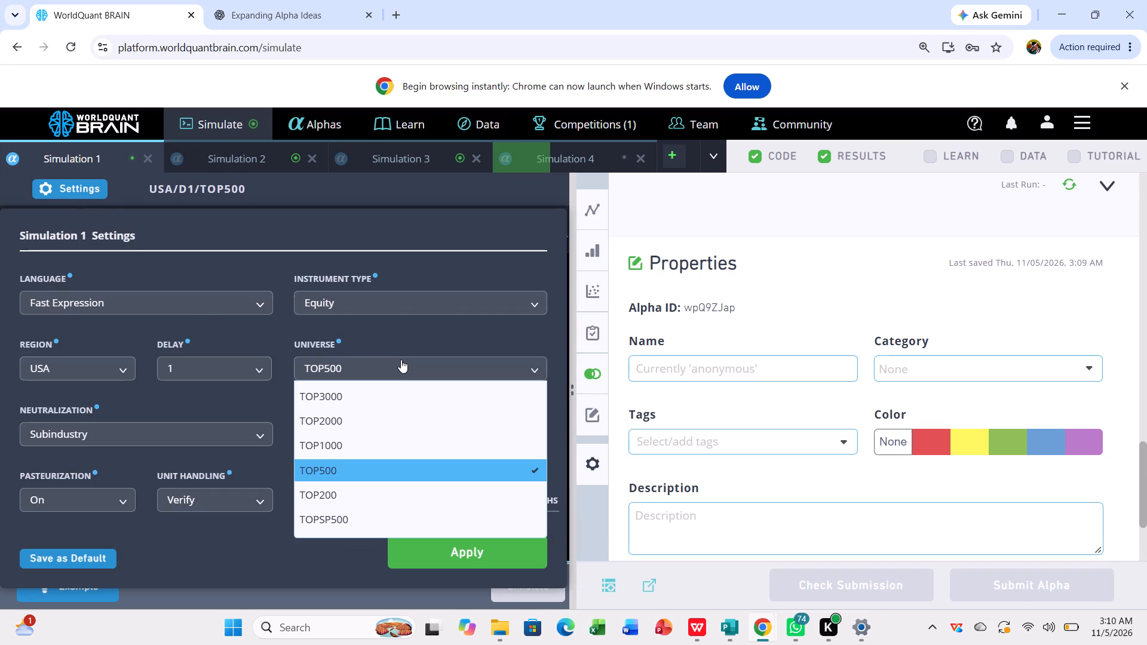
left_click(385, 509)
left_click(455, 548)
left_click(523, 580)
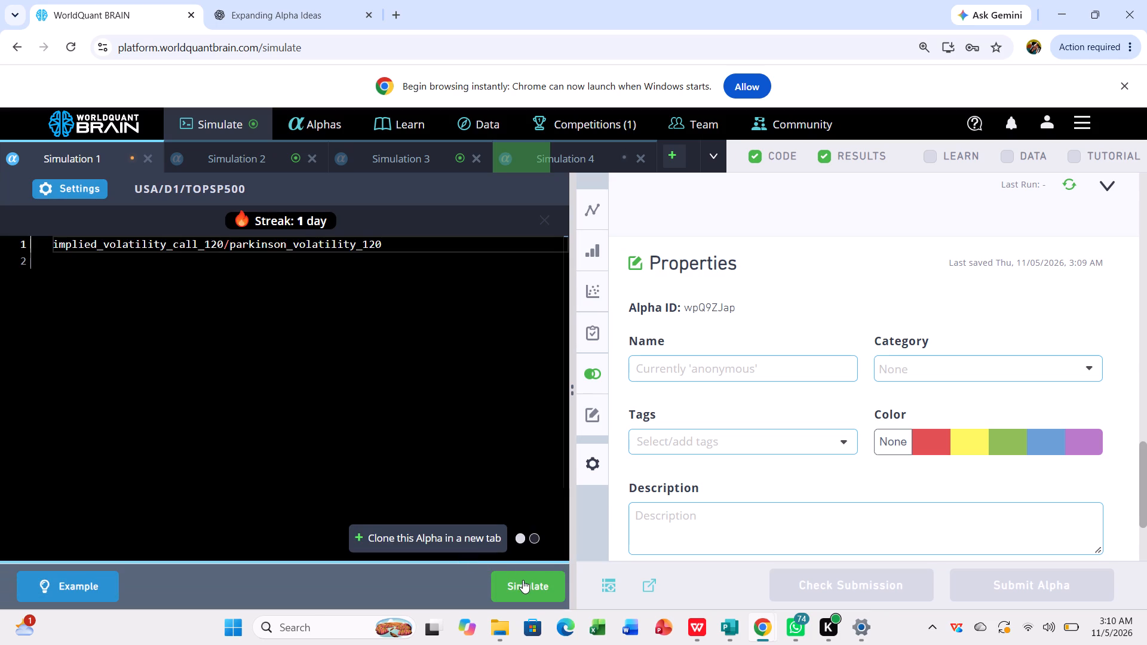
Reveal Simulation 2's test period and examine its IS Summary for the full IS period and its failed IS tests.
left_click(274, 152)
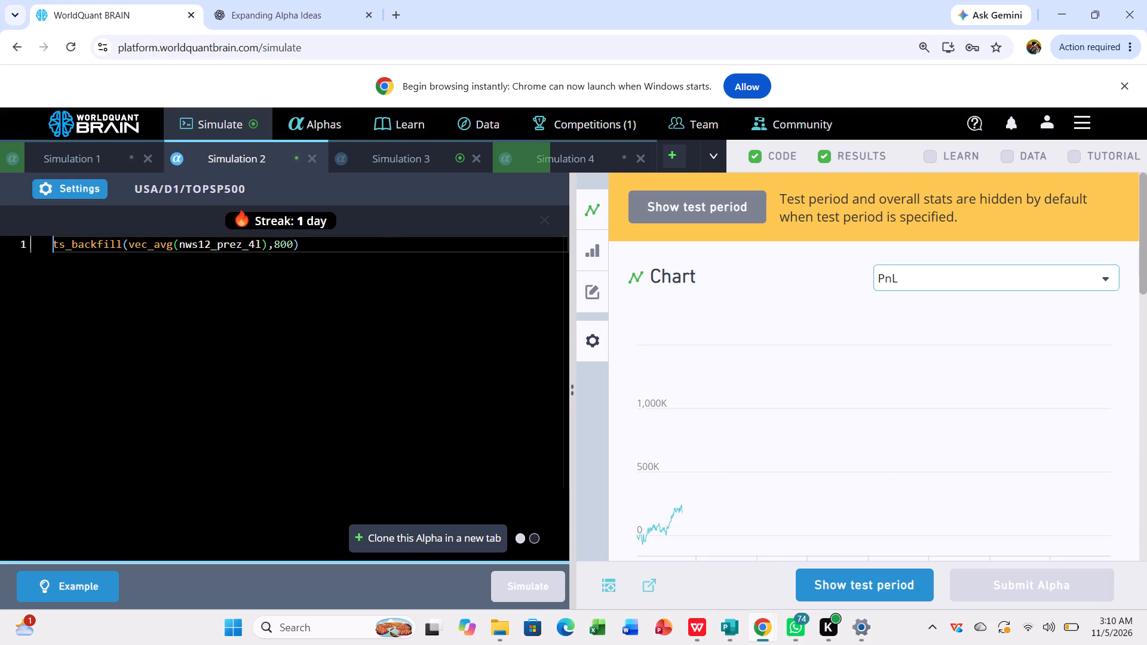
left_click(870, 590)
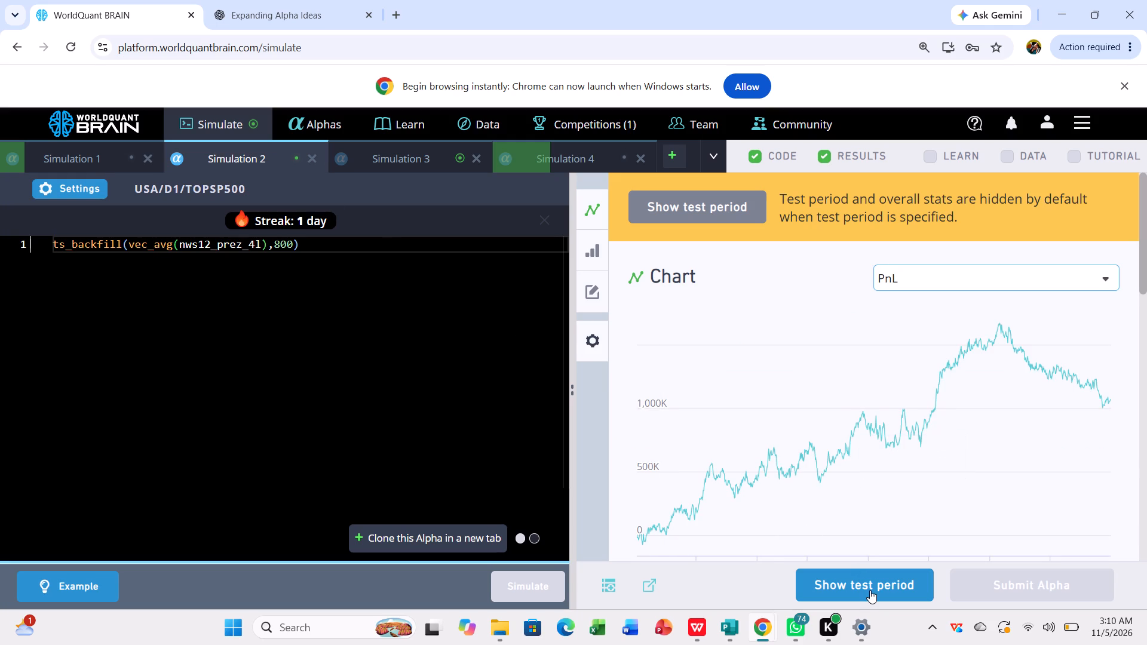
scroll(886, 515, "down", 2)
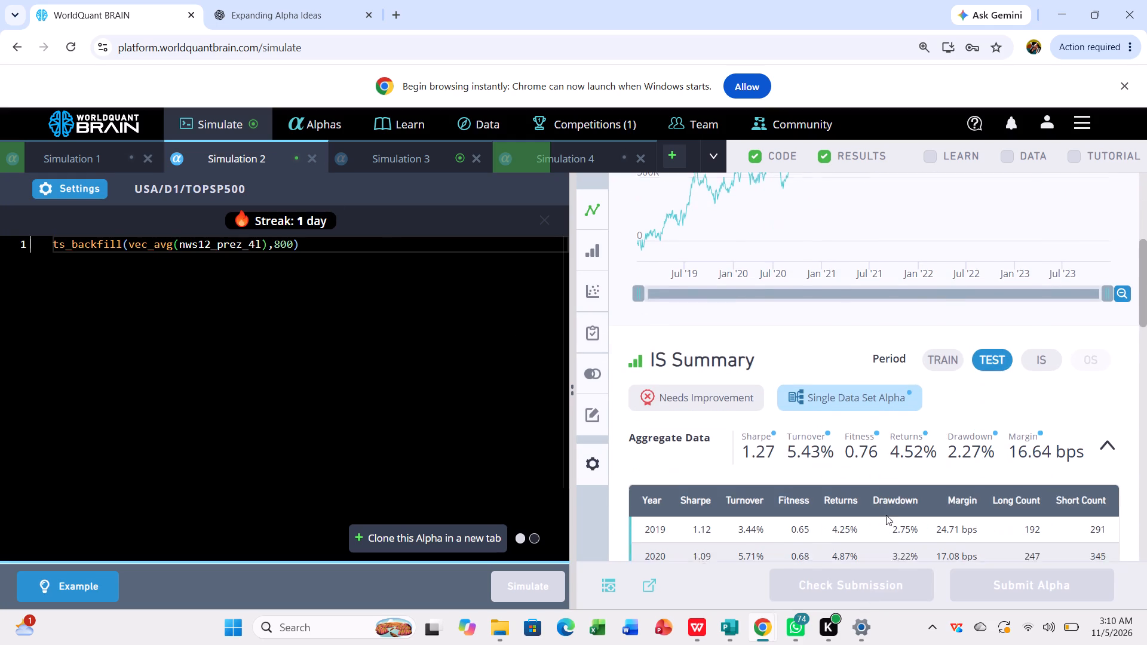
scroll(886, 515, "down", 1)
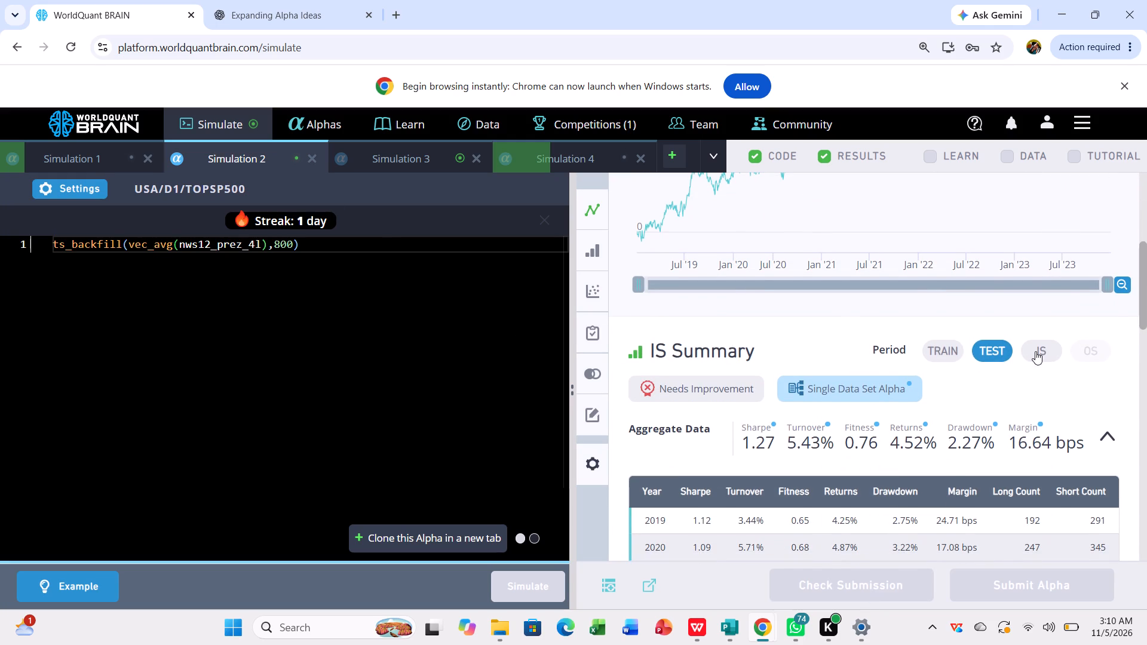
left_click(1035, 351)
scroll(971, 394, "down", 1)
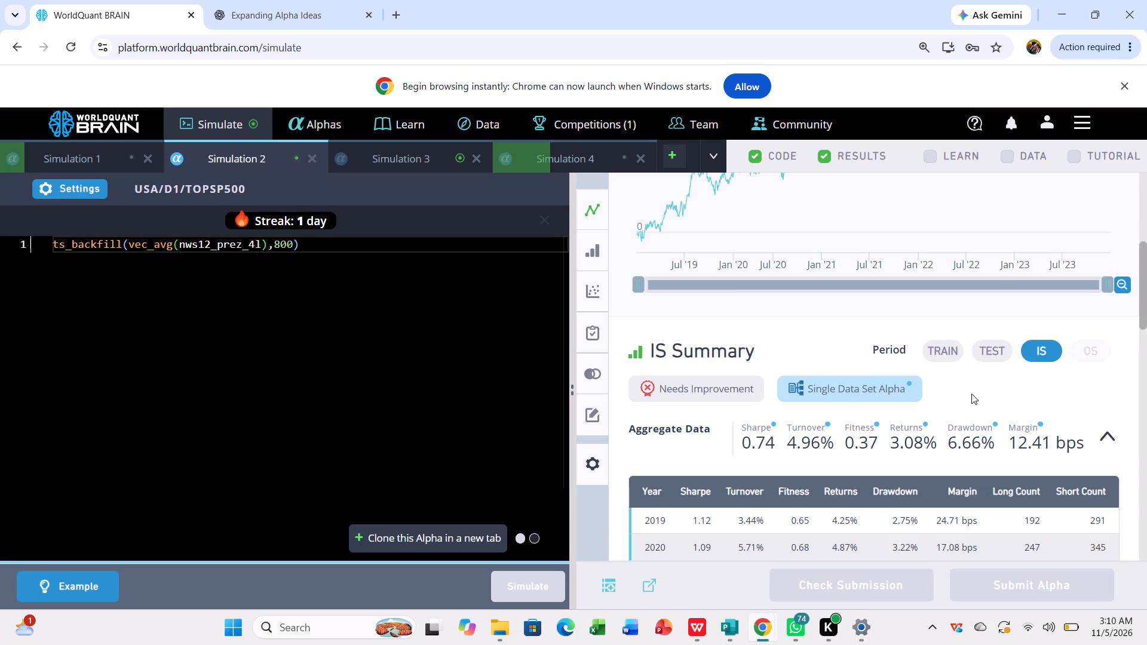
scroll(971, 394, "down", 4)
scroll(971, 394, "up", 1)
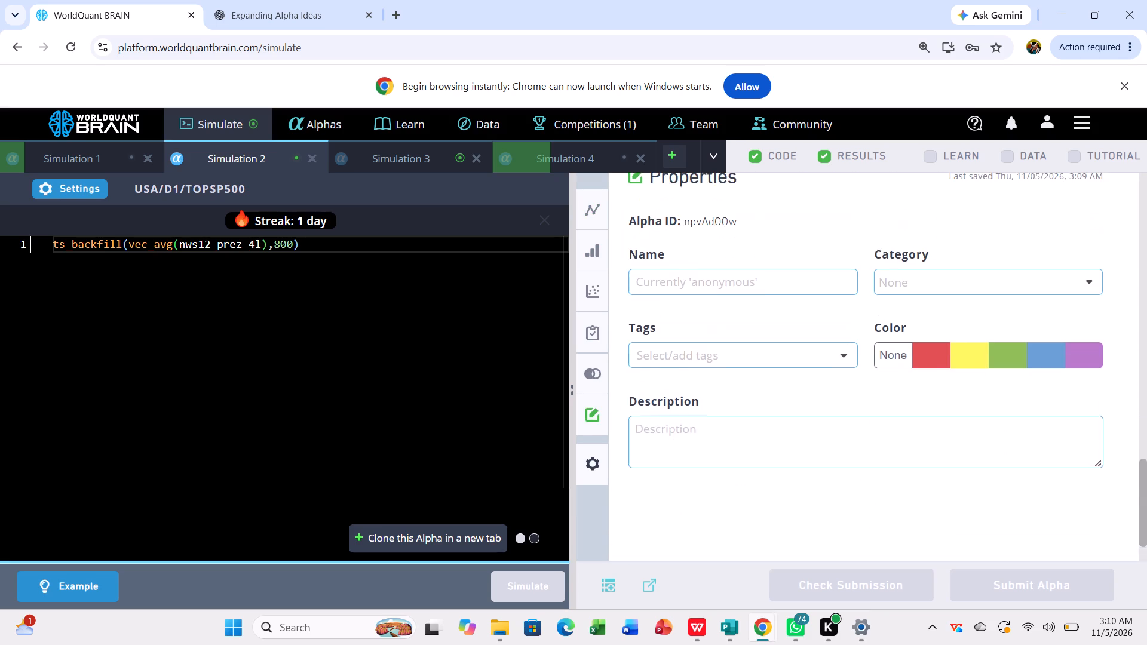
scroll(971, 394, "up", 3)
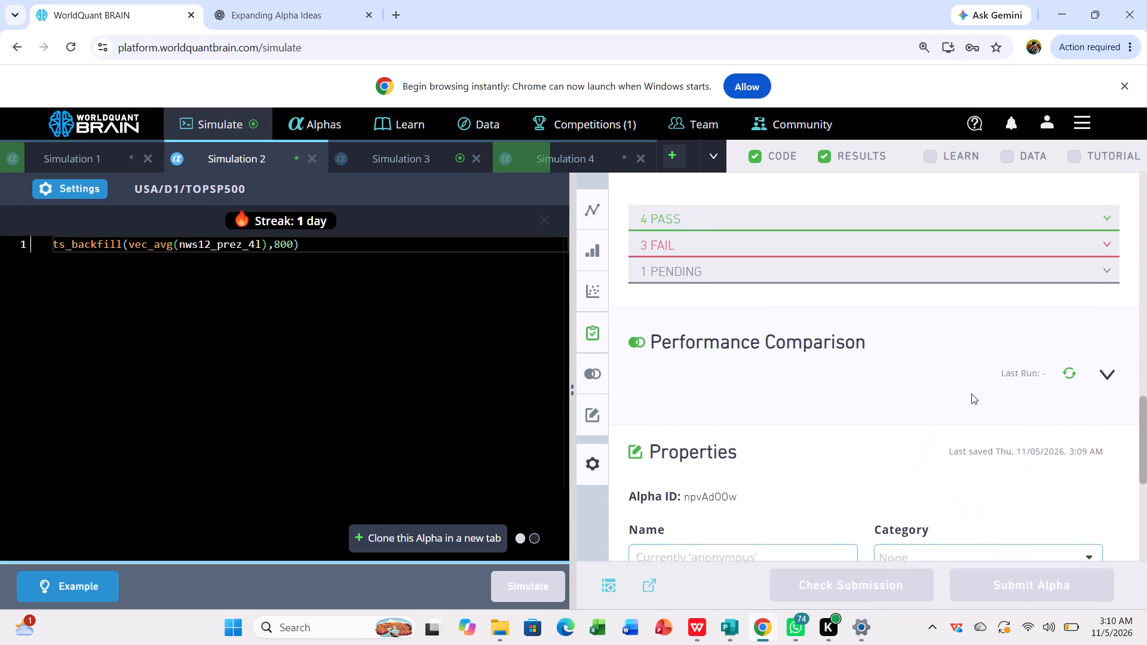
scroll(971, 394, "up", 1)
left_click(976, 262)
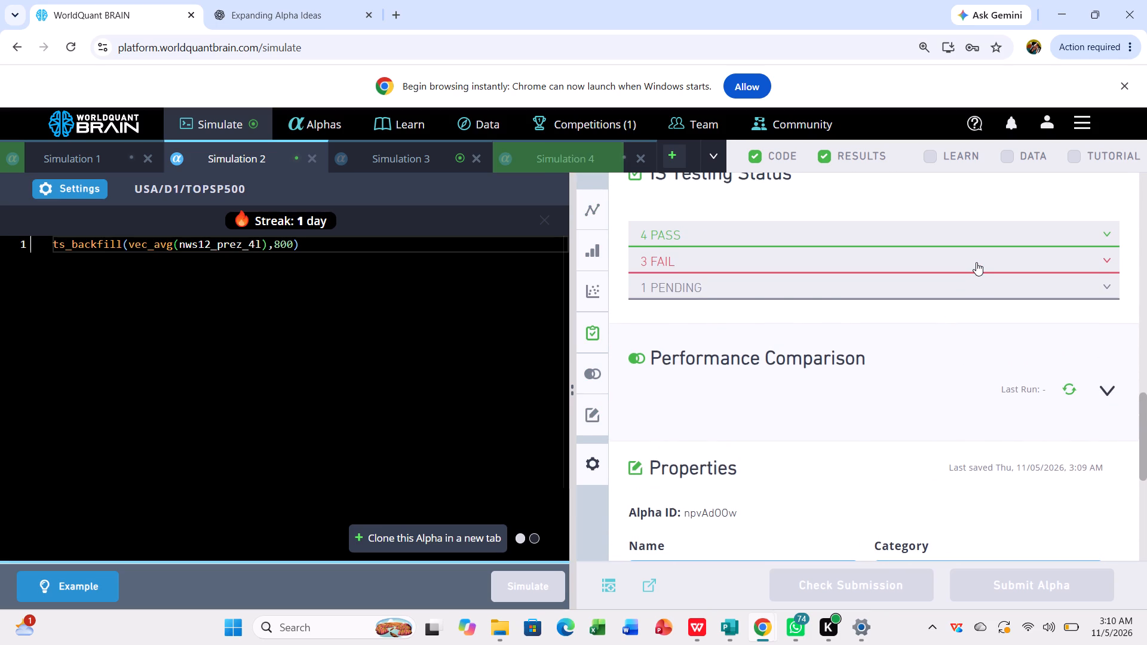
Set Simulation 2's universe to TOP2000 and its neutralization to None, apply the settings, and simulate the news-based alpha.
left_click(94, 188)
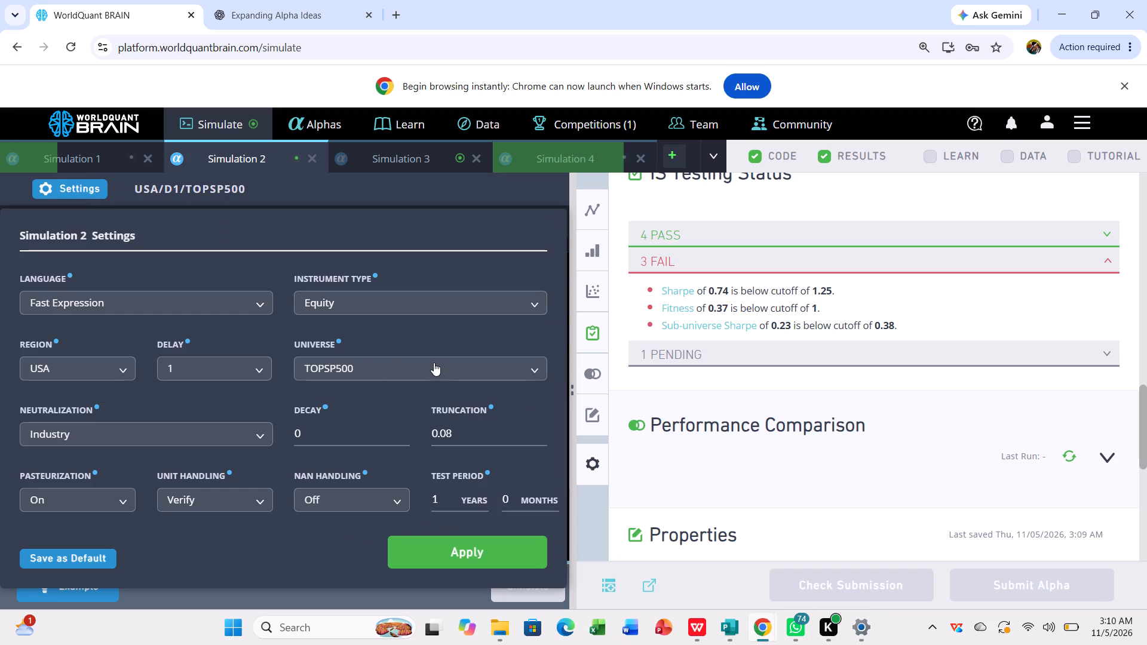
left_click(446, 363)
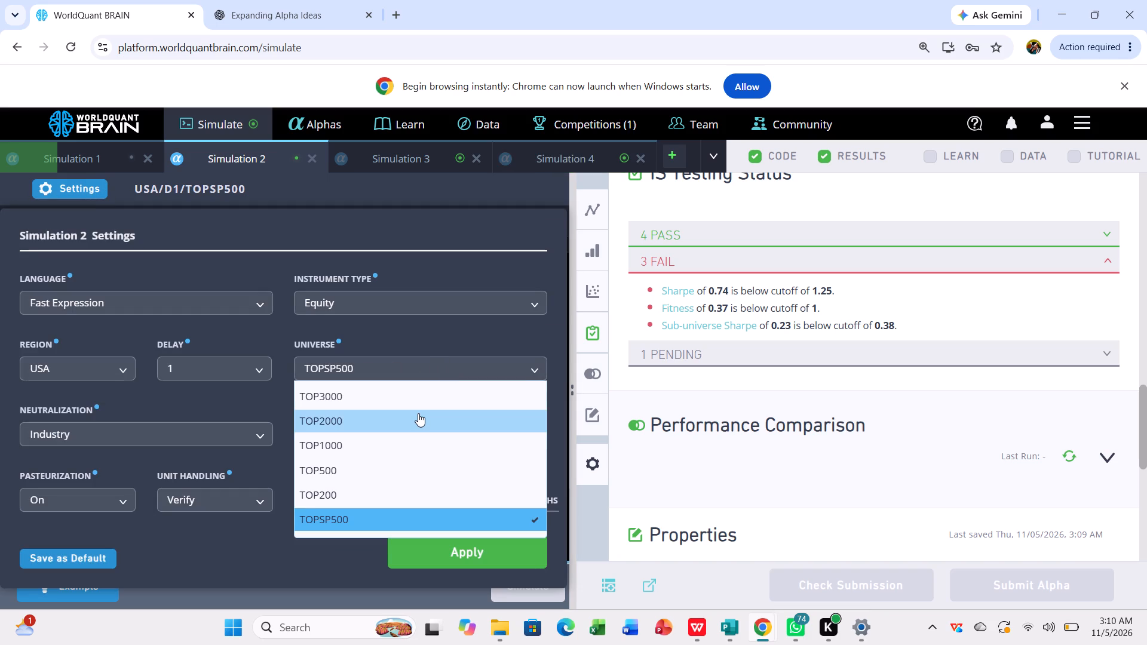
left_click(418, 413)
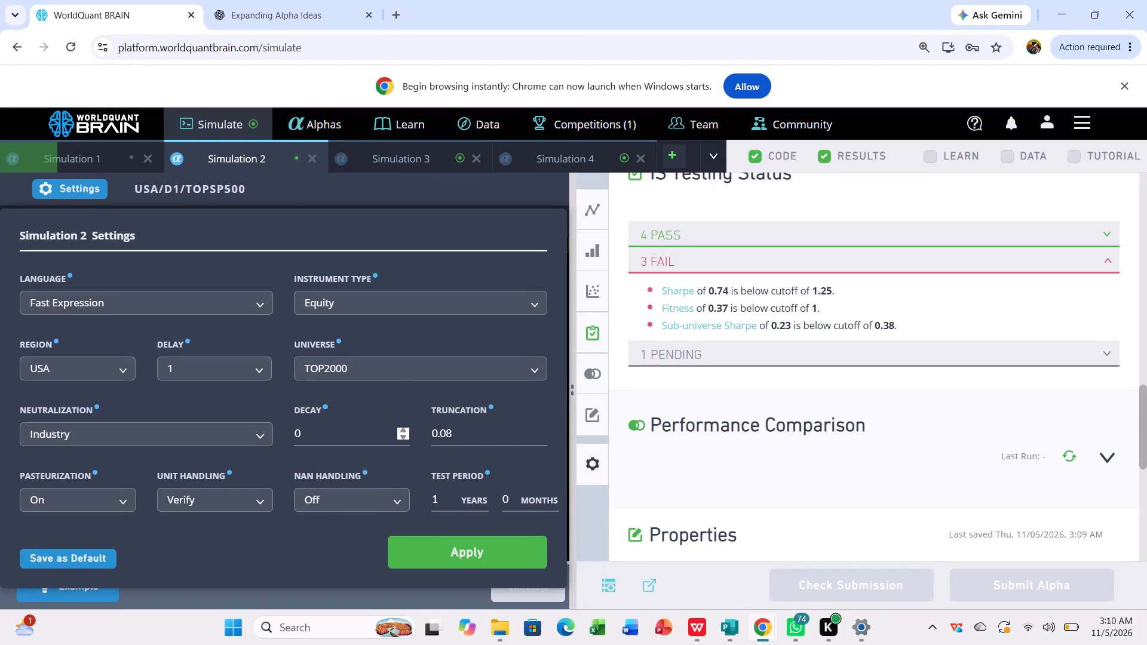
left_click(249, 429)
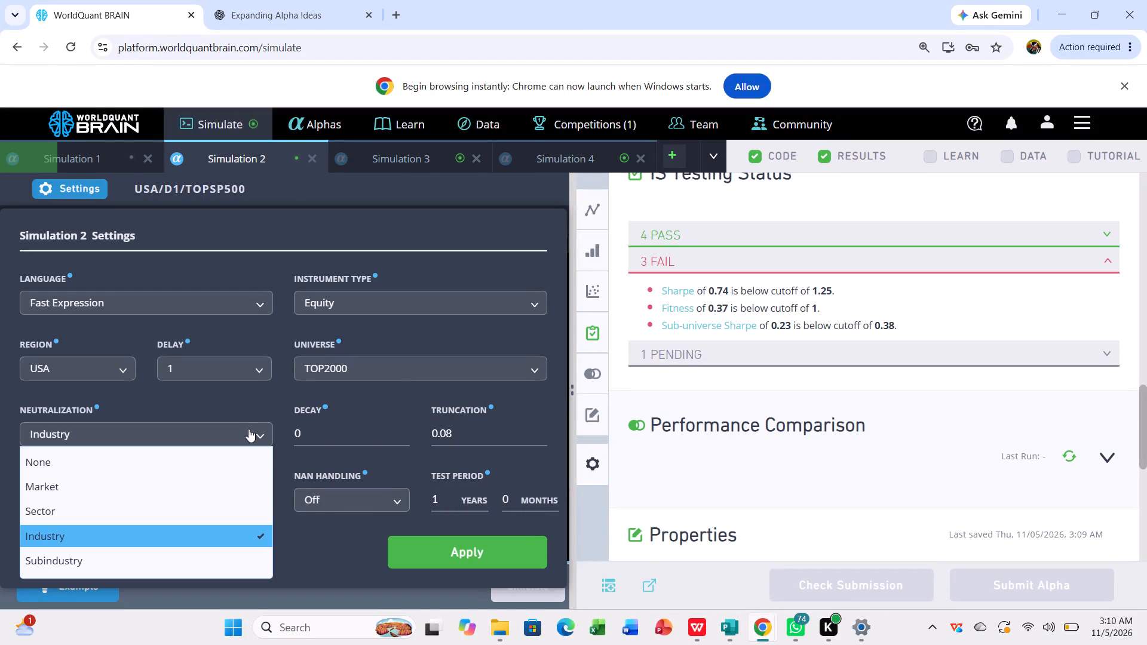
left_click(213, 456)
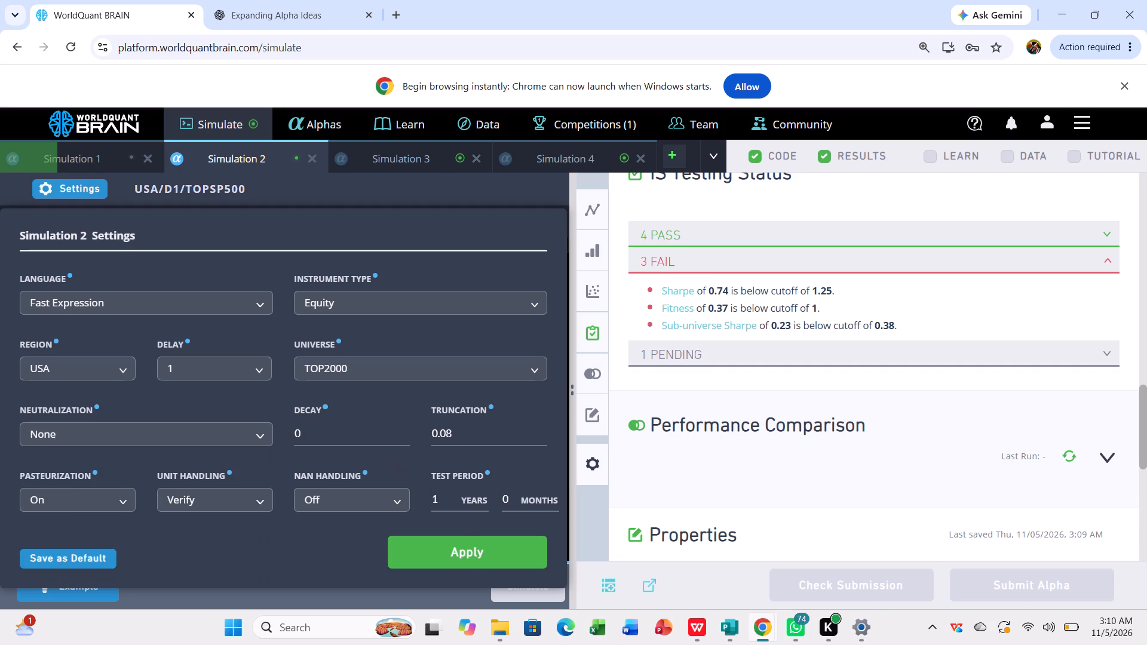
left_click(474, 555)
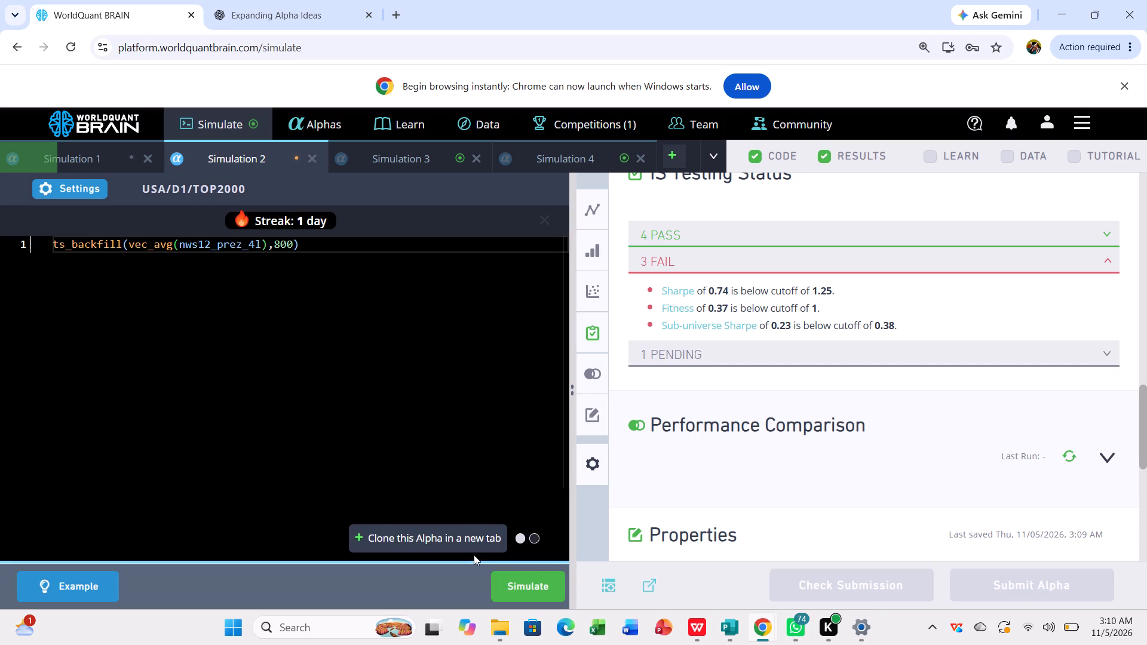
left_click(534, 581)
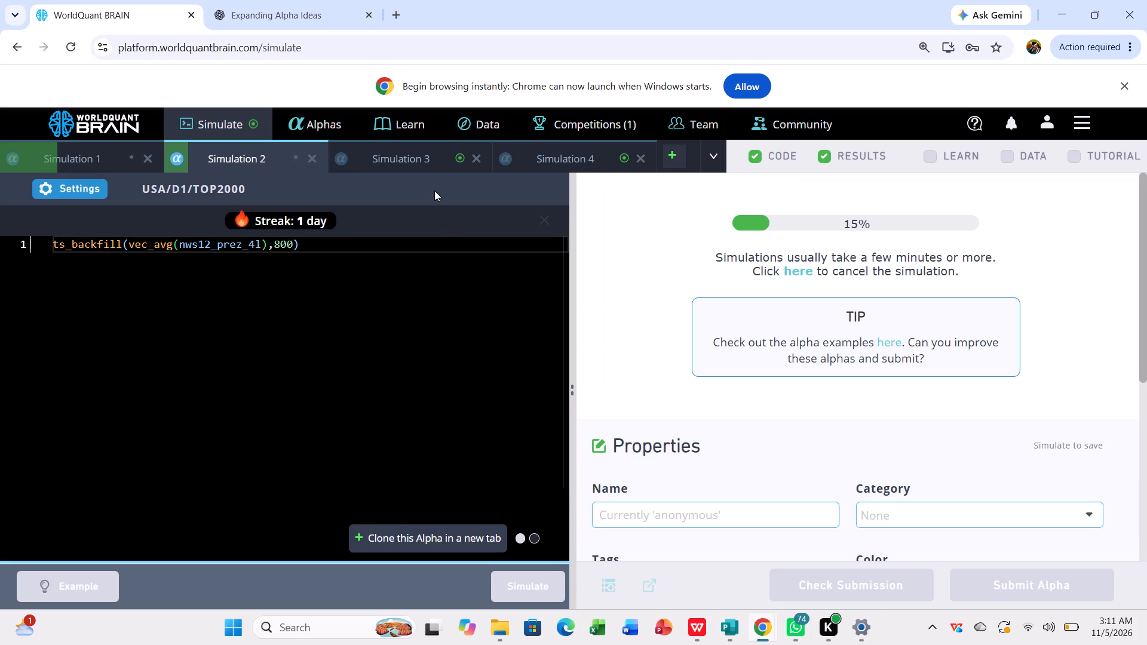
Reveal Simulation 3's test period and examine its IS Summary for the full IS period.
left_click(434, 157)
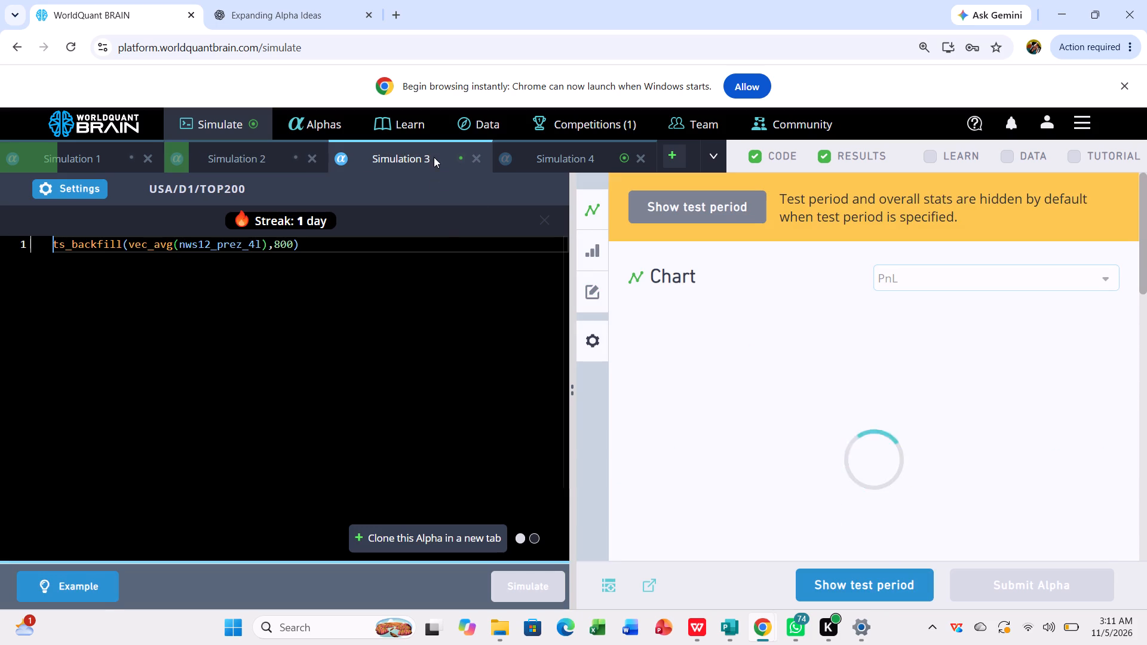
left_click(882, 583)
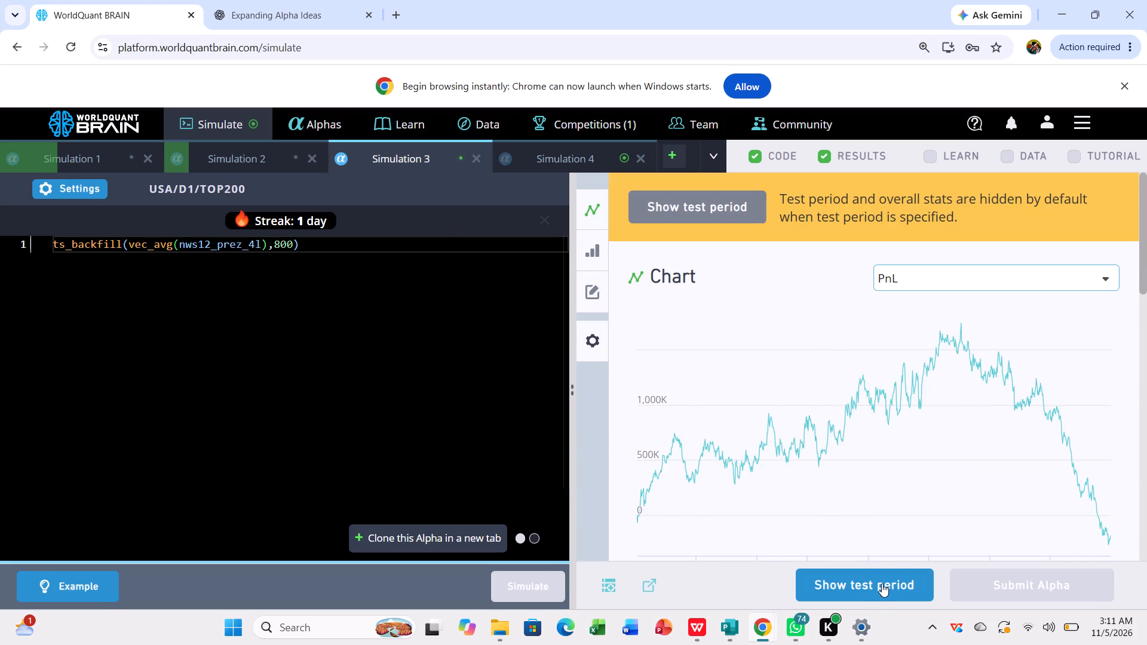
scroll(848, 549, "down", 2)
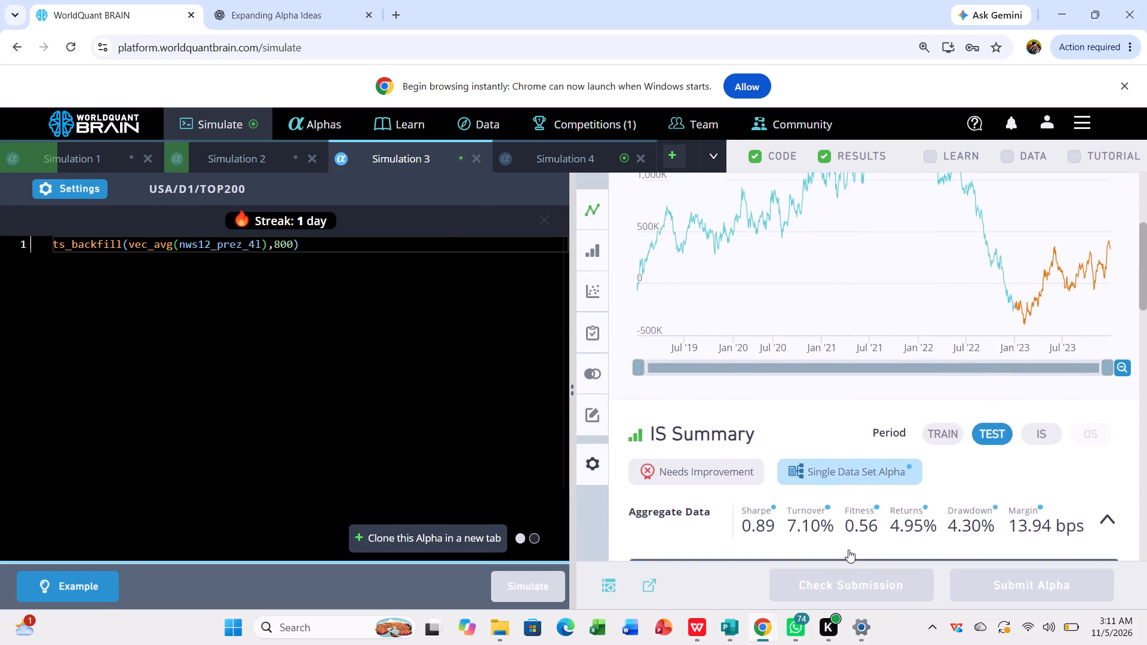
scroll(848, 549, "down", 3)
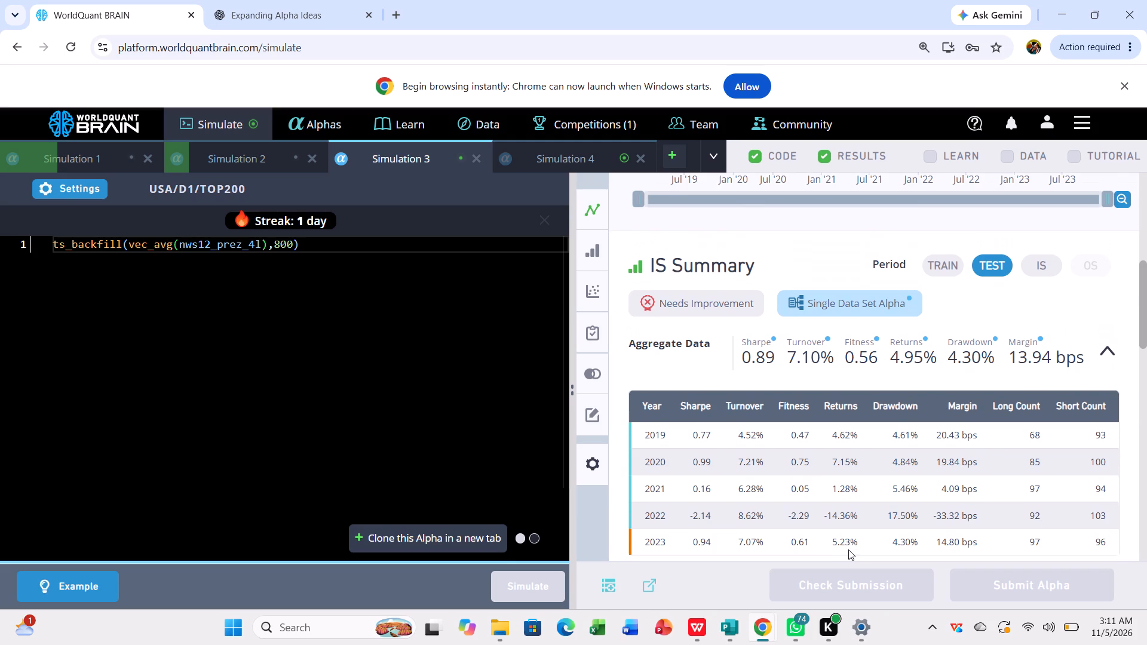
scroll(848, 549, "down", 1)
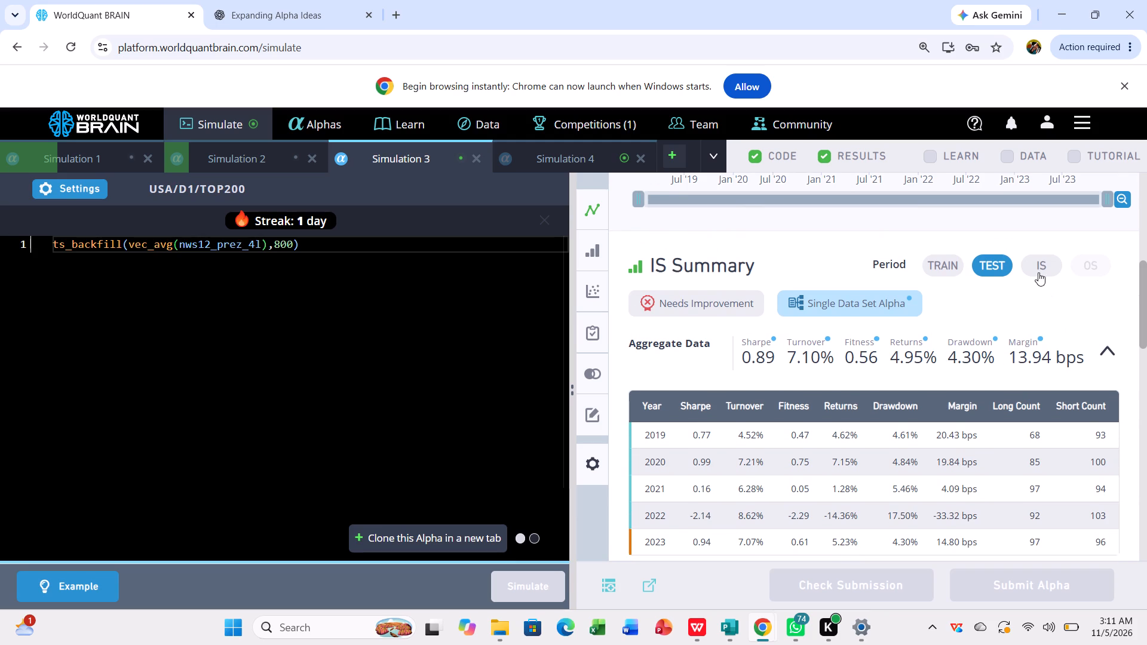
left_click(1038, 264)
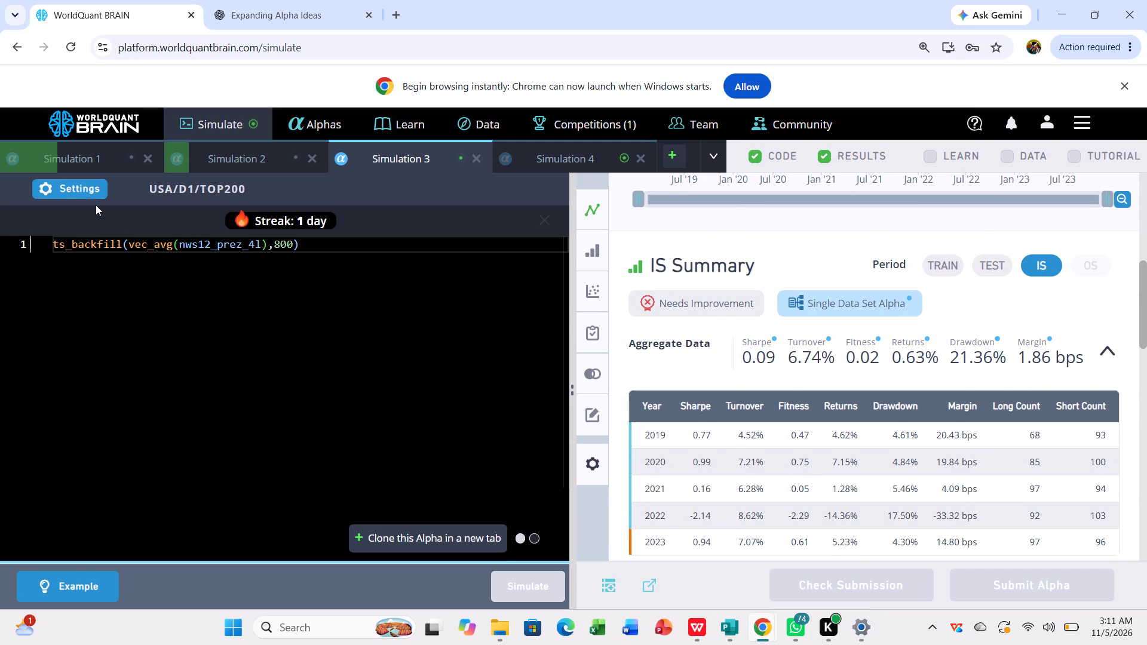
Set Simulation 3's universe to TOP3000, apply it, and simulate the news-based alpha again.
left_click(81, 196)
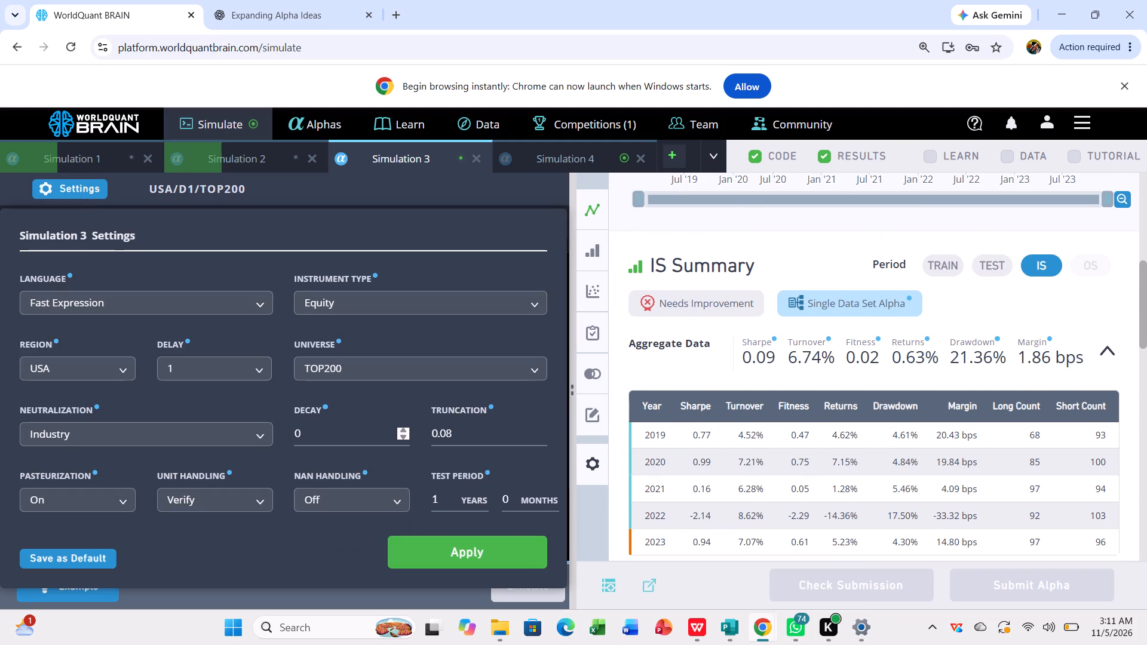
left_click(505, 364)
left_click(428, 398)
left_click(437, 546)
left_click(532, 582)
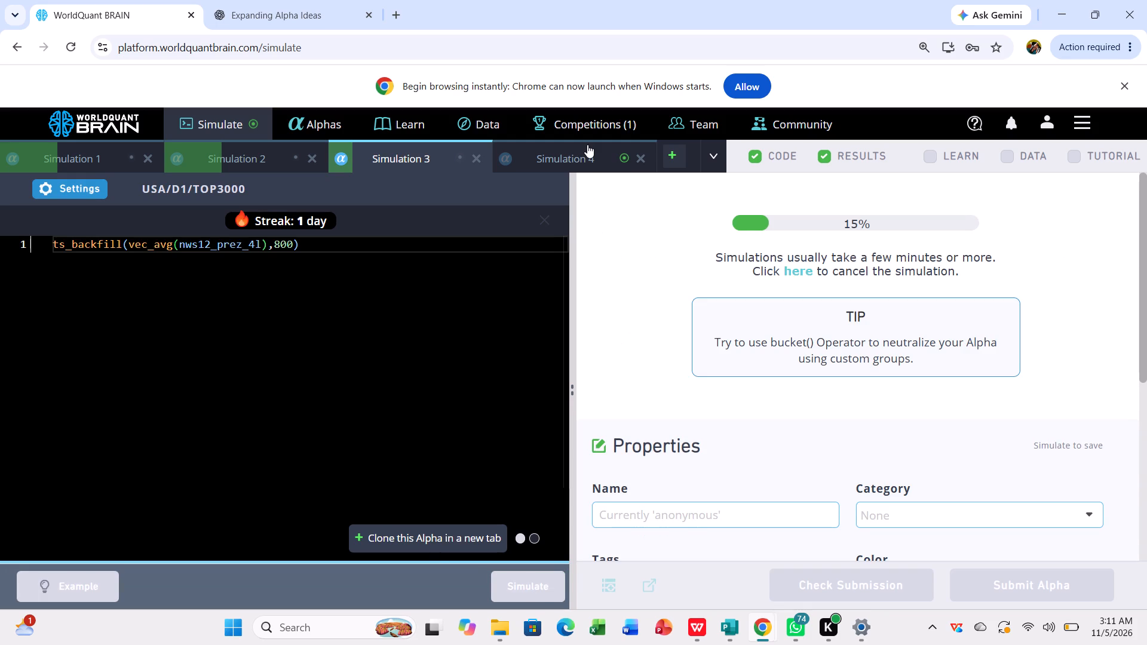
Reveal Simulation 4's test period and examine its IS Summary for the full IS period and its failed IS tests.
left_click(587, 145)
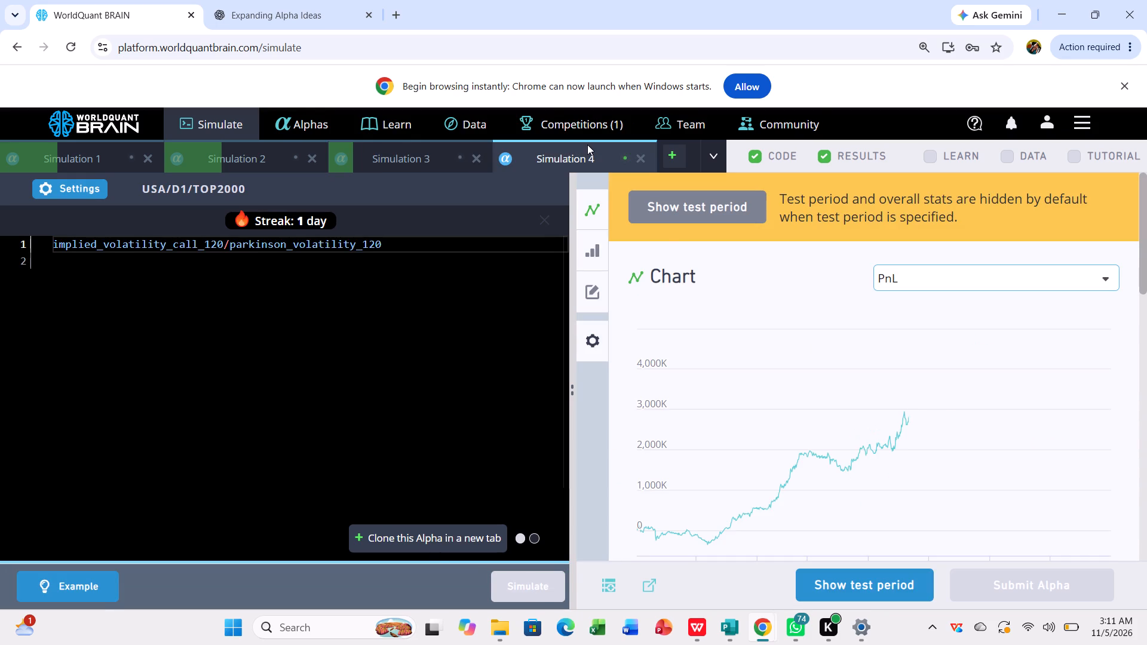
left_click(848, 575)
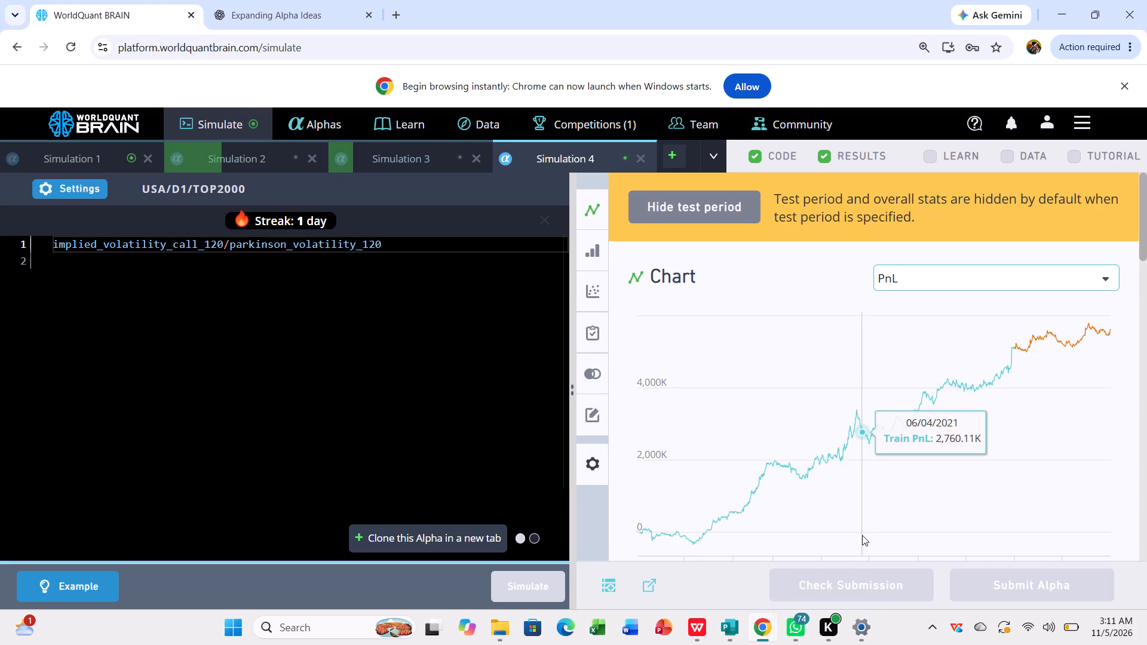
scroll(862, 535, "down", 3)
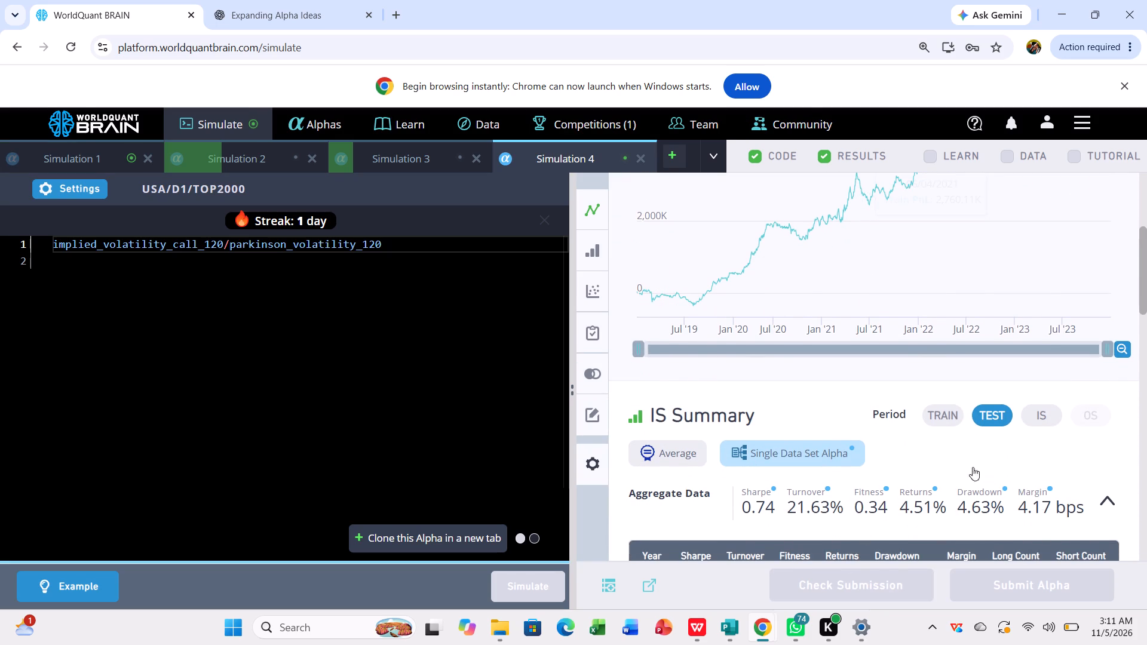
left_click(1039, 413)
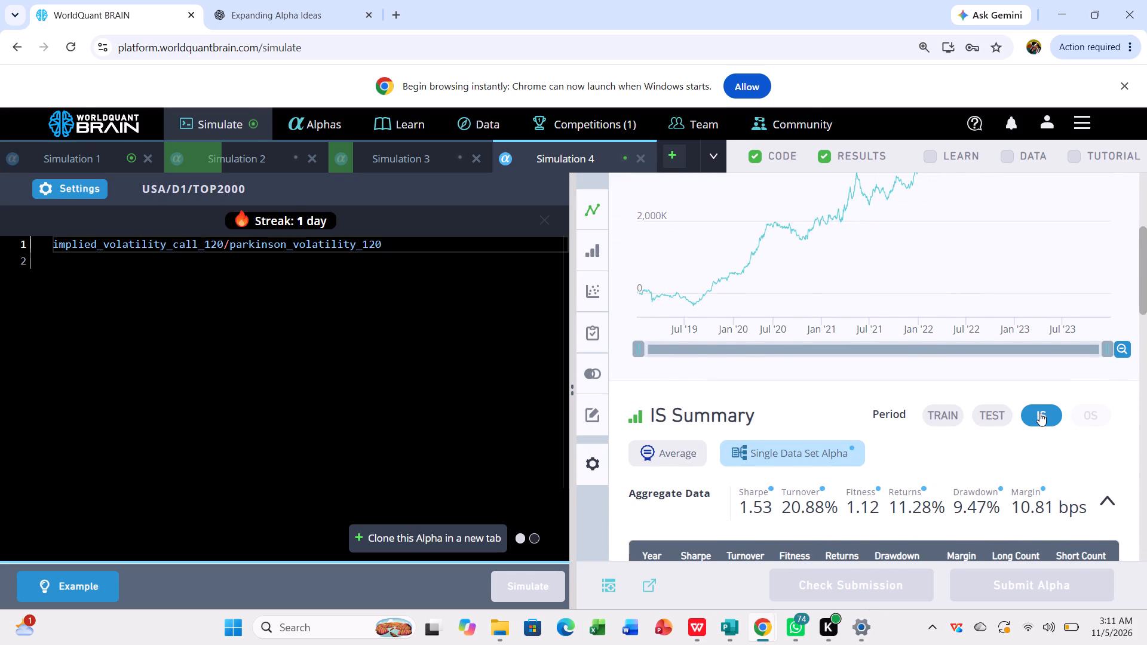
scroll(1039, 413, "down", 5)
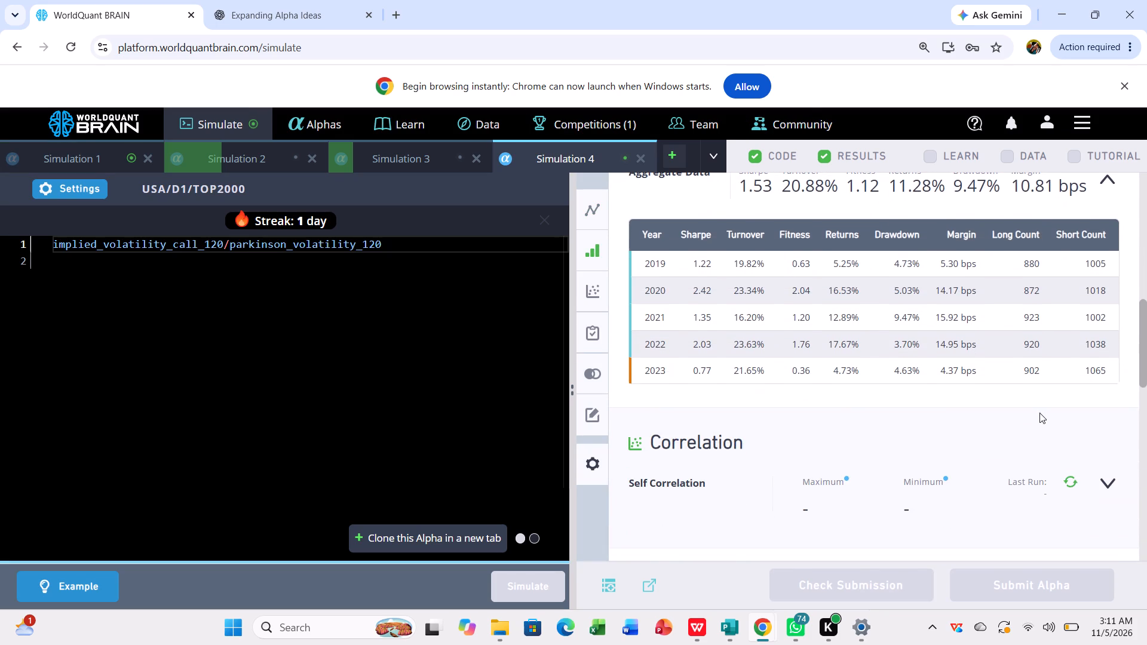
scroll(1039, 413, "down", 2)
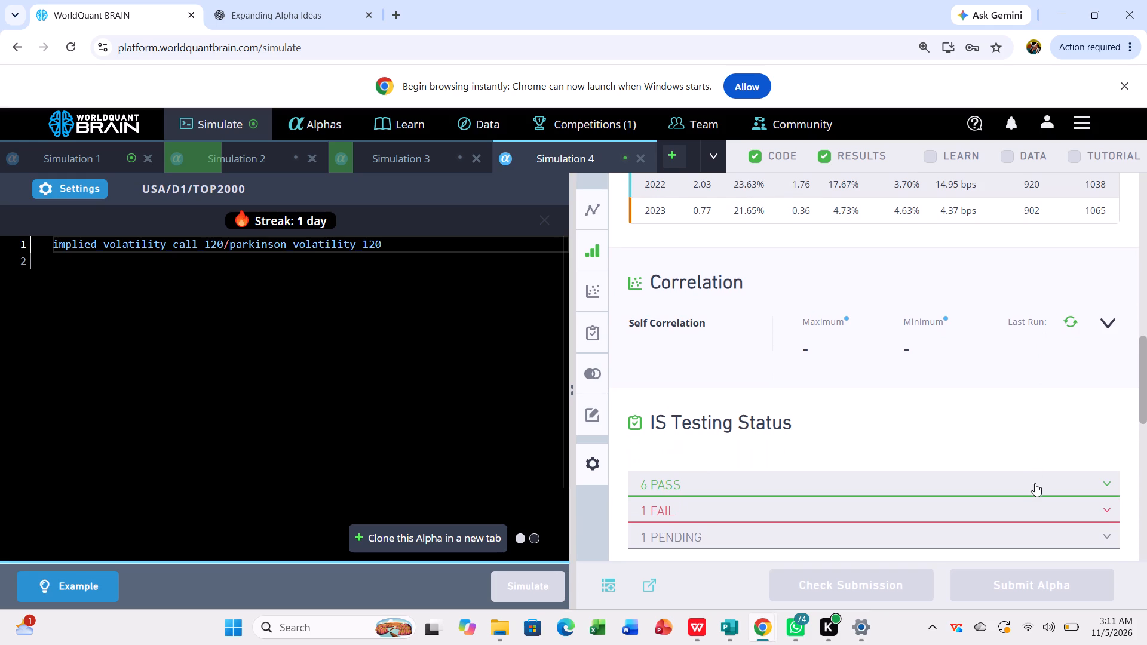
left_click(1034, 497)
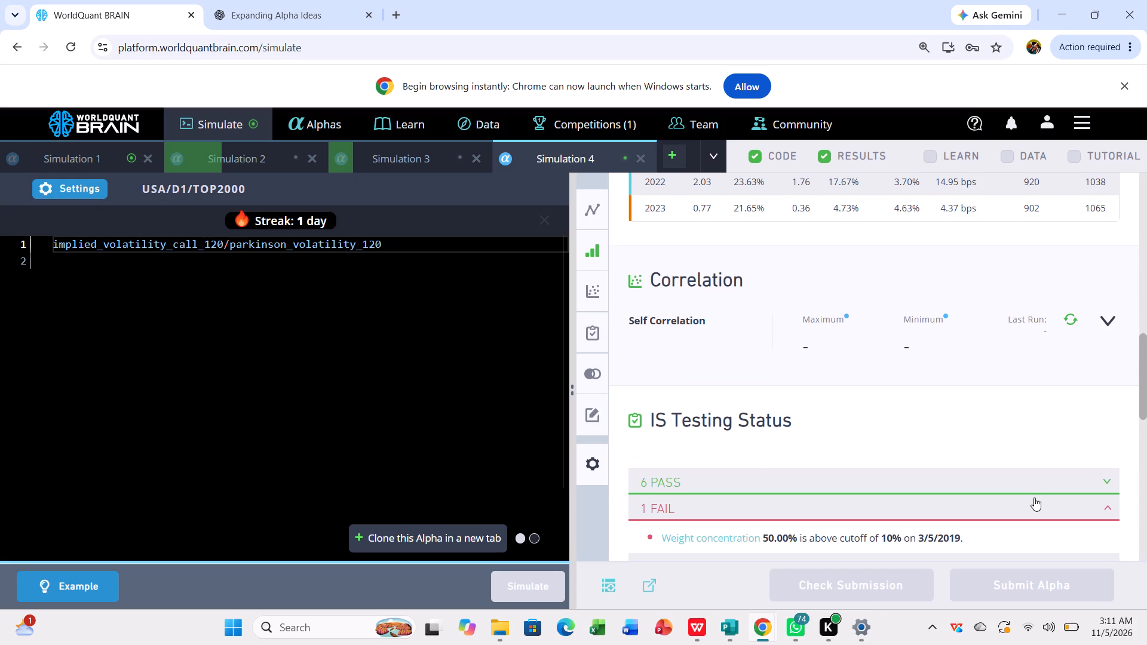
scroll(1034, 497, "down", 1)
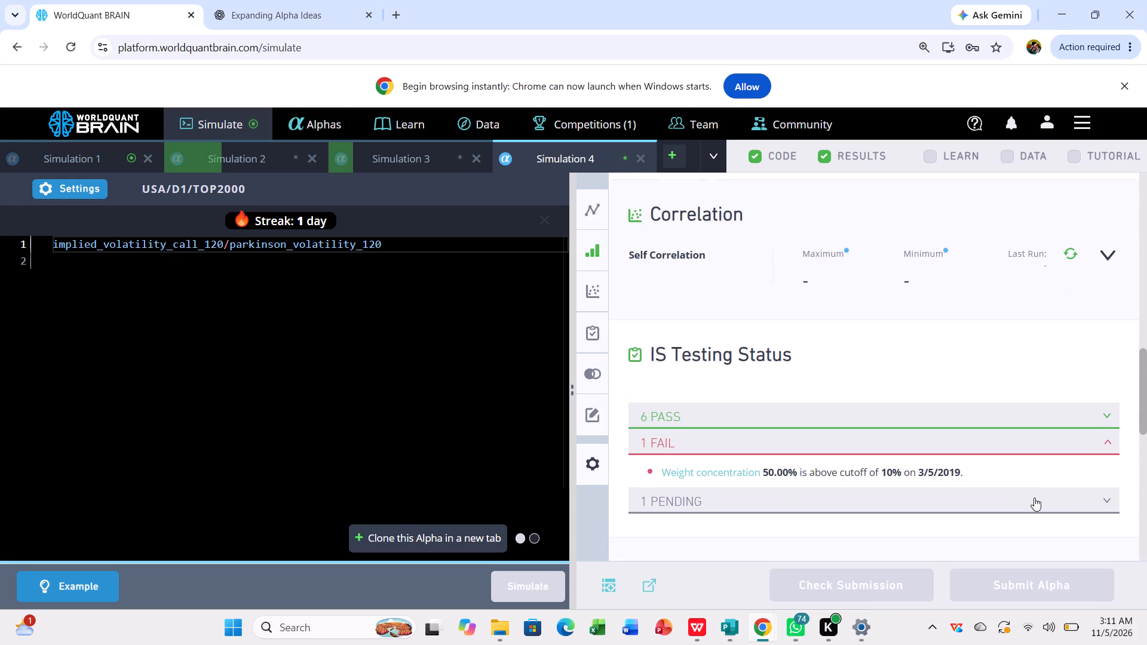
scroll(1034, 497, "down", 2)
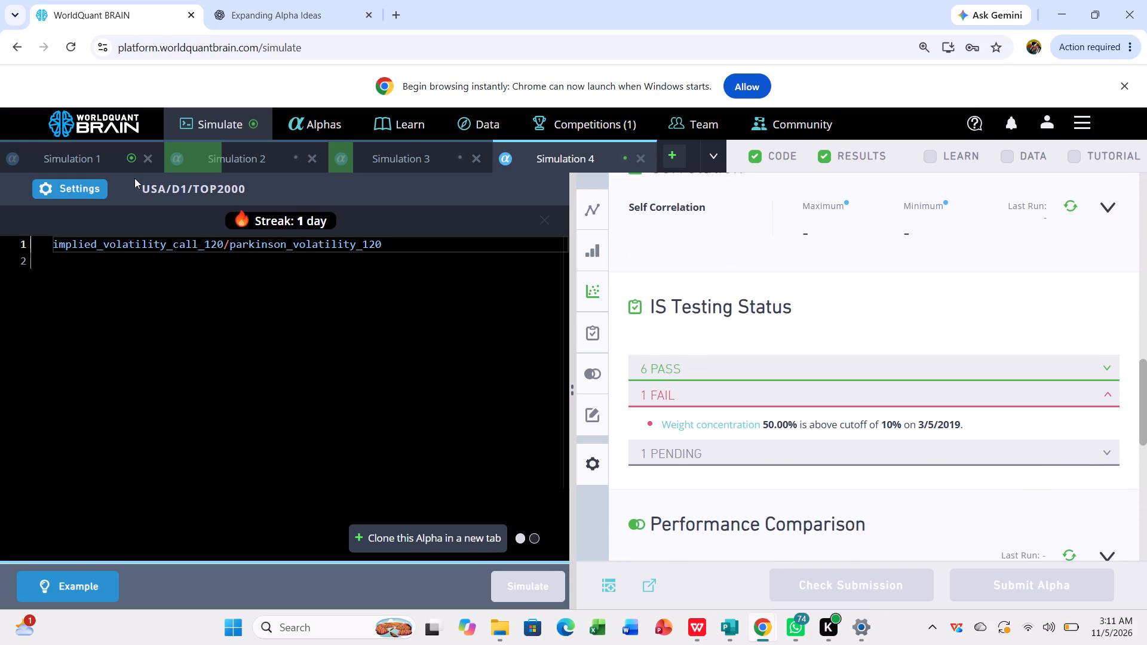
Set Simulation 4's truncation to 0, apply the settings, and simulate the volatility ratio alpha again.
left_click(83, 182)
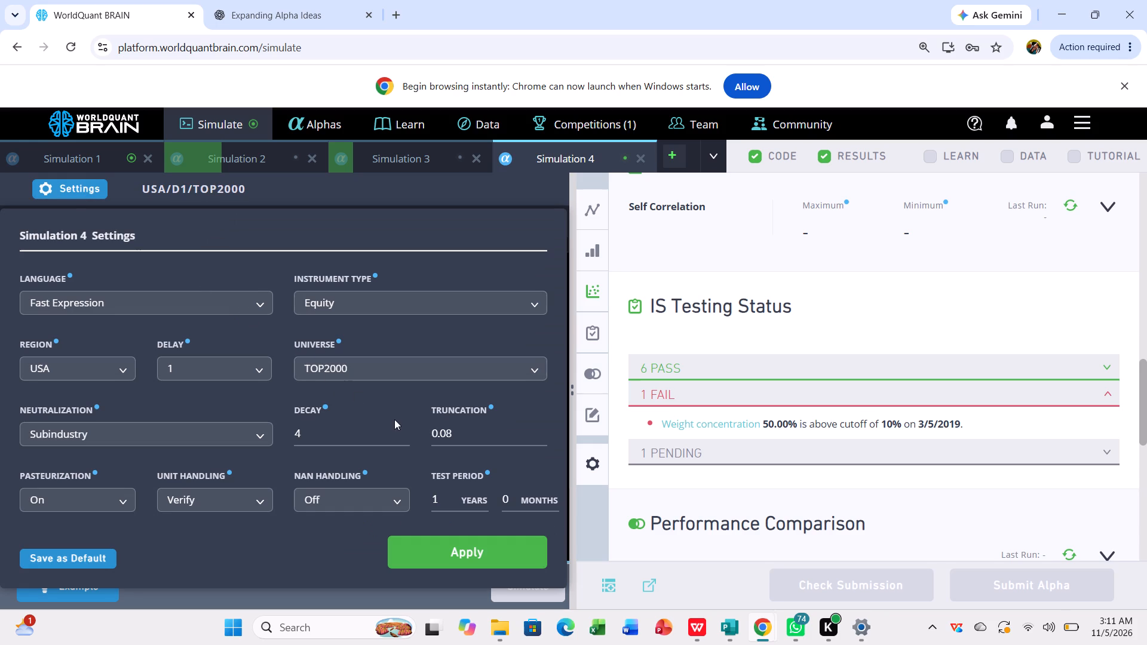
left_click(461, 435)
left_click(461, 435)
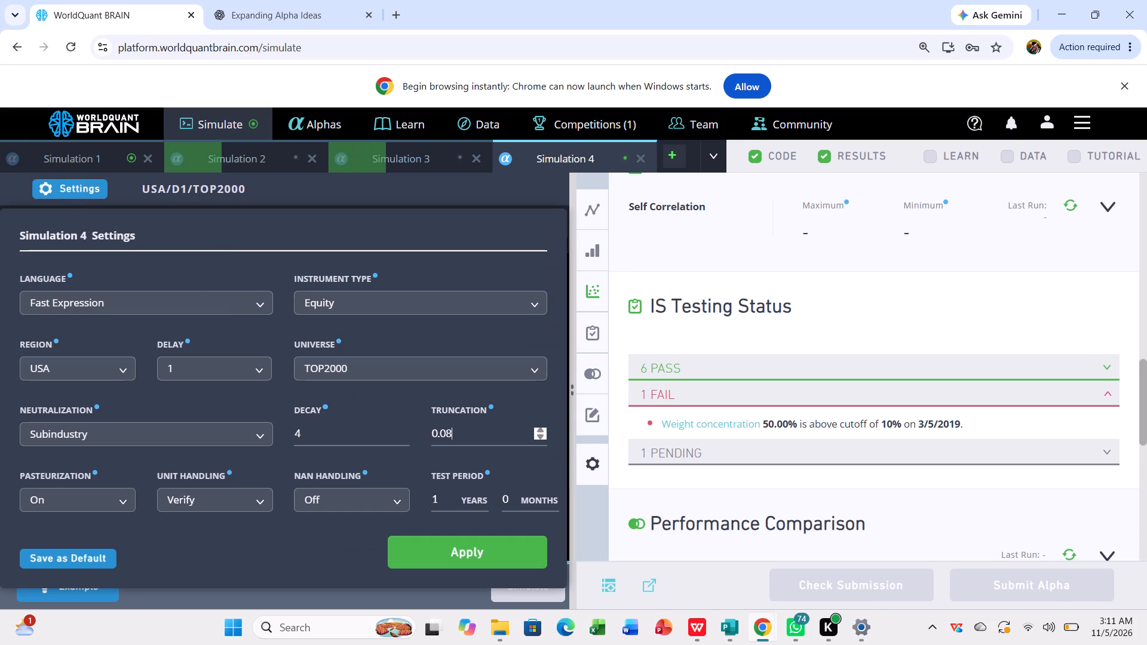
key("BackSpace")
key("BackSpace")
key("BackSpace")
left_click(514, 553)
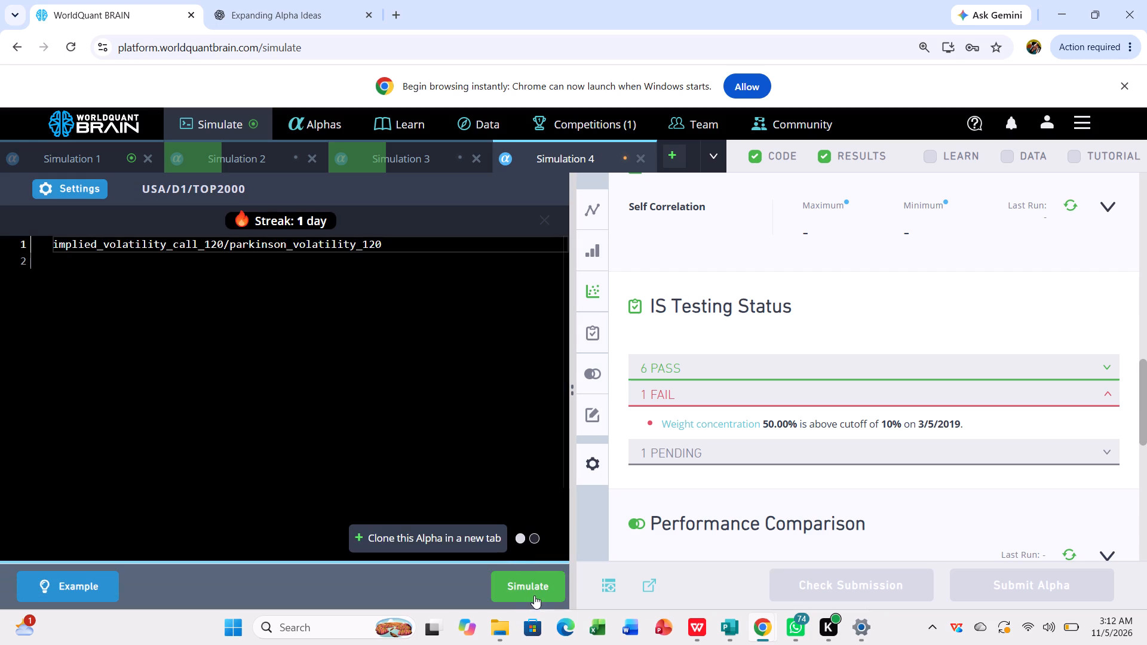
left_click(533, 586)
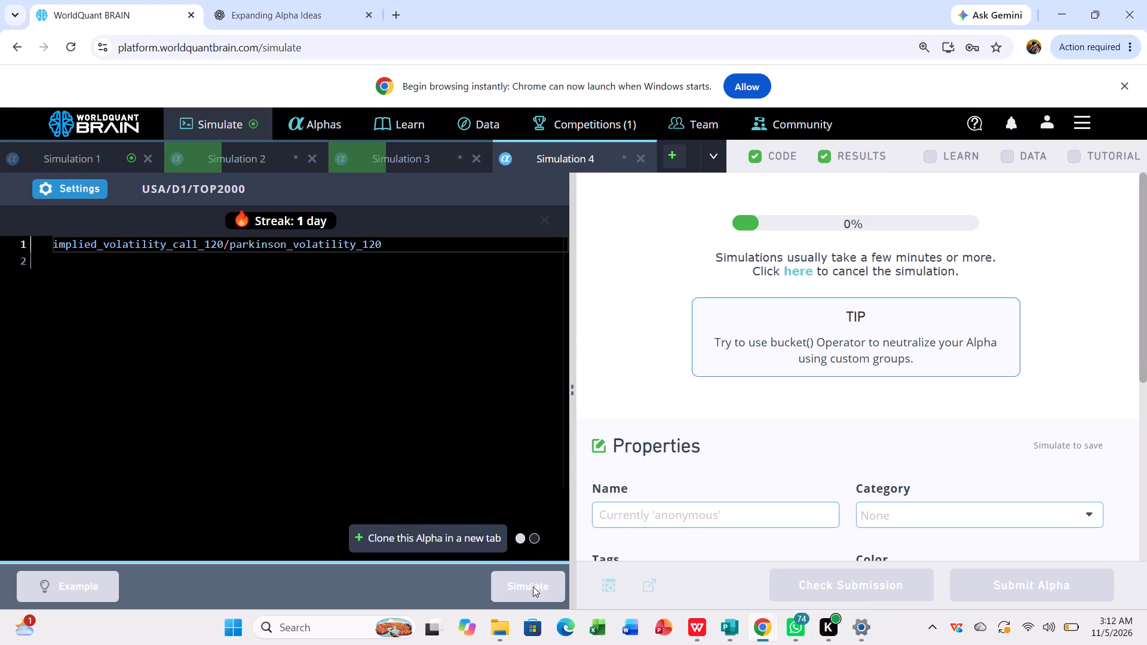
Reveal Simulation 1's test period and examine its IS Summary for the full IS period and its passed and failed IS tests.
left_click(69, 159)
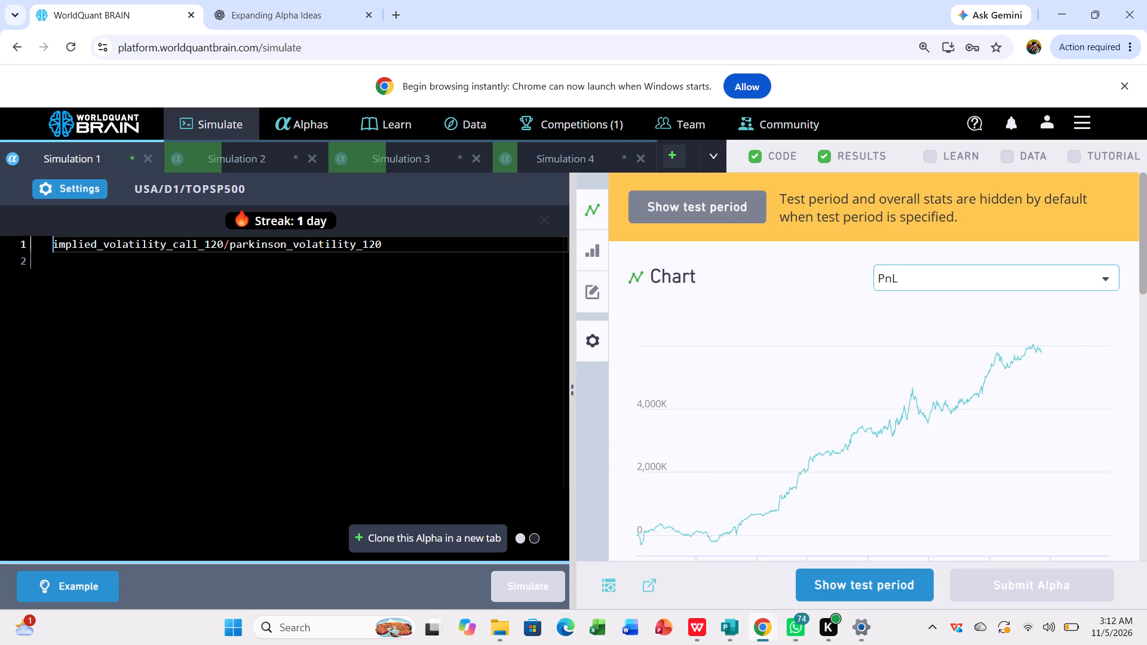
left_click(874, 578)
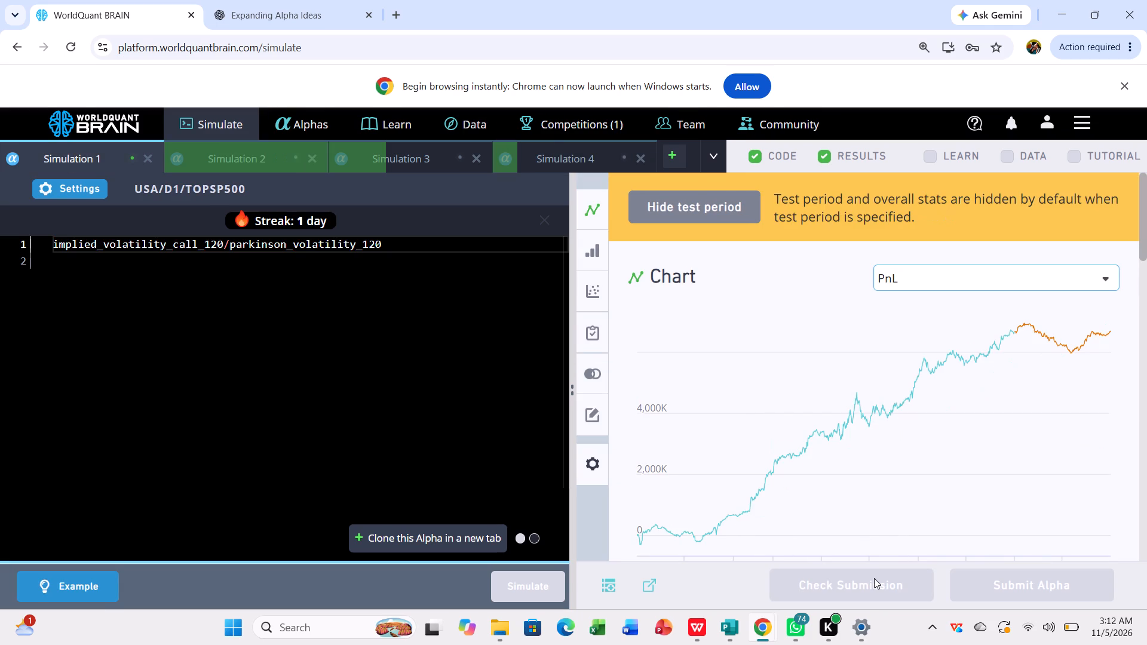
scroll(893, 528, "down", 3)
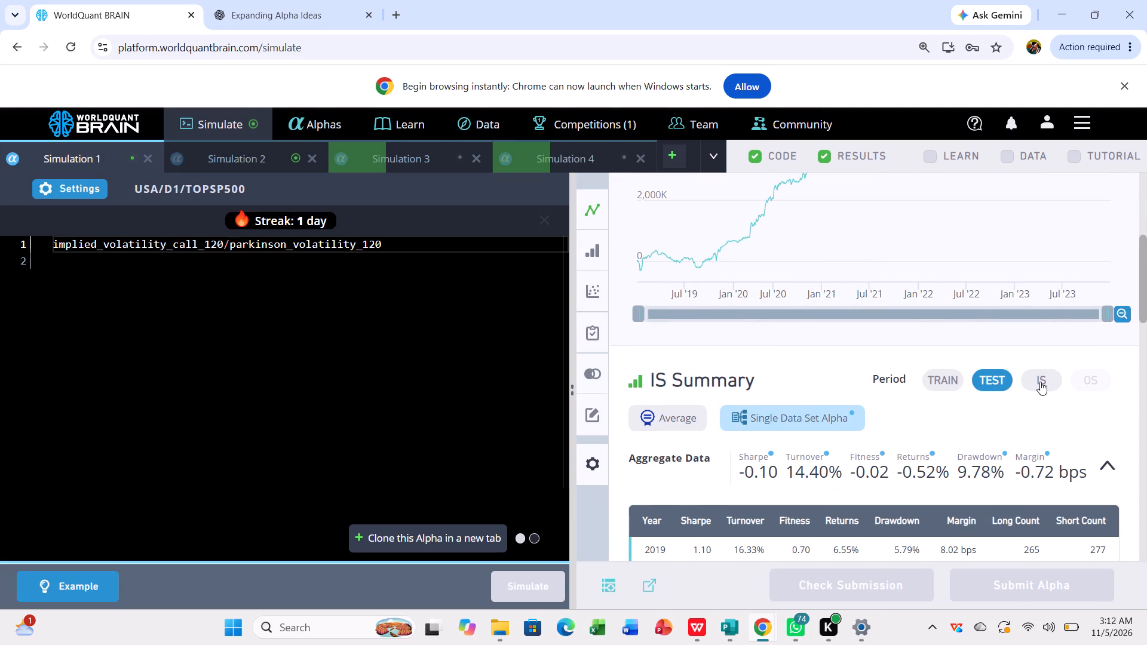
left_click(1040, 382)
scroll(1018, 437, "down", 1)
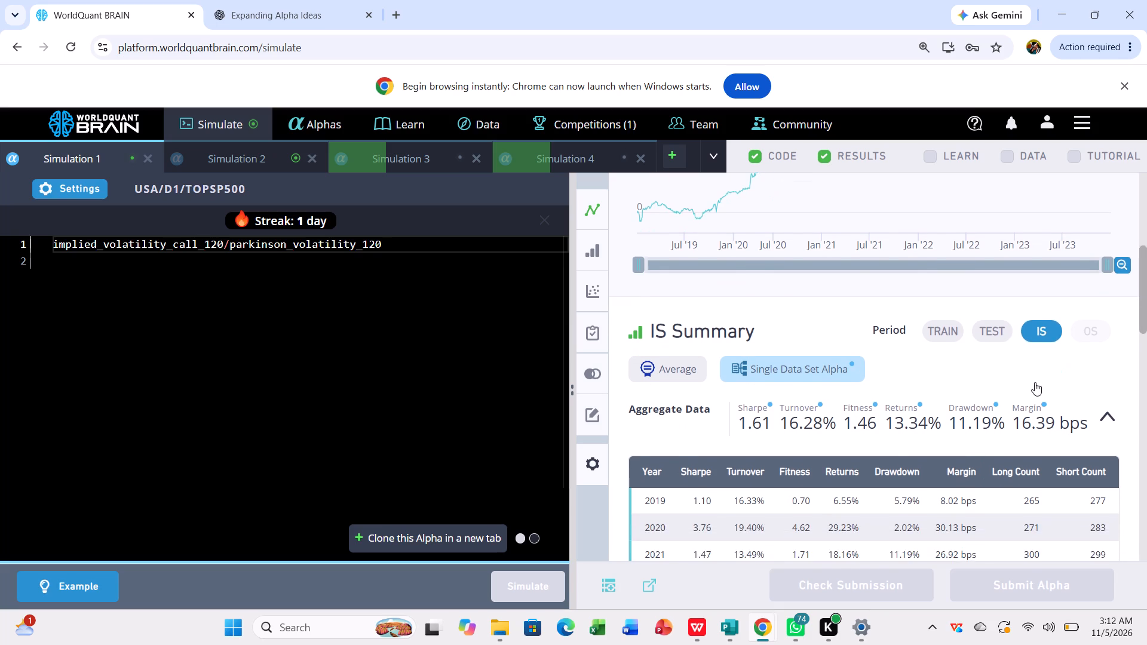
scroll(1035, 382, "down", 5)
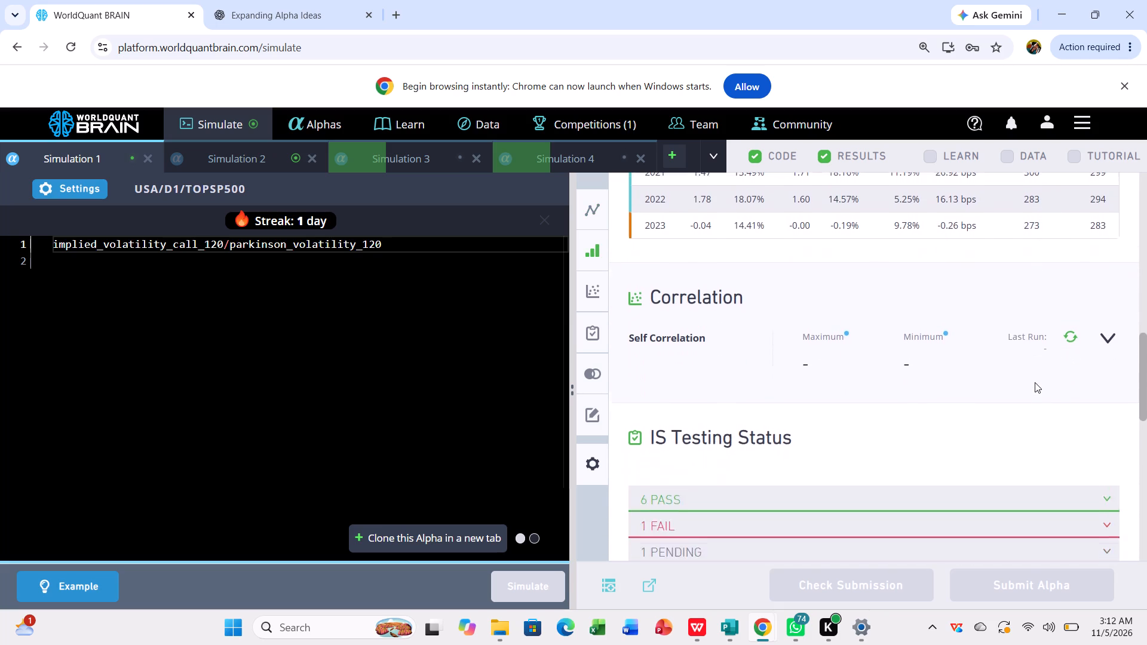
scroll(1035, 382, "down", 2)
left_click(1005, 444)
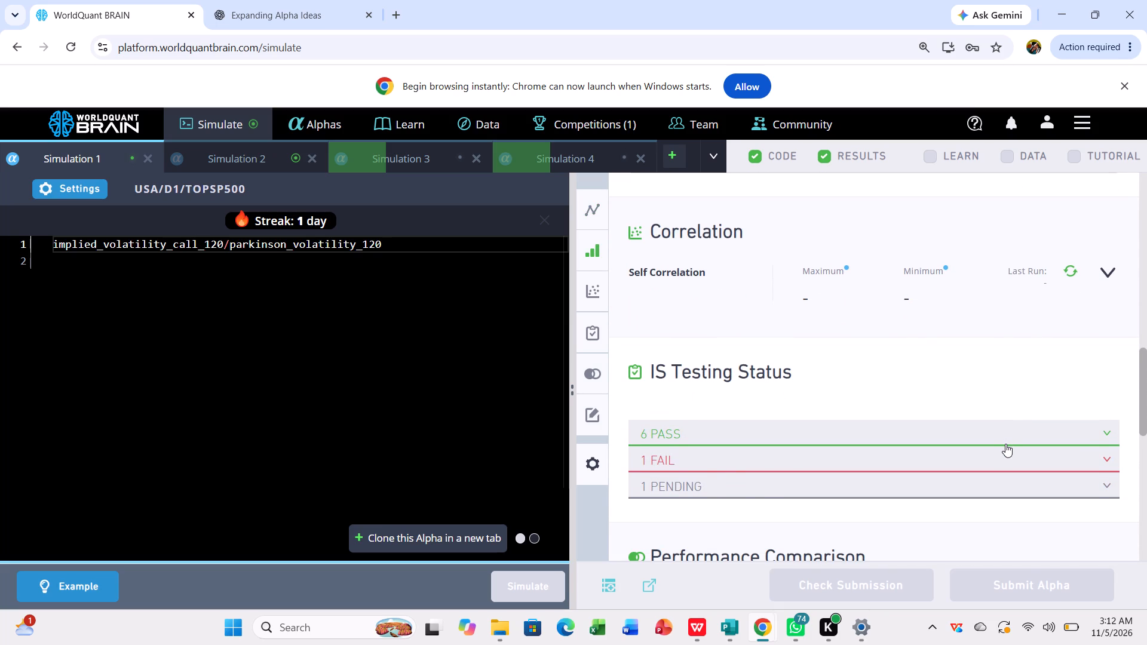
scroll(1005, 444, "down", 1)
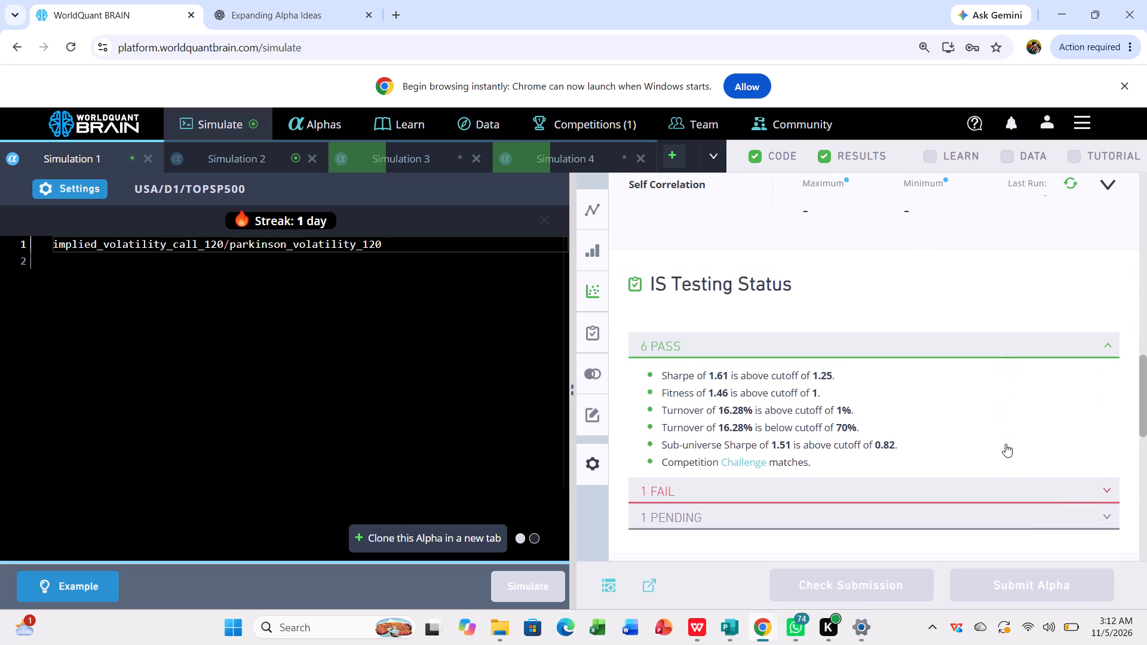
scroll(1005, 444, "down", 1)
left_click(1002, 485)
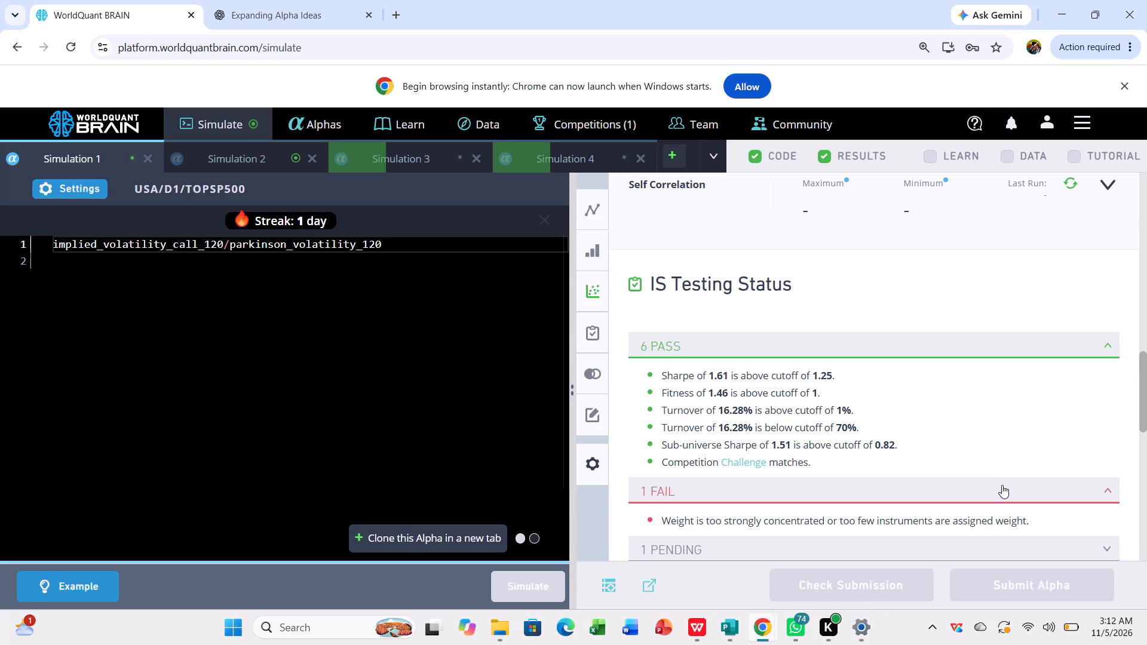
scroll(1002, 485, "down", 1)
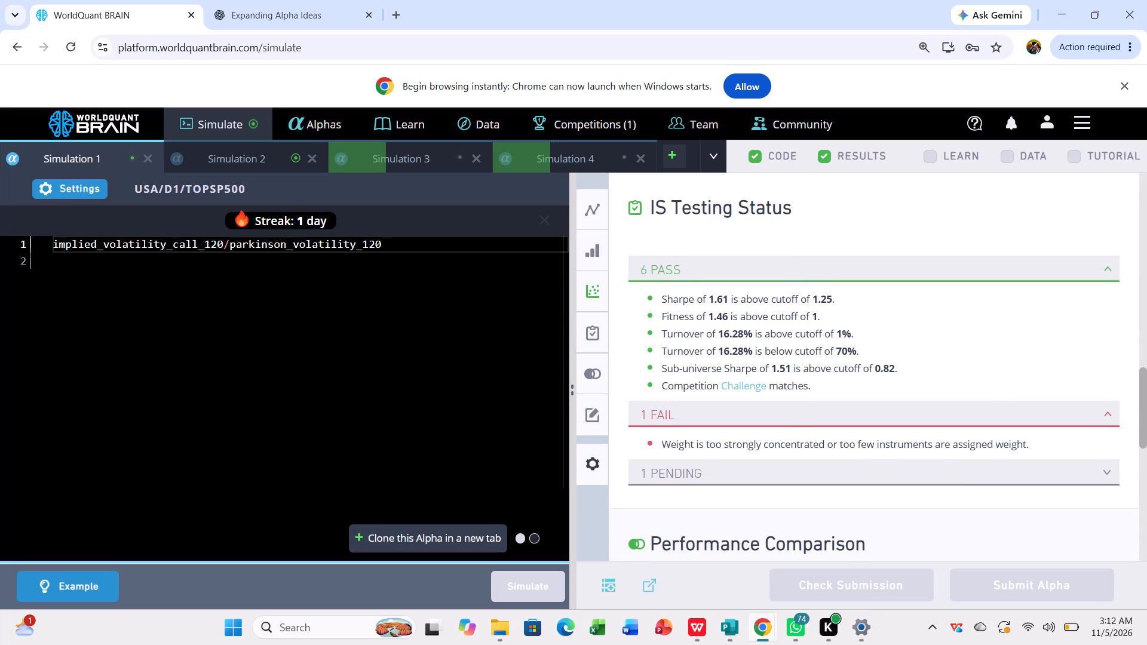
Set Simulation 1's universe to TOP3000 and its decay to 8, apply the settings, and simulate the volatility ratio alpha again.
left_click(84, 185)
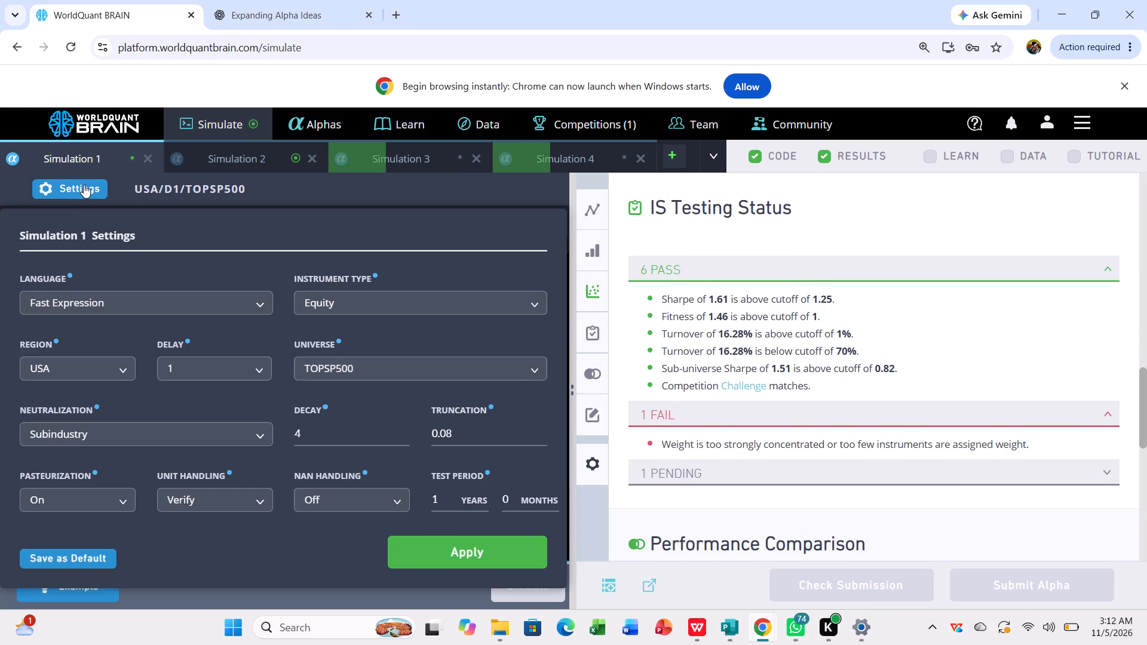
left_click(354, 364)
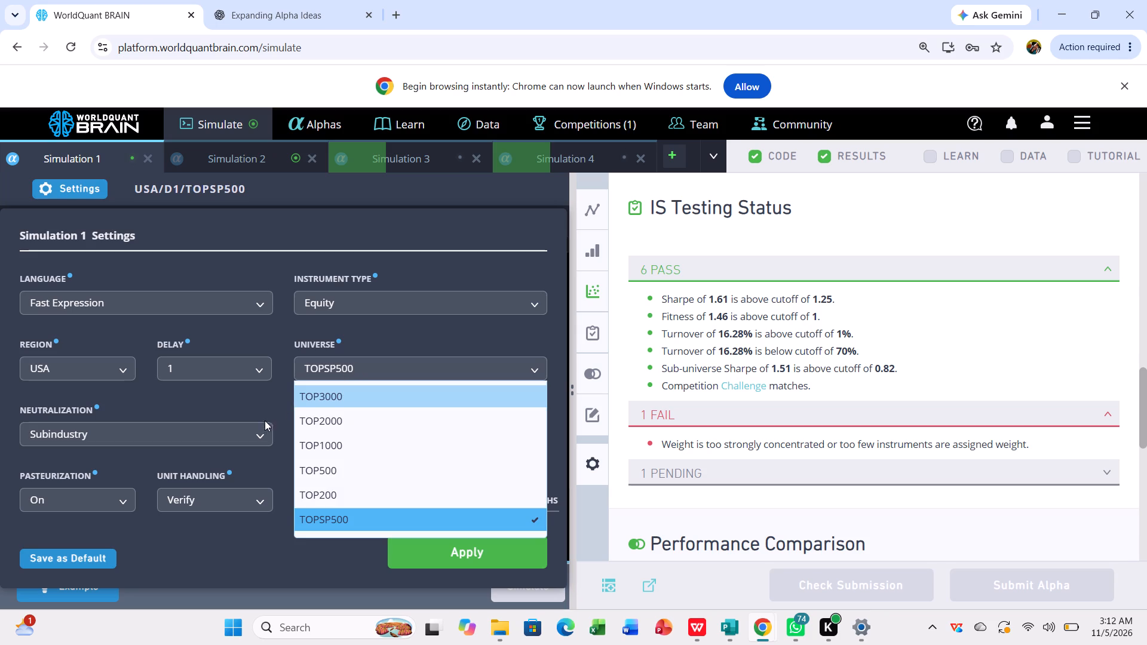
left_click(333, 394)
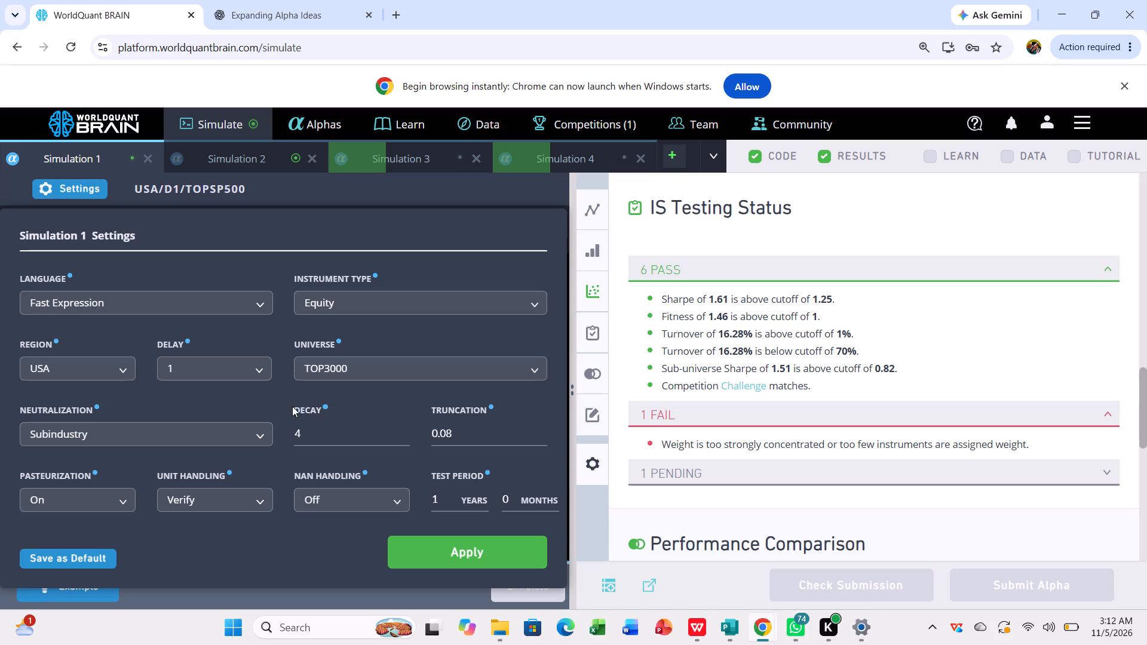
left_click(282, 416)
left_click(317, 435)
key("BackSpace")
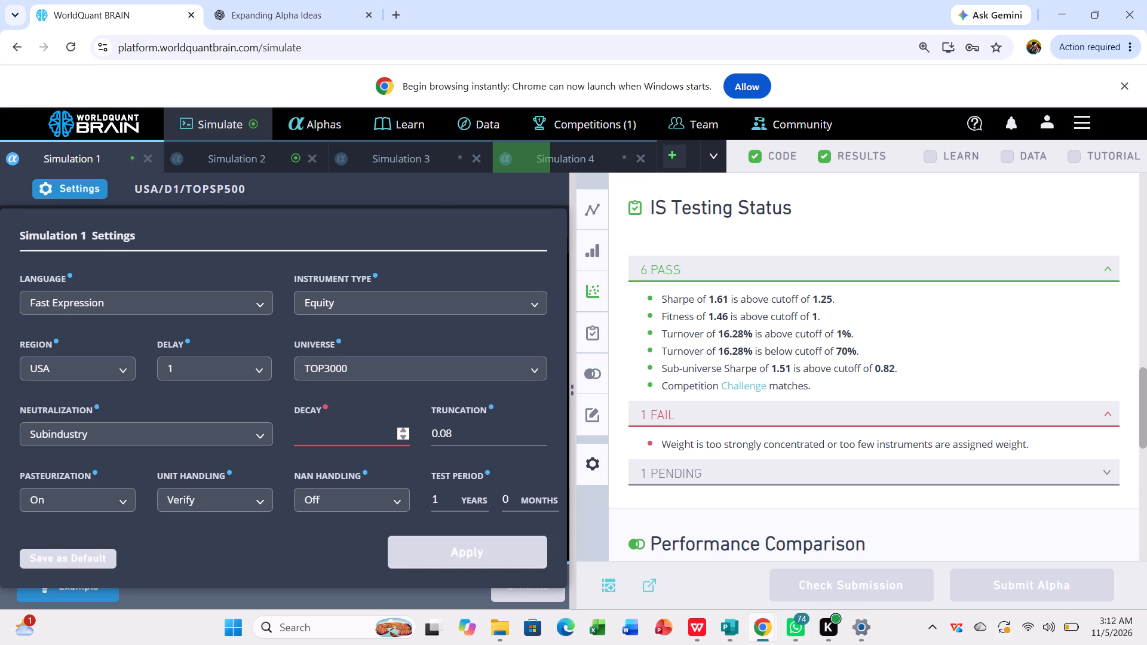
key("8")
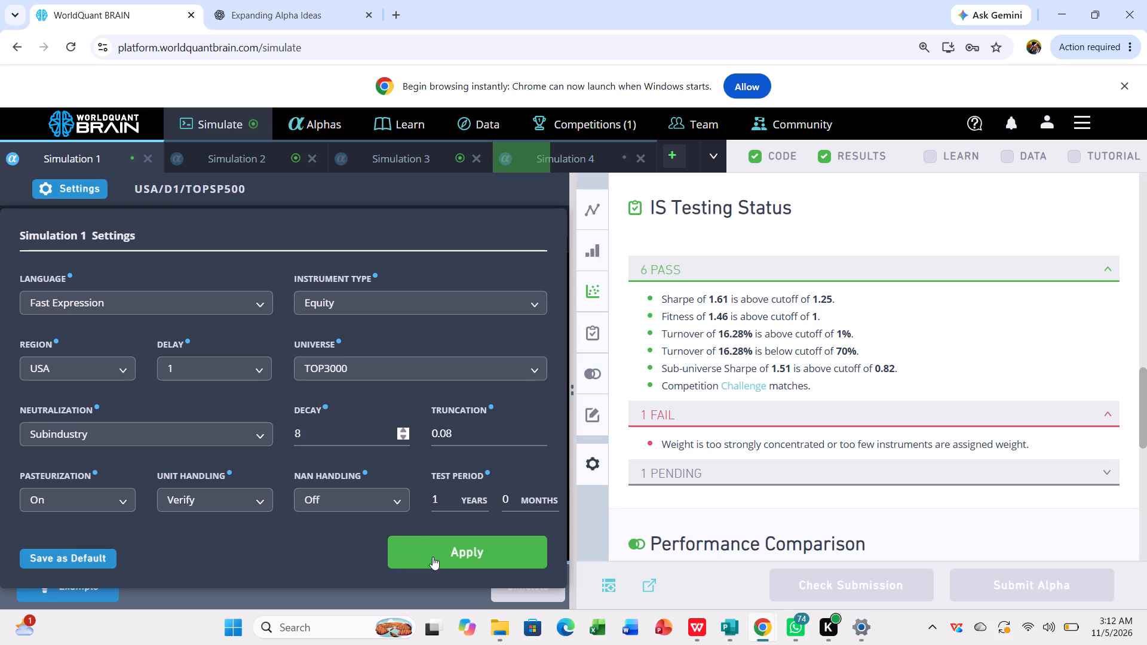
left_click(459, 550)
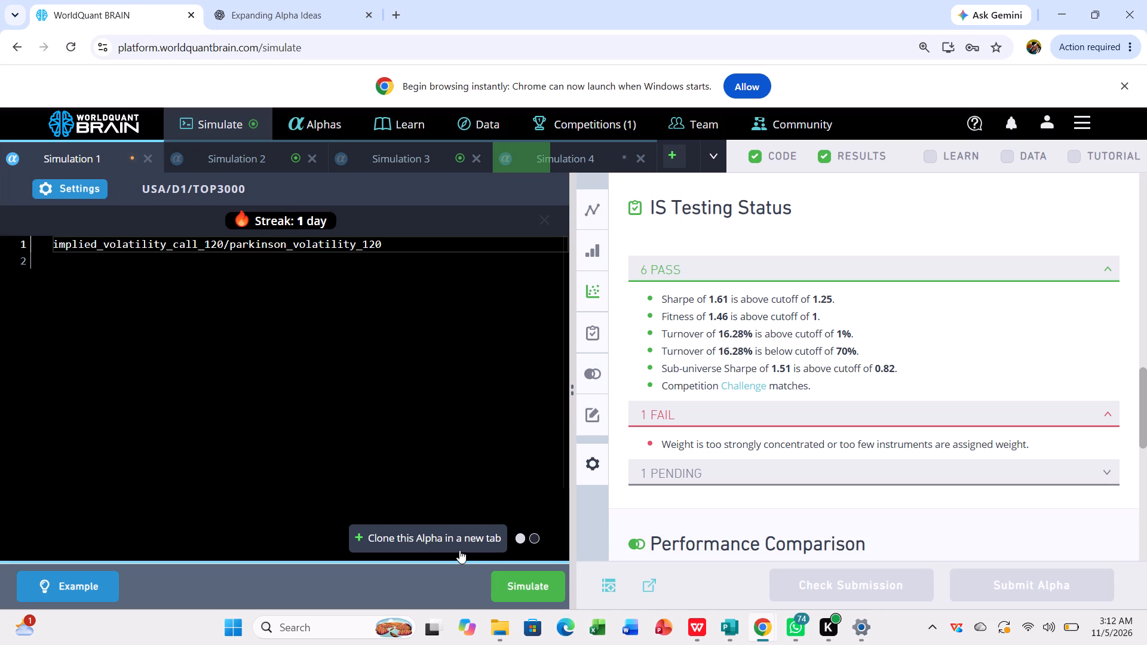
left_click(519, 584)
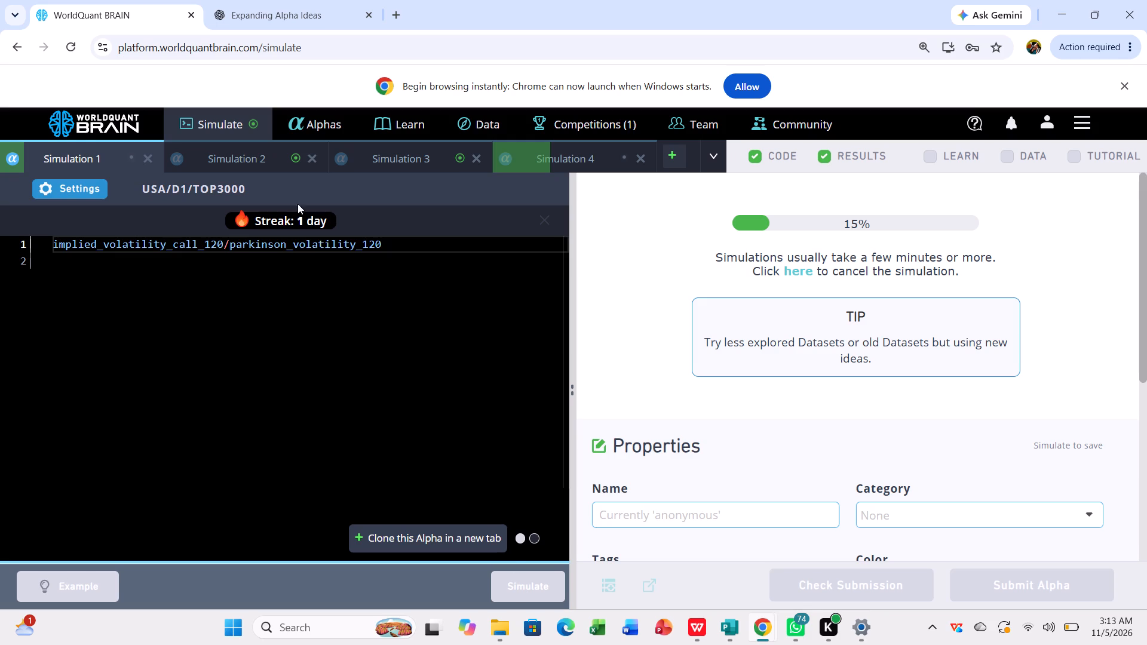
Reveal Simulation 2's test period and examine its IS Summary for the full IS period.
left_click(277, 152)
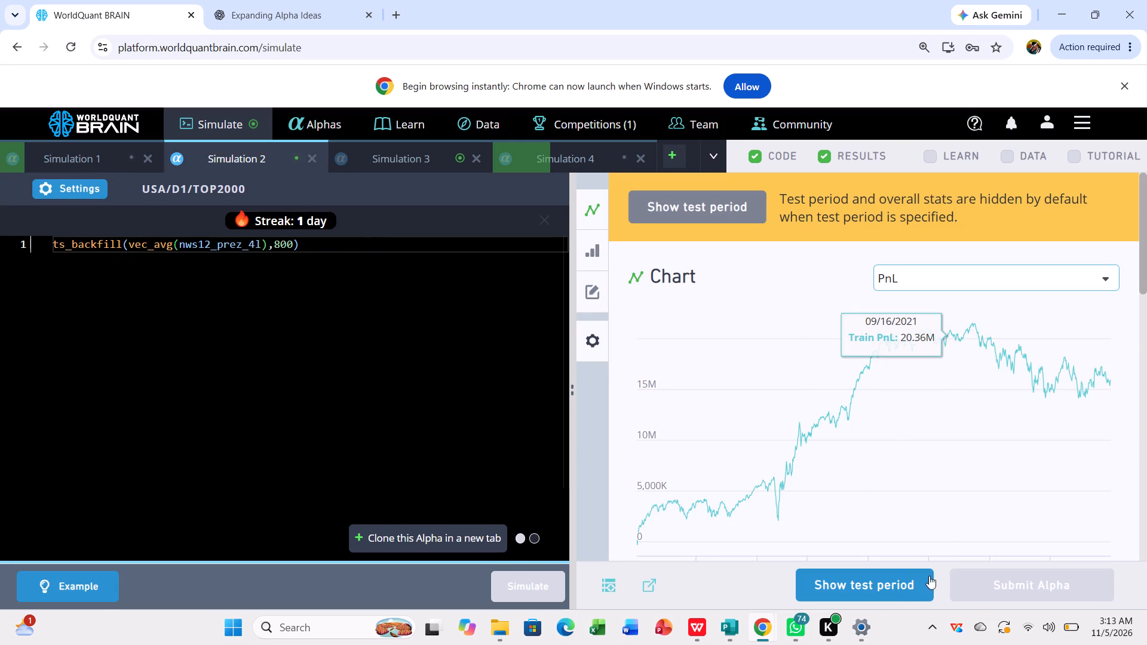
left_click(904, 579)
scroll(907, 535, "down", 1)
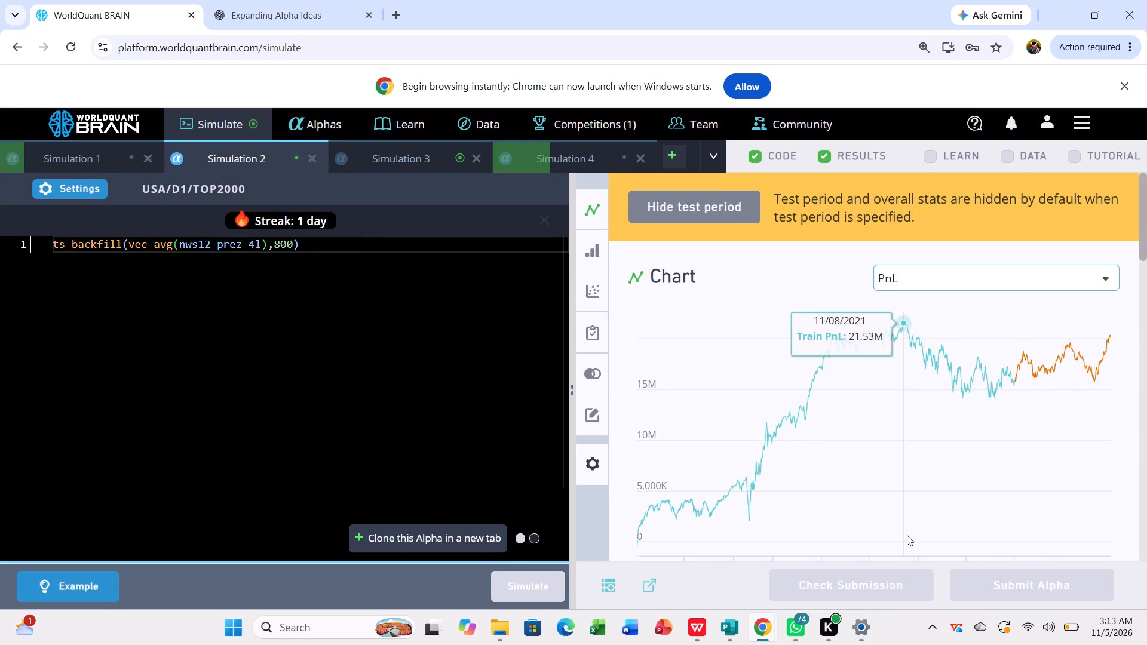
scroll(907, 535, "down", 2)
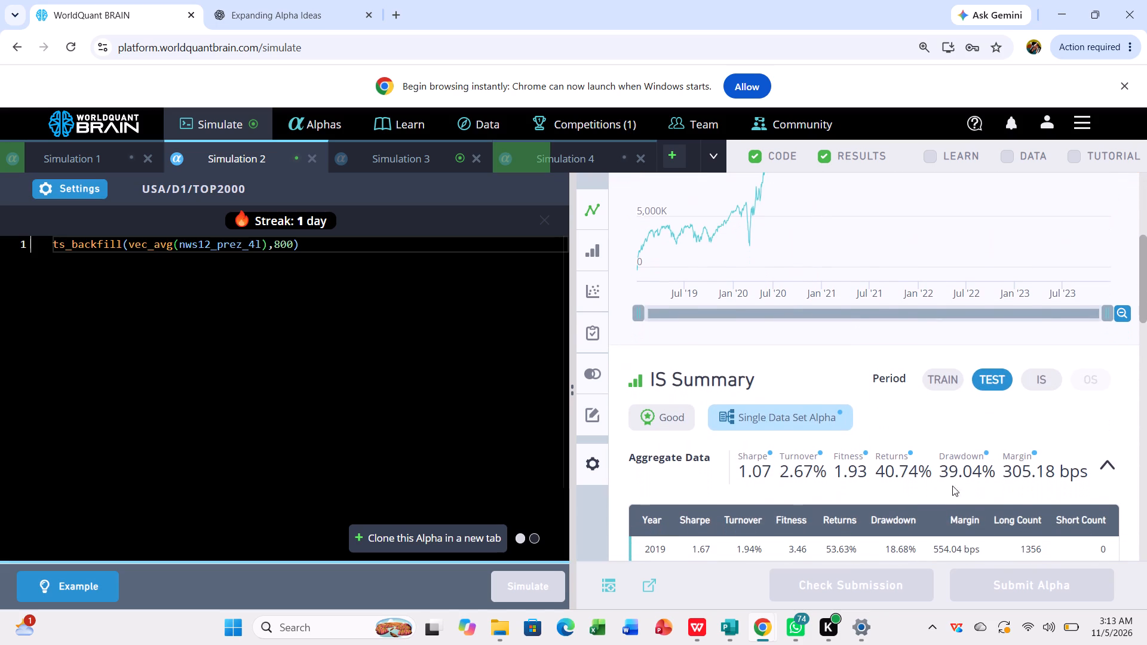
left_click(1040, 386)
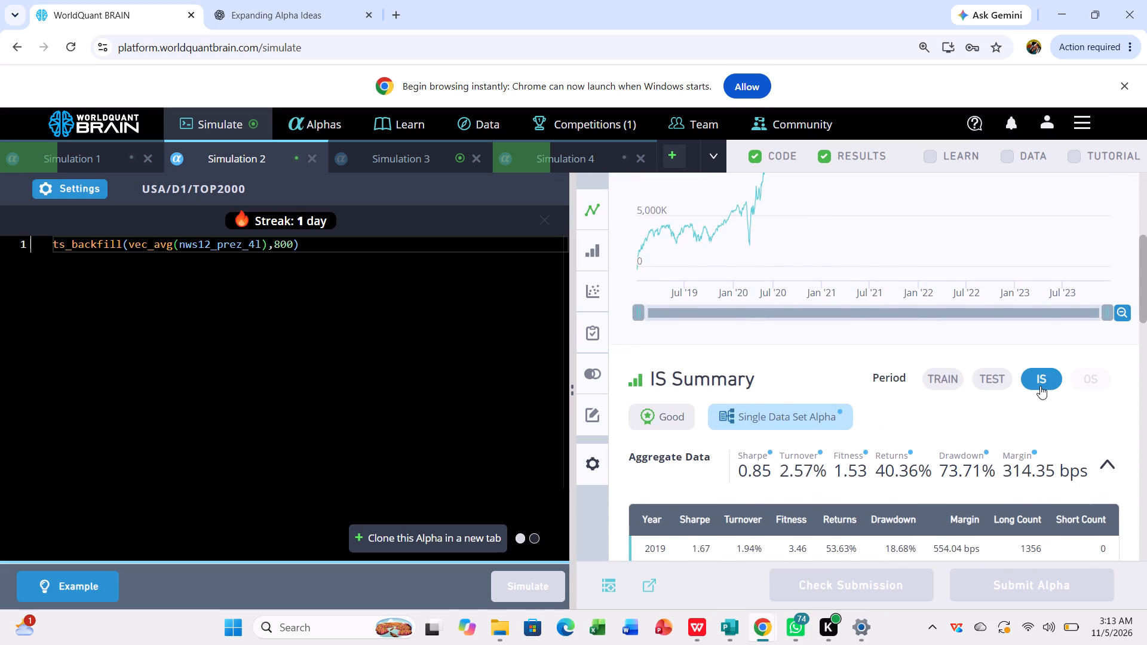
Examine Simulation 2's yearly IS figures and its failed IS tests.
scroll(1040, 386, "down", 4)
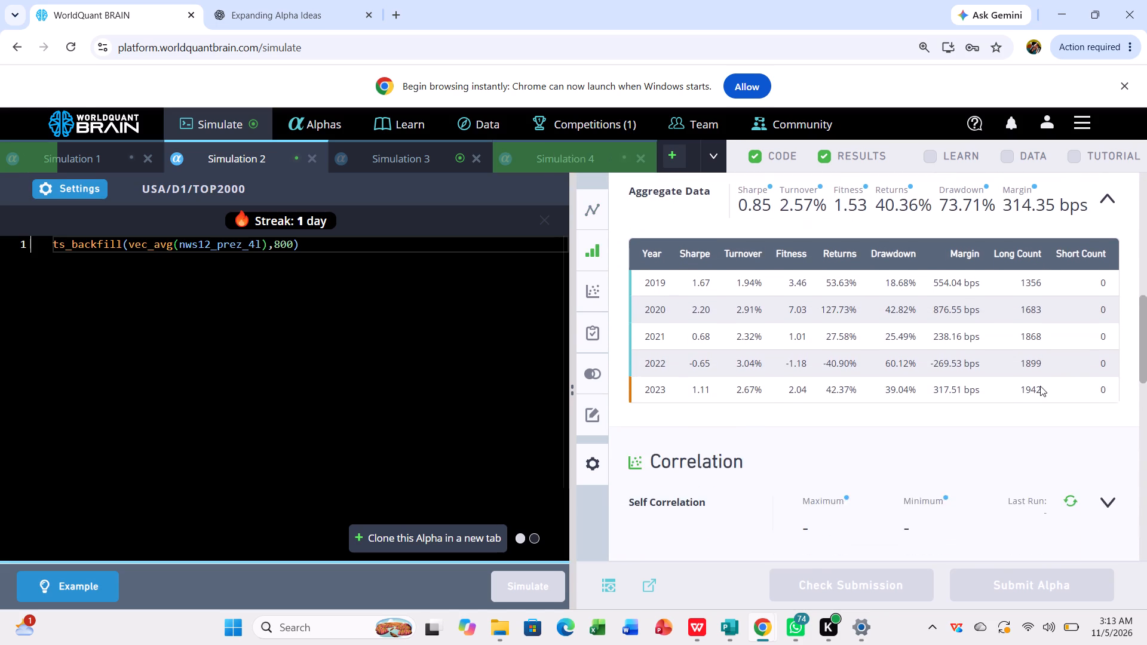
scroll(1040, 386, "down", 2)
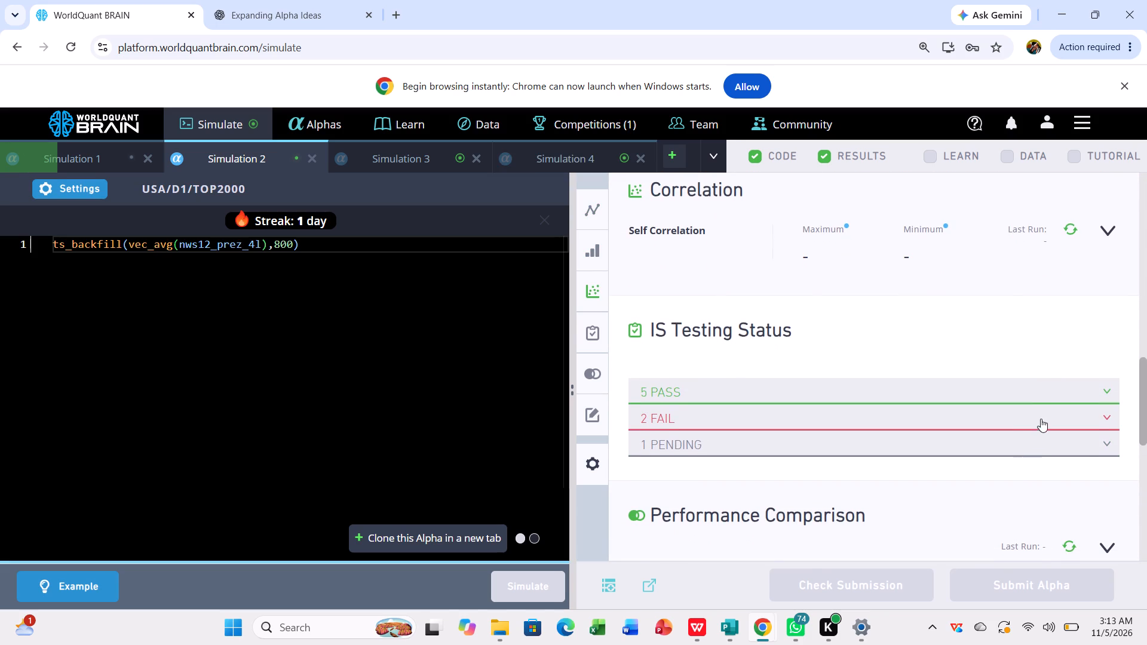
left_click(1041, 417)
scroll(1041, 417, "left", 1)
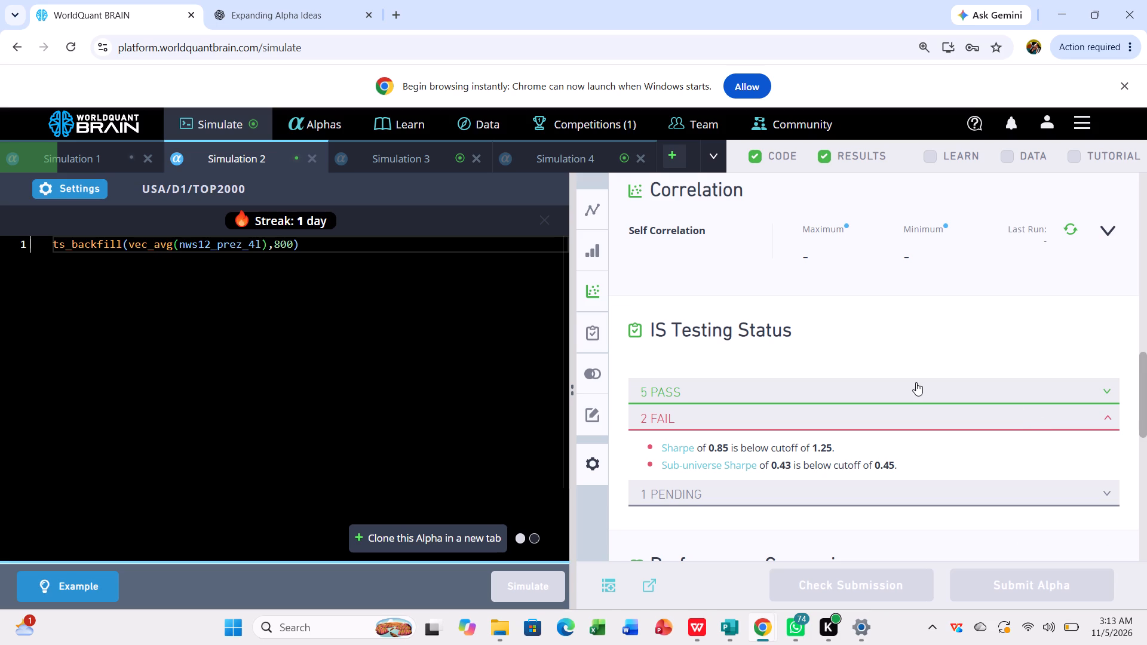
Set Simulation 2's universe to TOP3000, apply the settings, and simulate the nws12_prez_4l news alpha again.
left_click(88, 189)
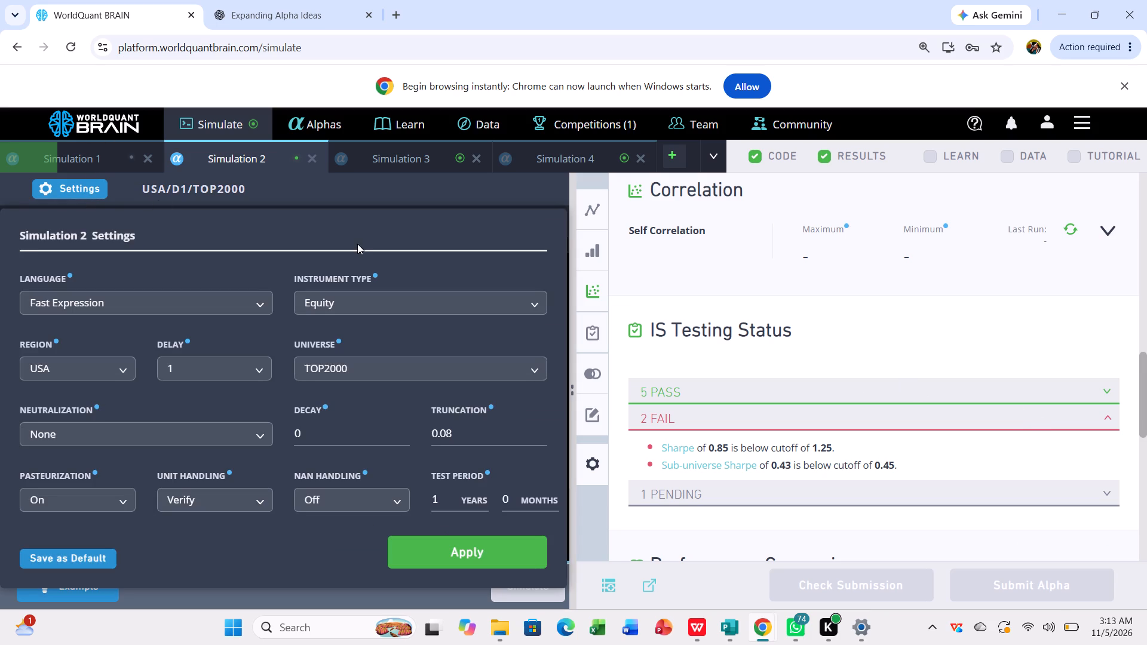
left_click(496, 368)
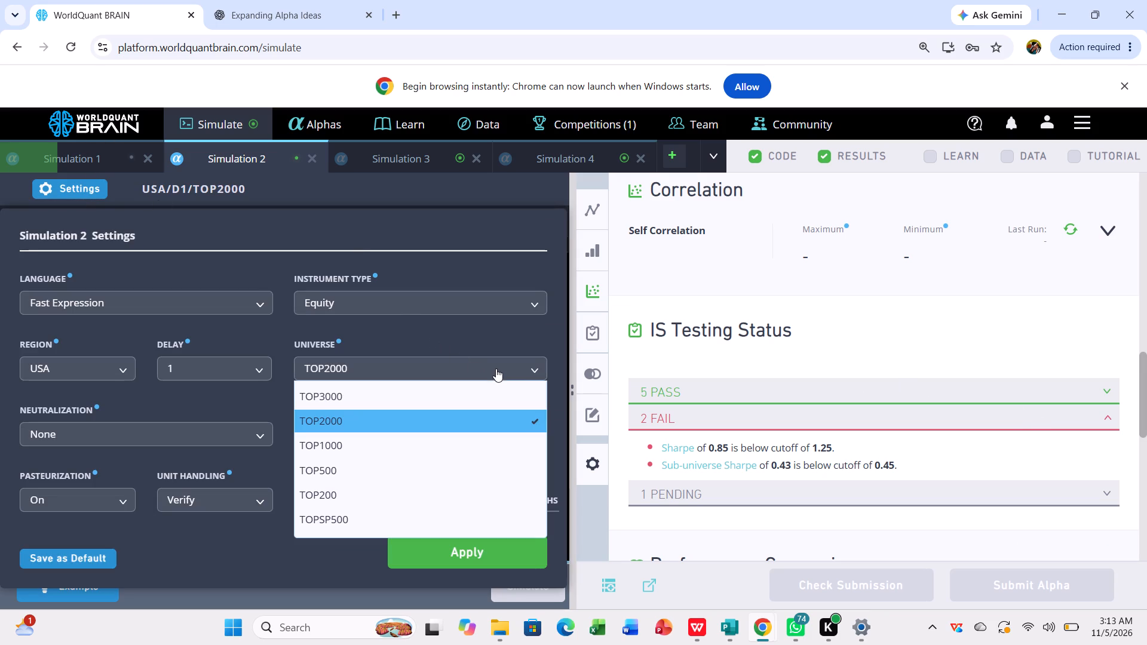
left_click(454, 391)
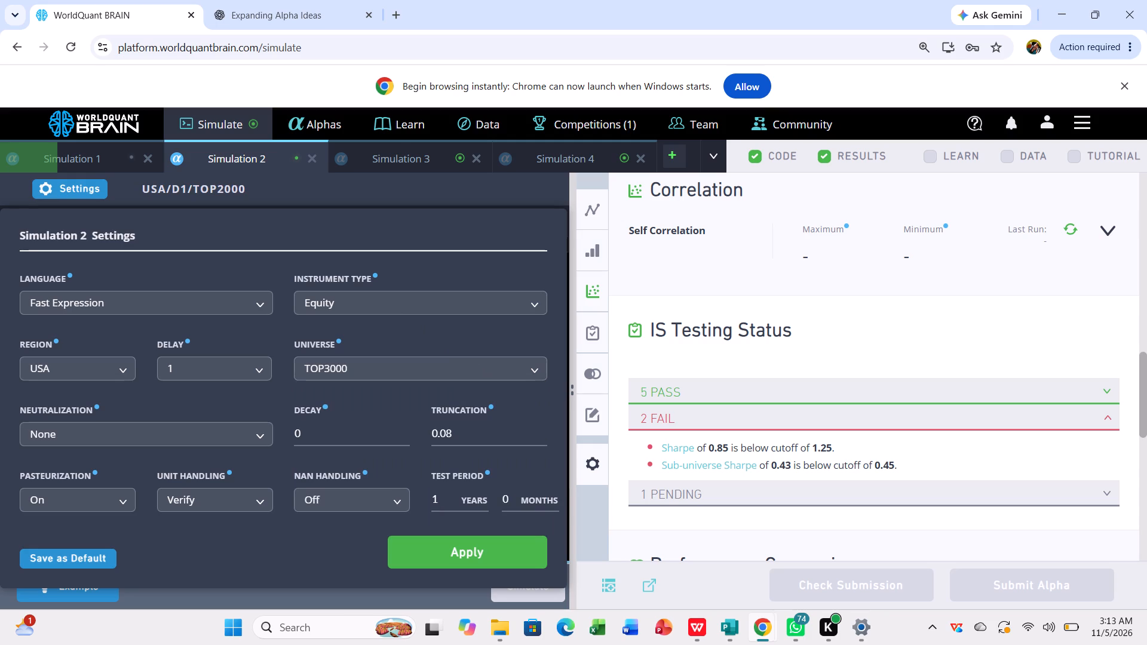
left_click(452, 549)
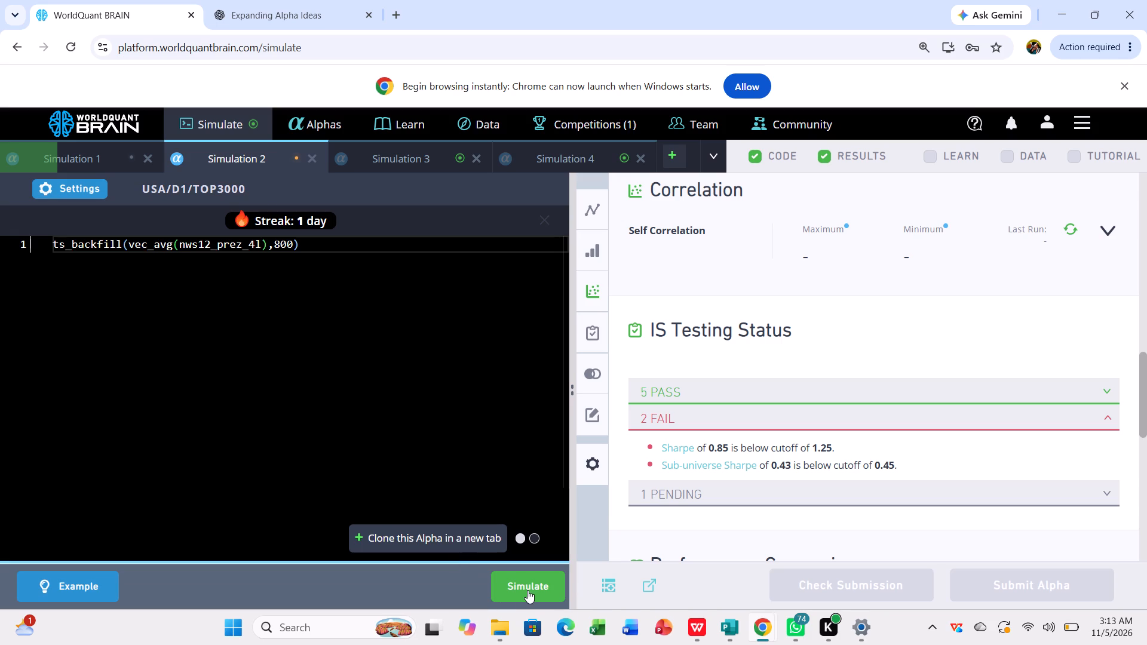
left_click(528, 590)
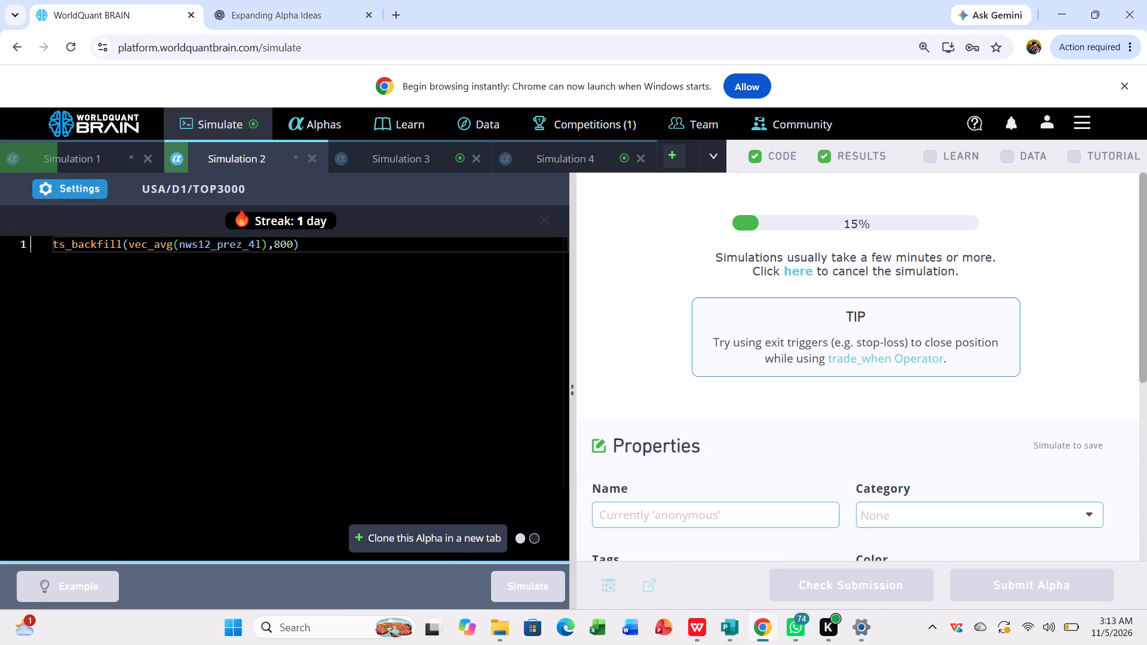
Reveal Simulation 3's test period and examine its IS Summary for the full IS period and its failed IS tests.
left_click(428, 153)
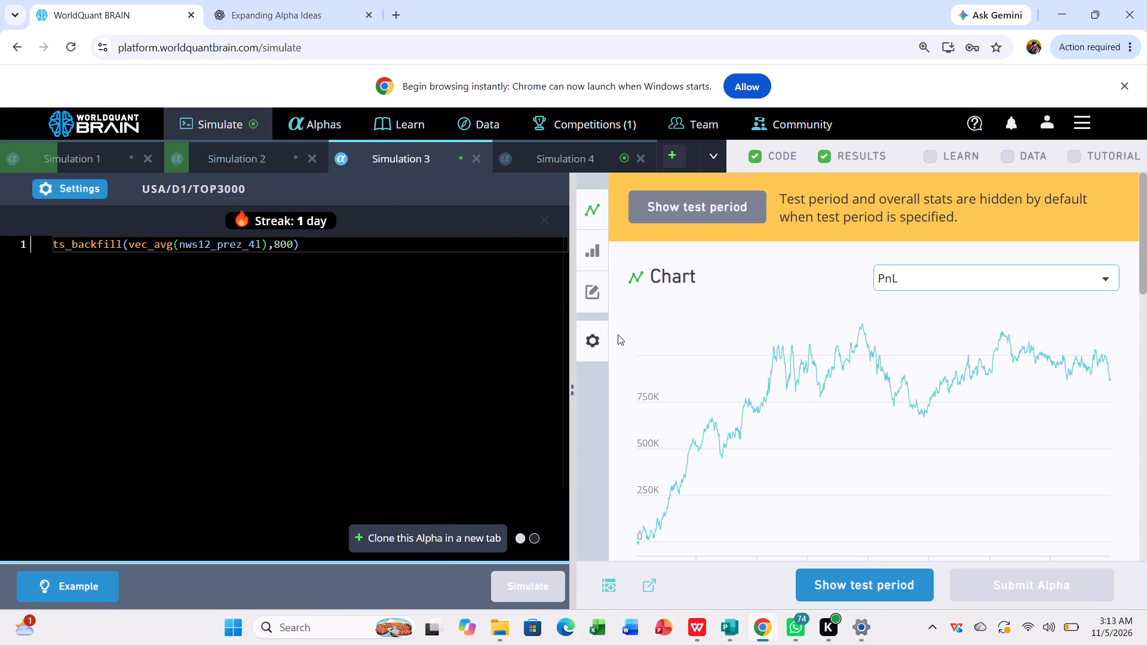
left_click(860, 579)
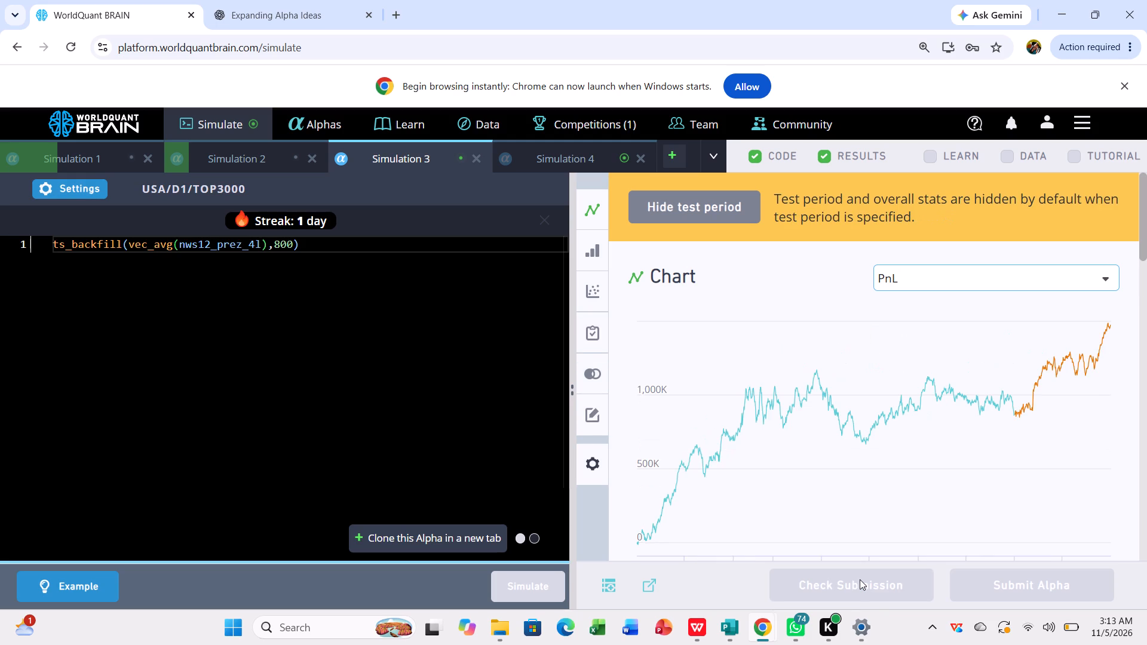
scroll(895, 511, "down", 1)
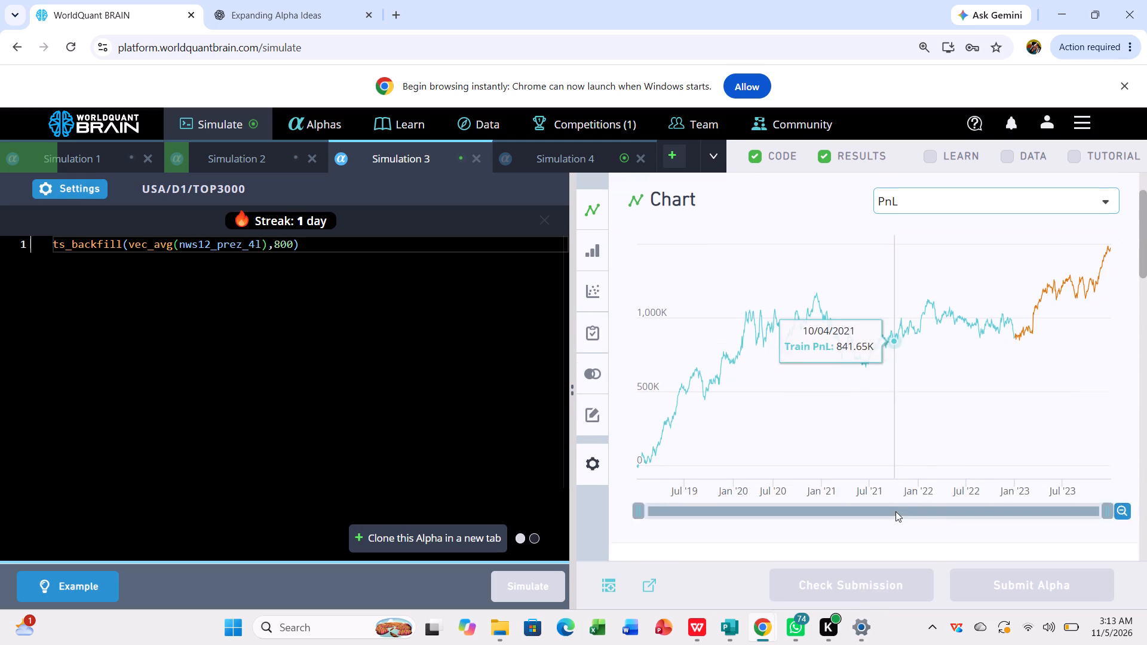
scroll(895, 511, "down", 2)
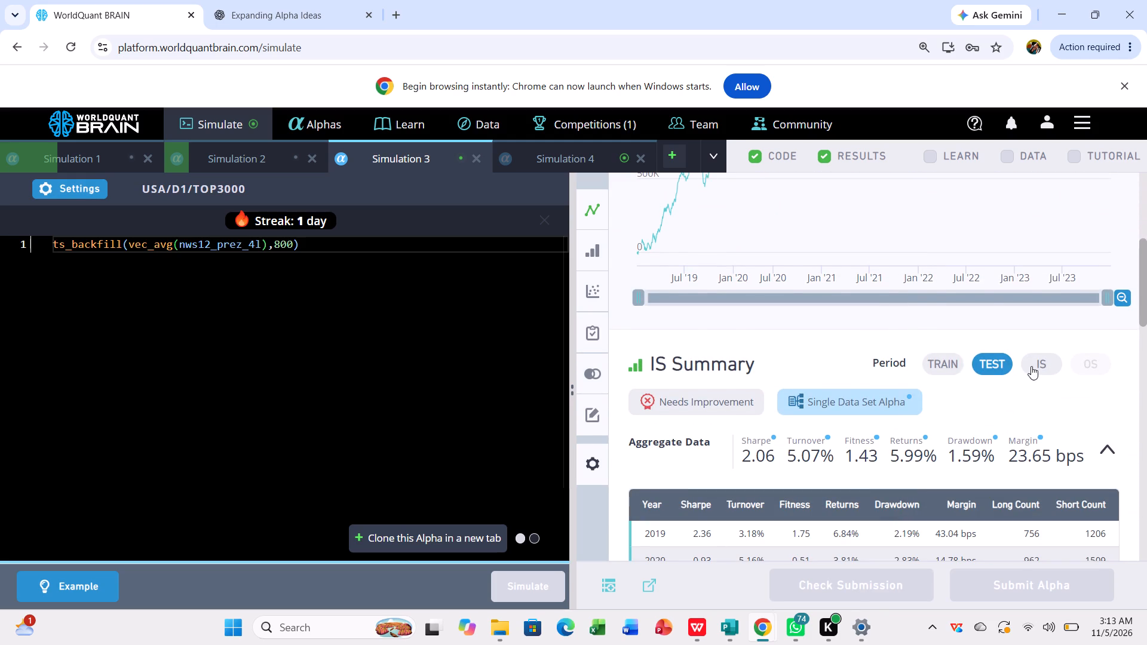
left_click(1036, 364)
scroll(1036, 364, "down", 1)
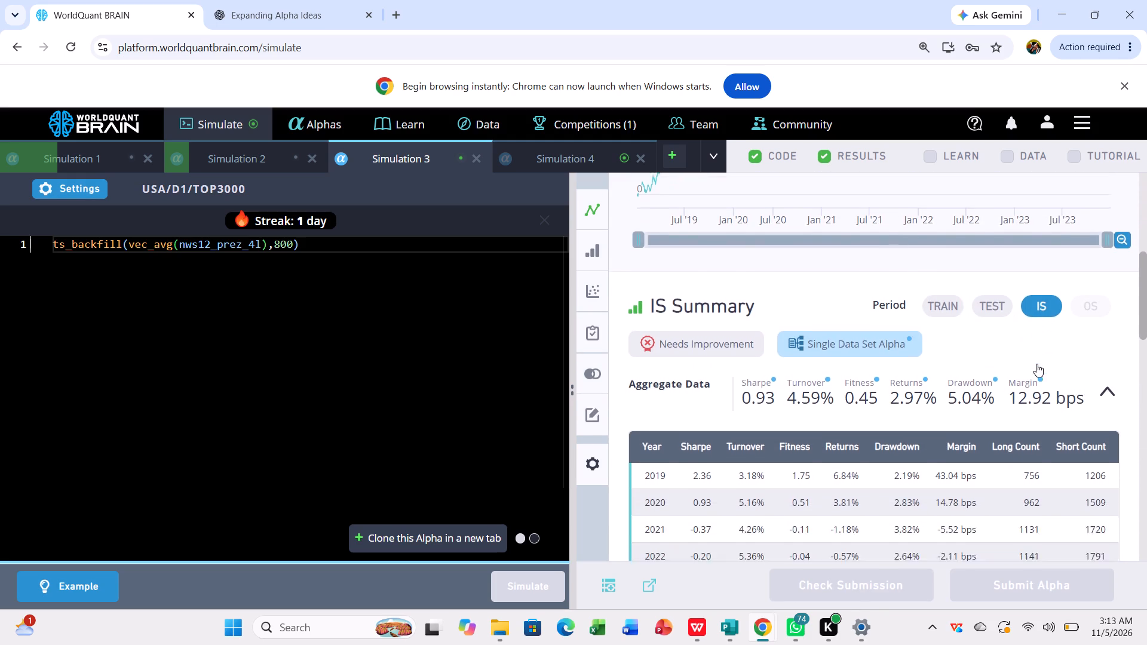
scroll(1036, 364, "down", 6)
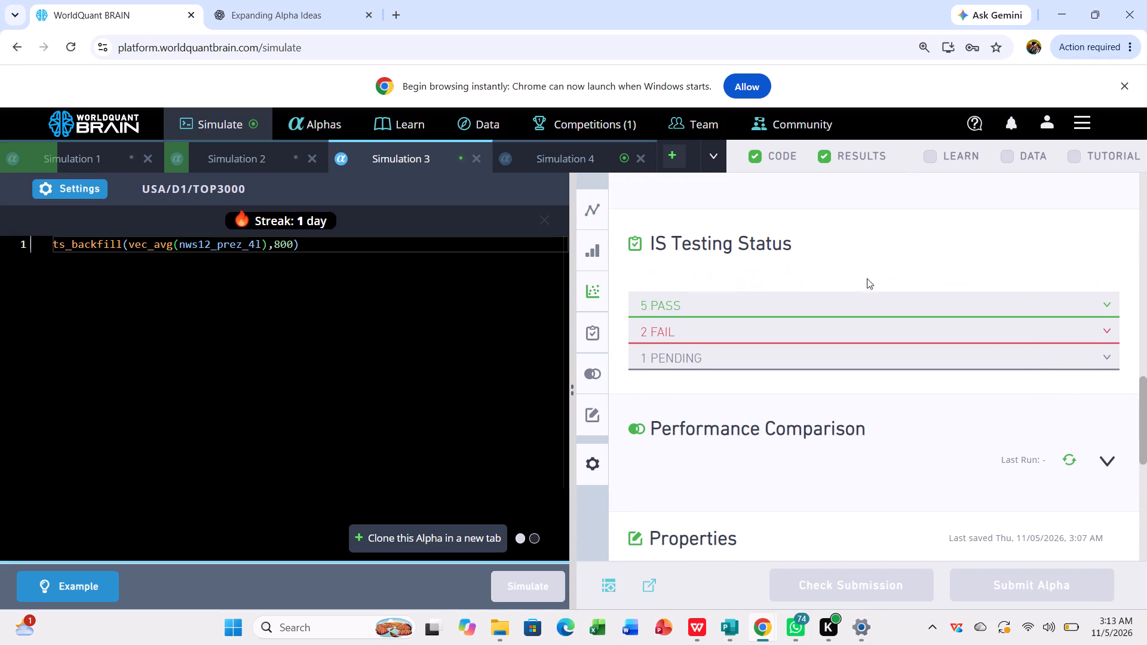
left_click(859, 317)
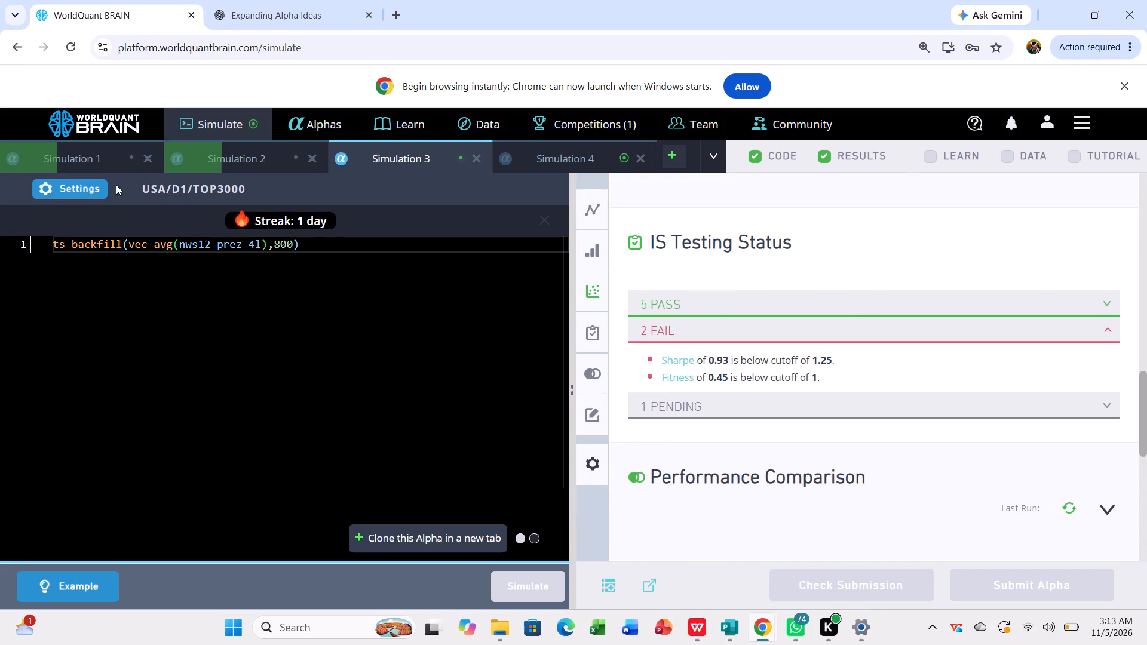
Set Simulation 3's universe to TOP2000 and neutralization to Subindustry, apply the settings, and simulate the news alpha again.
left_click(83, 185)
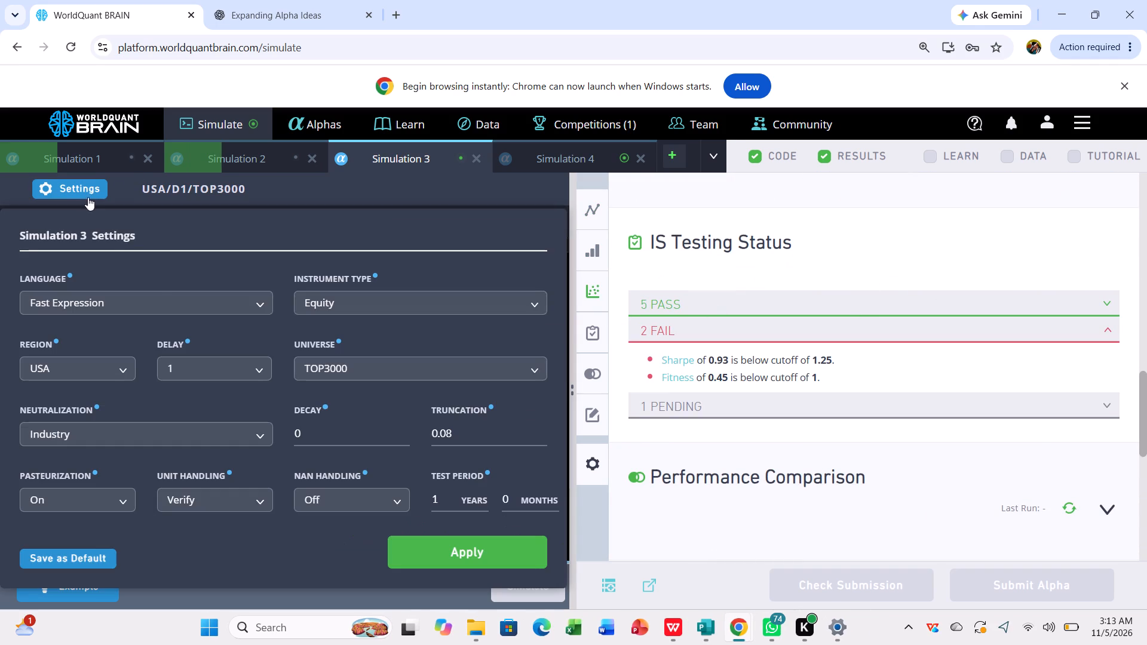
left_click(254, 359)
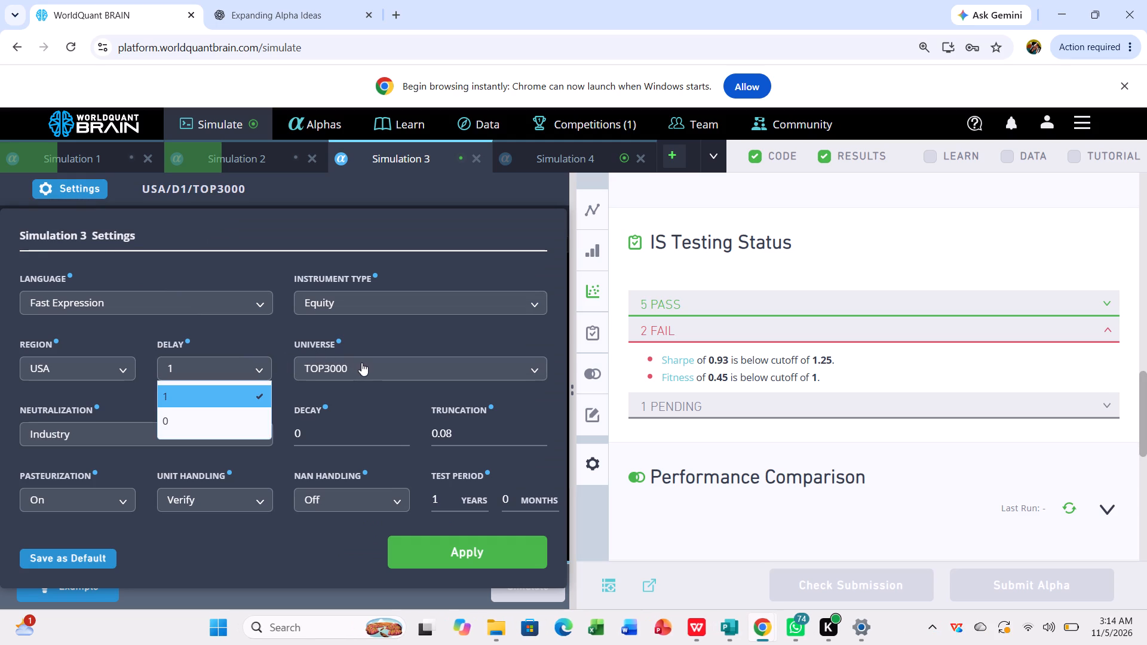
left_click(479, 356)
left_click(479, 356)
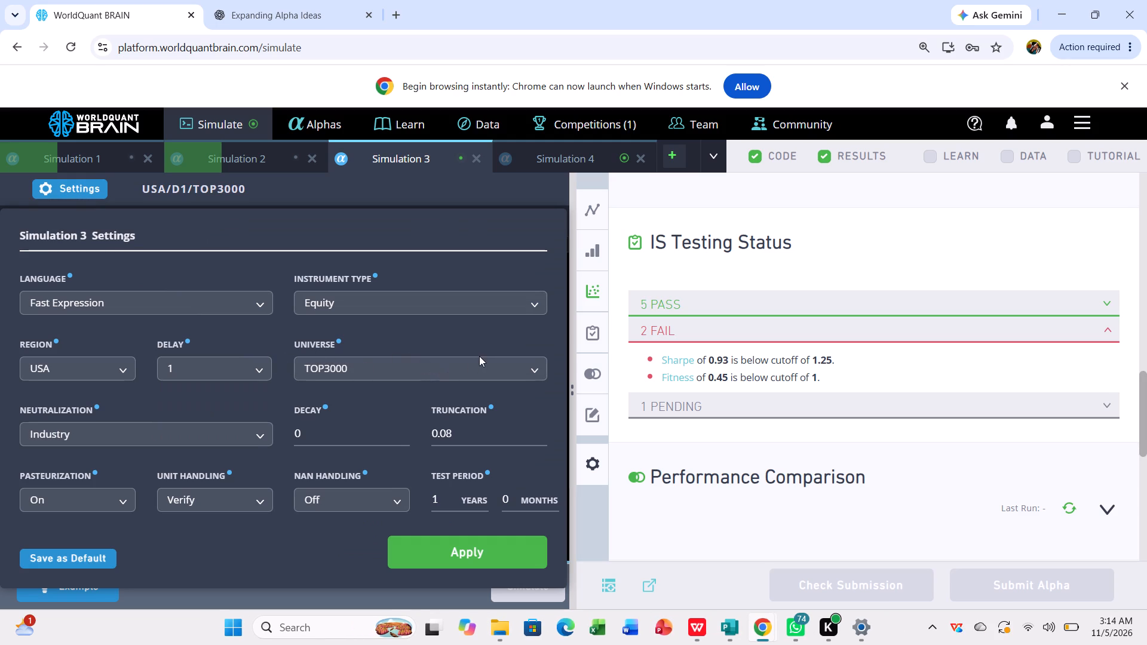
left_click(524, 367)
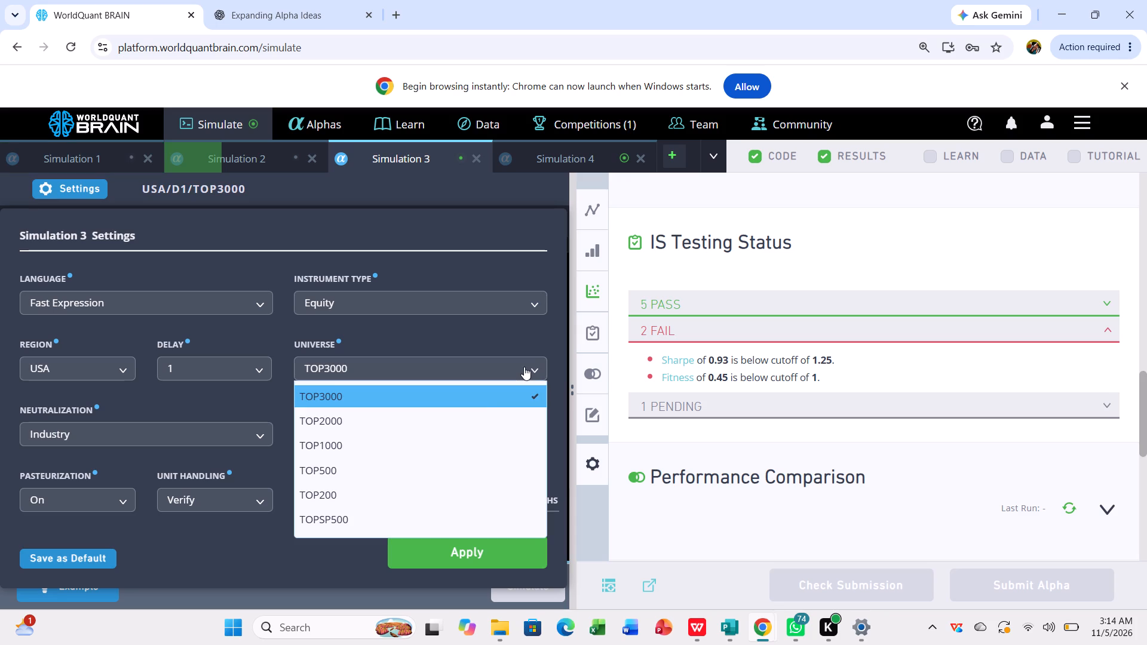
left_click(443, 427)
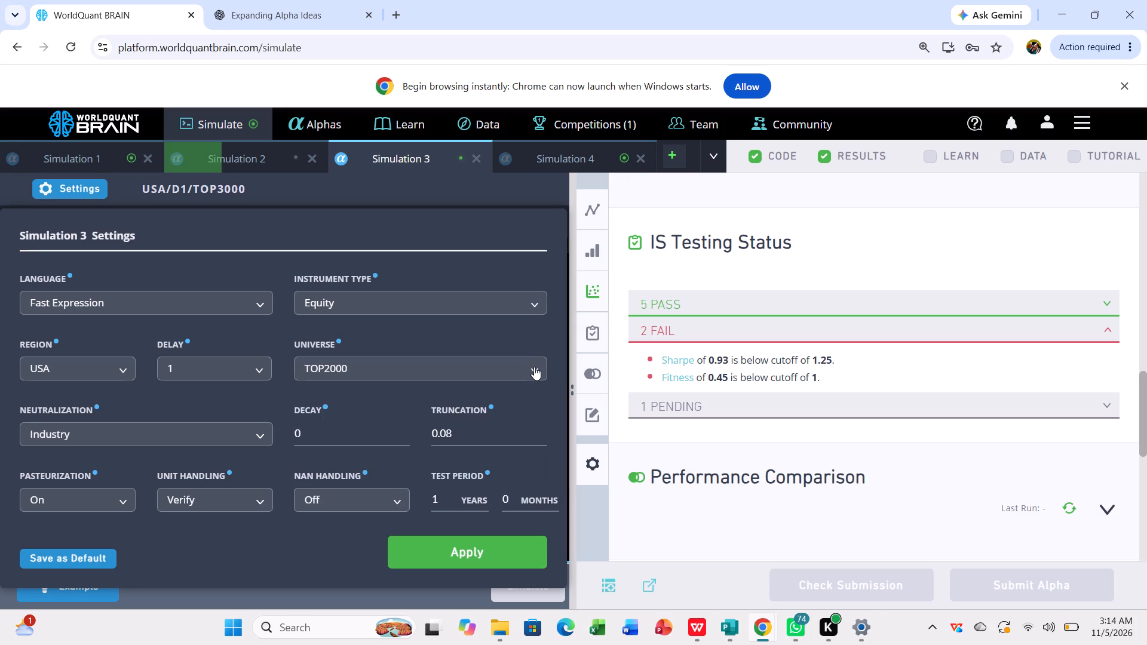
left_click(262, 431)
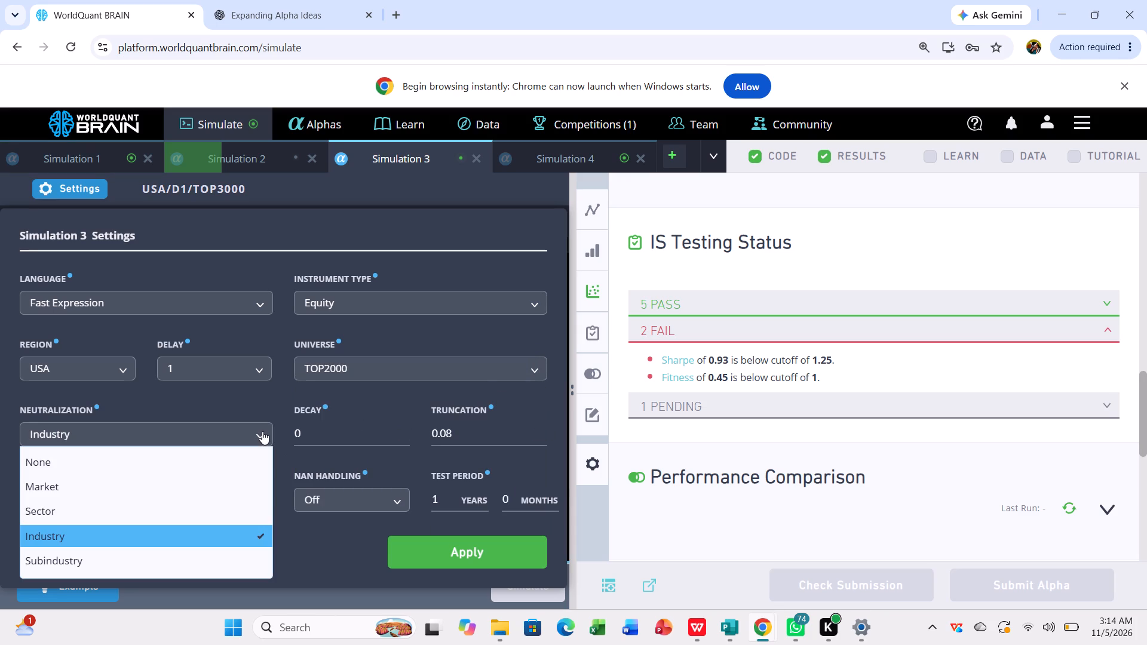
left_click(228, 562)
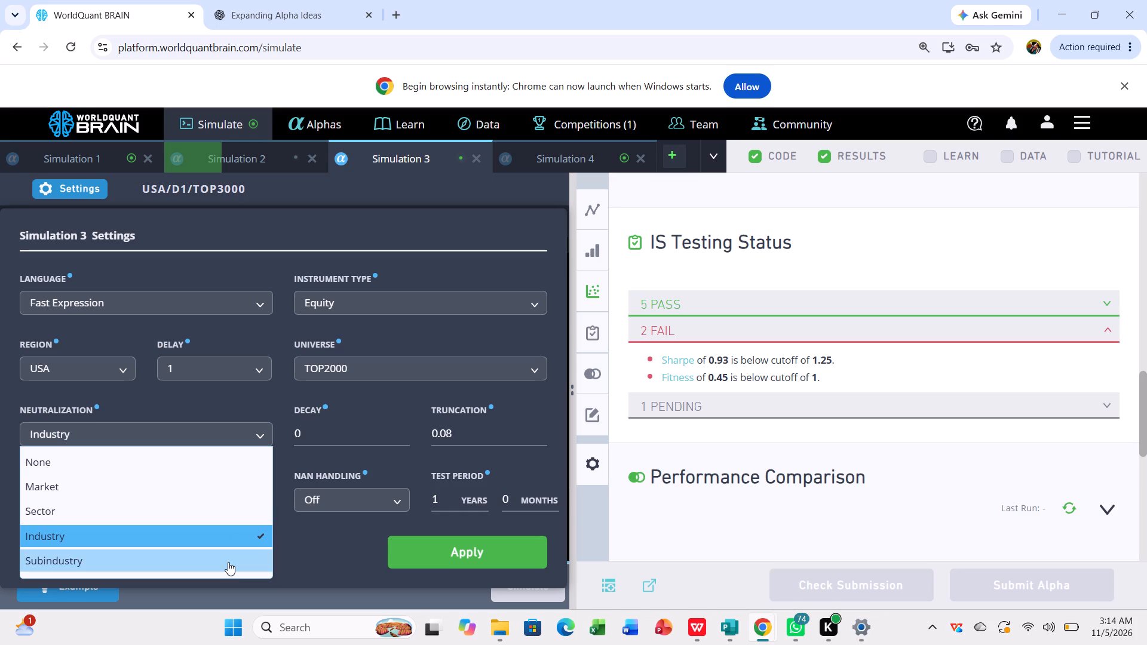
left_click(464, 549)
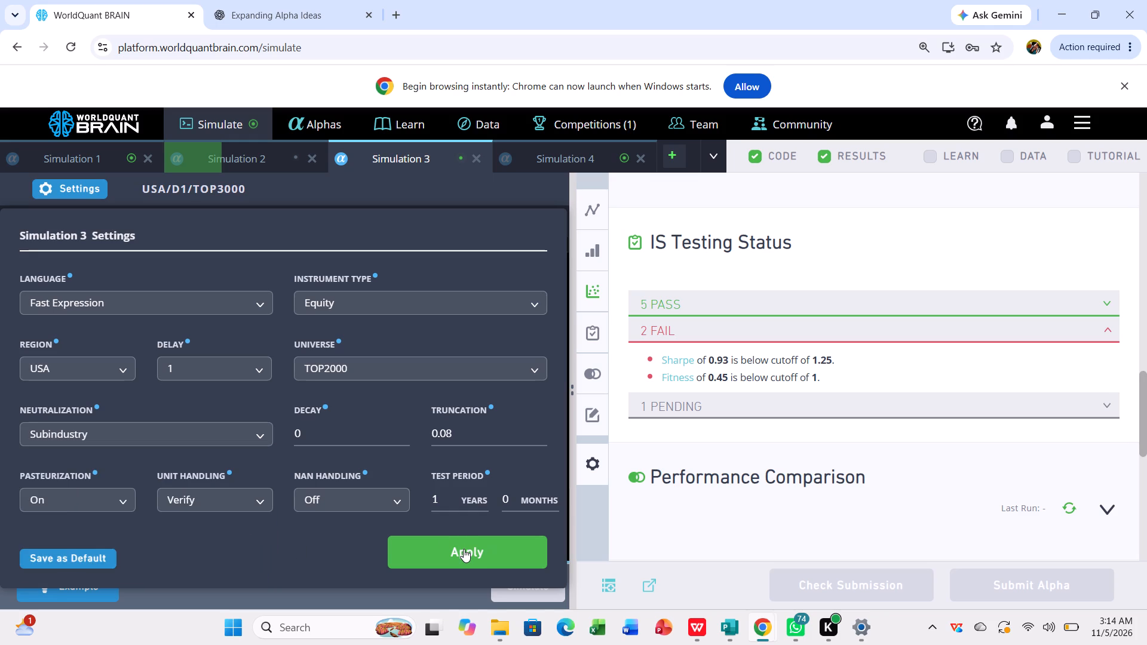
left_click(531, 581)
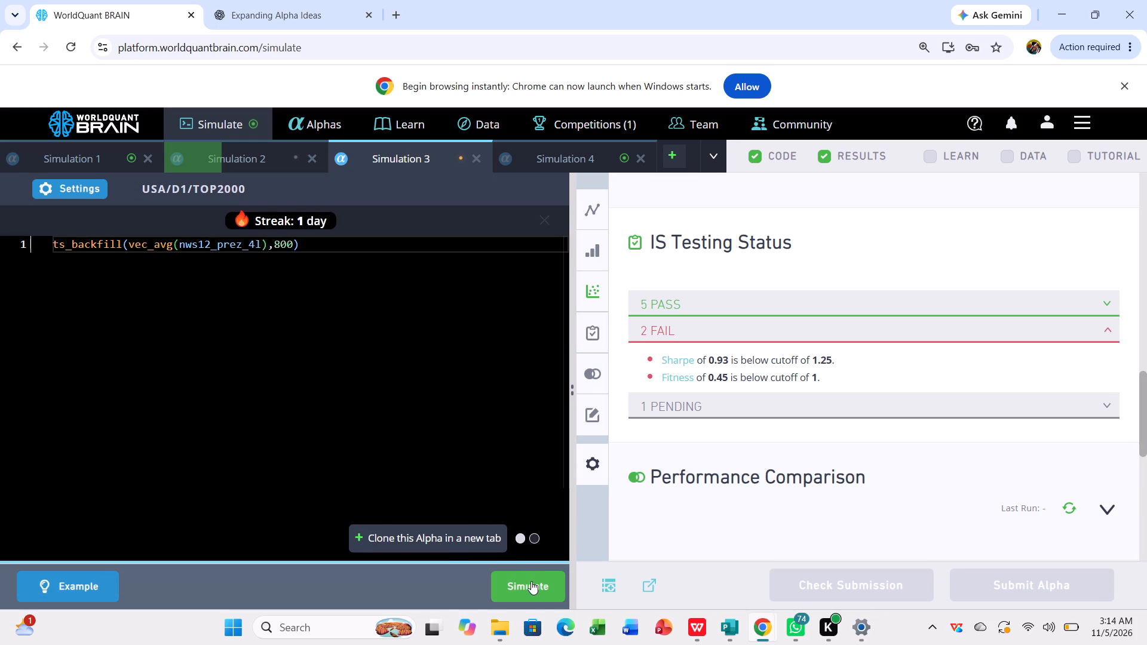
Reveal Simulation 4's test period and examine its IS Summary for the full IS period and its failed IS test.
left_click(554, 162)
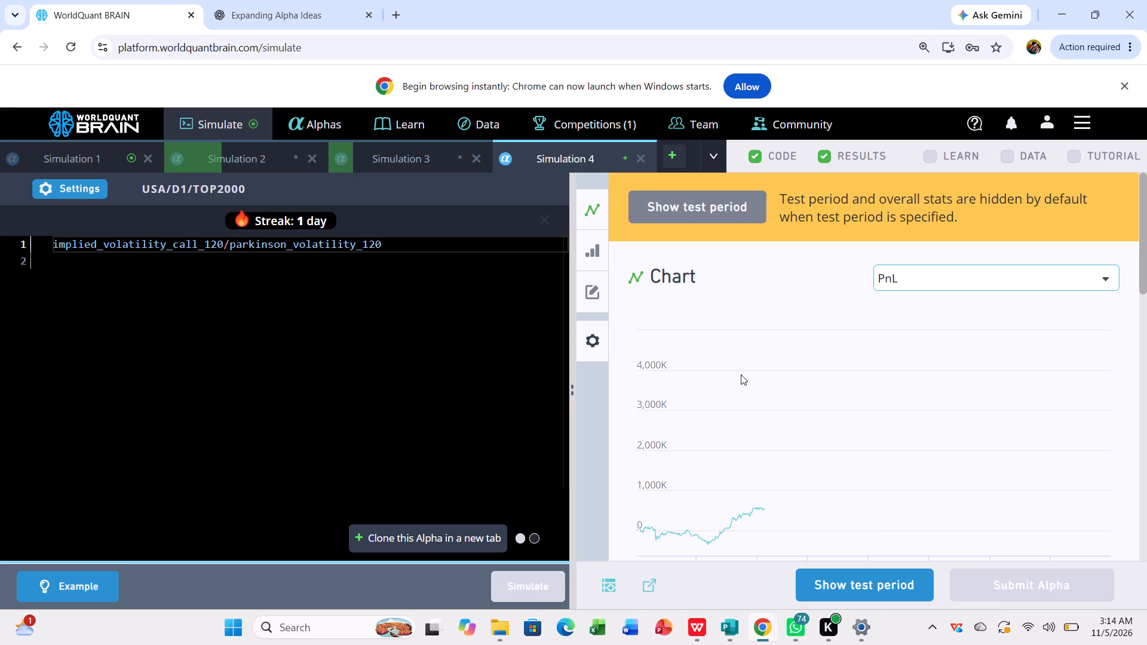
left_click(858, 572)
scroll(858, 572, "down", 1)
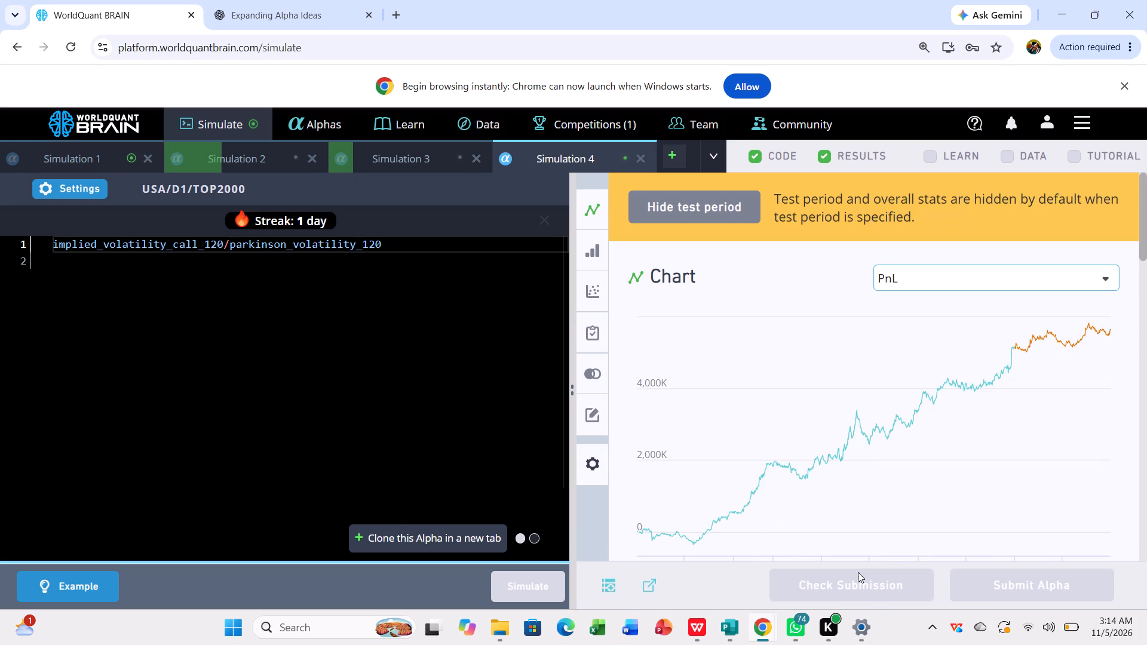
scroll(871, 523, "down", 3)
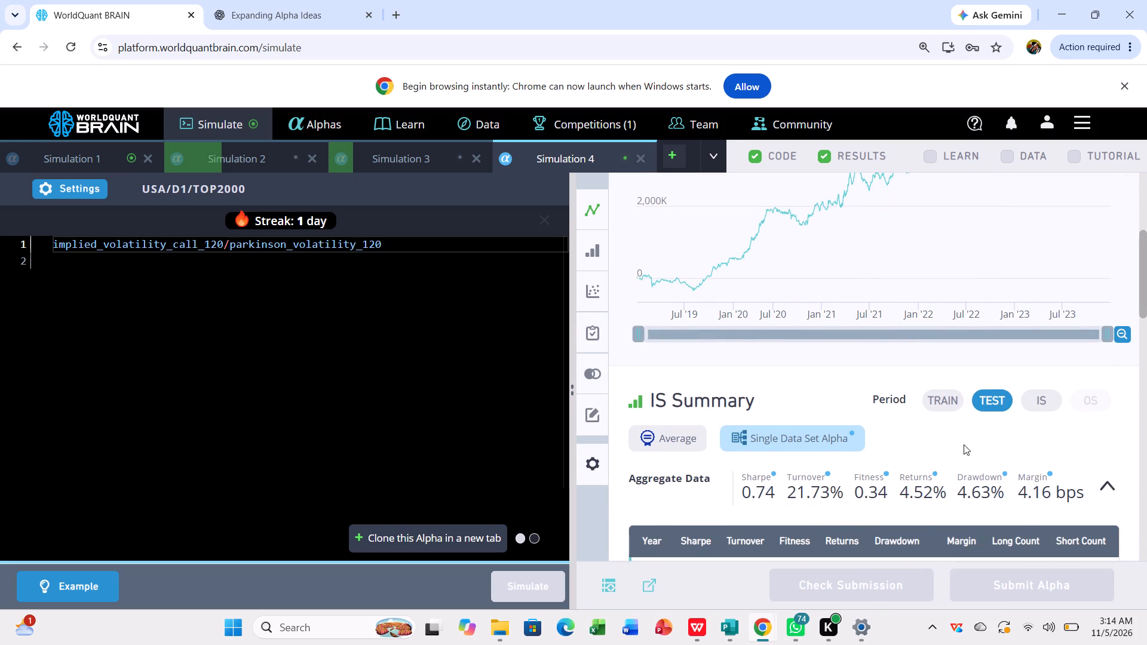
left_click(1044, 397)
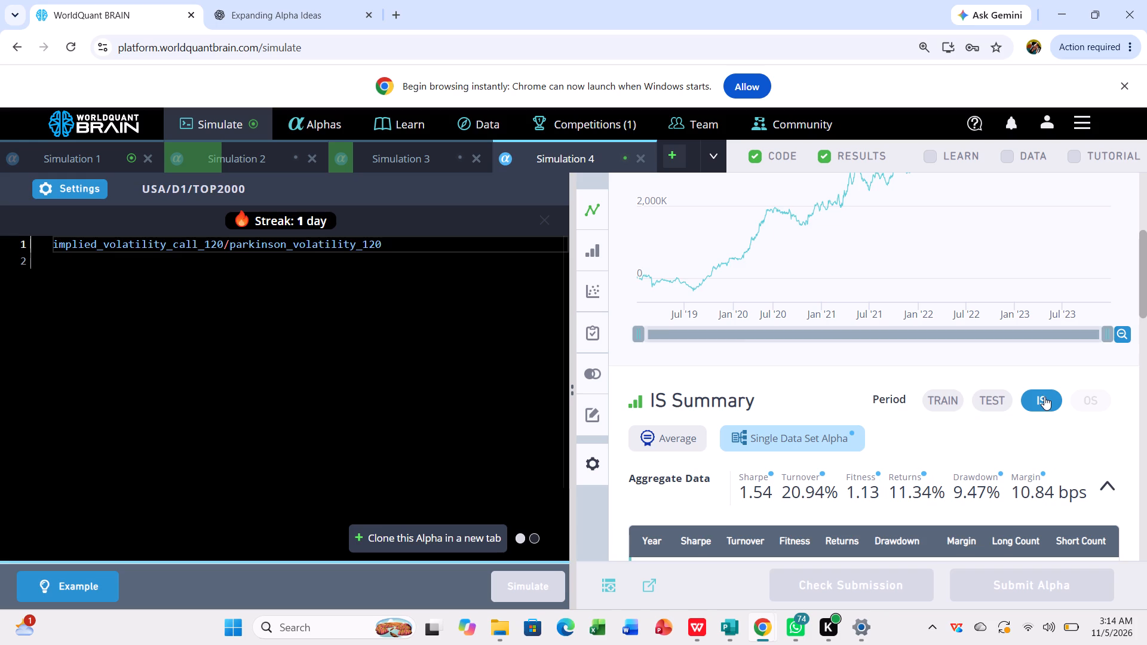
scroll(1044, 397, "down", 5)
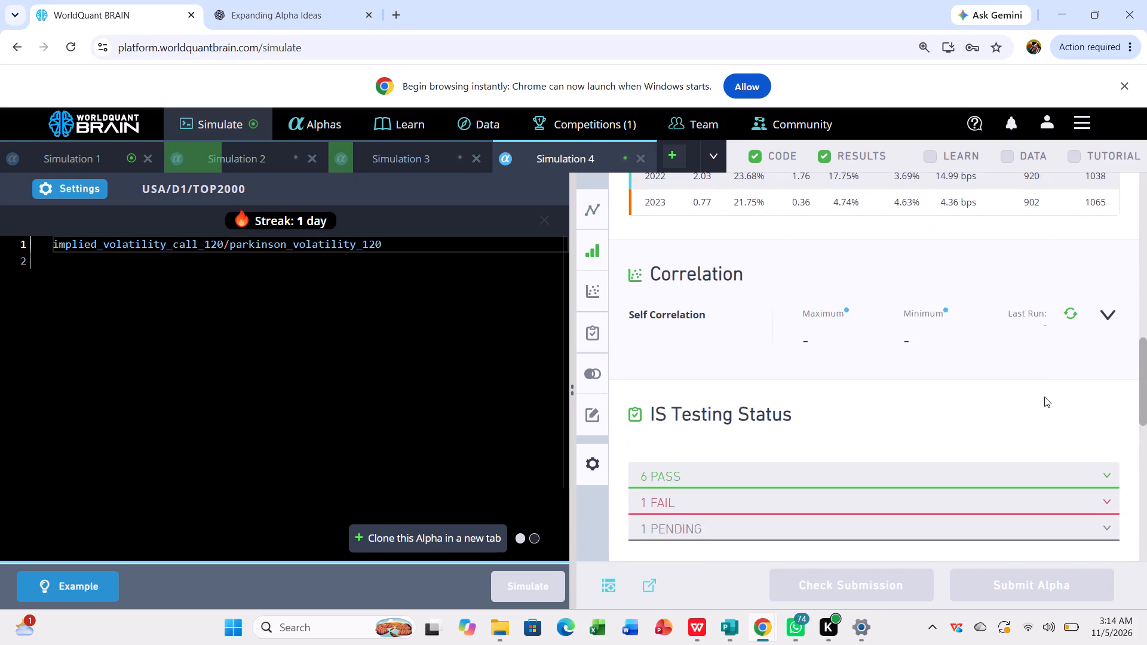
scroll(1044, 397, "down", 1)
left_click(1050, 464)
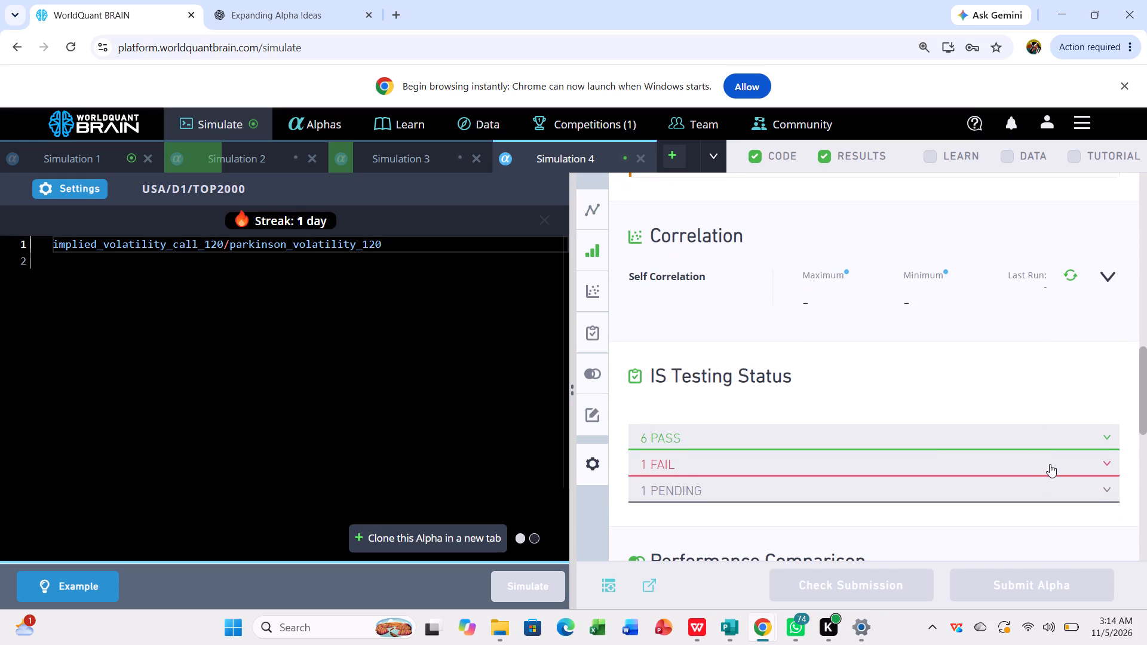
scroll(1050, 464, "down", 1)
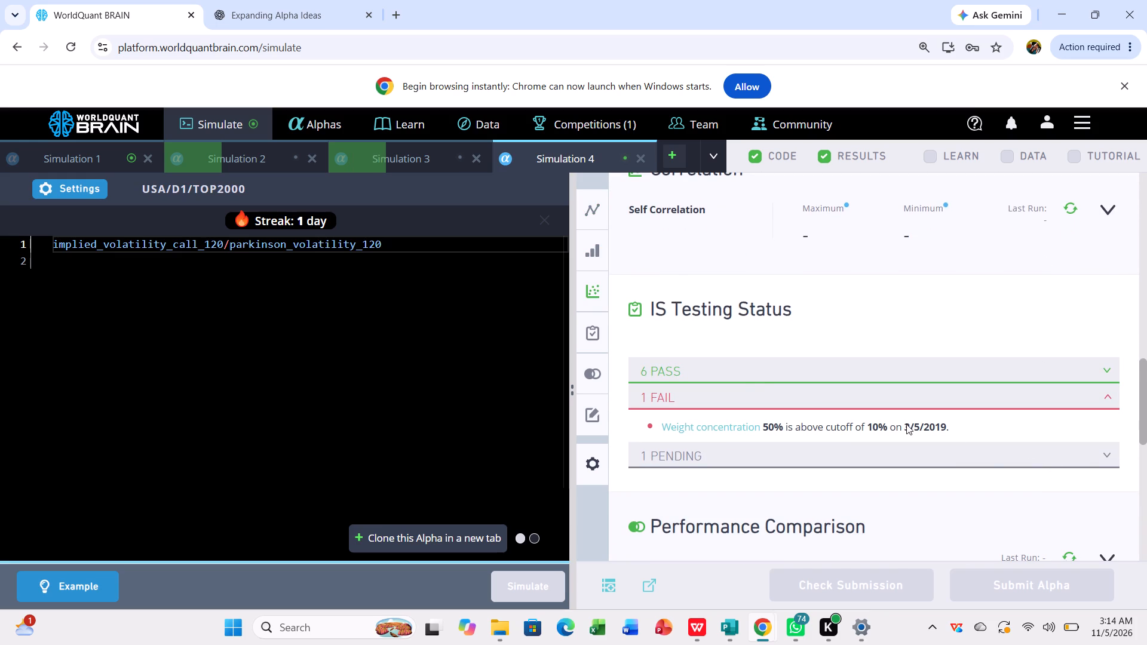
Set Simulation 4's truncation to 1, apply the settings, and check that the new truncation is stored.
left_click(81, 188)
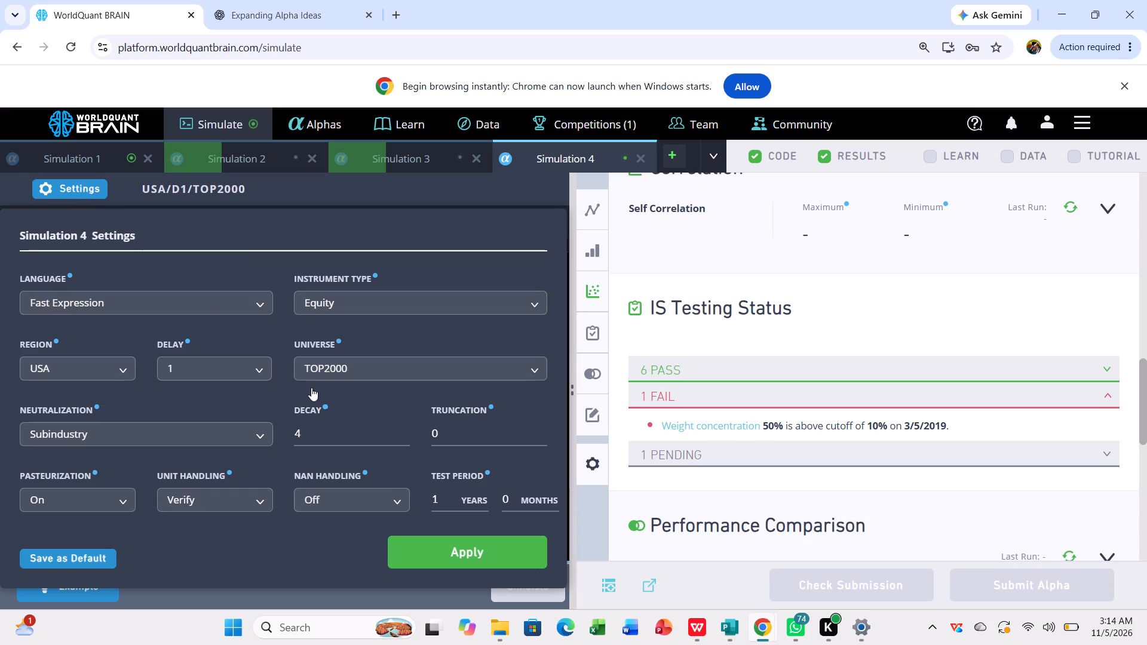
left_click(455, 438)
key("BackSpace")
key("BackSpace")
key("1")
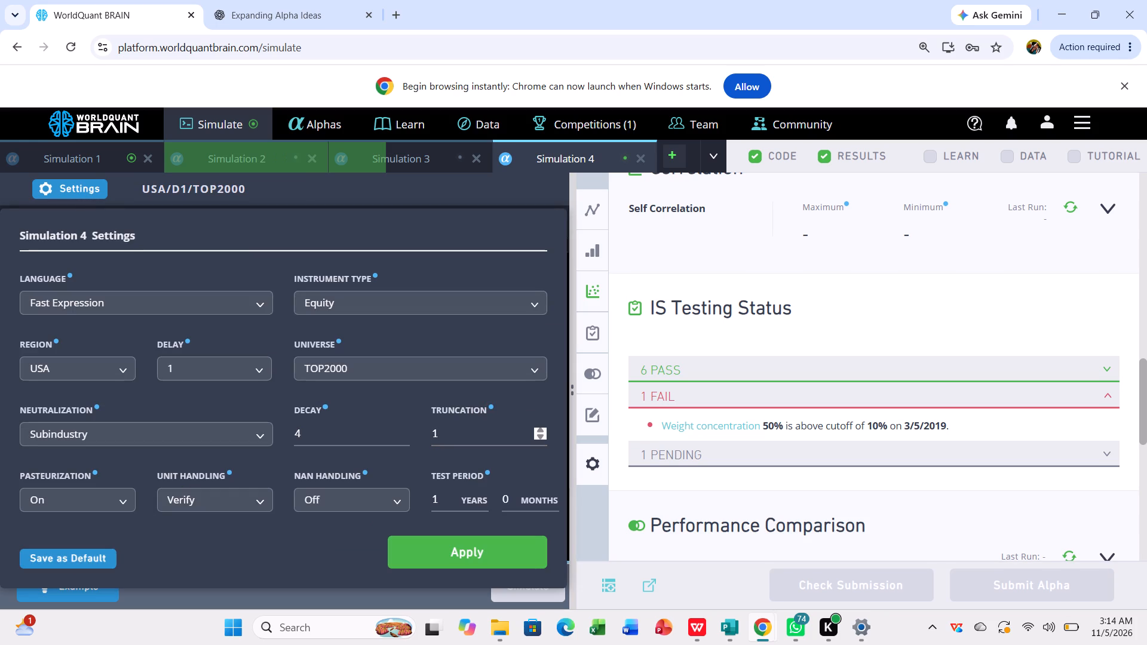
left_click(473, 547)
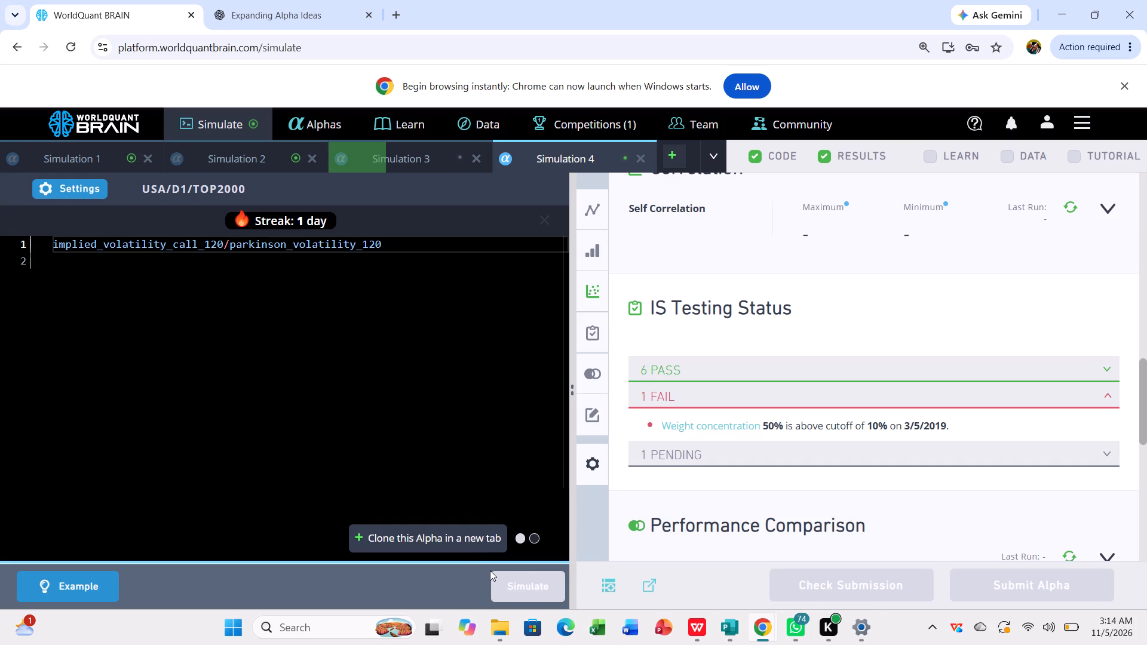
scroll(461, 555, "left", 1)
left_click(73, 183)
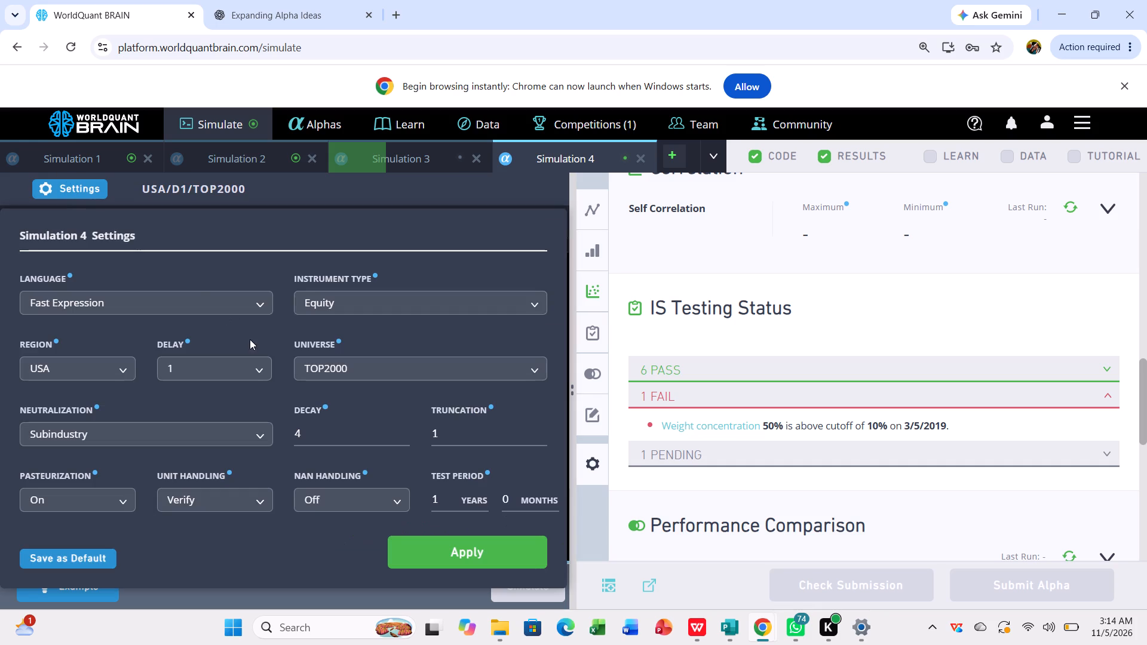
left_click(437, 538)
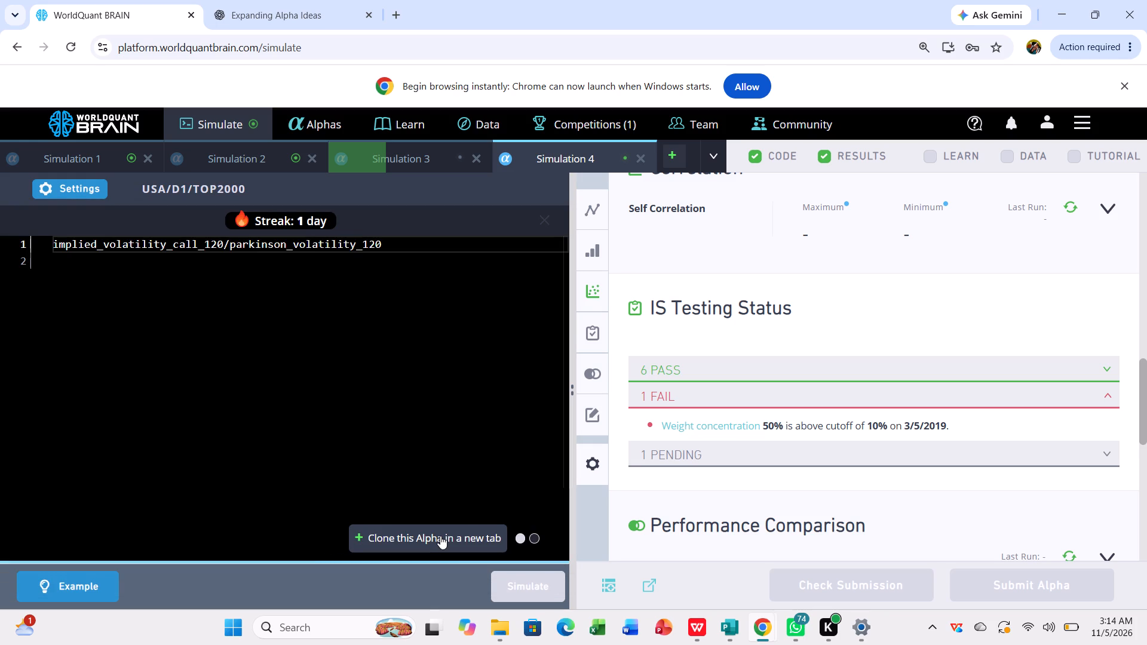
Clone Simulation 4's implied_volatility_call_120/parkinson_volatility_120 alpha in a new tab and simulate the clone.
left_click(440, 536)
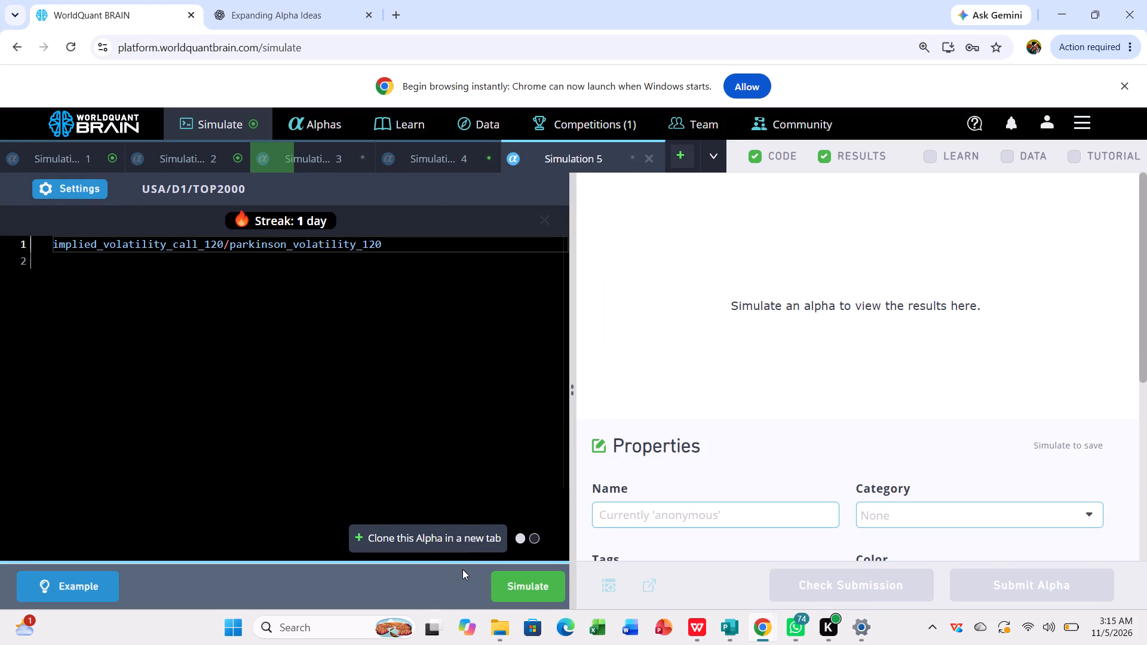
left_click(521, 583)
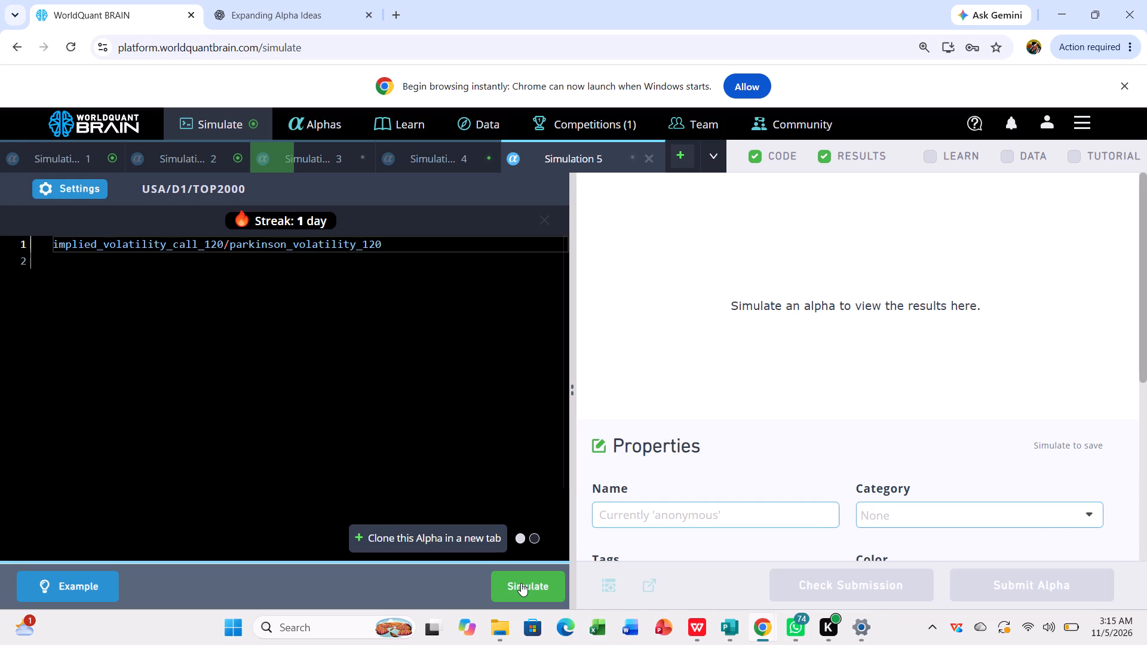
left_click(521, 583)
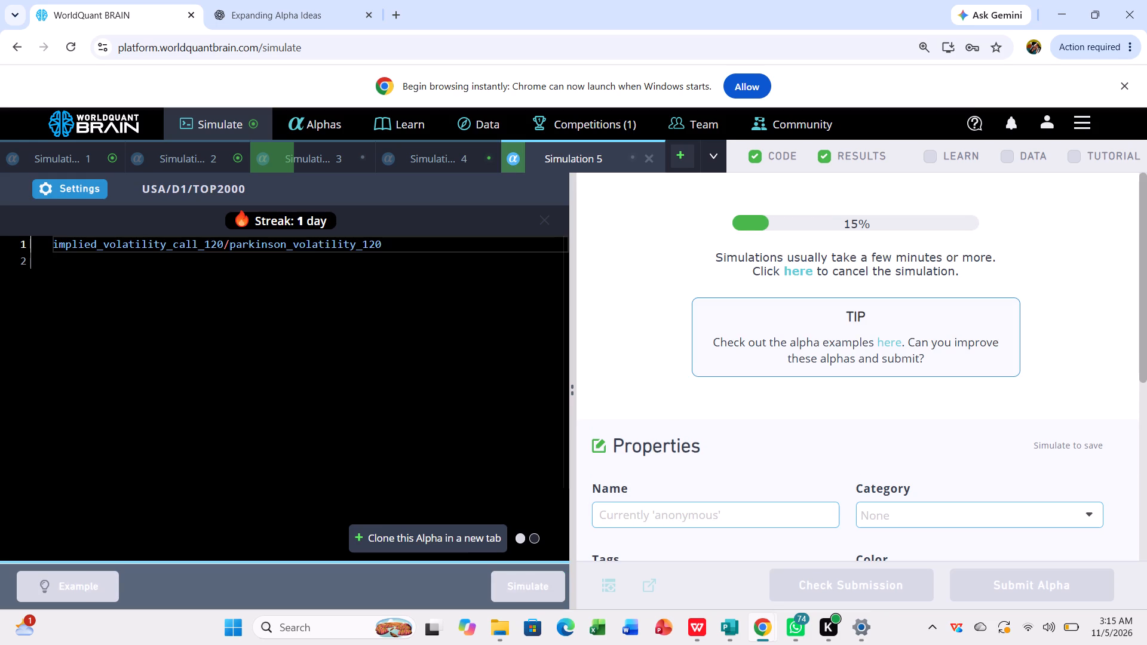
Reveal Simulation 1's test period and examine its IS Summary for the full IS period and its failed IS tests.
left_click(98, 155)
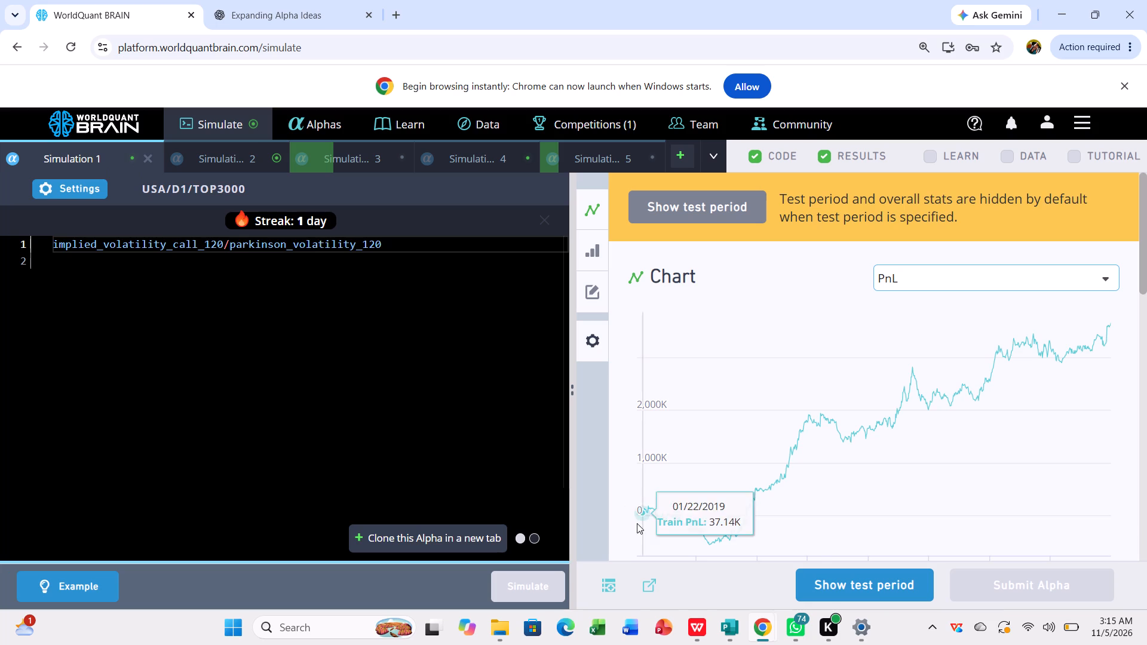
double_click(815, 573)
scroll(890, 520, "down", 1)
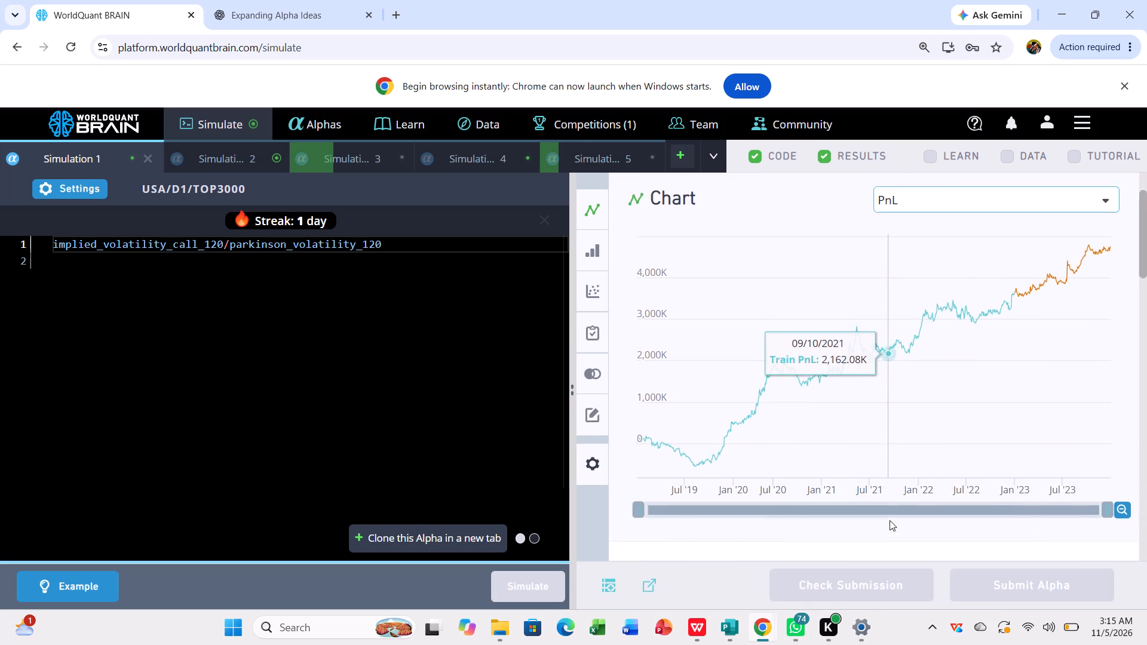
scroll(890, 520, "down", 2)
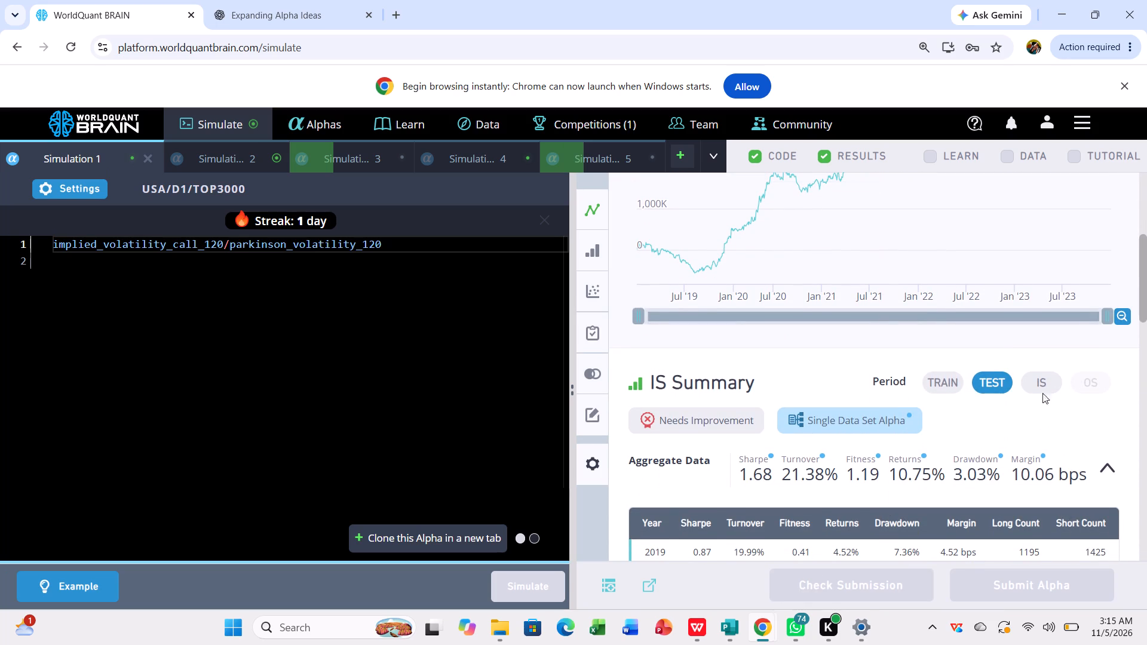
left_click(1036, 385)
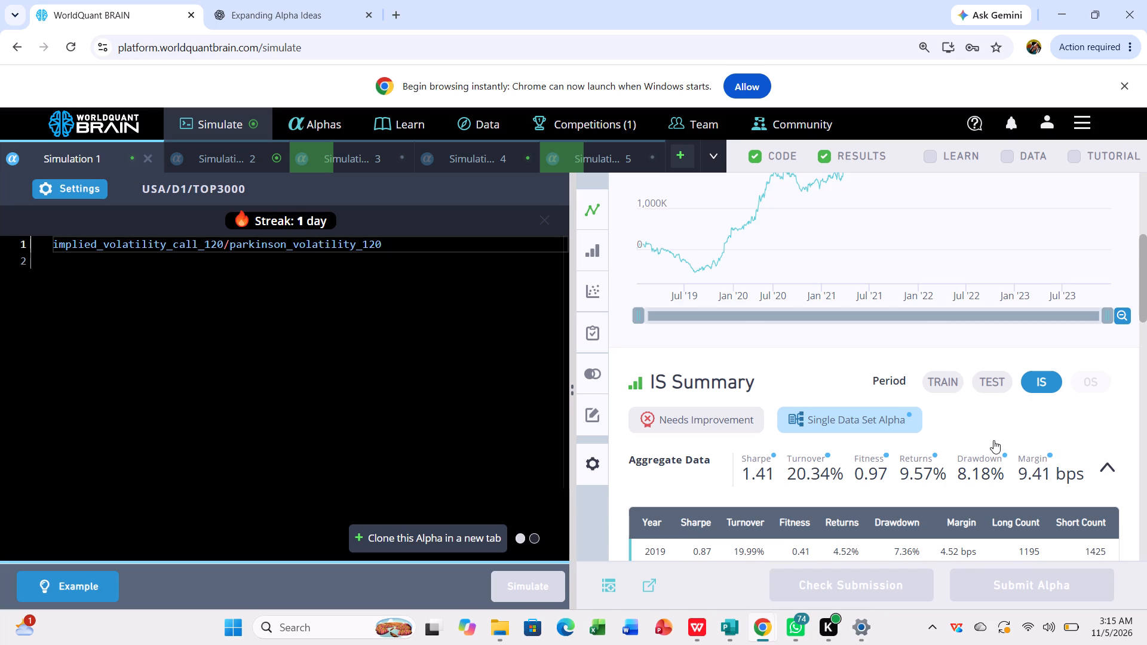
scroll(1007, 393, "down", 5)
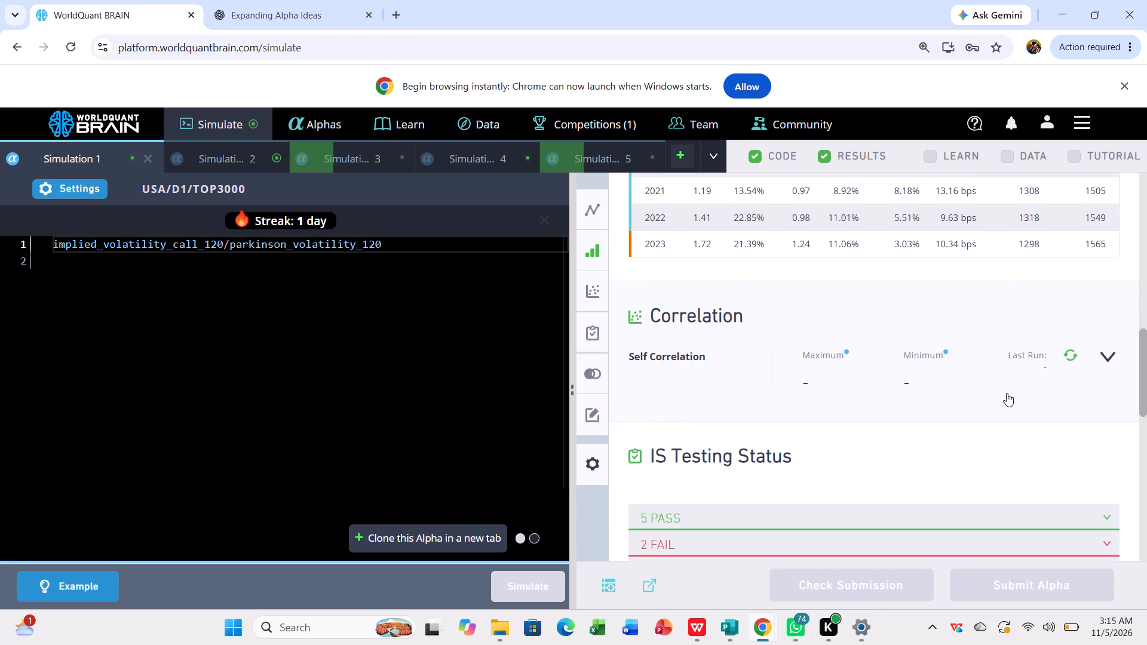
scroll(1007, 393, "down", 1)
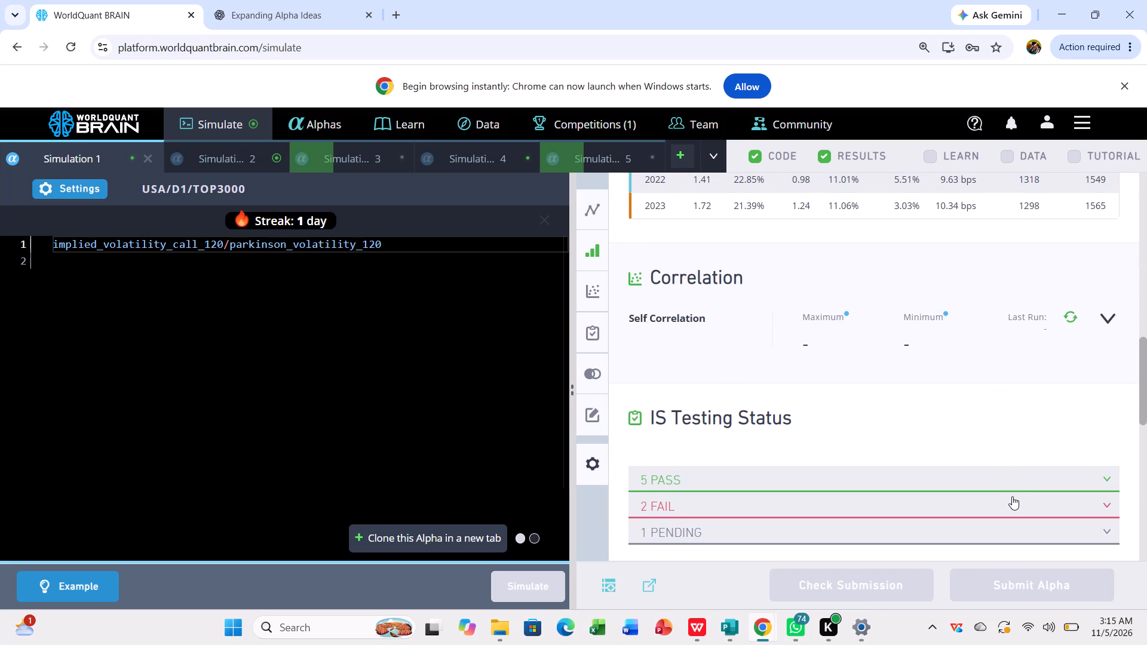
left_click(1012, 496)
scroll(1012, 496, "down", 1)
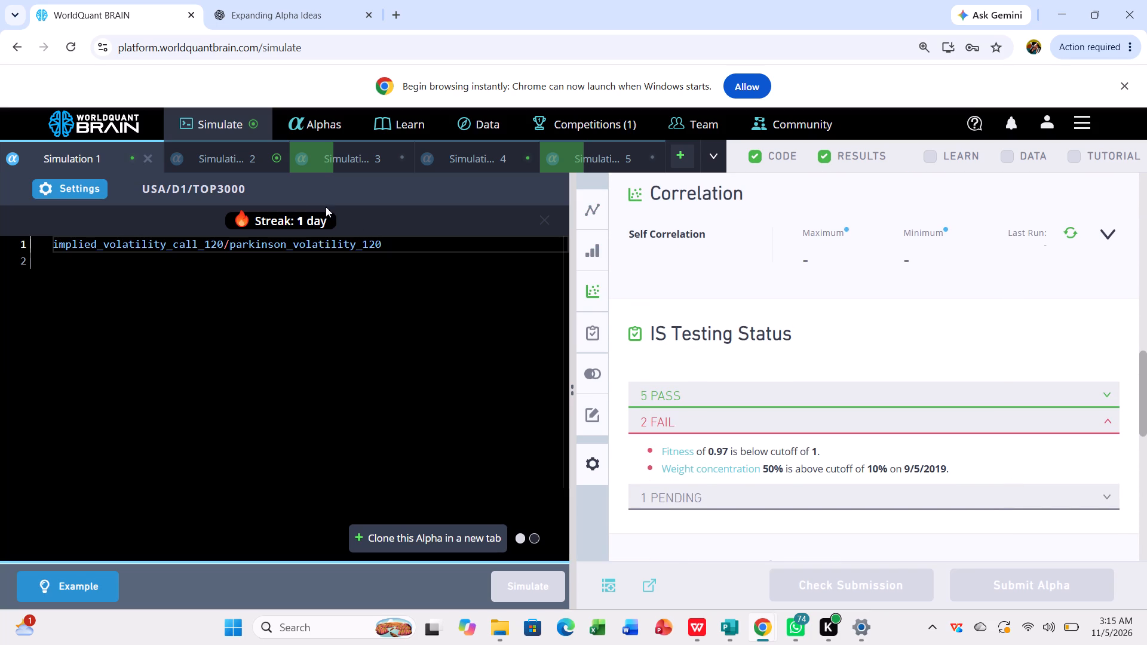
Set Simulation 1's neutralization to Industry, apply the settings, and simulate the volatility ratio alpha again.
left_click(91, 179)
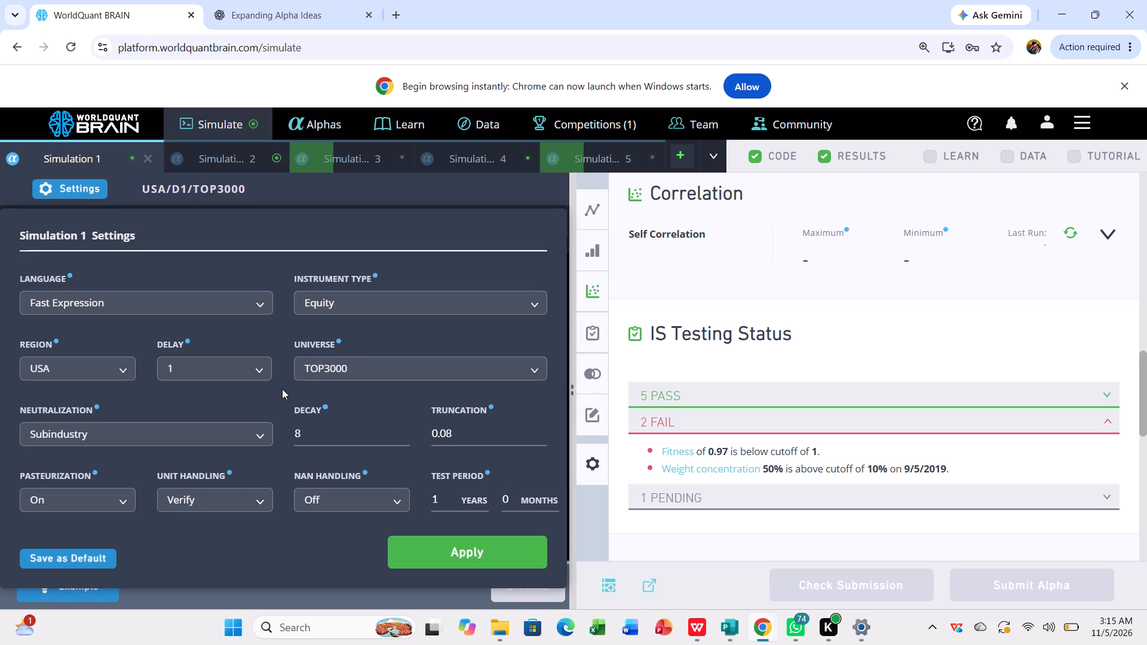
left_click(270, 431)
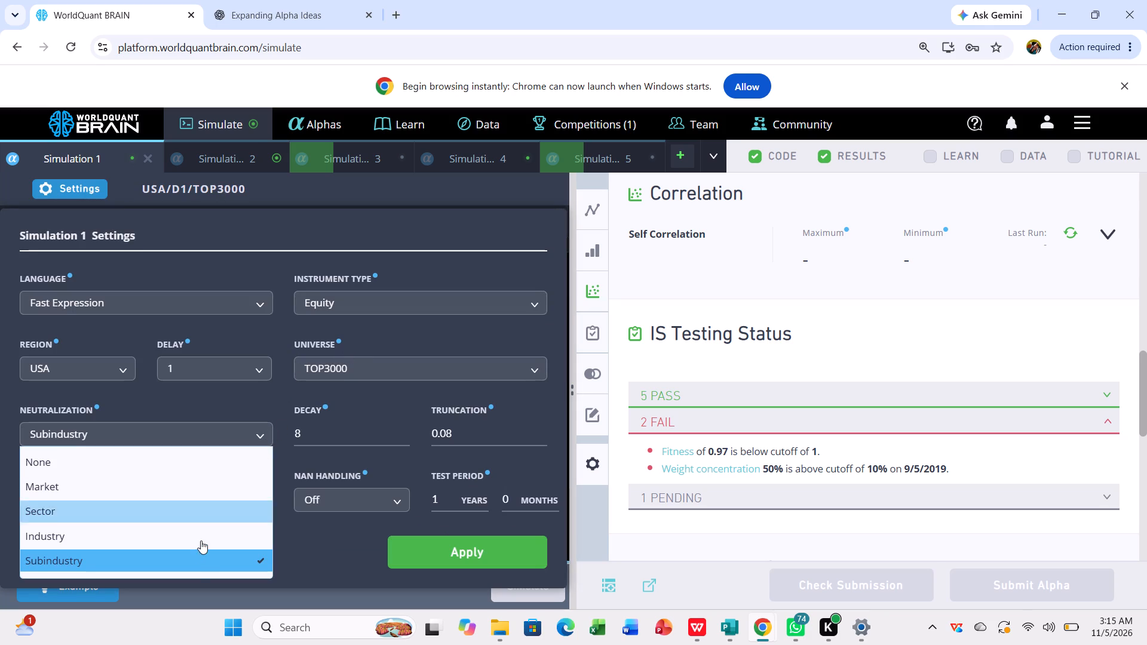
left_click(201, 540)
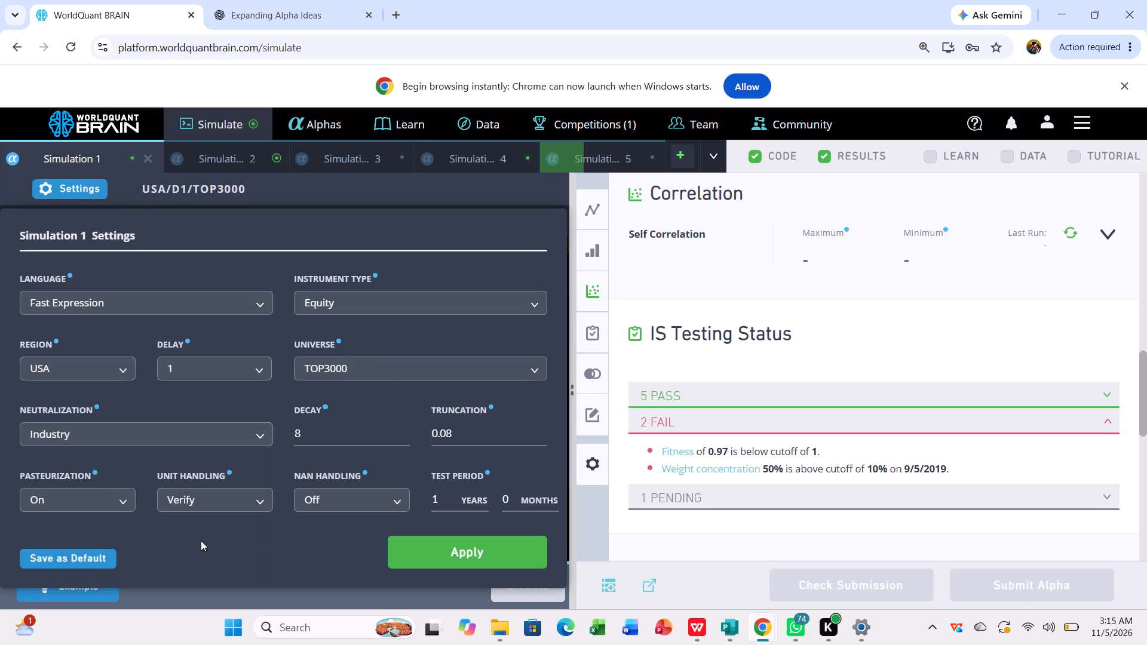
left_click(434, 548)
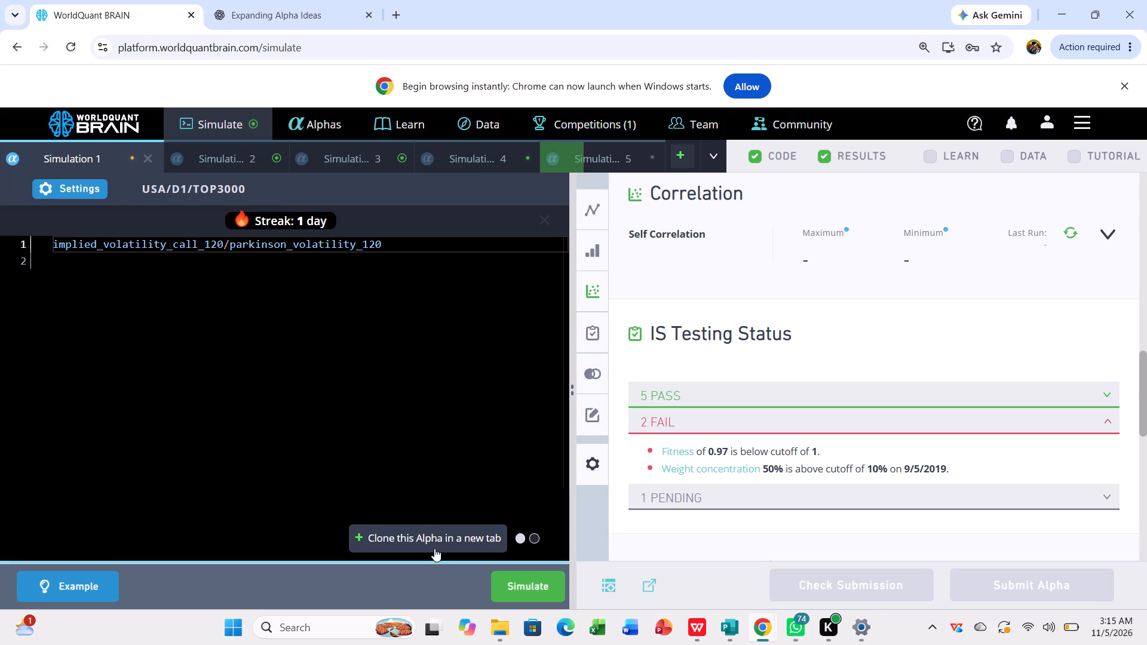
left_click(519, 572)
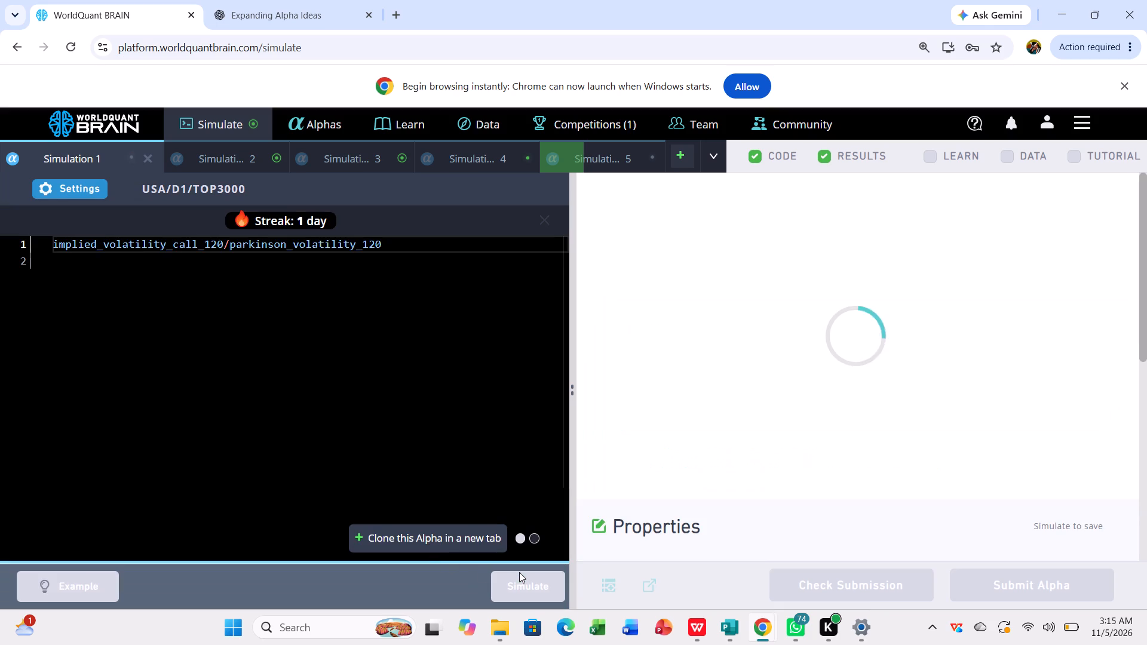
Reveal Simulation 3's test period and examine its IS Summary for the full IS period and its IS Testing Status.
left_click(387, 149)
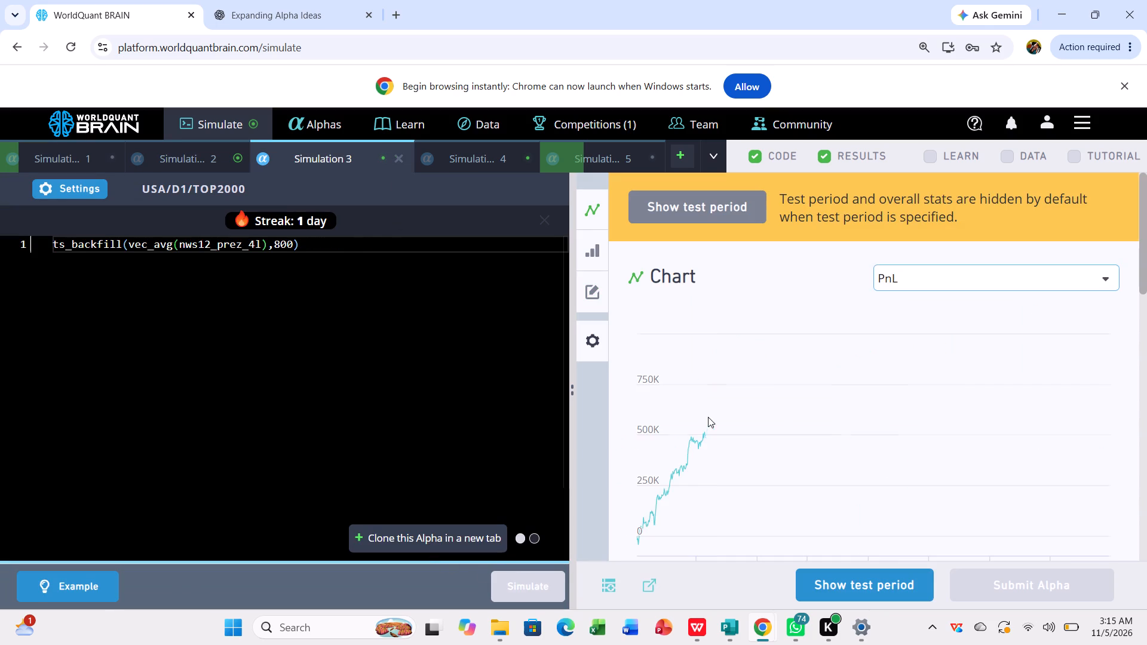
left_click(878, 586)
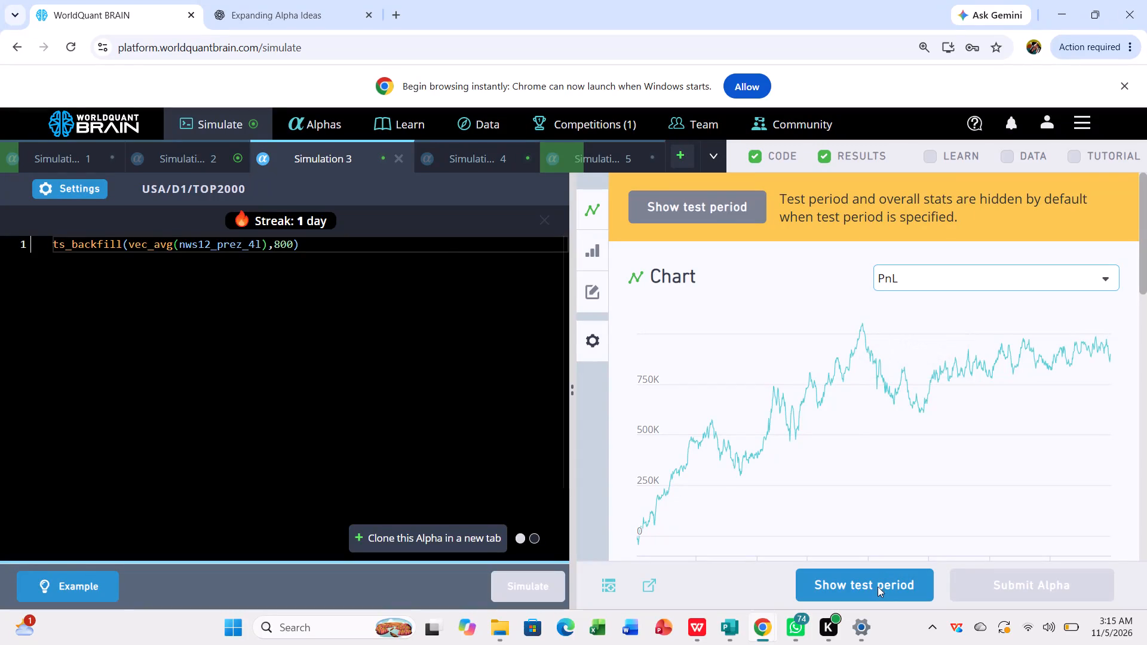
left_click_drag(878, 586, 904, 526)
scroll(910, 520, "down", 3)
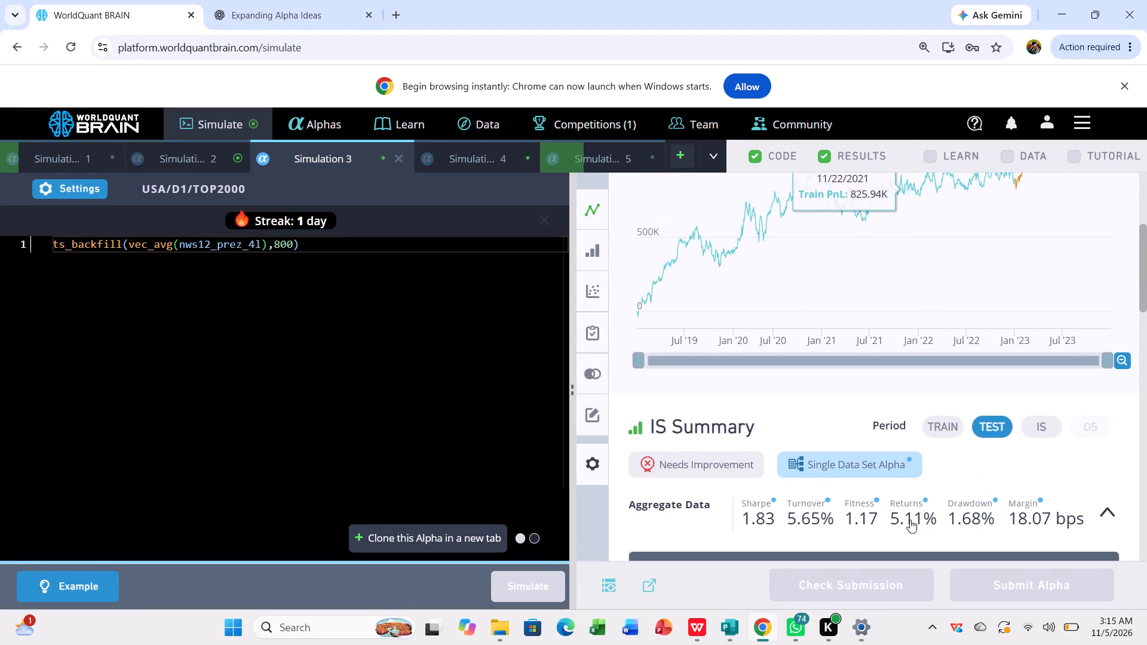
scroll(910, 520, "down", 1)
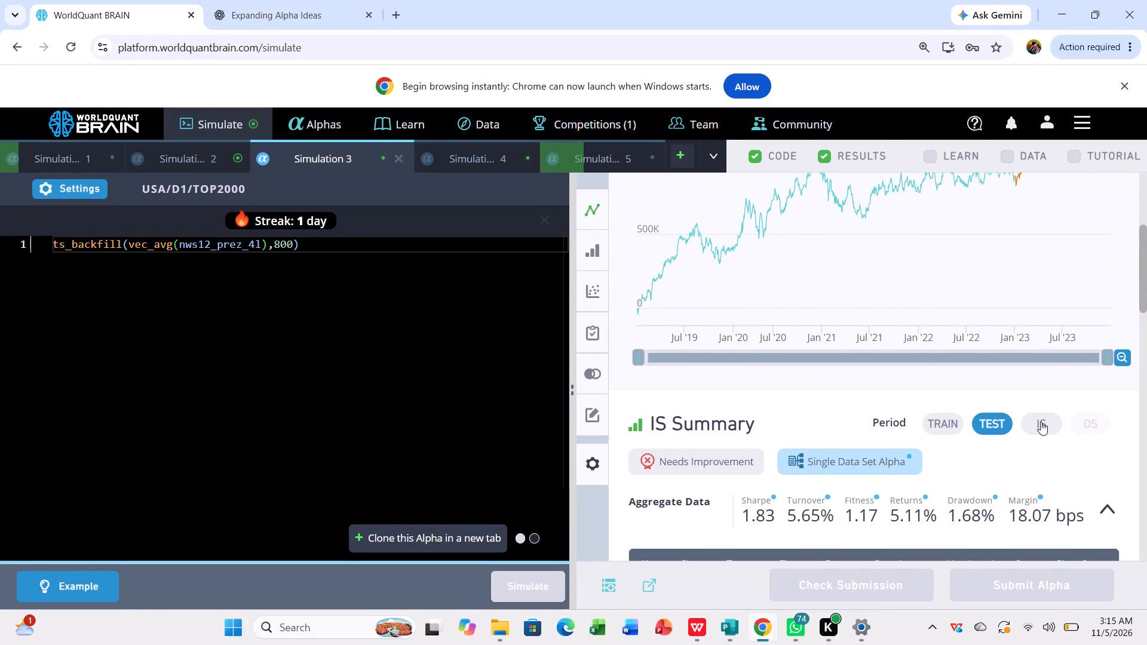
left_click(1041, 422)
scroll(1041, 422, "down", 2)
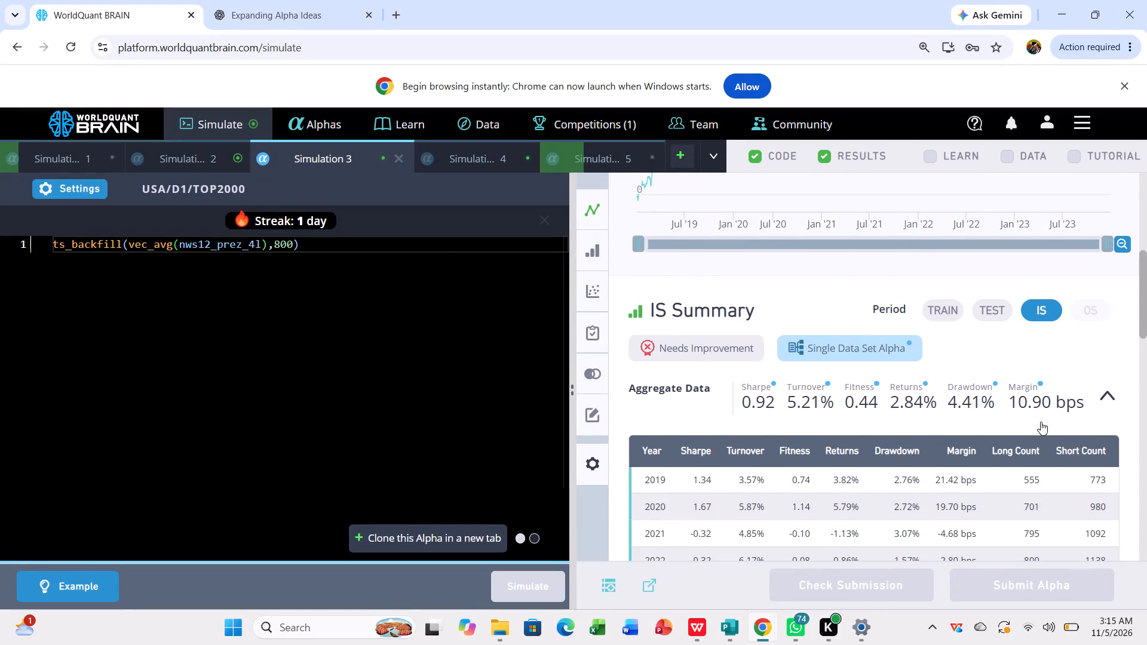
scroll(1041, 422, "down", 5)
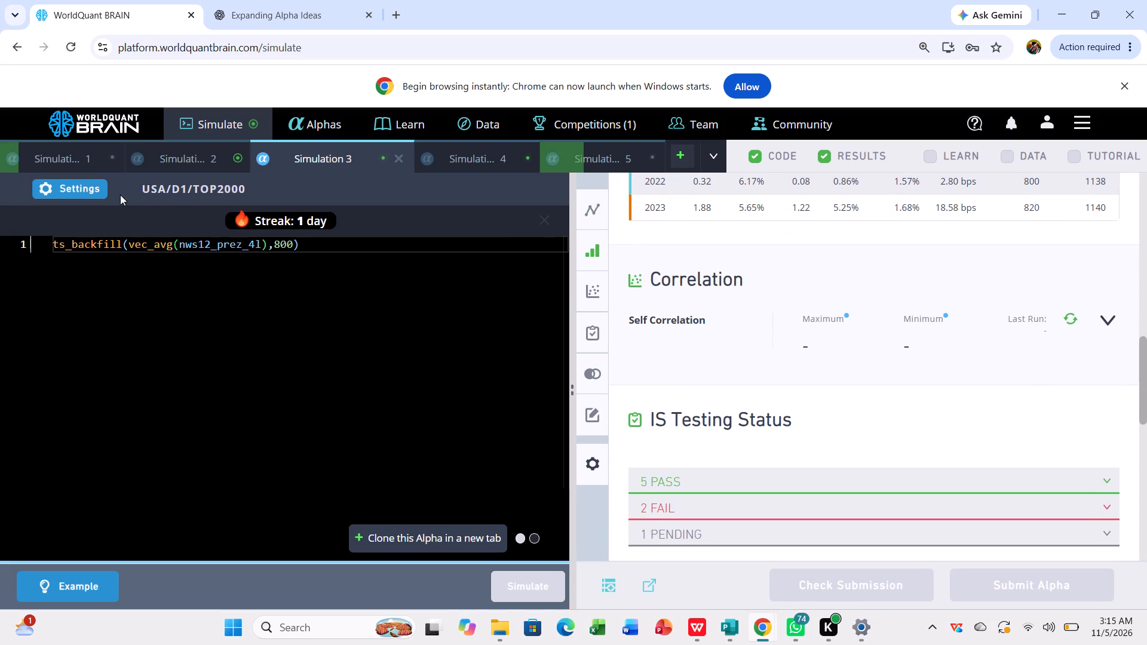
Change the ts_backfill window in Simulation 3's nws12_prez_4l news alpha to 600 and simulate it again.
left_click(283, 242)
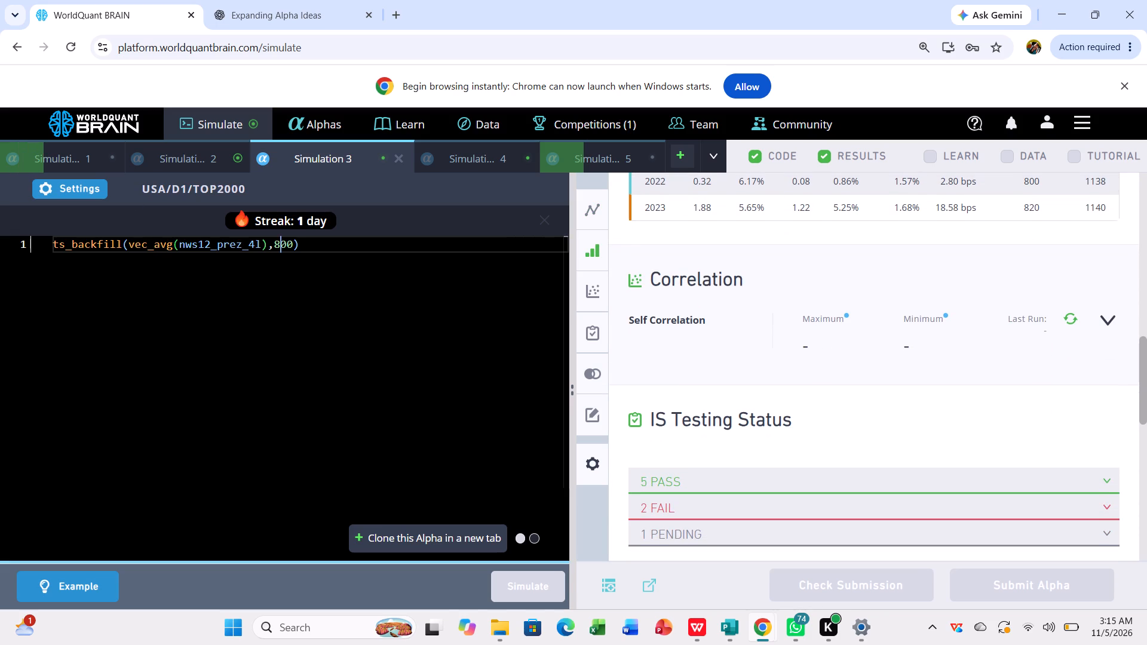
key("BackSpace")
type("65")
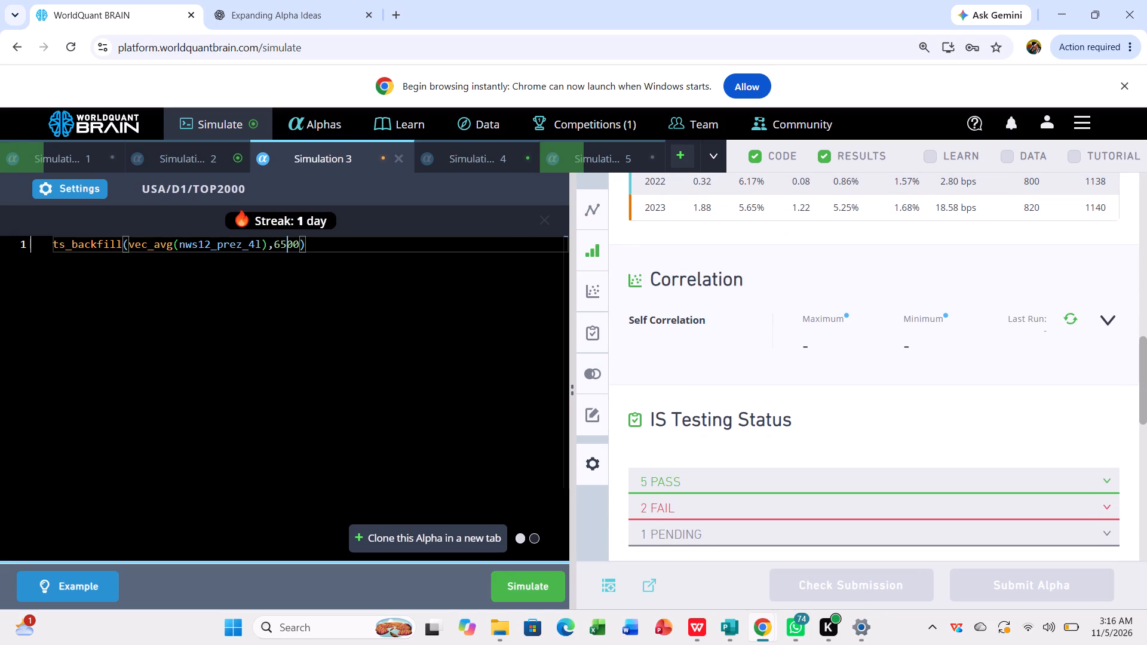
key("BackSpace")
left_click(527, 573)
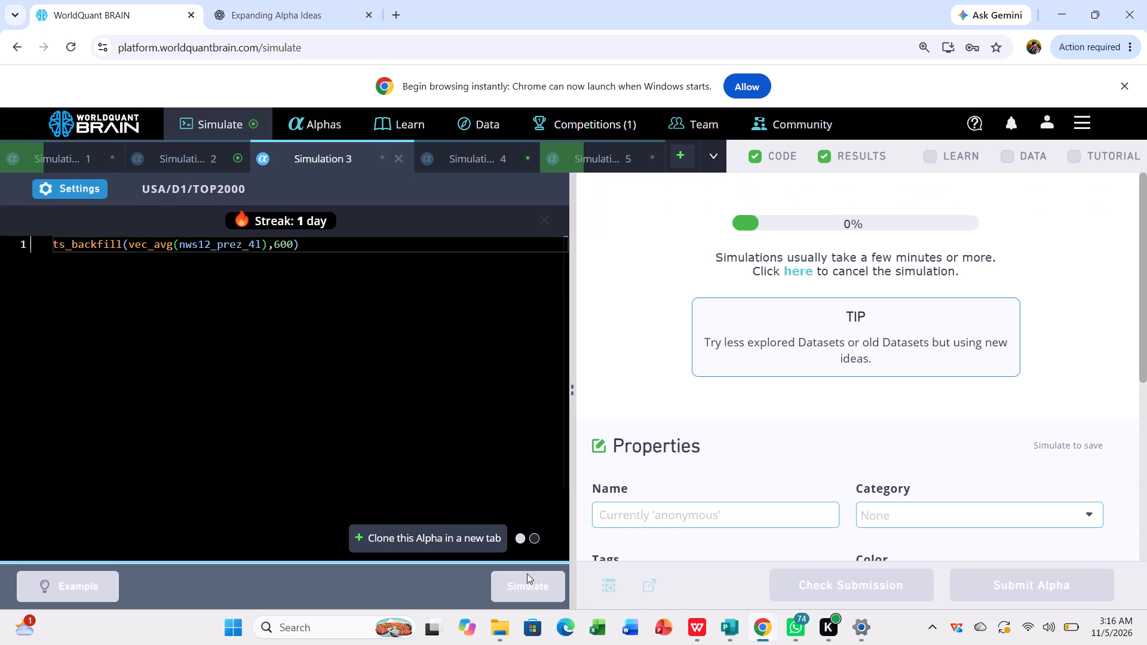
Reveal Simulation 2's test period and examine its IS Summary for the full IS period and its failed IS test.
left_click(212, 163)
left_click(212, 163)
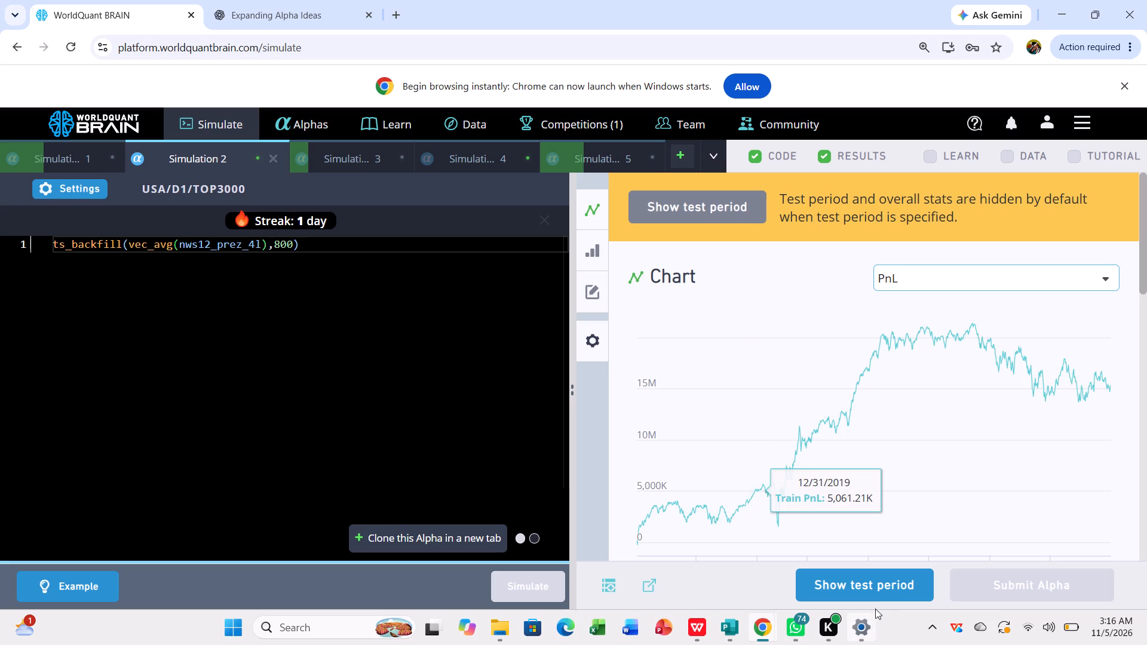
left_click(862, 575)
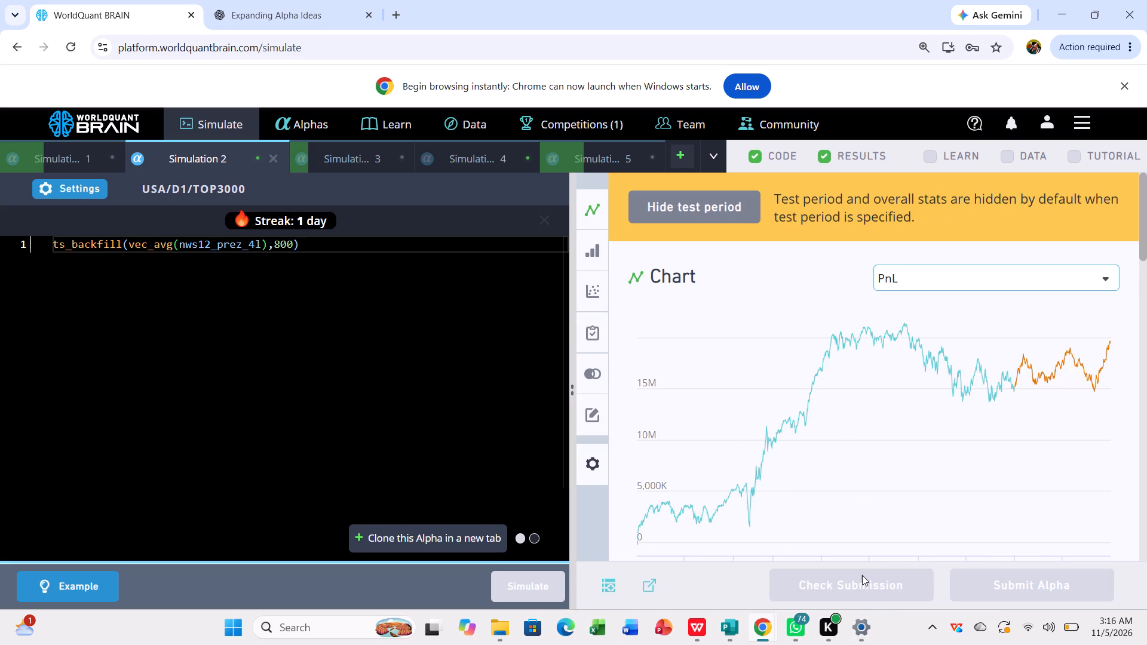
scroll(897, 507, "down", 3)
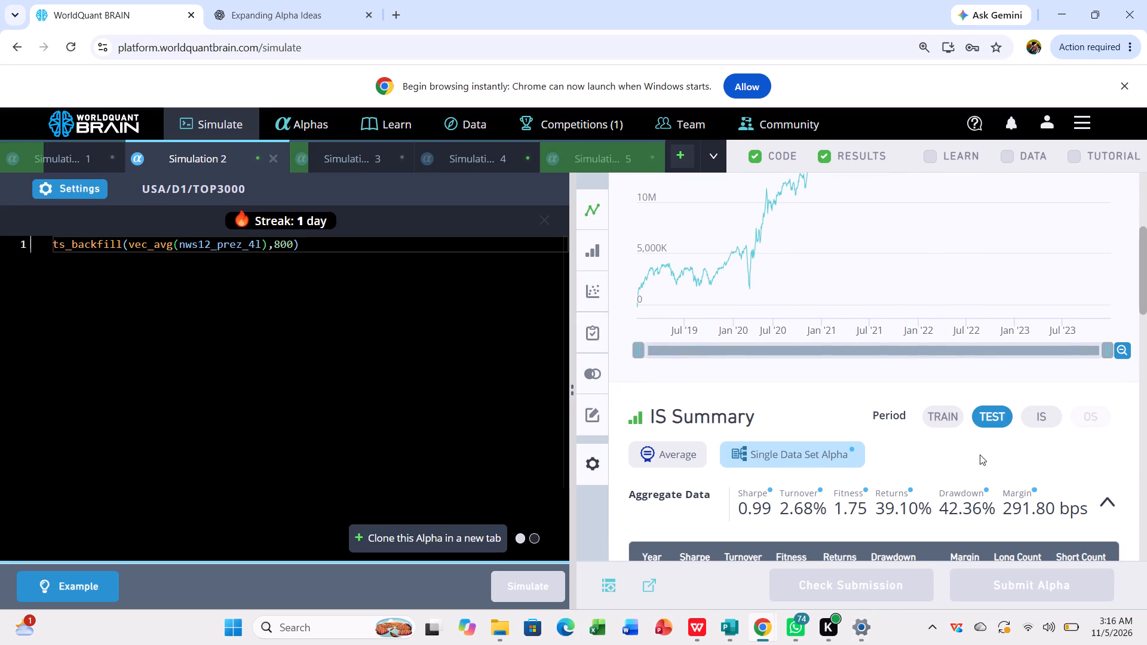
left_click(1042, 404)
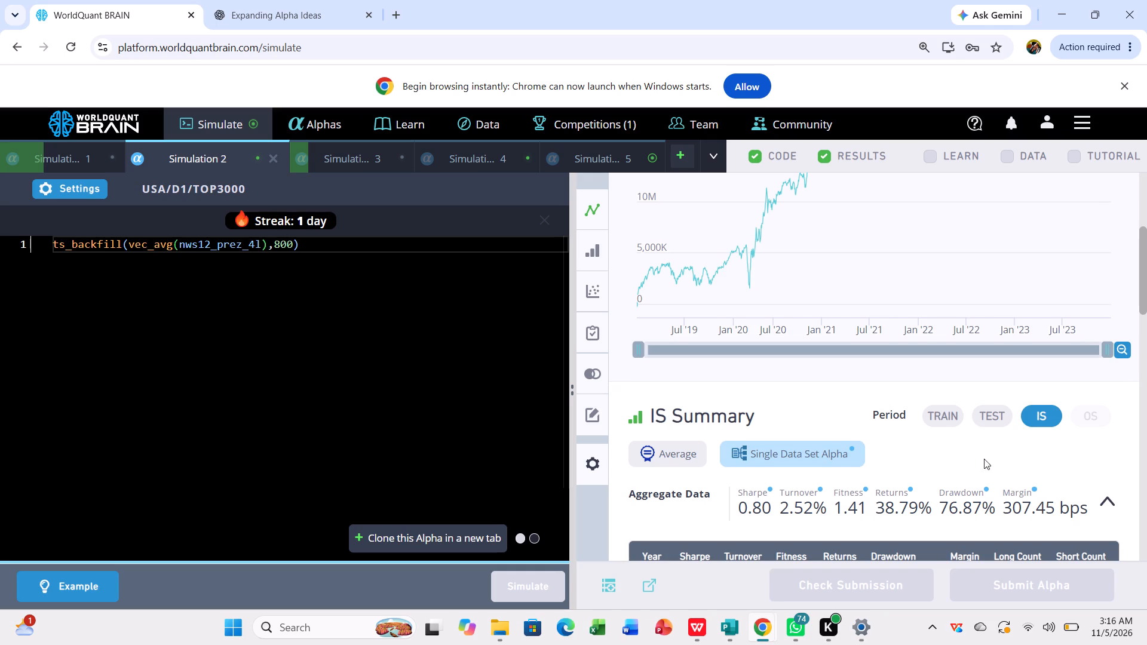
scroll(977, 479, "down", 5)
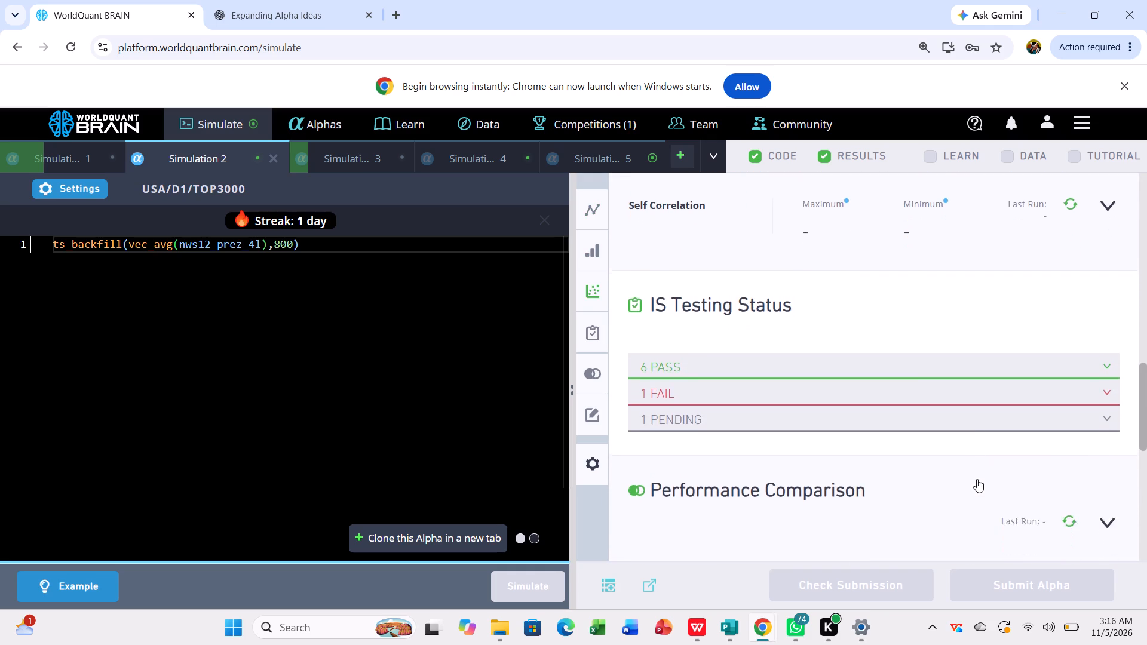
scroll(977, 479, "down", 1)
left_click(1030, 375)
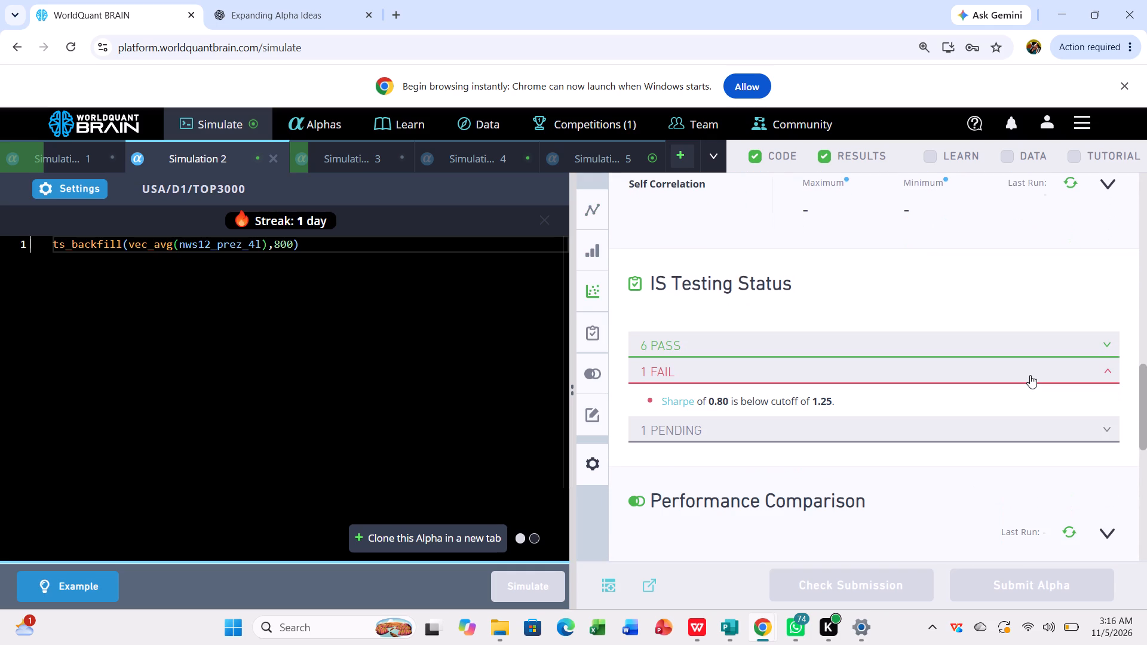
Set Simulation 2's neutralization to Sector, apply the settings, and simulate the nws12_prez_4l news alpha again.
left_click(80, 192)
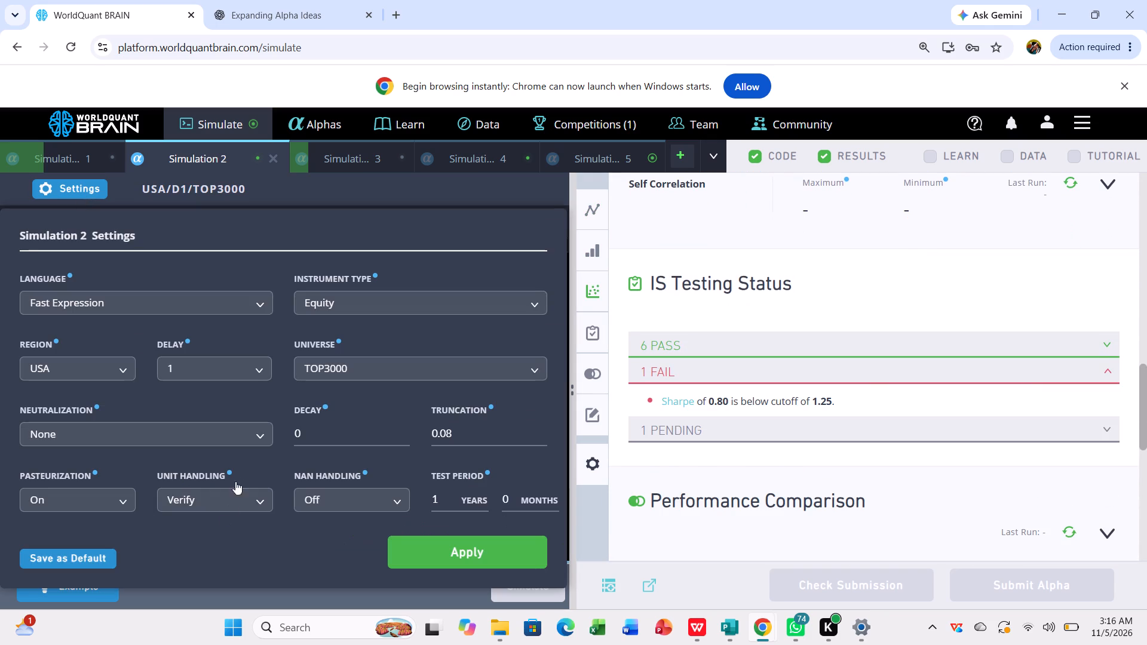
left_click(263, 431)
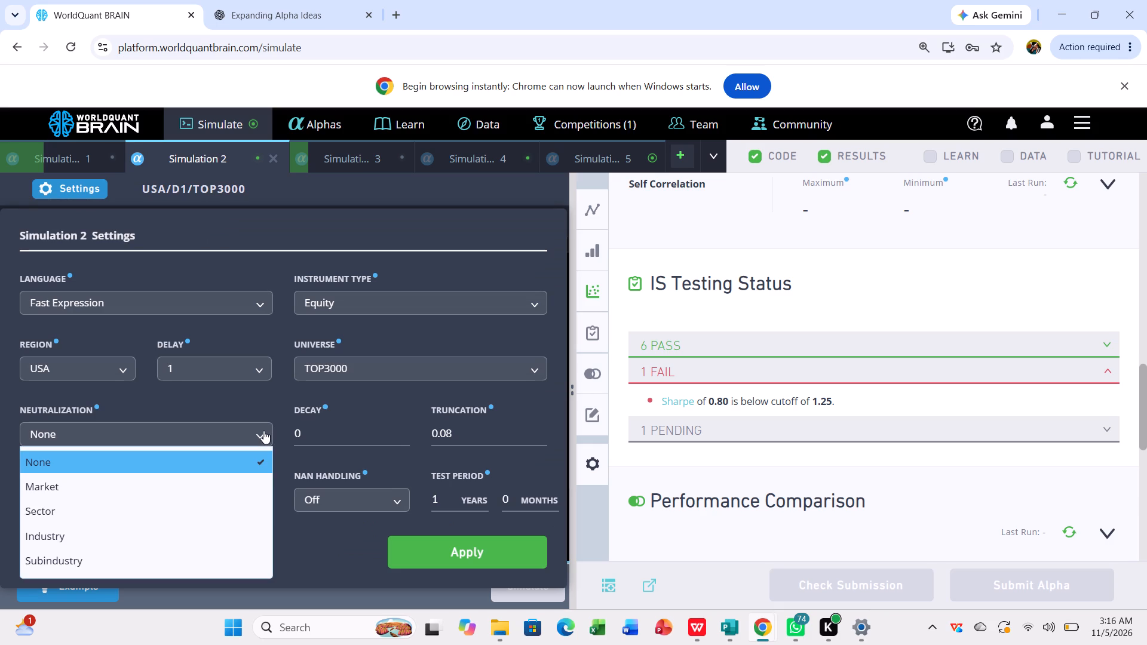
left_click(208, 516)
left_click(437, 547)
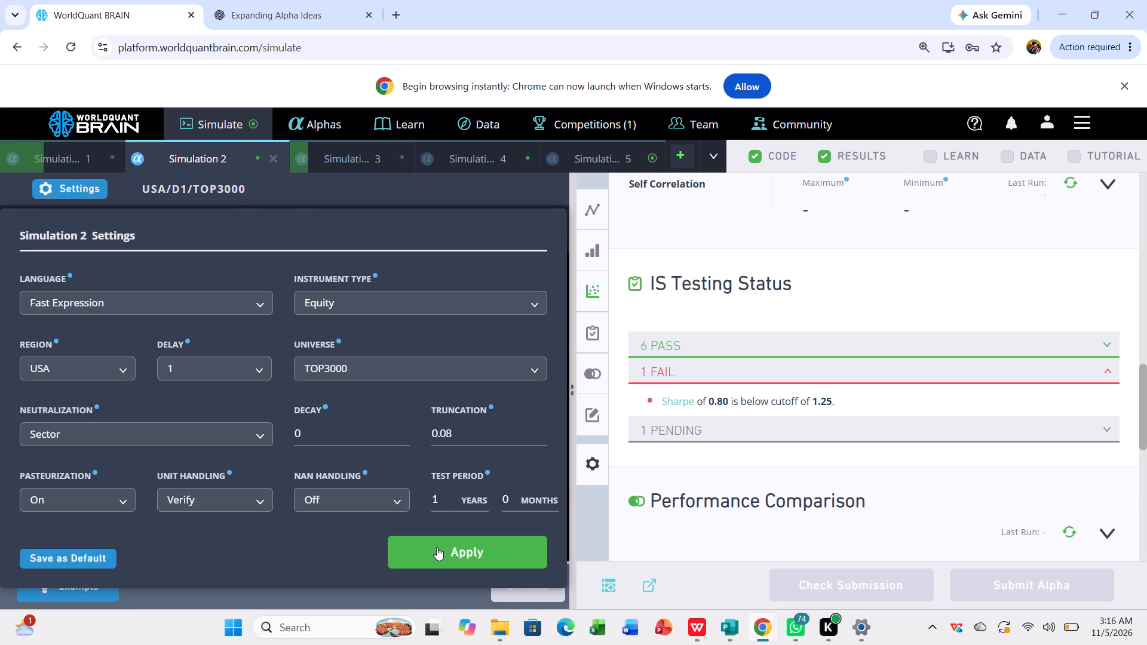
left_click(519, 576)
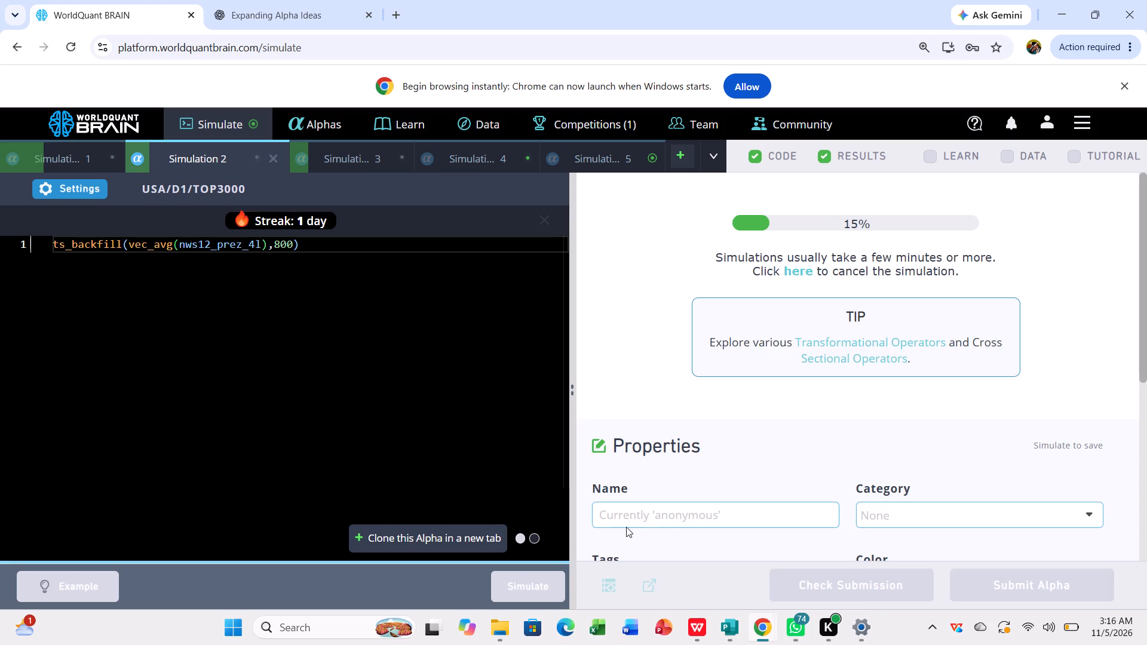
Reveal Simulation 5's test period and examine its IS Summary for the full IS period and its passed and failed IS tests.
left_click(636, 152)
left_click_drag(636, 152, 775, 398)
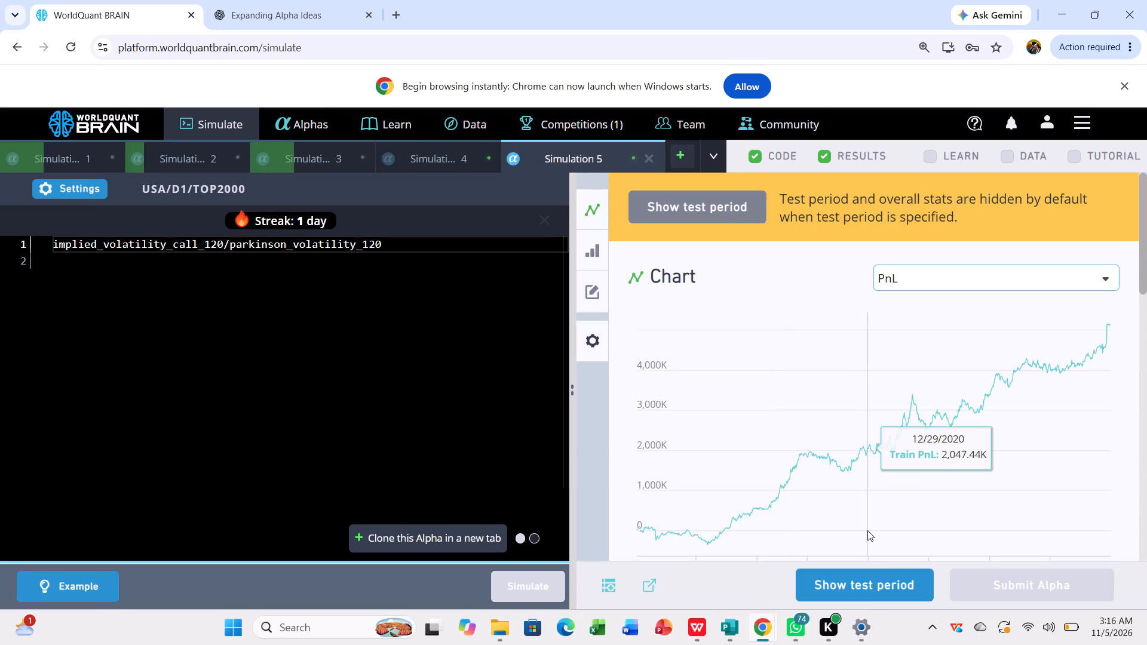
left_click(867, 572)
scroll(867, 572, "down", 1)
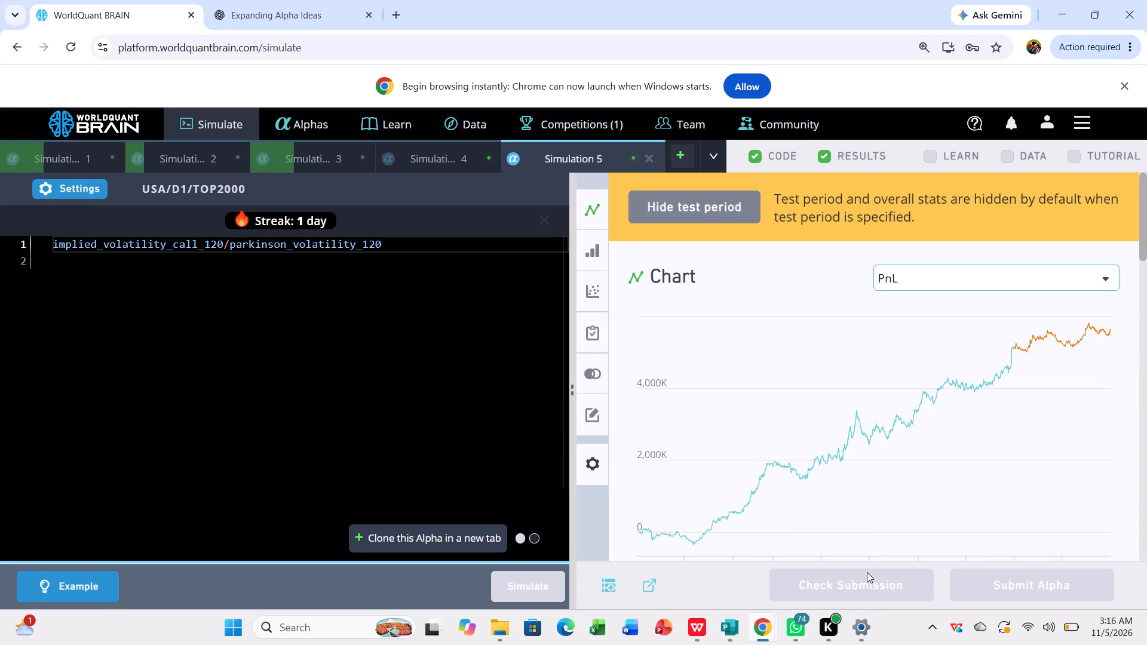
scroll(867, 572, "down", 2)
scroll(887, 525, "down", 3)
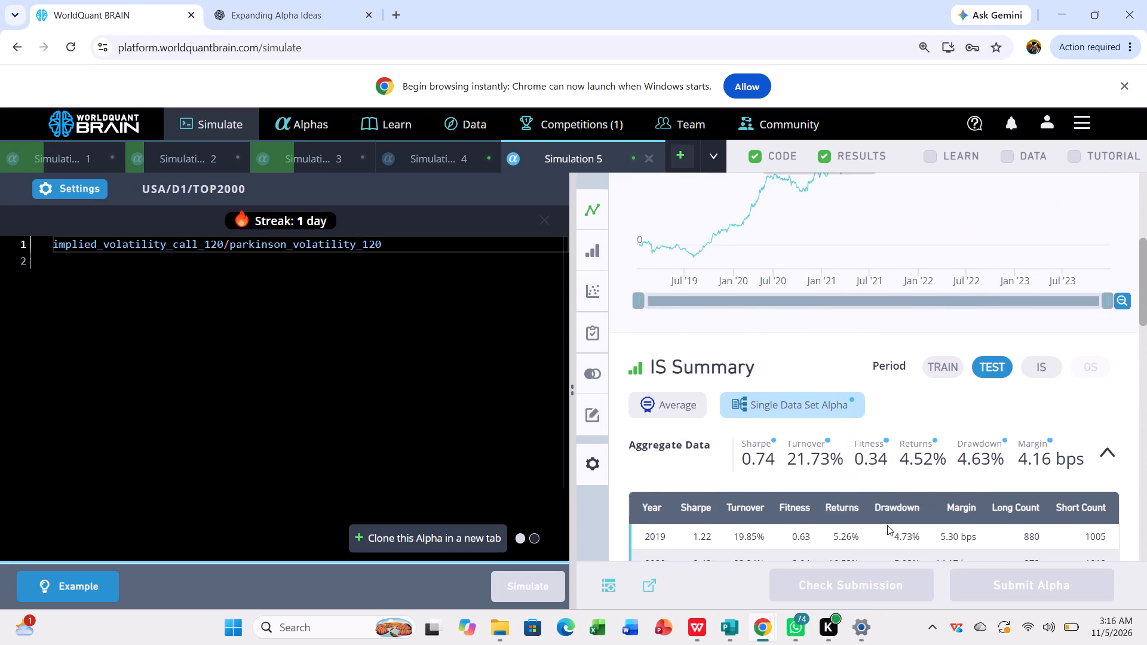
left_click(1047, 360)
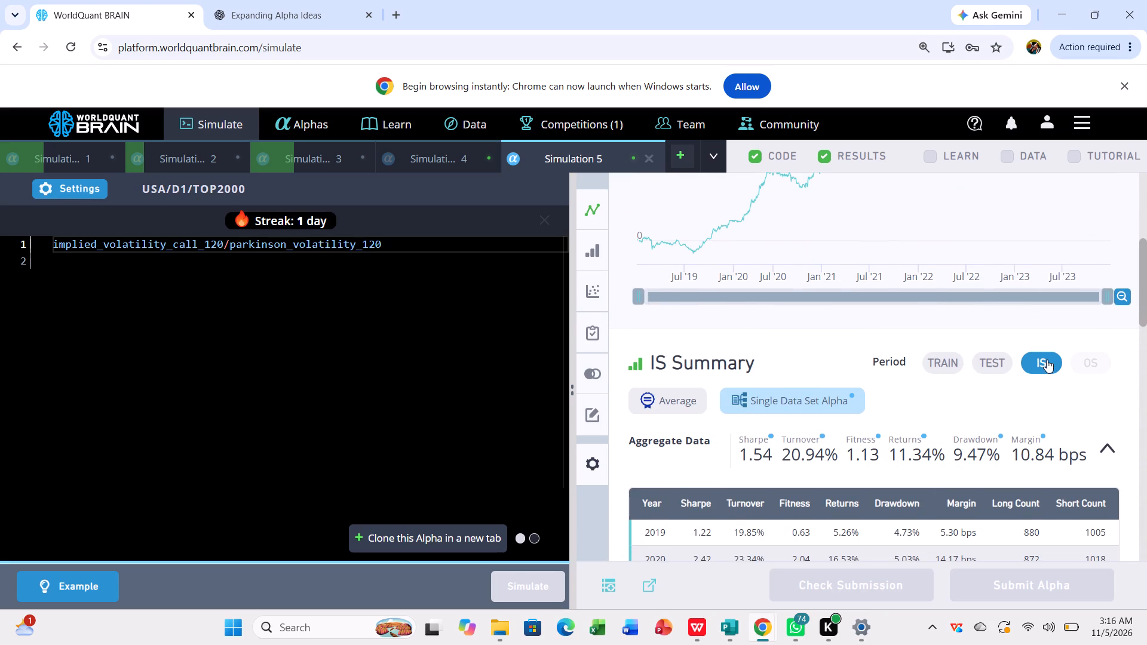
scroll(1047, 360, "down", 5)
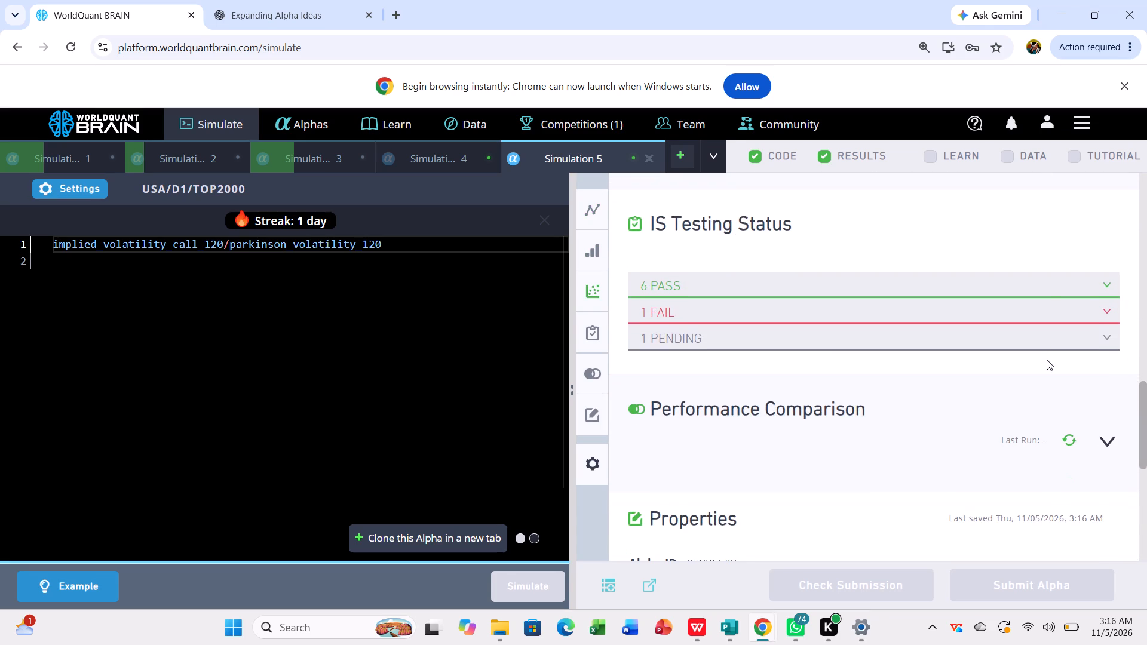
left_click(1048, 293)
left_click(1048, 293)
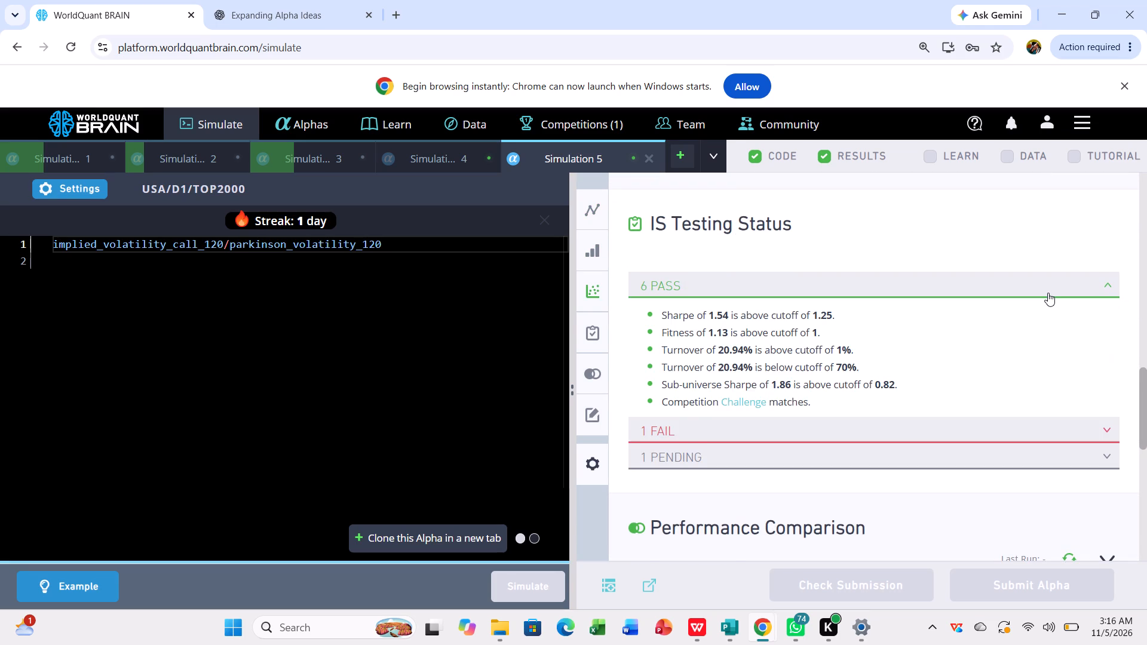
left_click(1020, 315)
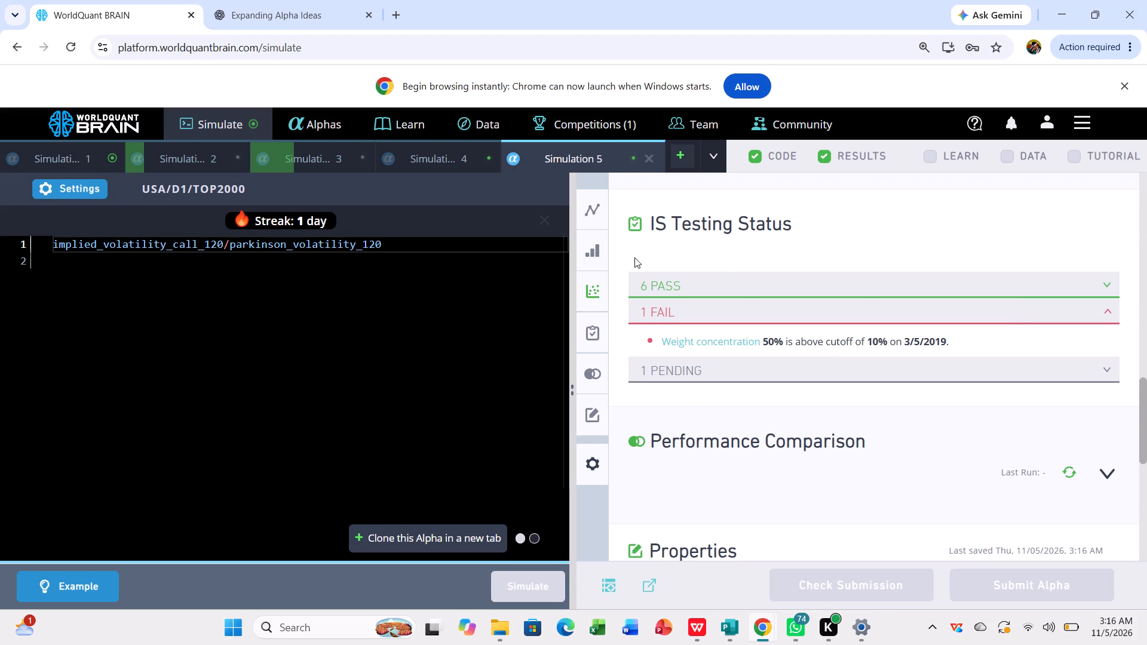
Set Simulation 5's neutralization to Market, apply the settings, and simulate the volatility ratio alpha again.
left_click(79, 187)
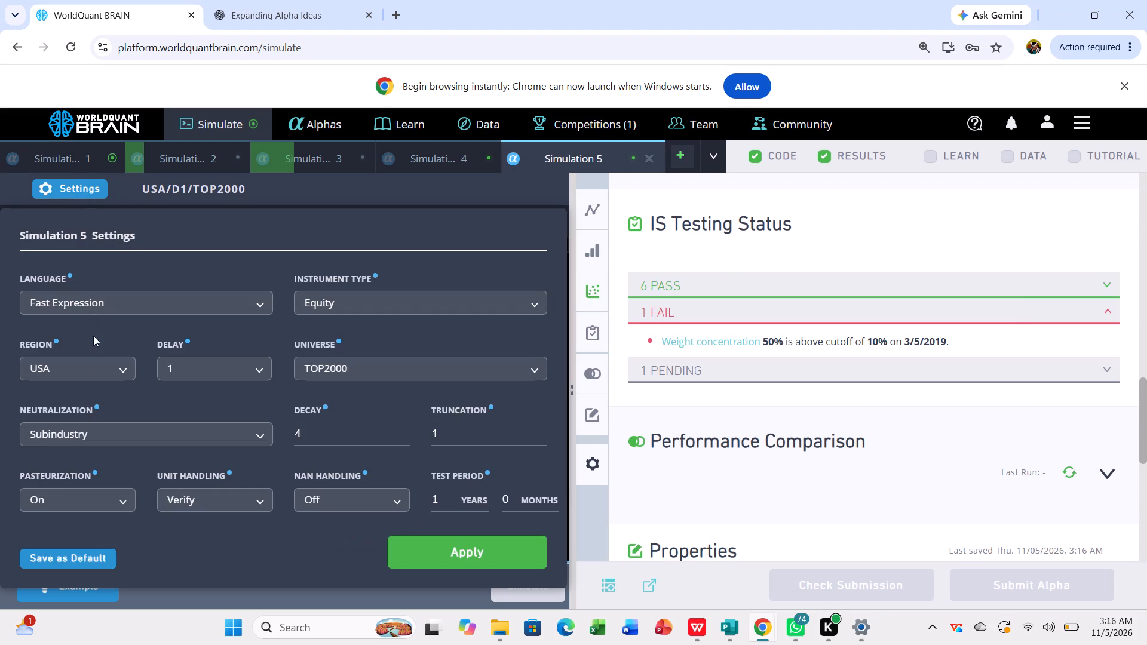
left_click(173, 426)
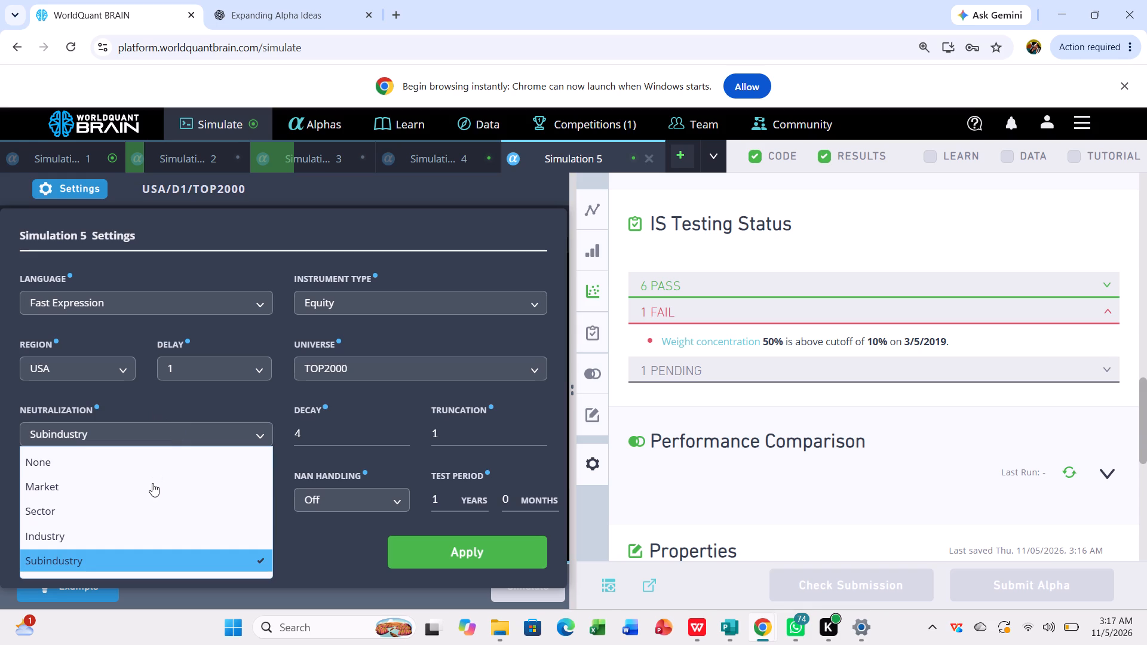
left_click(152, 483)
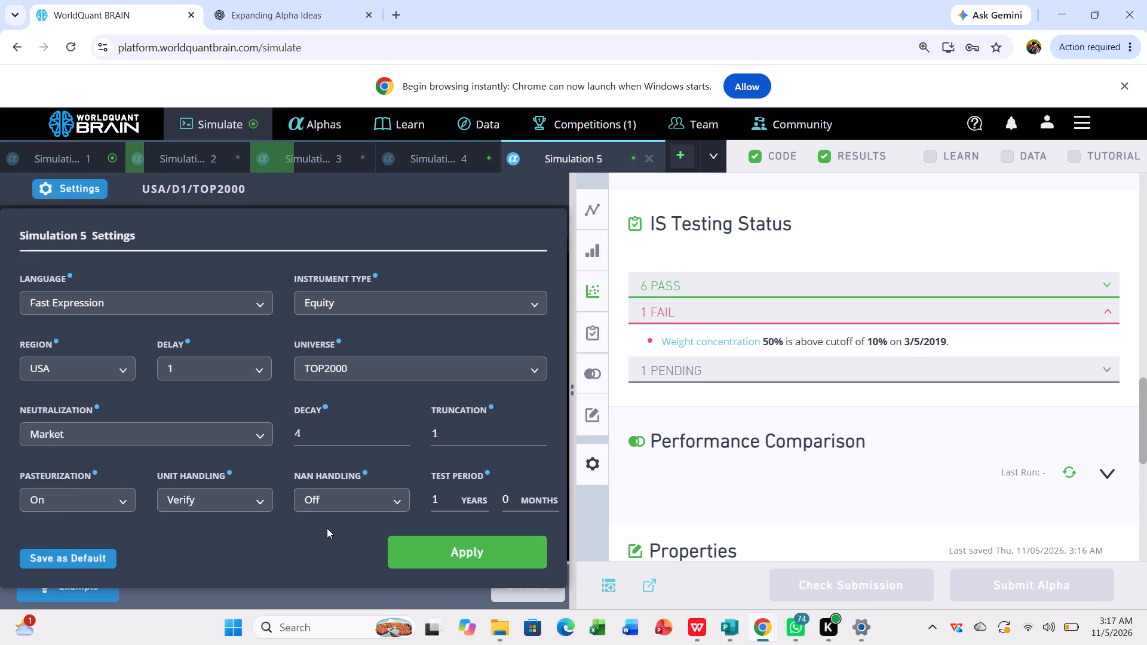
left_click(430, 549)
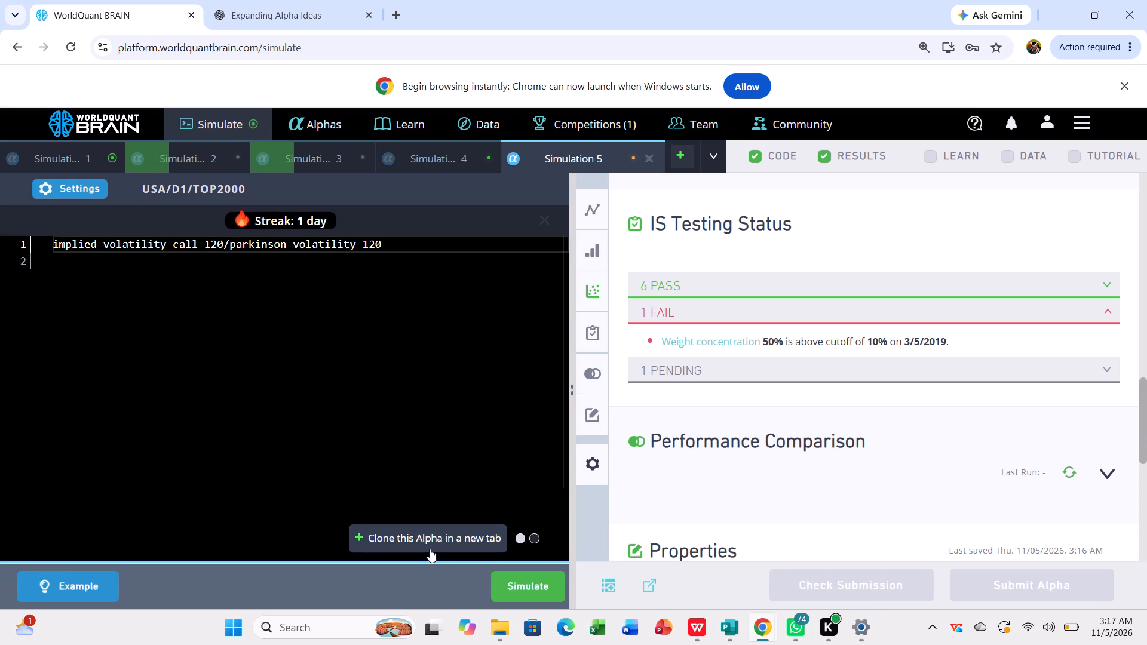
left_click(508, 581)
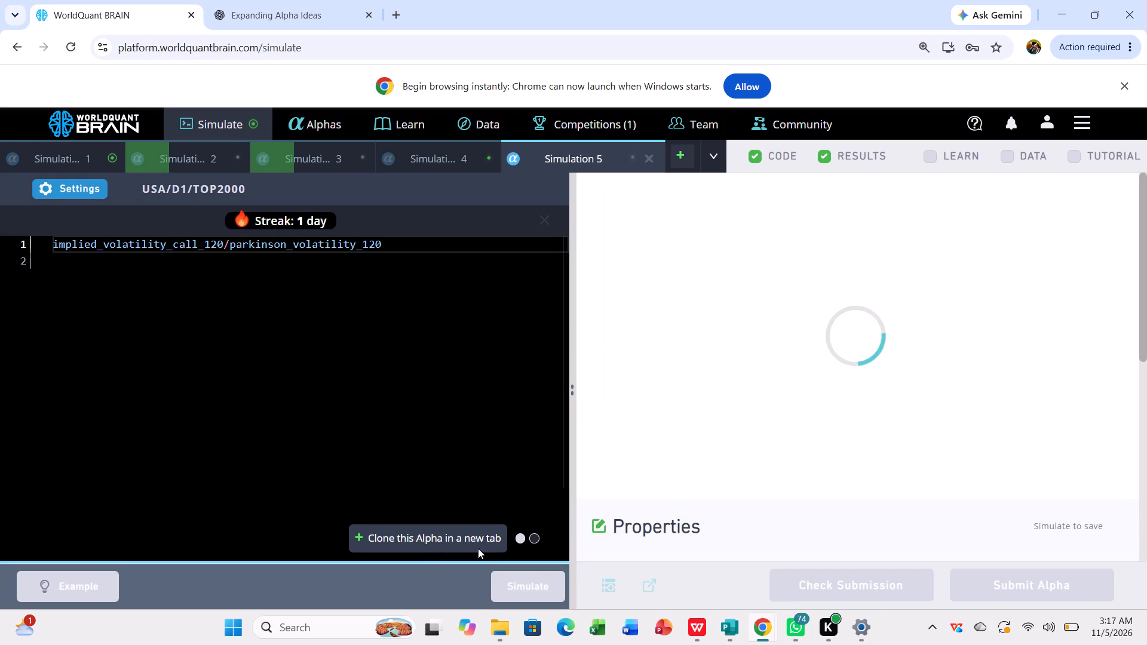
Reveal Simulation 1's test period and examine its IS Summary for the full IS period and its failed IS tests.
left_click(63, 150)
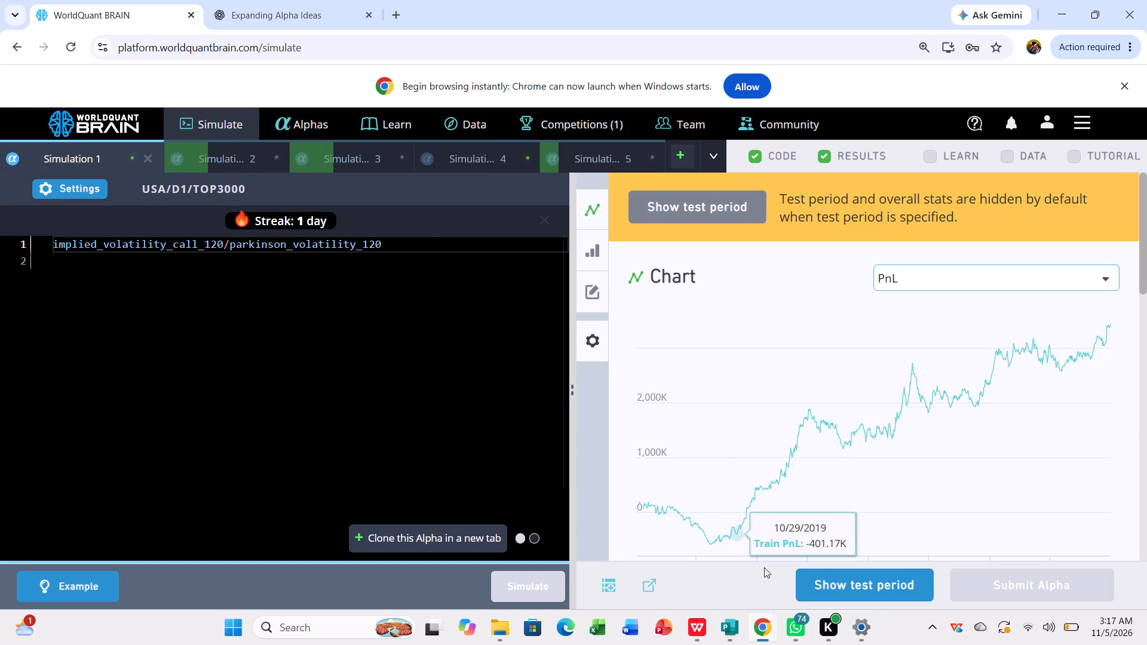
left_click(832, 578)
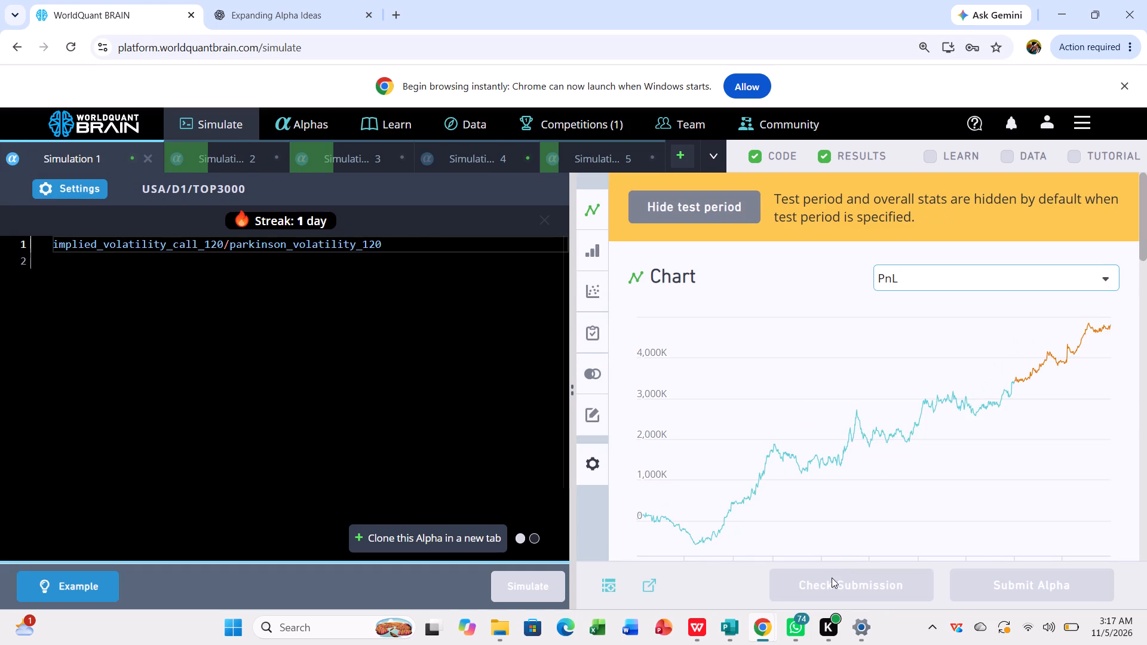
scroll(848, 536, "down", 3)
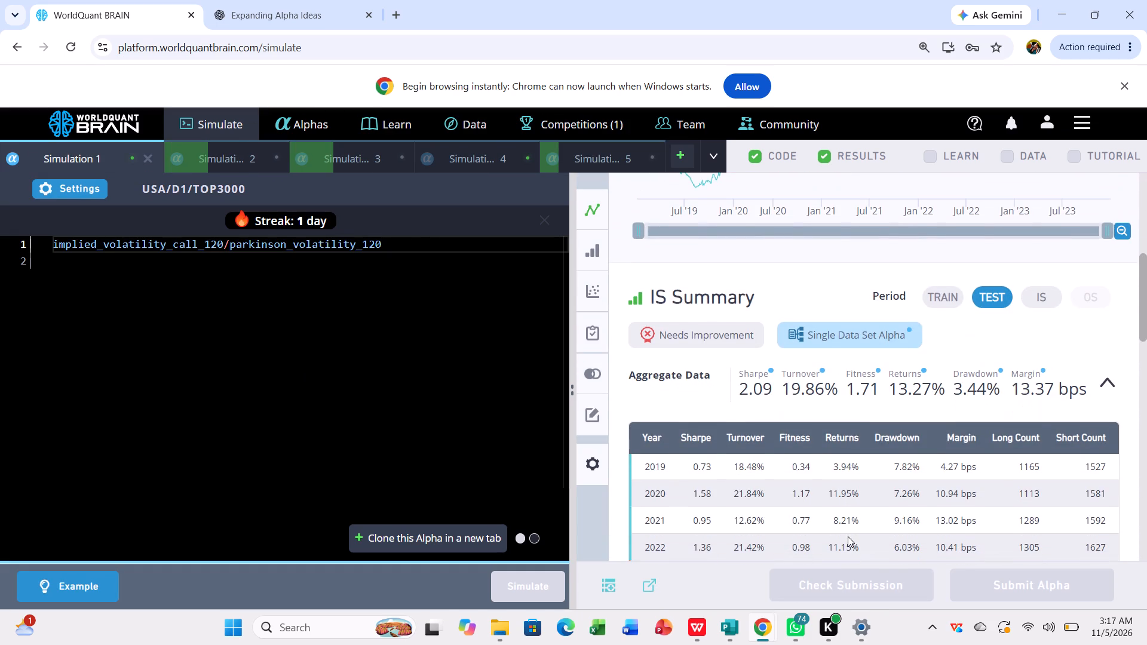
left_click(1042, 299)
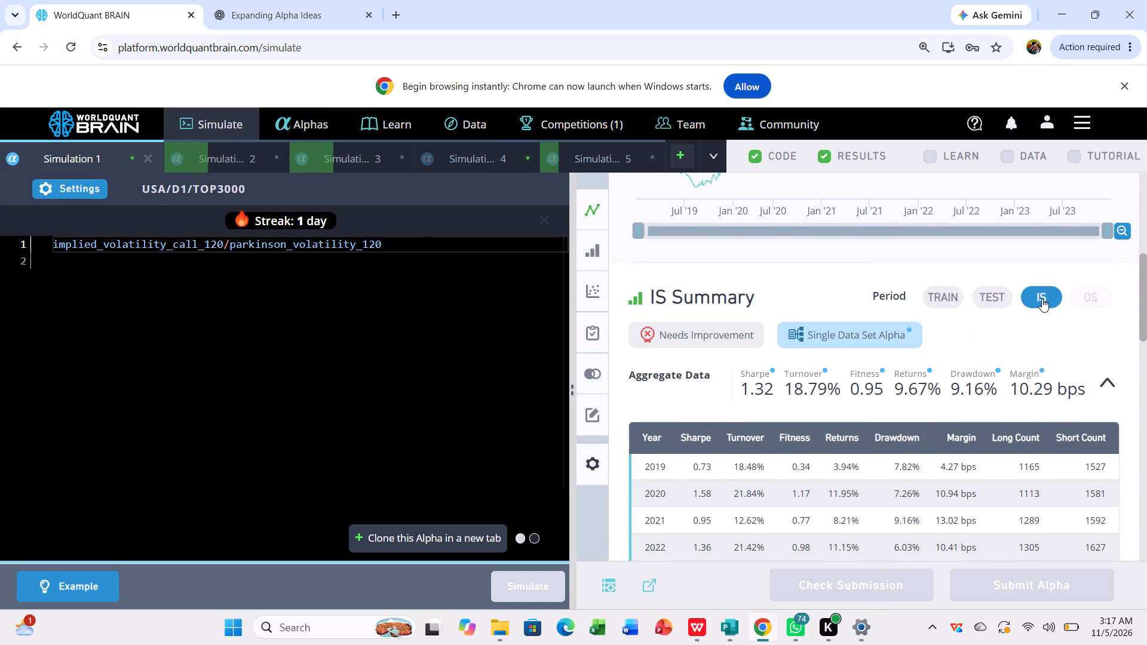
scroll(986, 420, "down", 3)
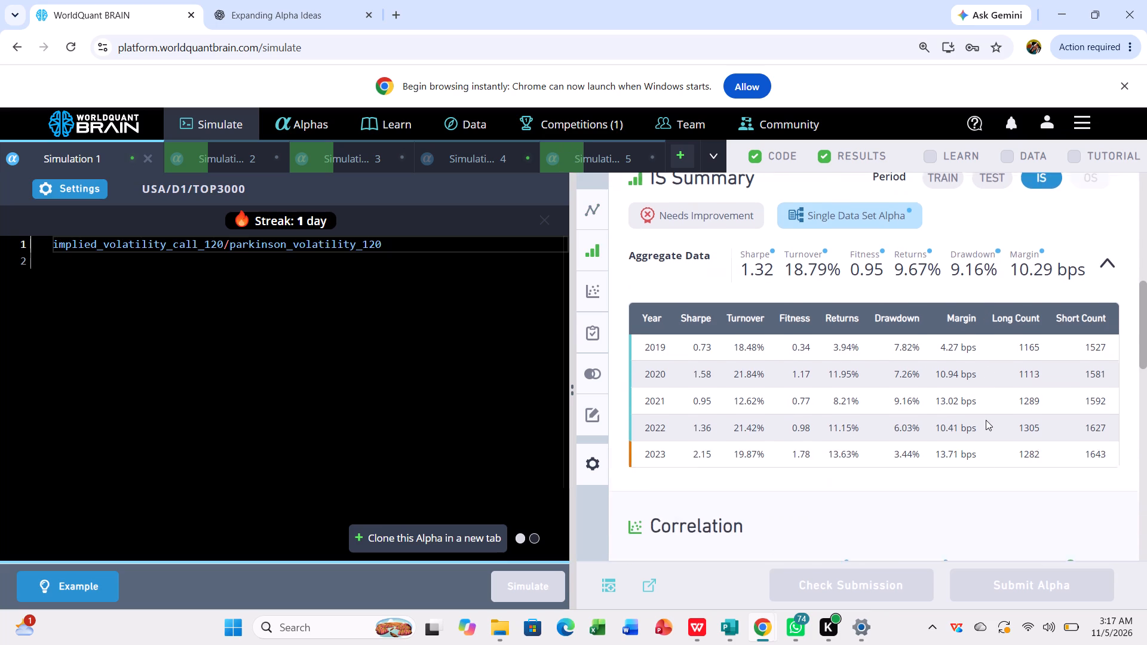
scroll(986, 420, "down", 2)
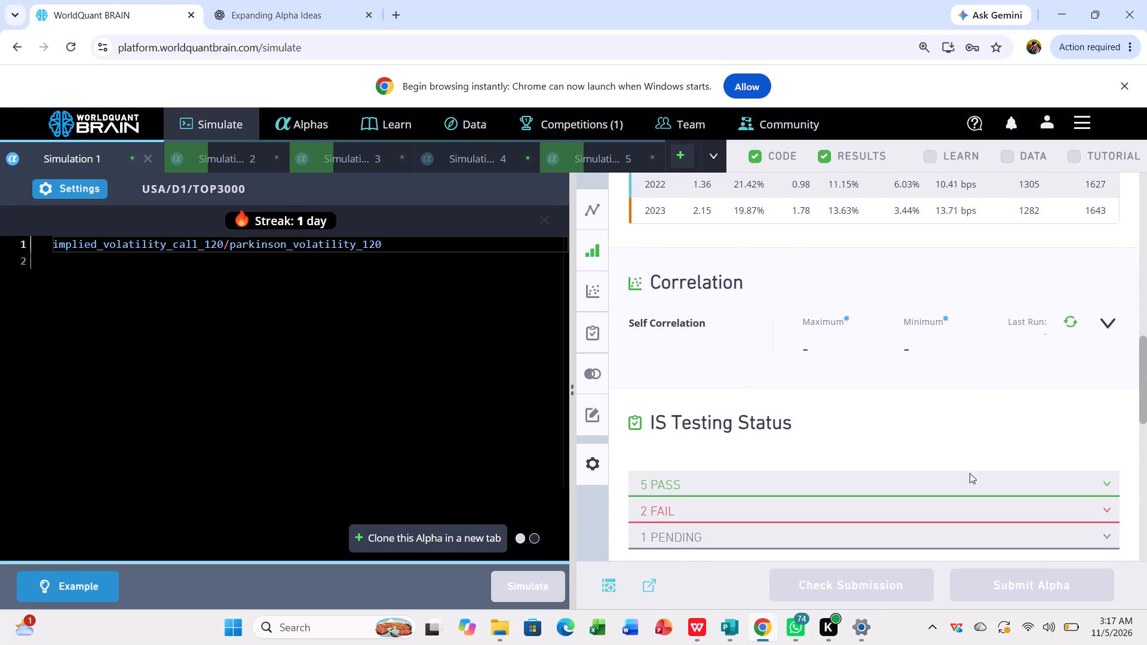
left_click(963, 499)
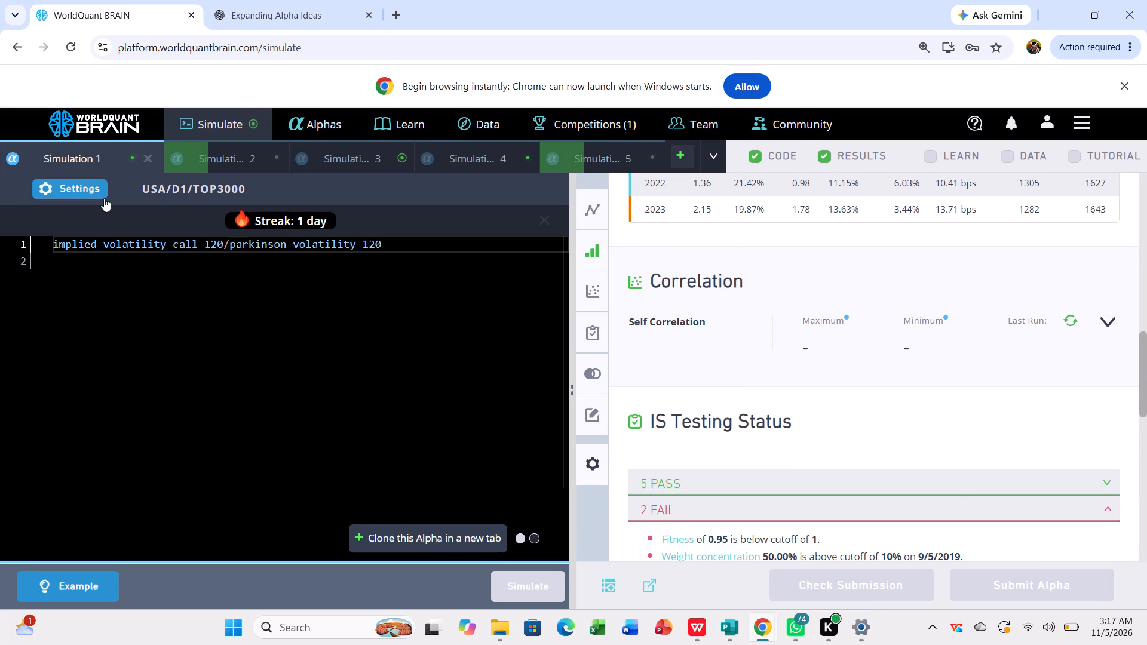
Set Simulation 1's universe to TOP1000, apply the settings, clone the volatility ratio alpha into a new simulation, and simulate it.
left_click(76, 185)
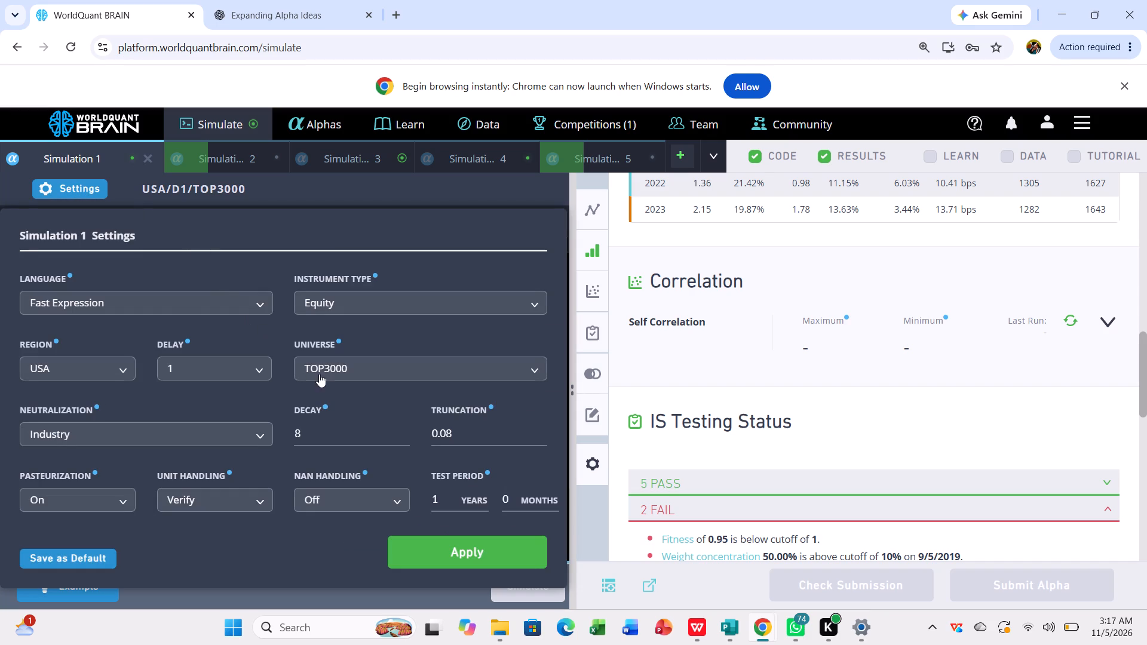
left_click(537, 369)
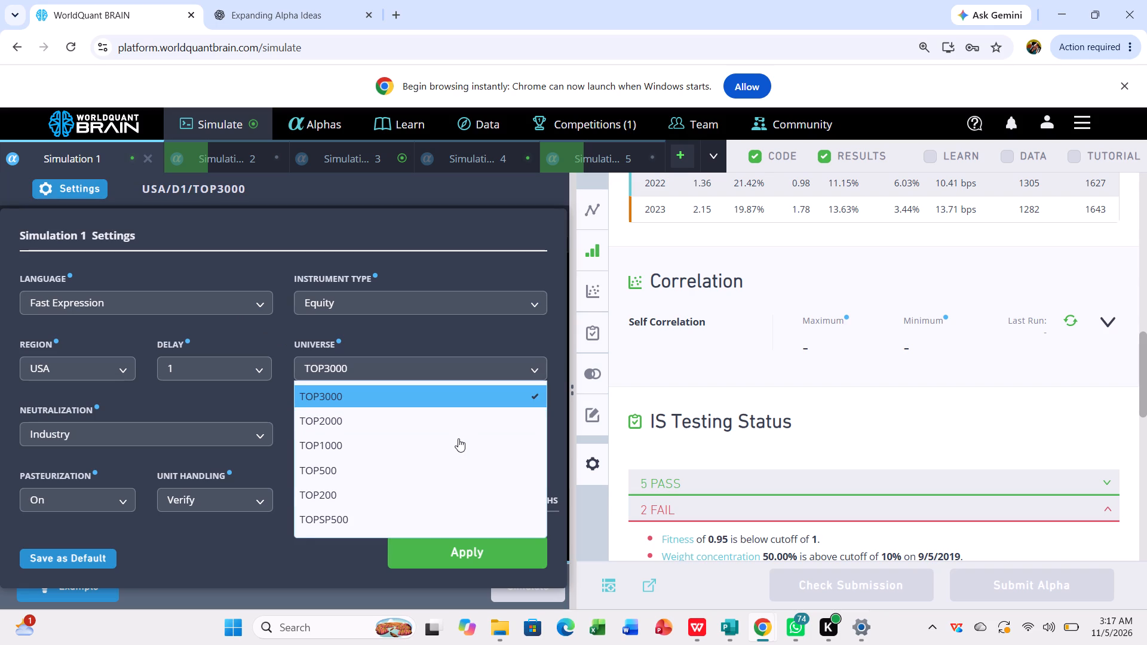
left_click(458, 438)
left_click(458, 438)
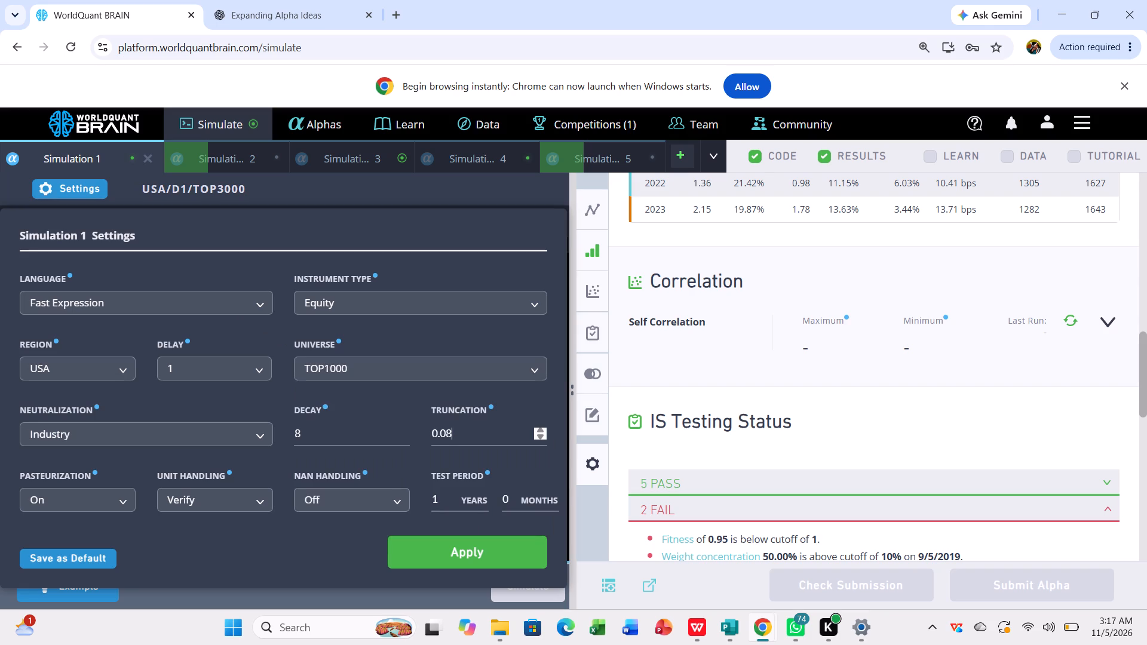
left_click(464, 537)
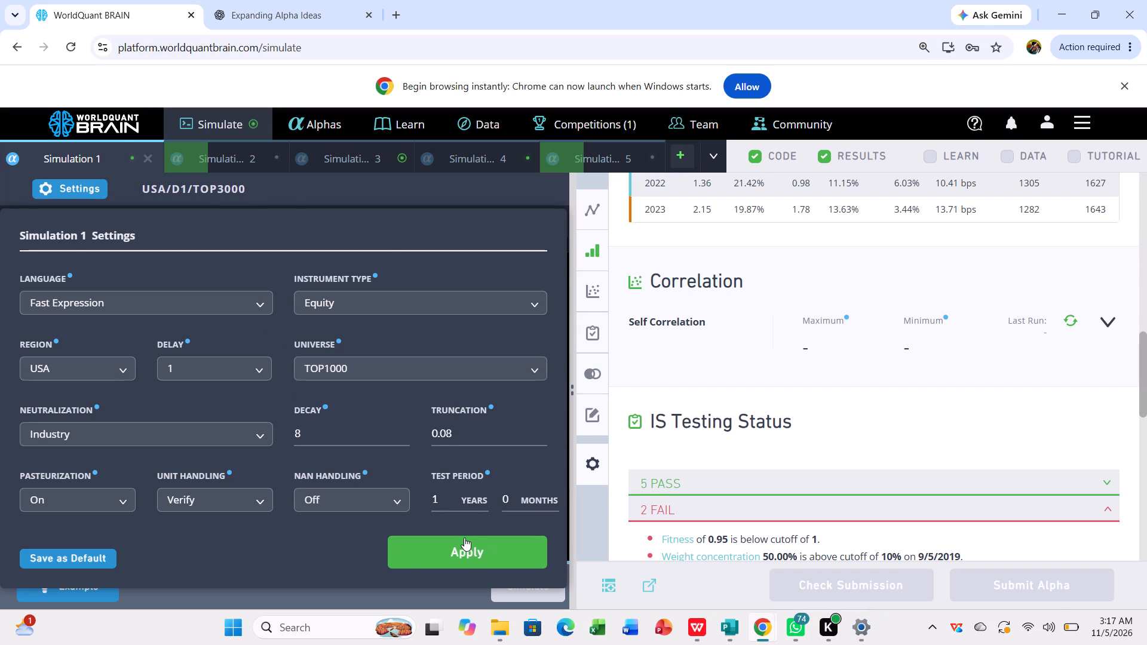
left_click(464, 537)
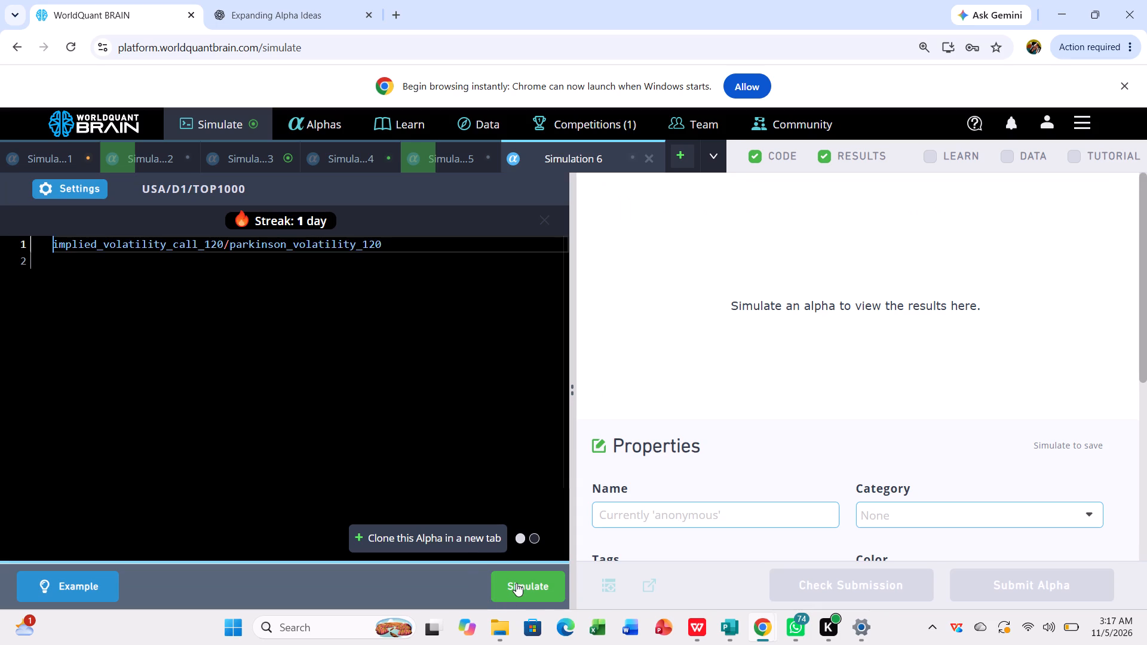
left_click(516, 583)
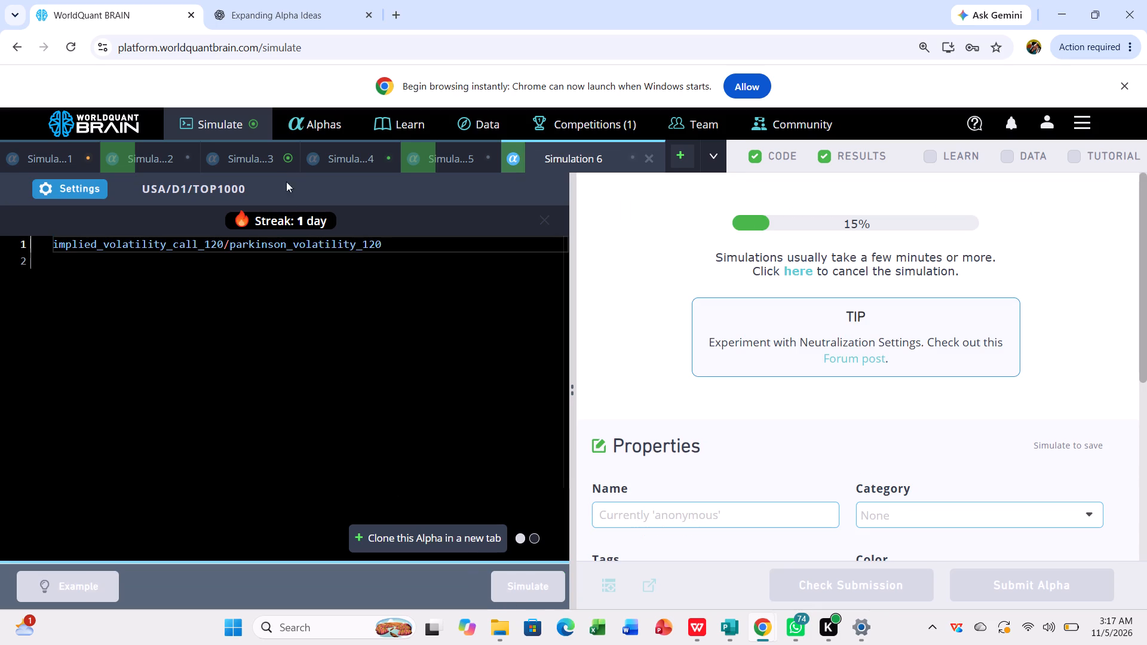
Reveal Simulation 3's test period and examine its IS Summary for the full IS period and its failed IS tests.
left_click(280, 161)
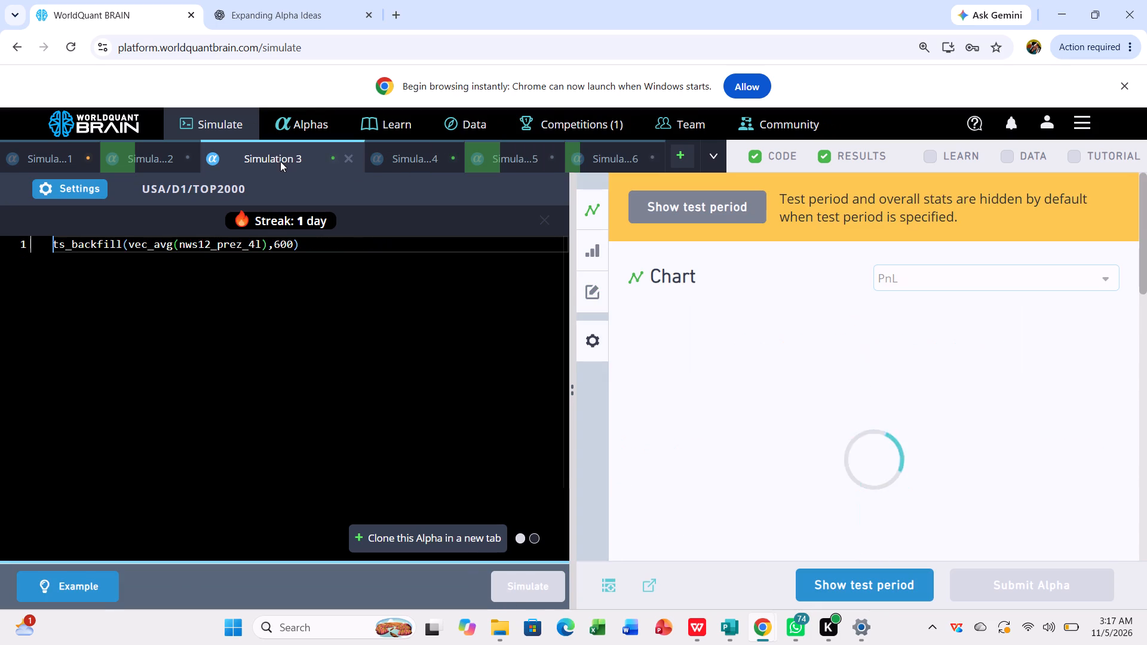
left_click(841, 587)
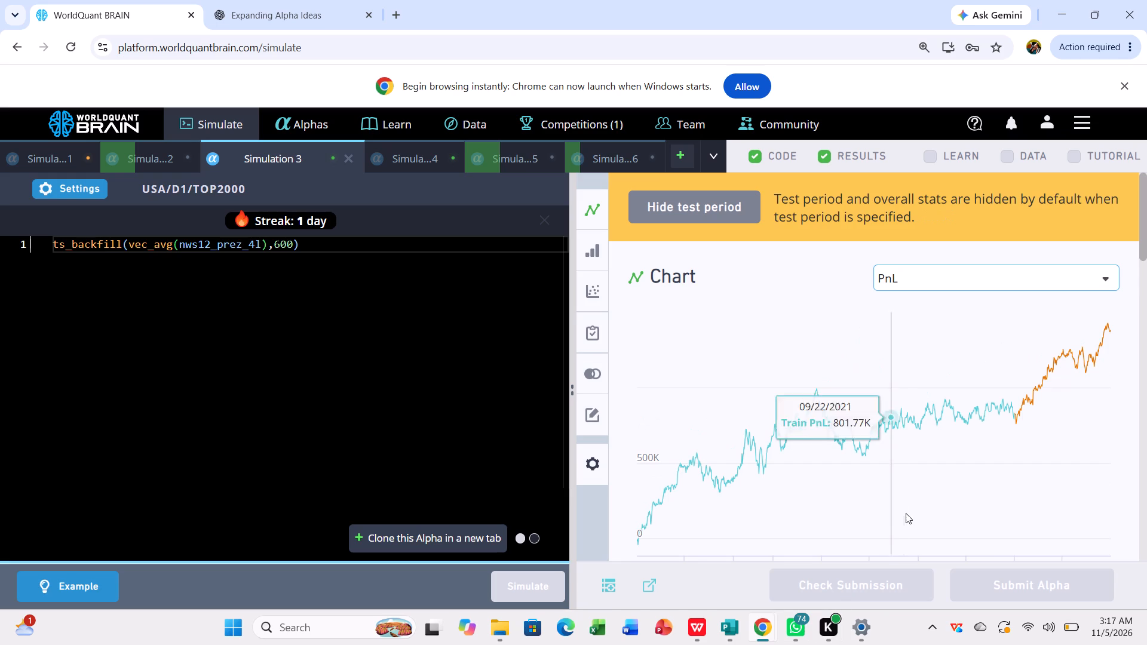
scroll(909, 510, "down", 3)
left_click(909, 510)
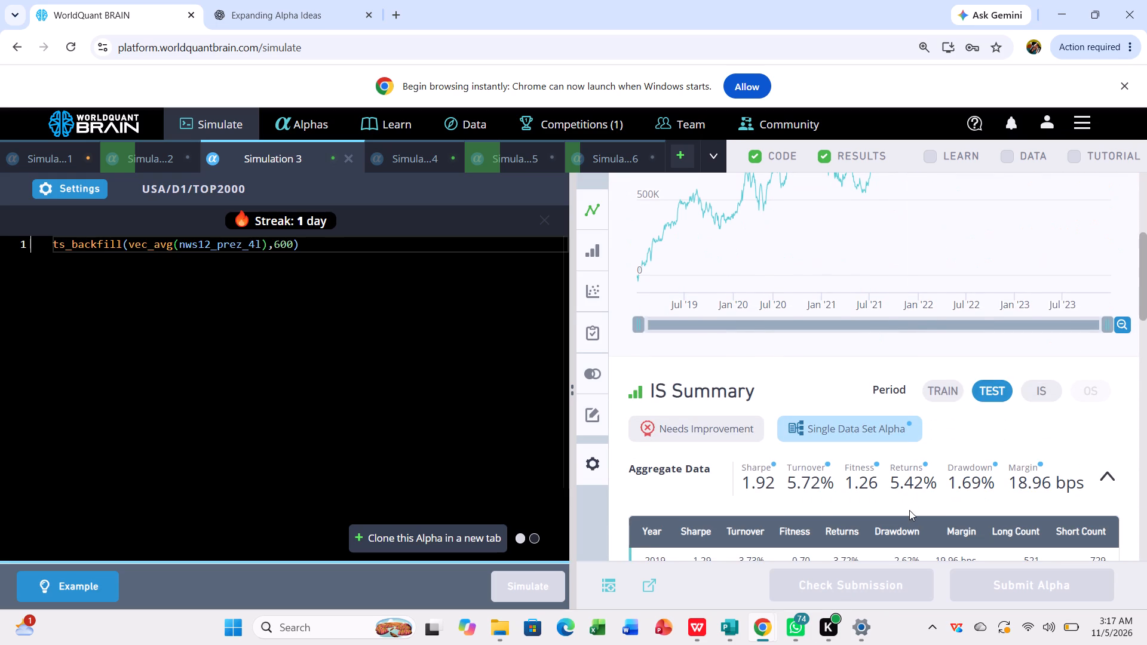
left_click(1032, 391)
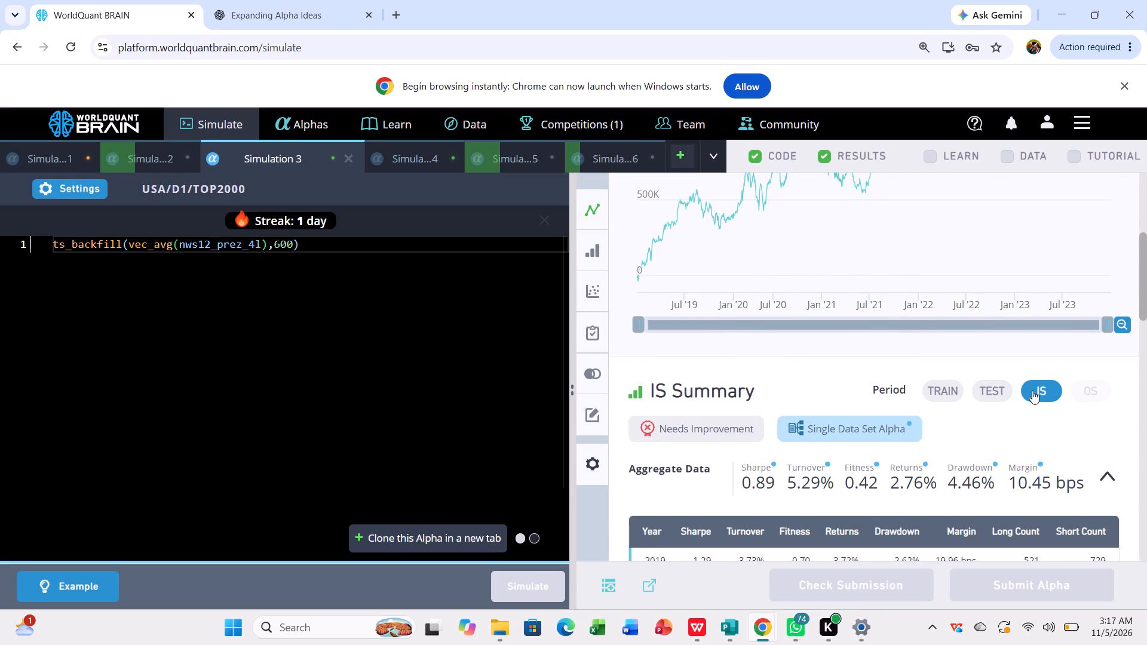
scroll(980, 426, "down", 2)
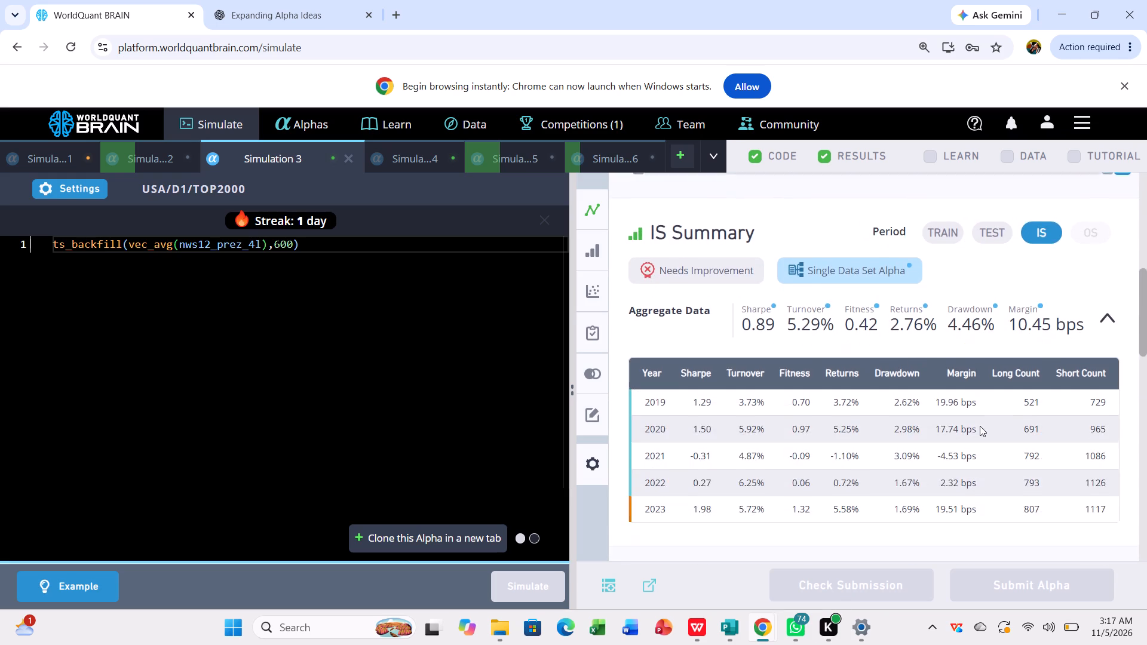
scroll(980, 426, "down", 3)
left_click(976, 465)
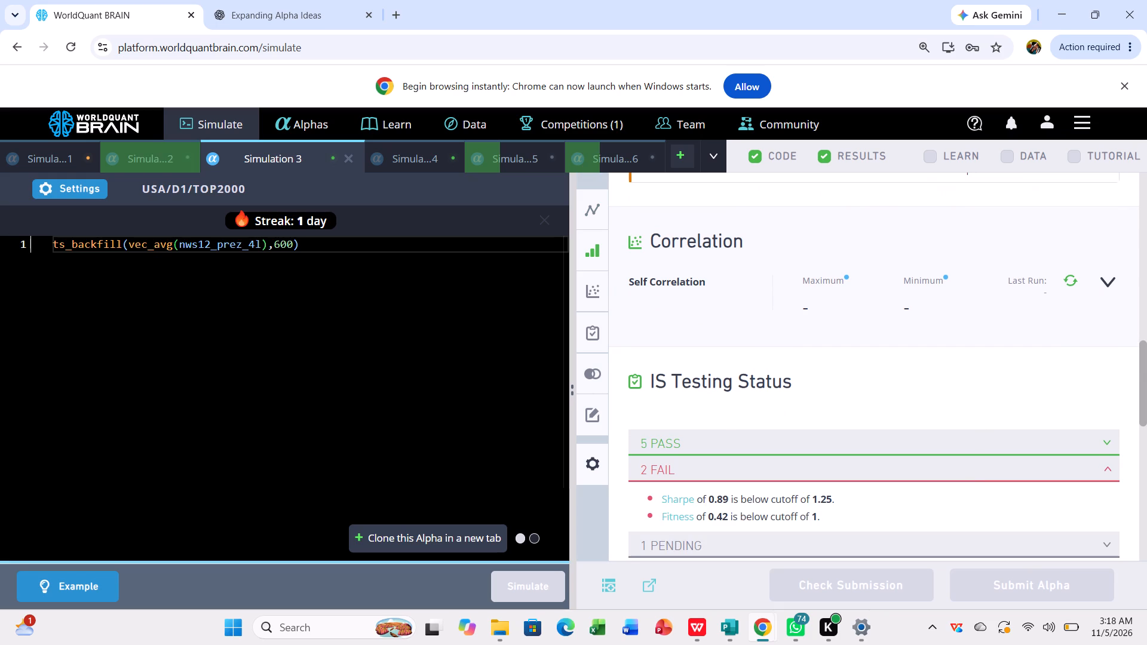
Change Simulation 3's ts_backfill window to 300 and simulate the nws12_prez_4l news alpha again.
left_click(277, 244)
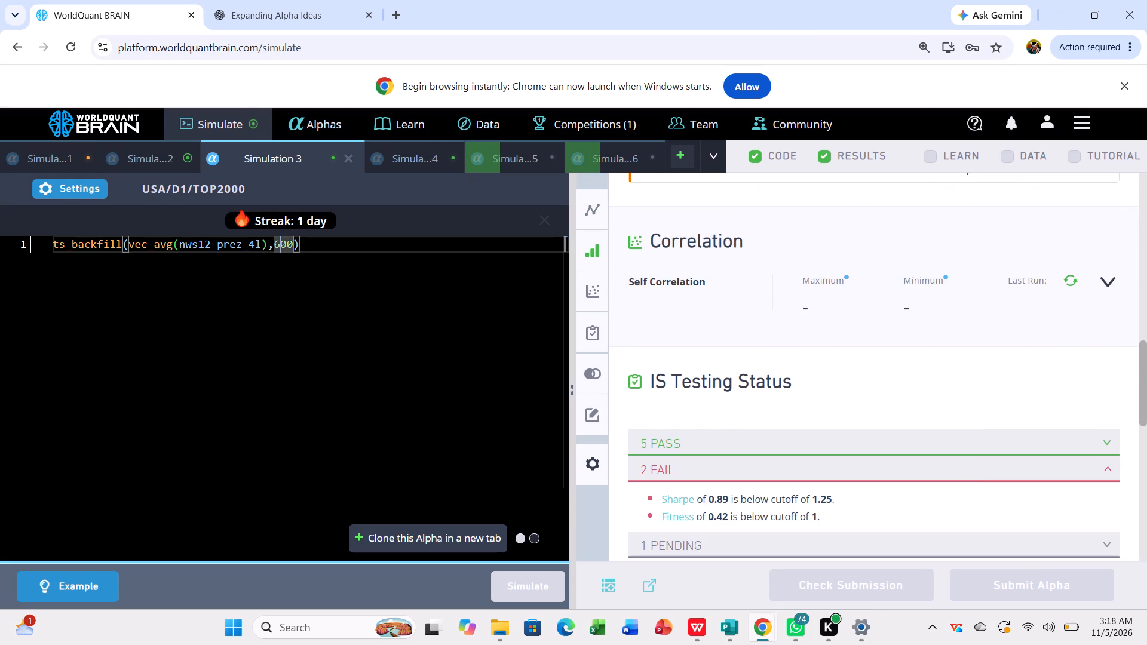
key("BackSpace")
key("3")
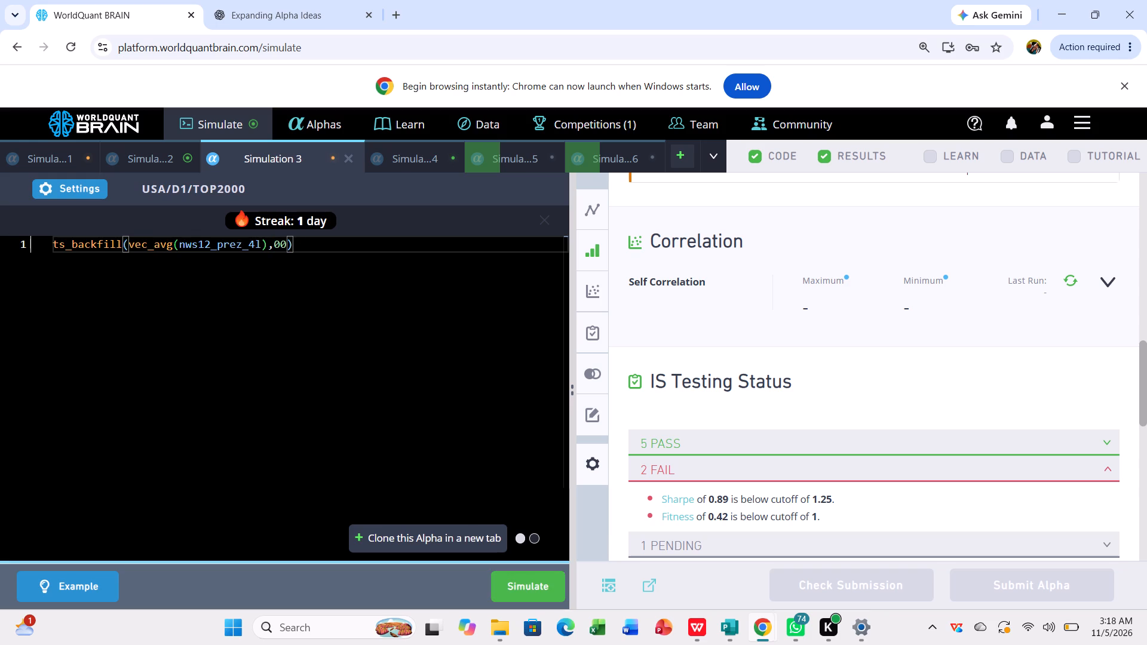
left_click(528, 585)
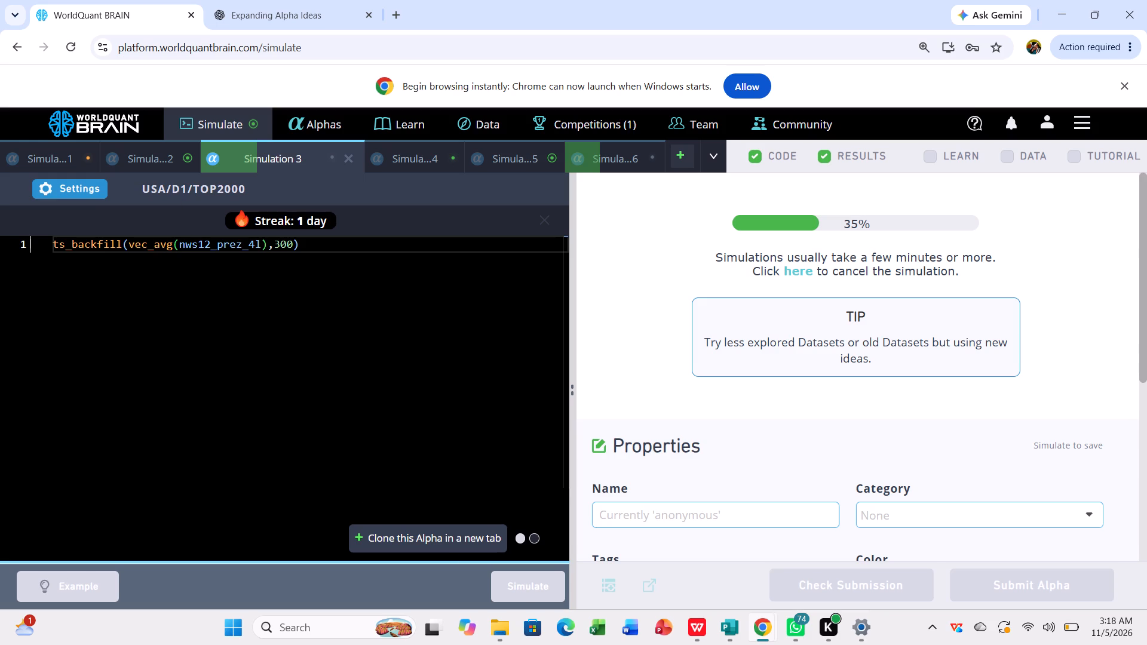
Reveal Simulation 2's test period and examine its IS Summary and yearly figures for the full IS period.
left_click(164, 152)
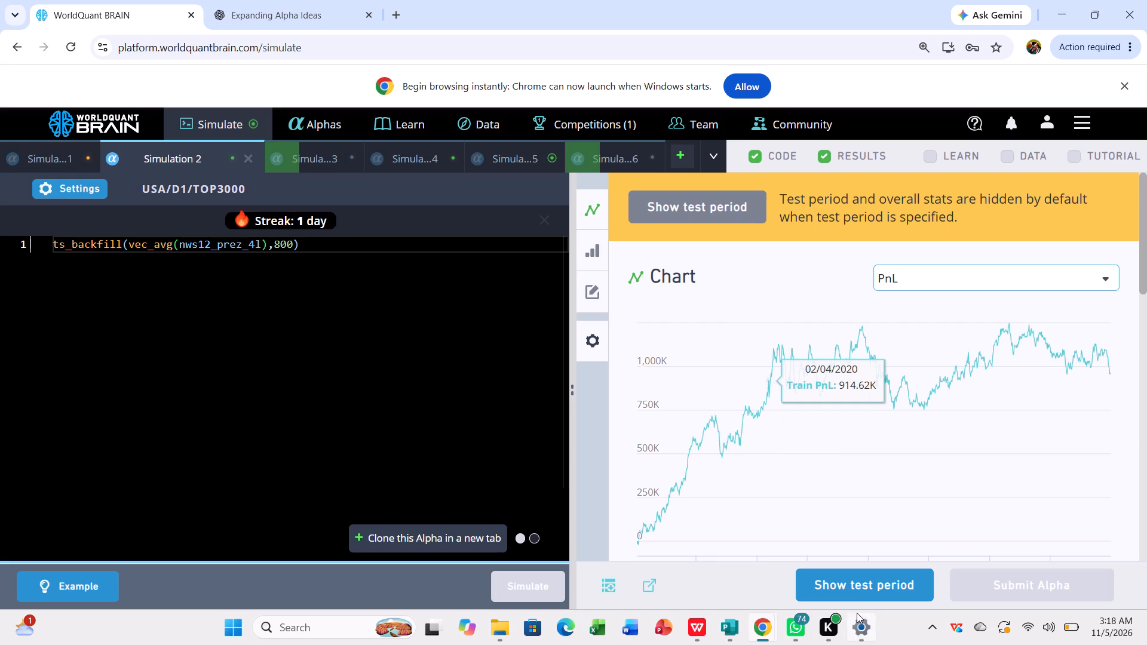
left_click(862, 584)
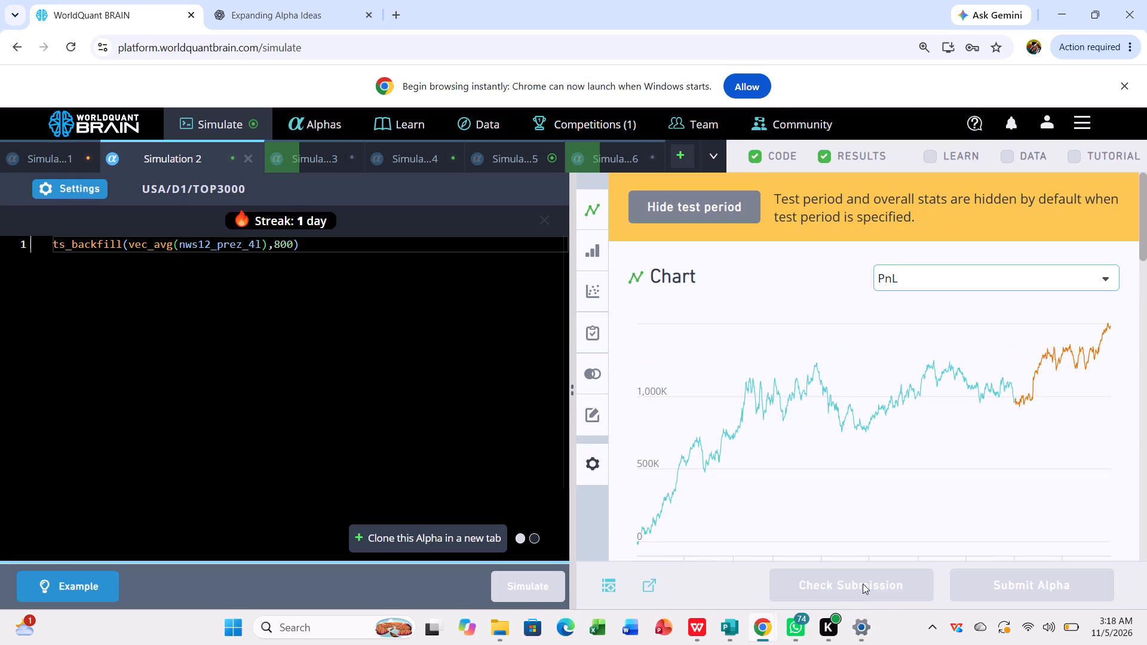
scroll(882, 493, "down", 4)
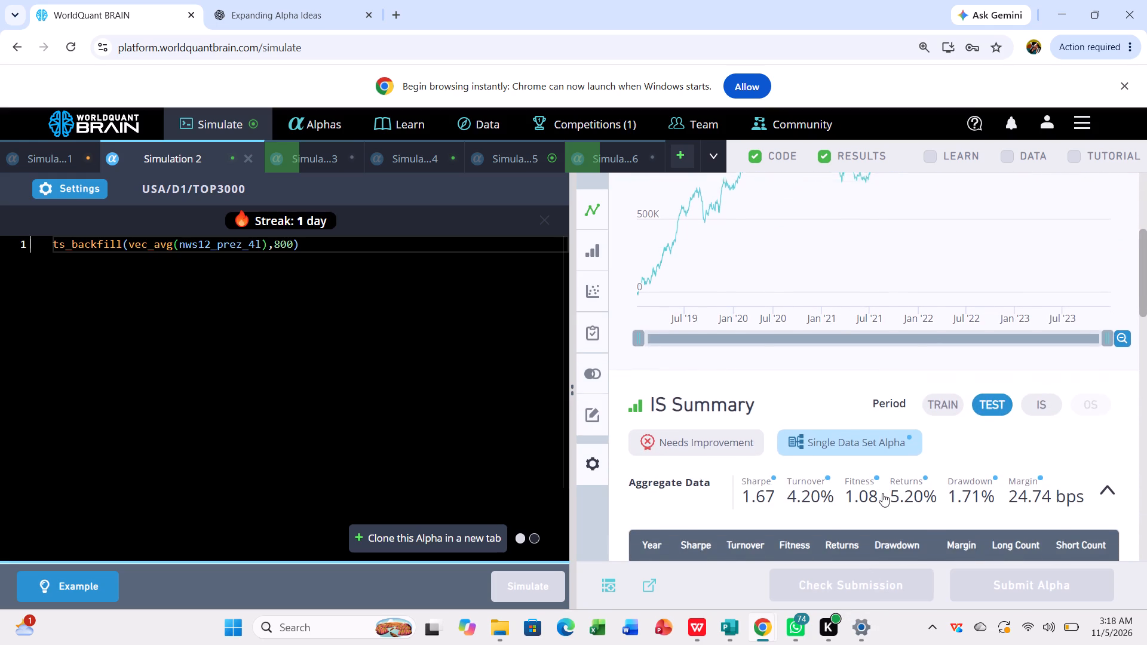
scroll(882, 493, "down", 1)
left_click(1038, 373)
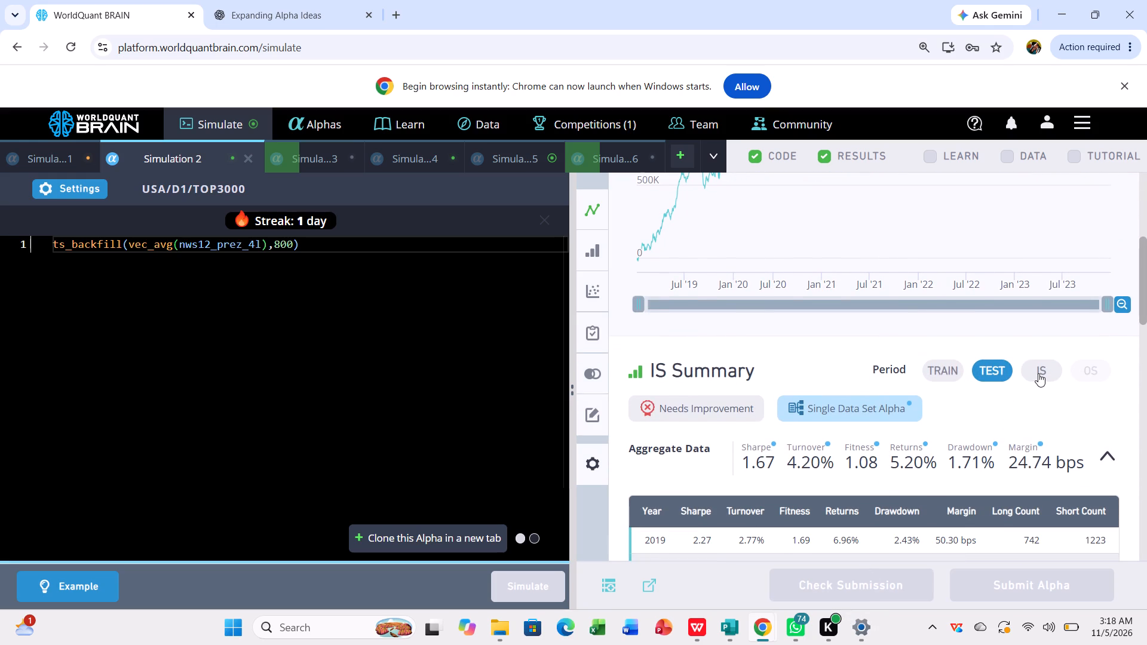
scroll(1038, 373, "down", 2)
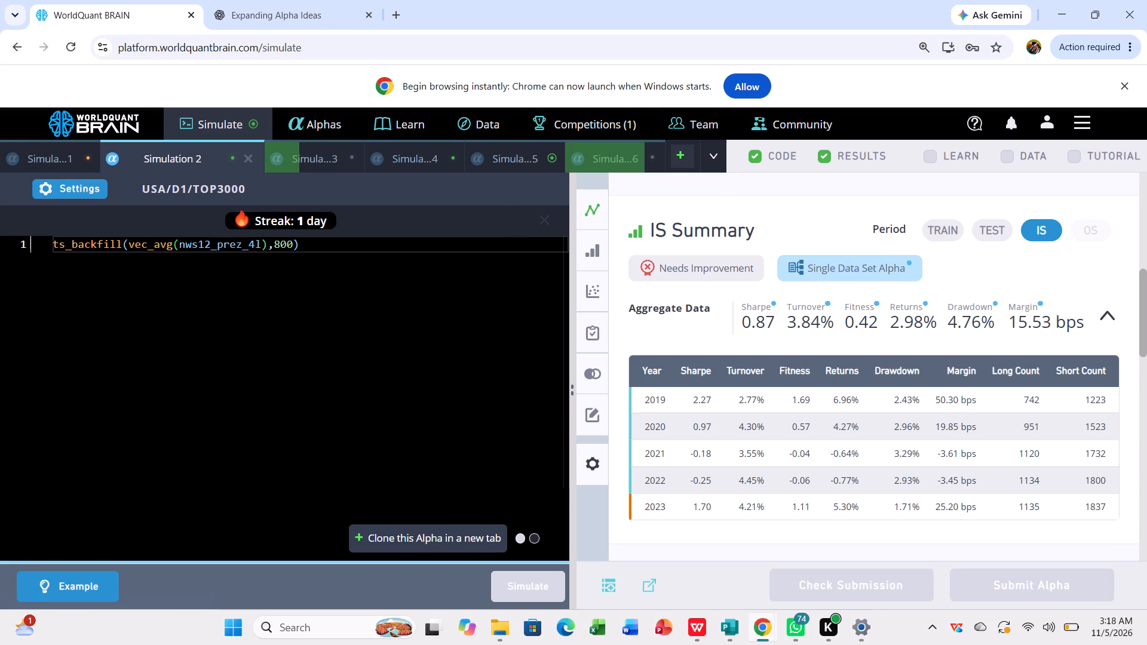
Close Simulation 5.
left_click(539, 152)
left_click(539, 152)
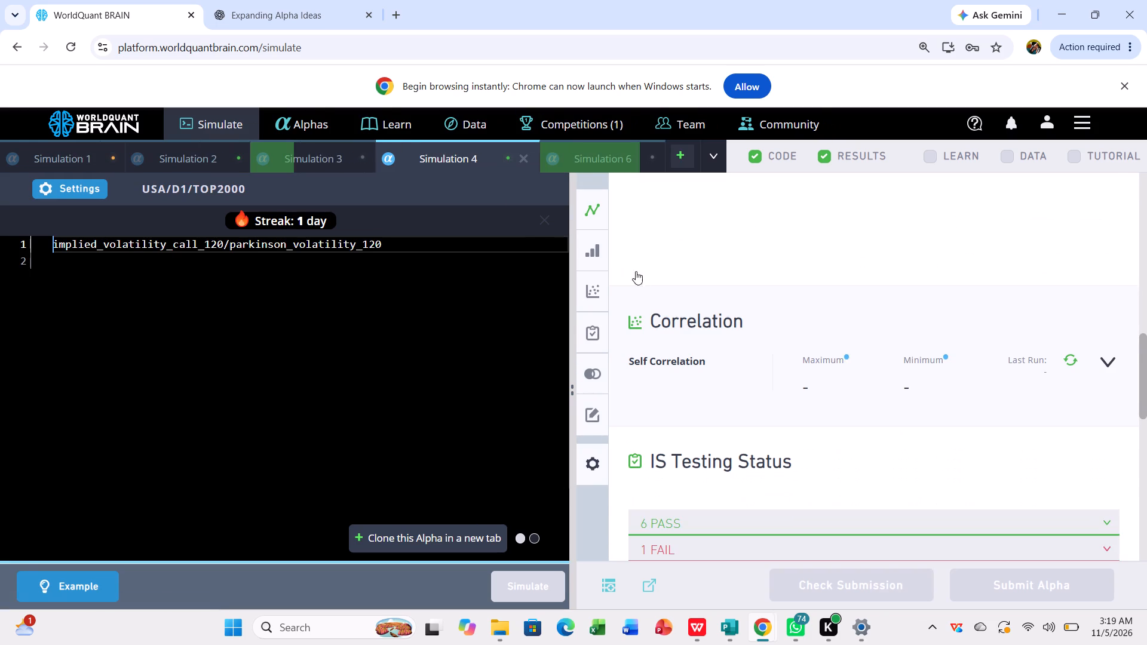
Check Simulation 4's failed IS test, set its neutralization to None, apply the settings, and simulate the volatility ratio alpha again.
scroll(799, 456, "down", 1)
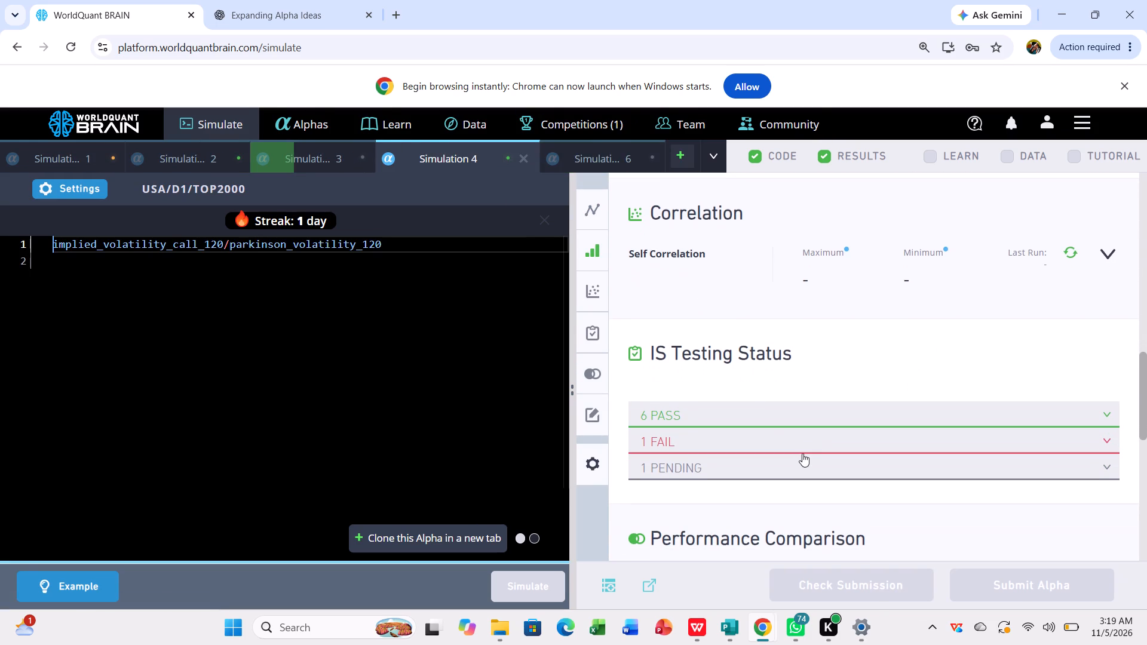
left_click(820, 438)
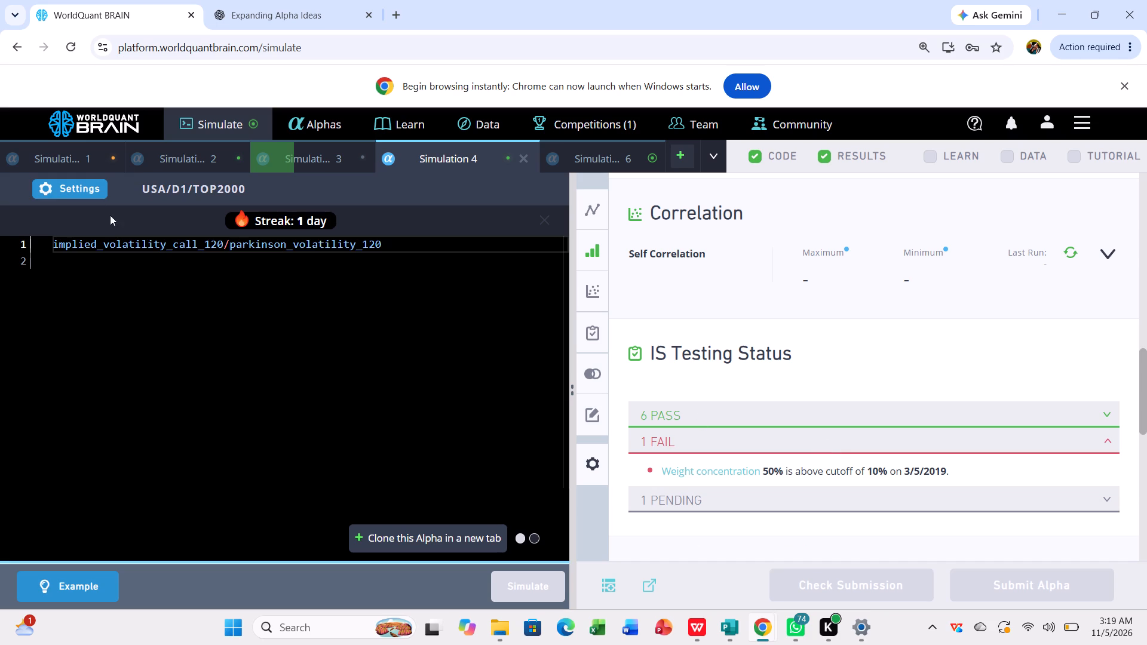
left_click(87, 176)
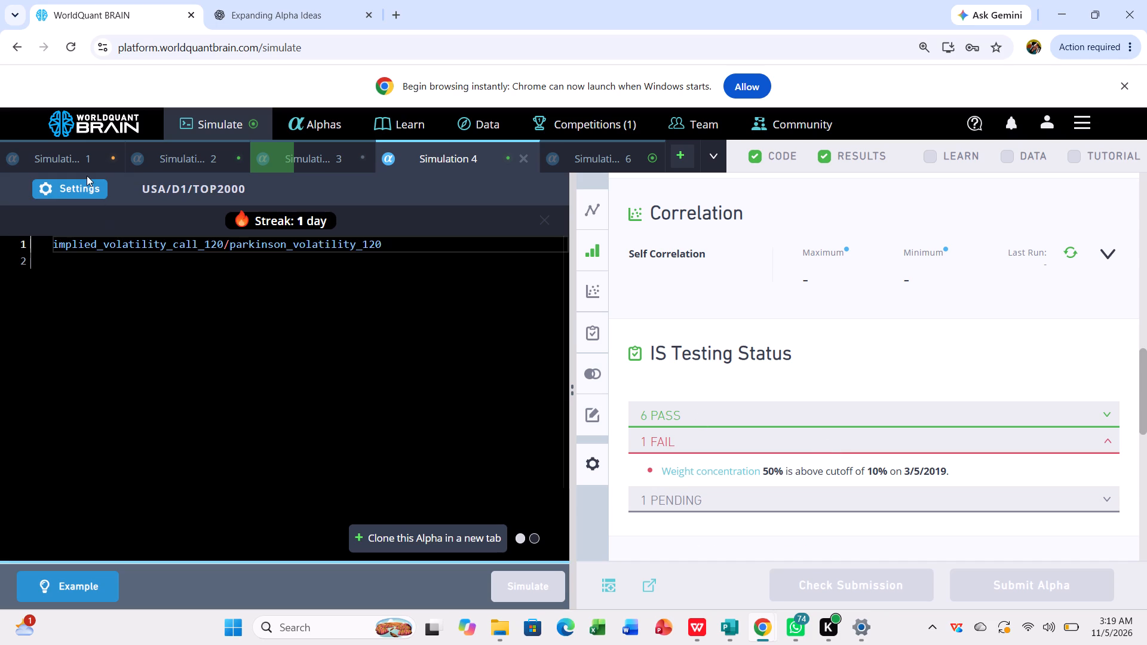
left_click(84, 187)
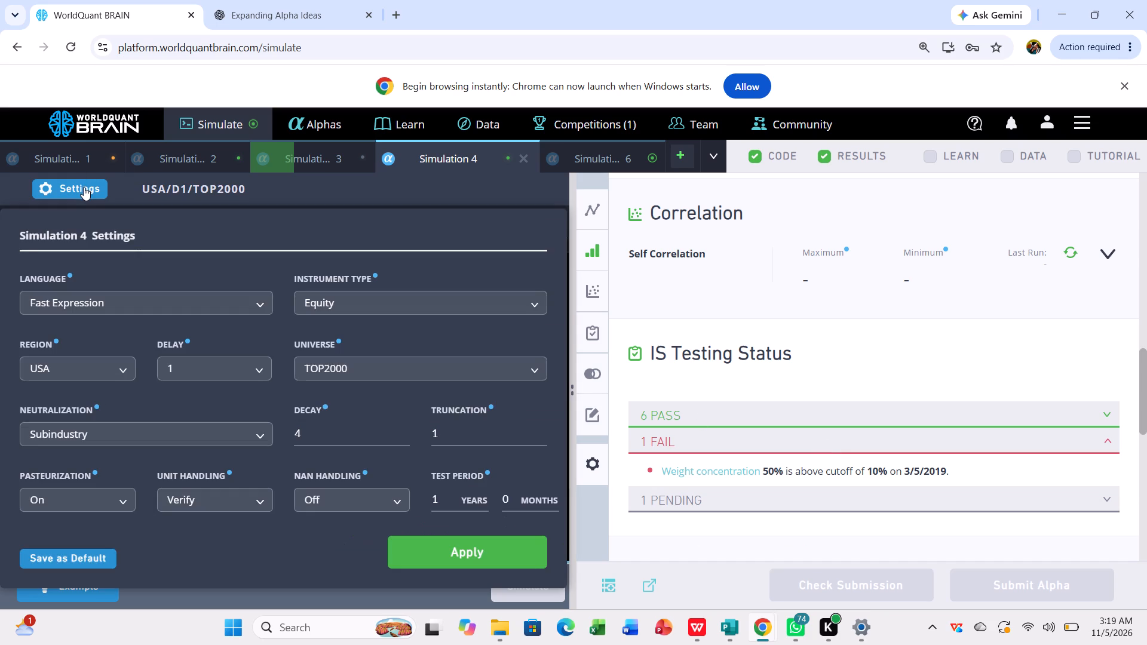
left_click(84, 187)
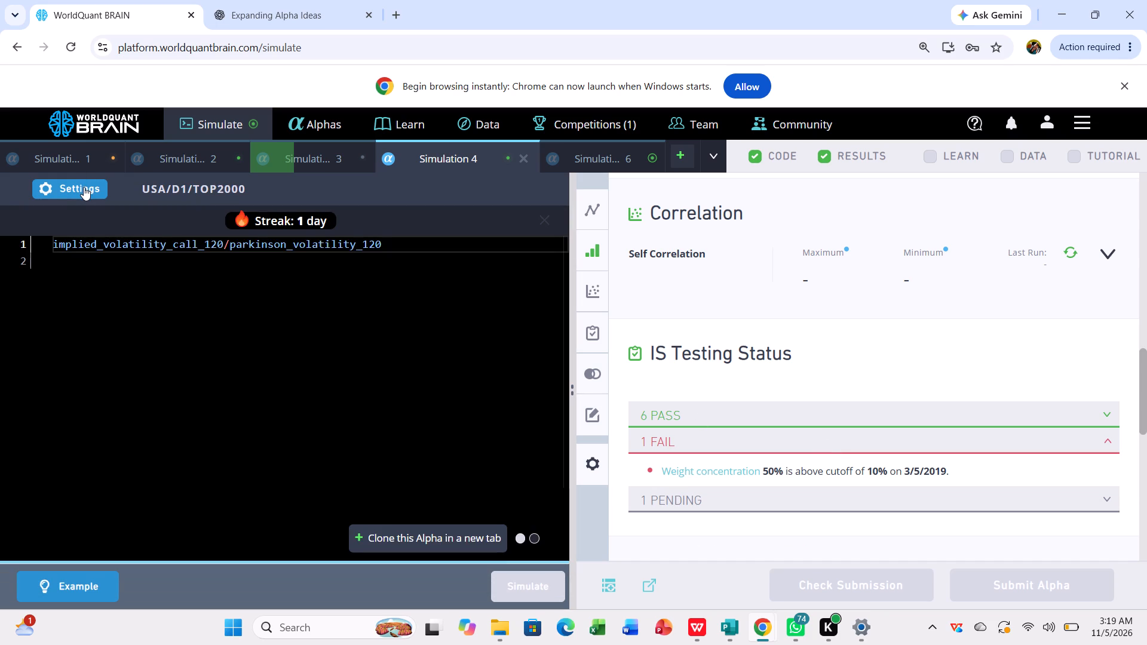
left_click(84, 187)
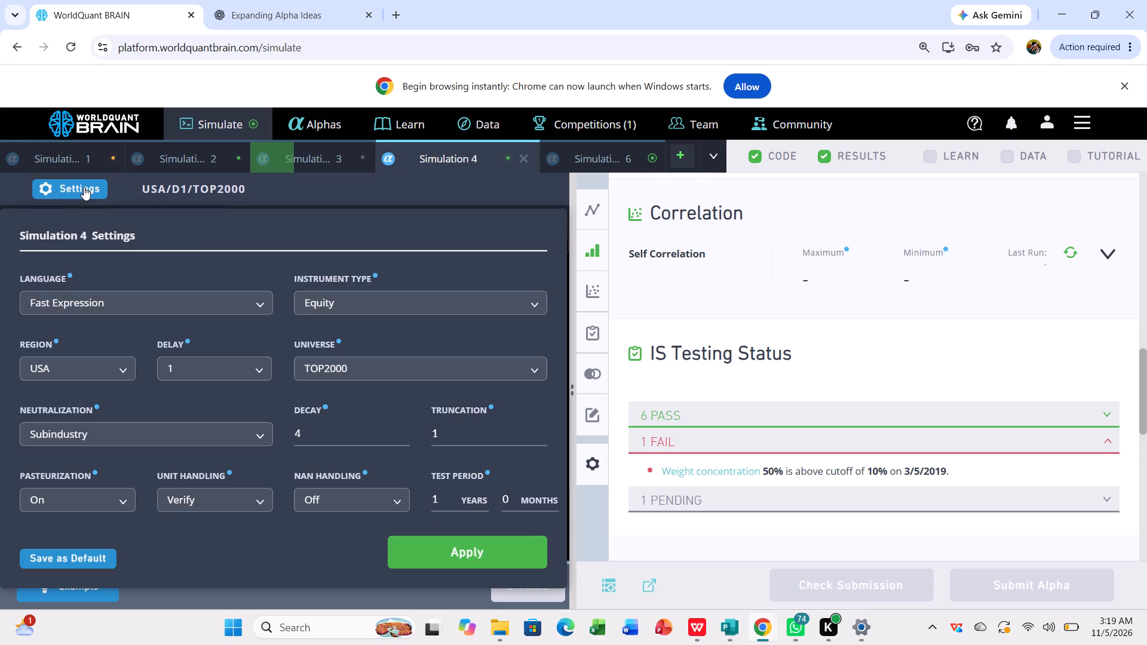
left_click(243, 439)
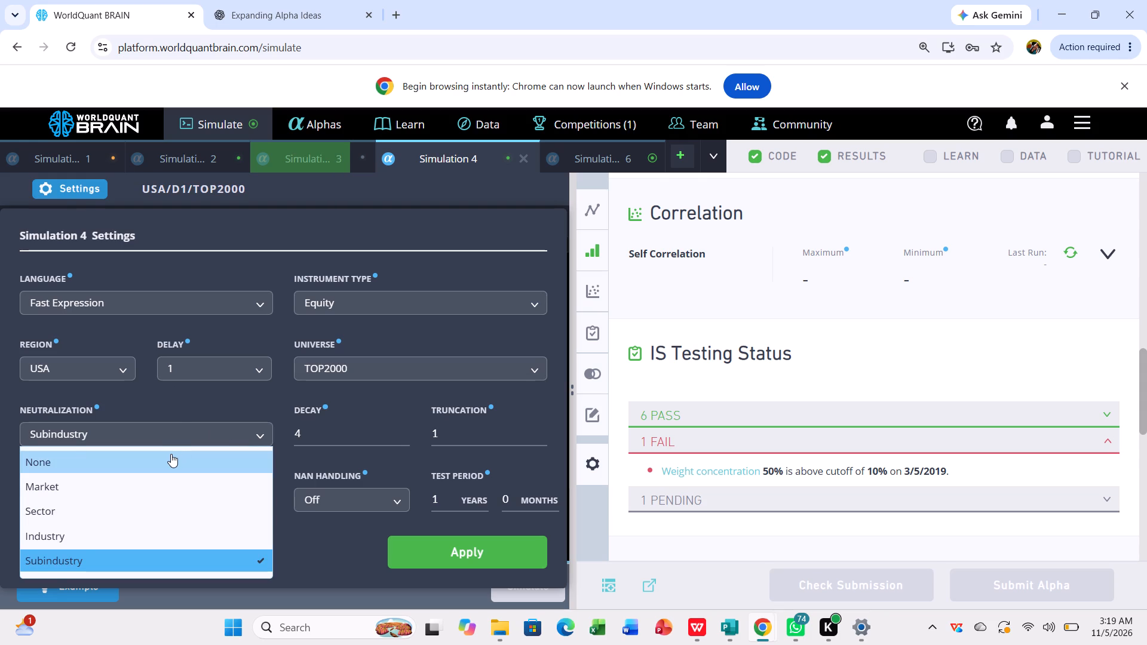
left_click(171, 454)
left_click(443, 546)
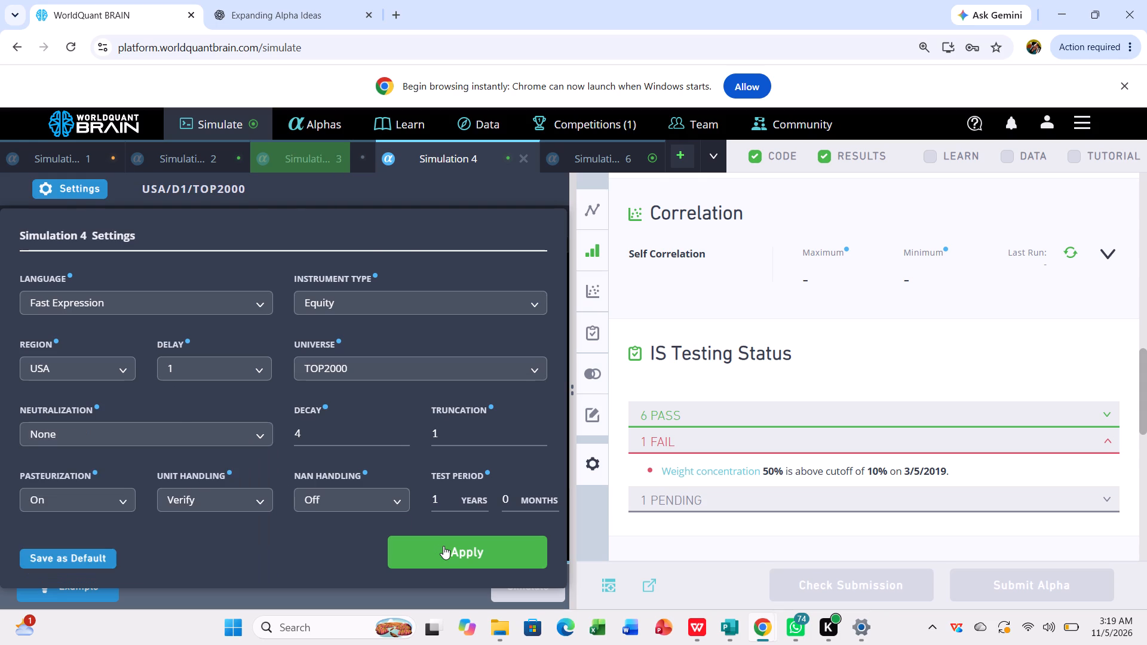
left_click(522, 579)
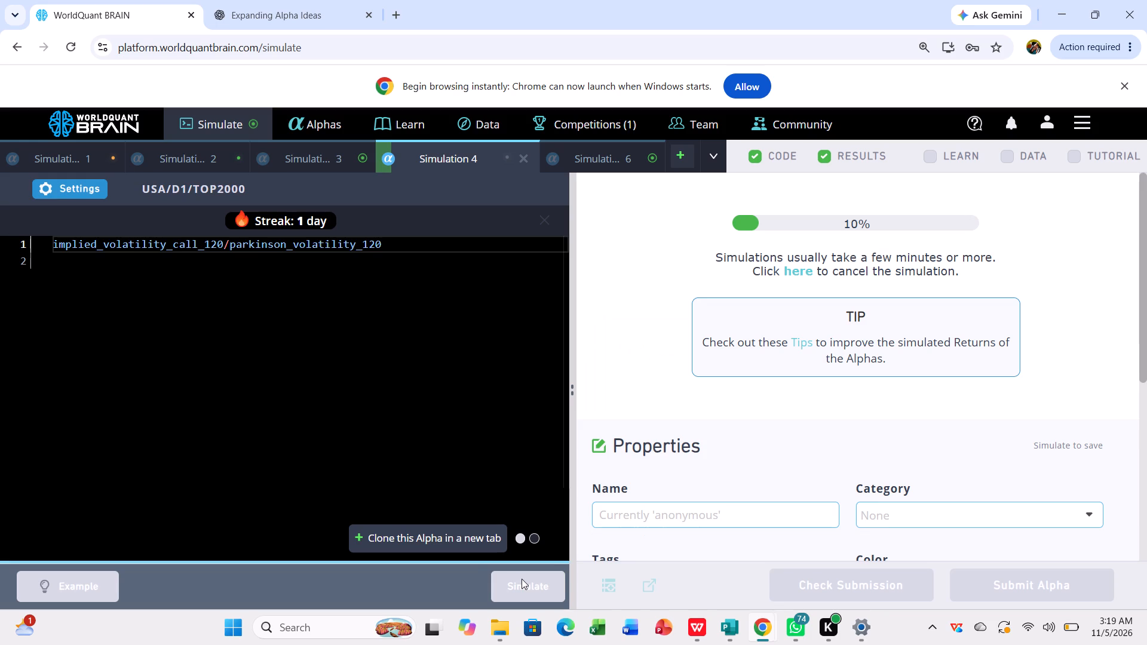
Reveal Simulation 3's test period and examine its IS Summary for the full IS period and its IS testing status.
left_click(340, 160)
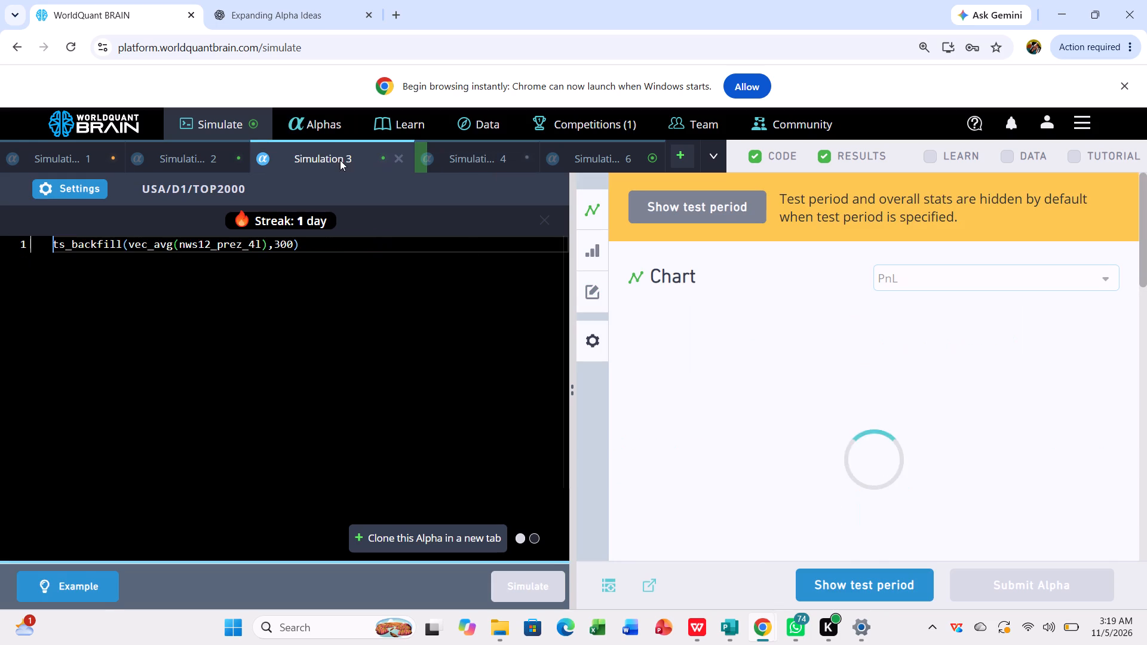
left_click(840, 580)
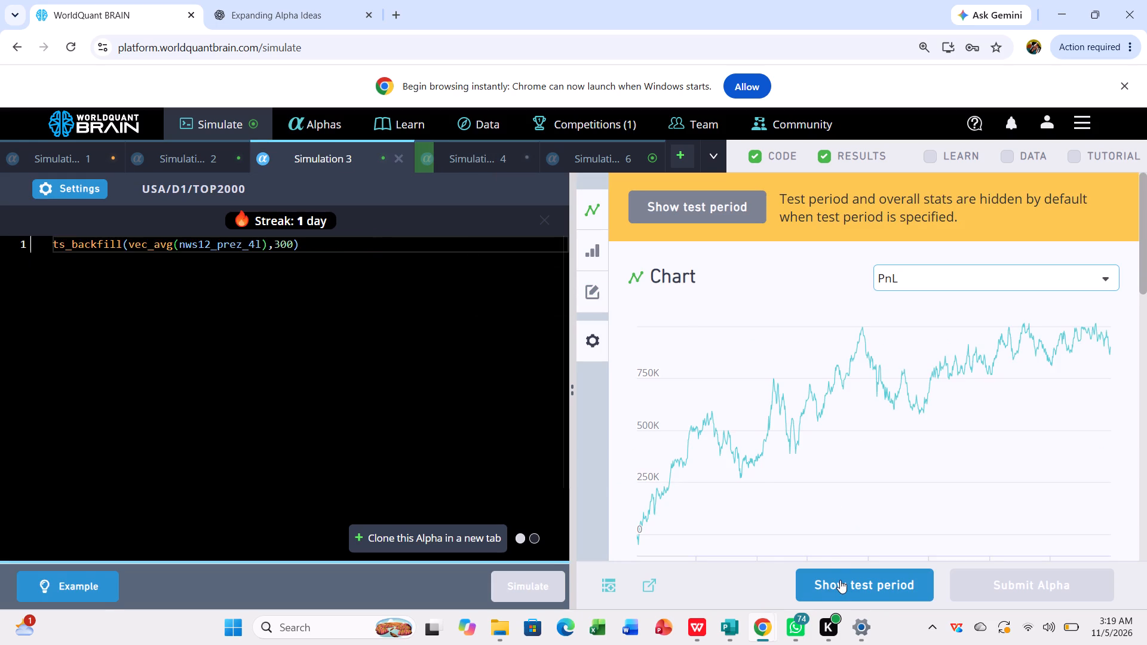
scroll(862, 540, "down", 1)
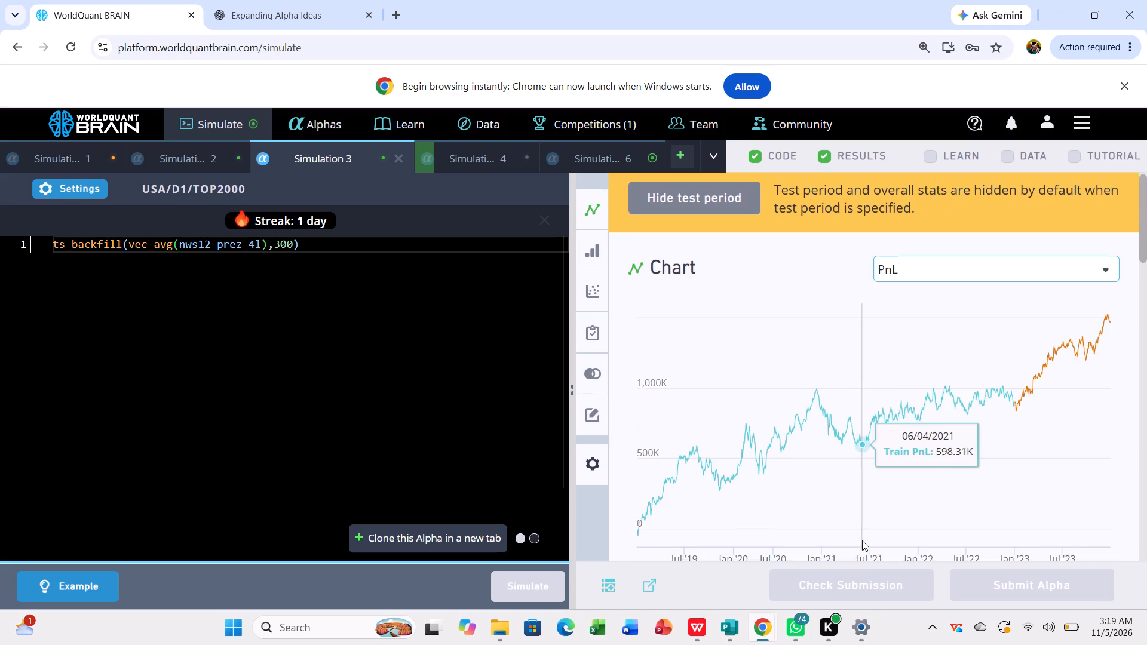
scroll(862, 540, "down", 3)
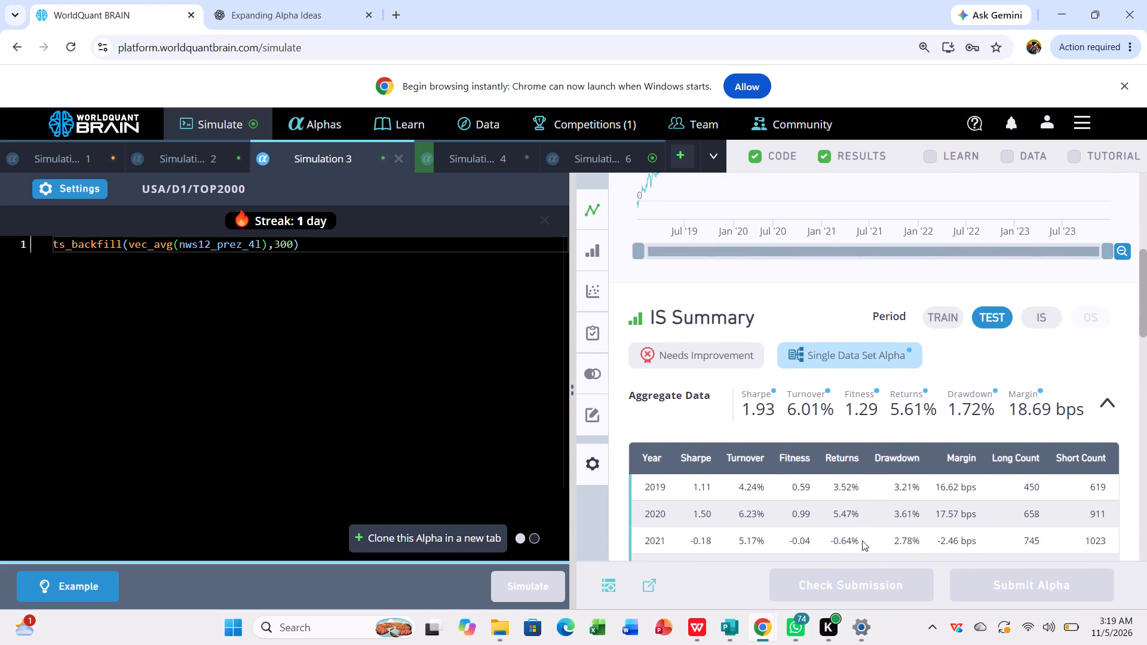
scroll(862, 540, "down", 2)
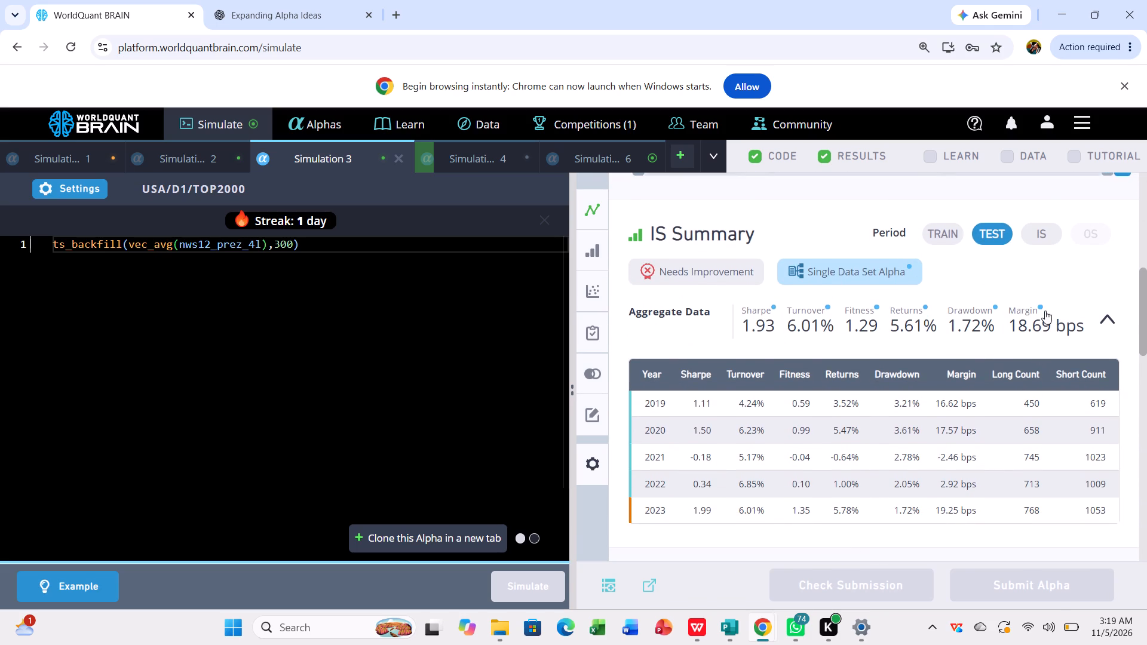
left_click(1045, 223)
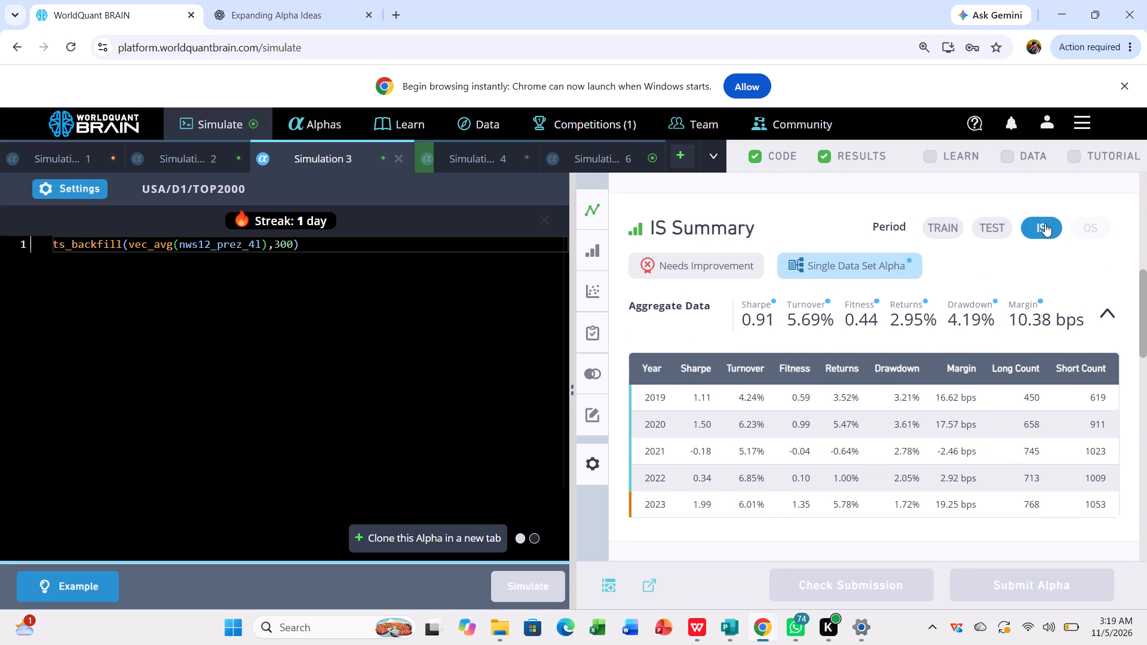
scroll(982, 191, "down", 4)
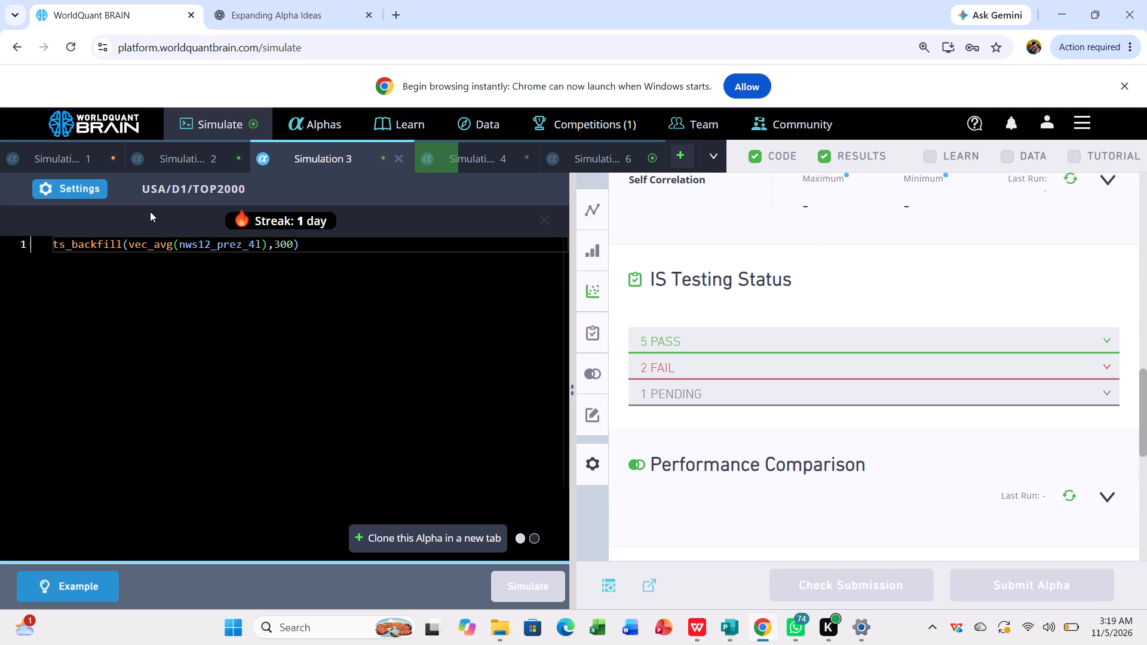
Set Simulation 3's neutralization to None, apply the settings, and simulate the nws12_prez_4l news alpha again.
left_click(66, 187)
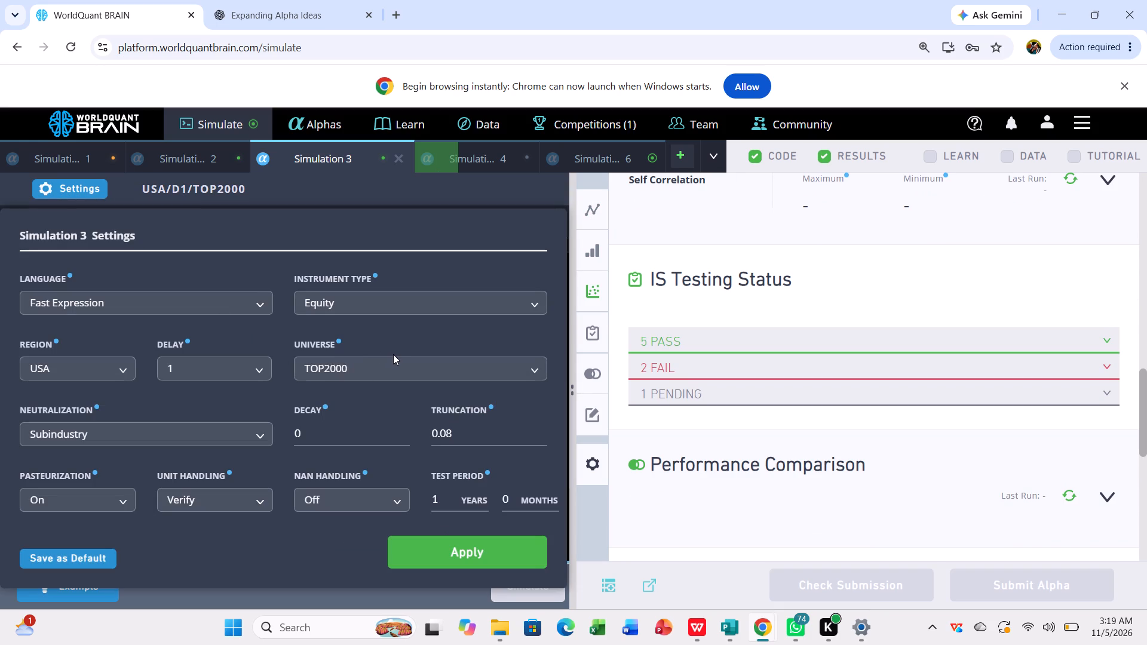
left_click(265, 433)
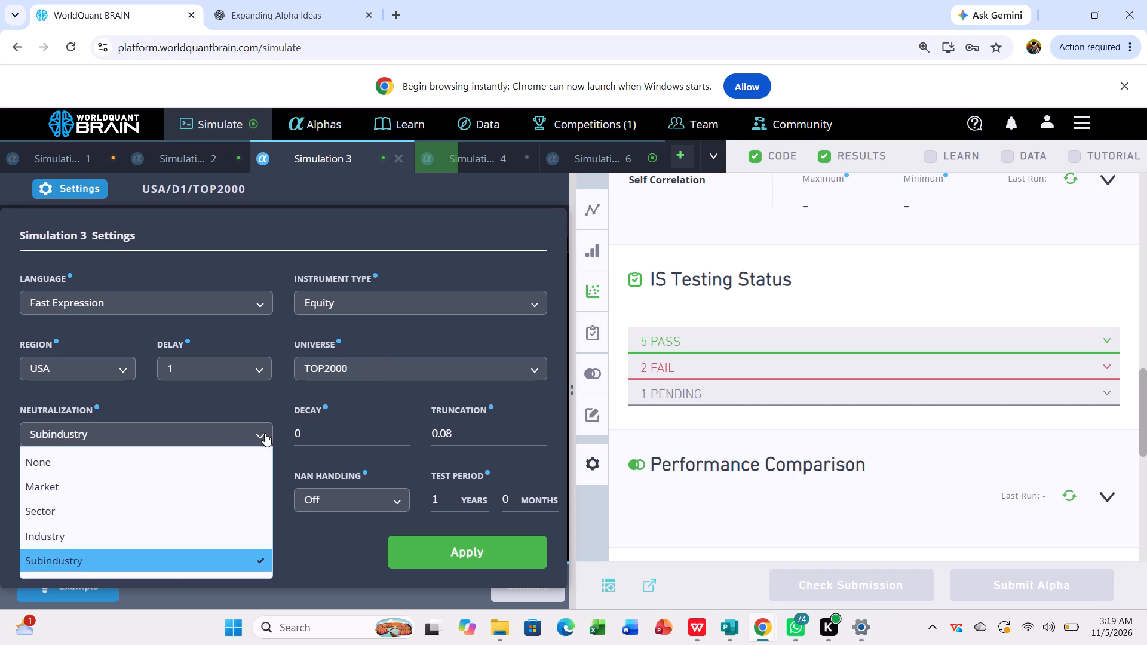
left_click(213, 459)
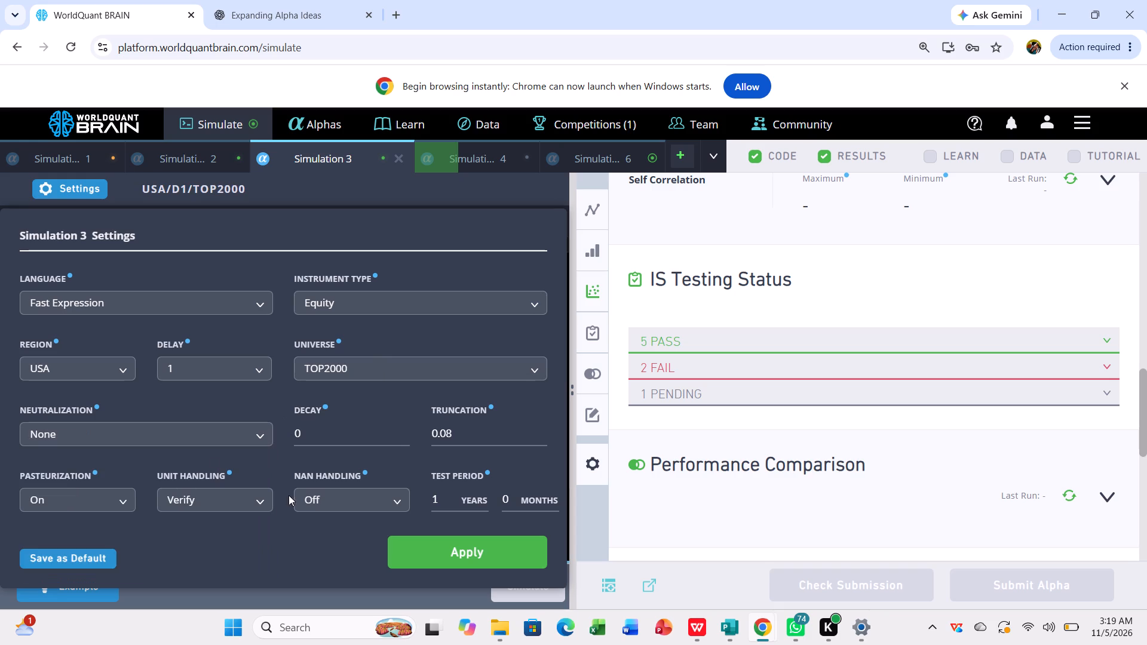
left_click(432, 549)
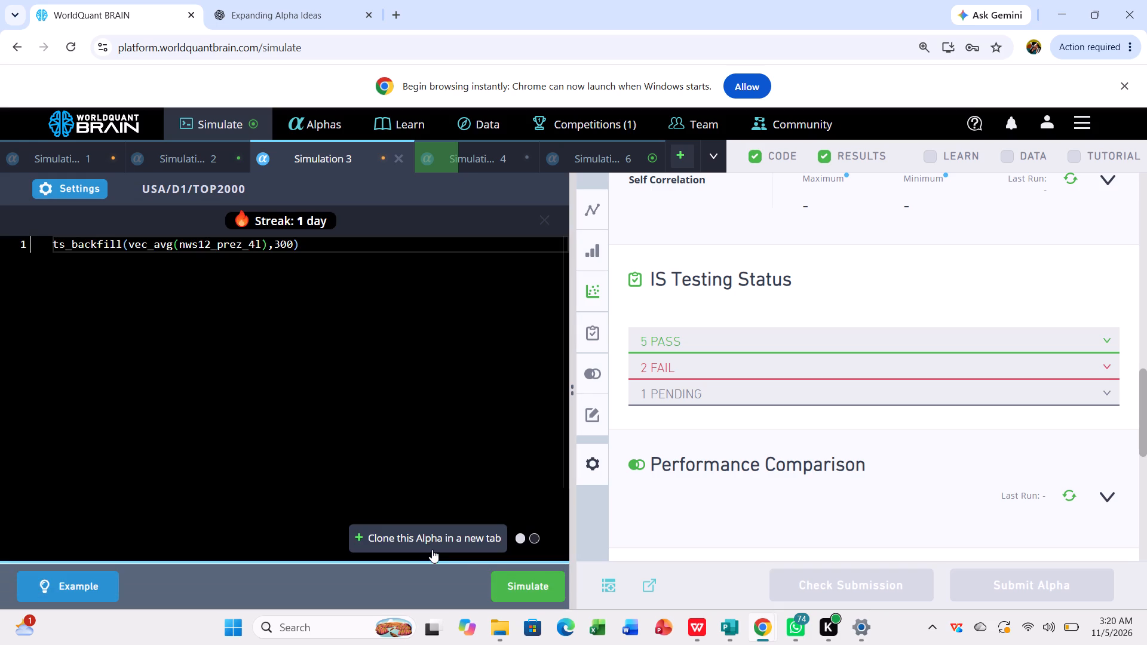
left_click(520, 579)
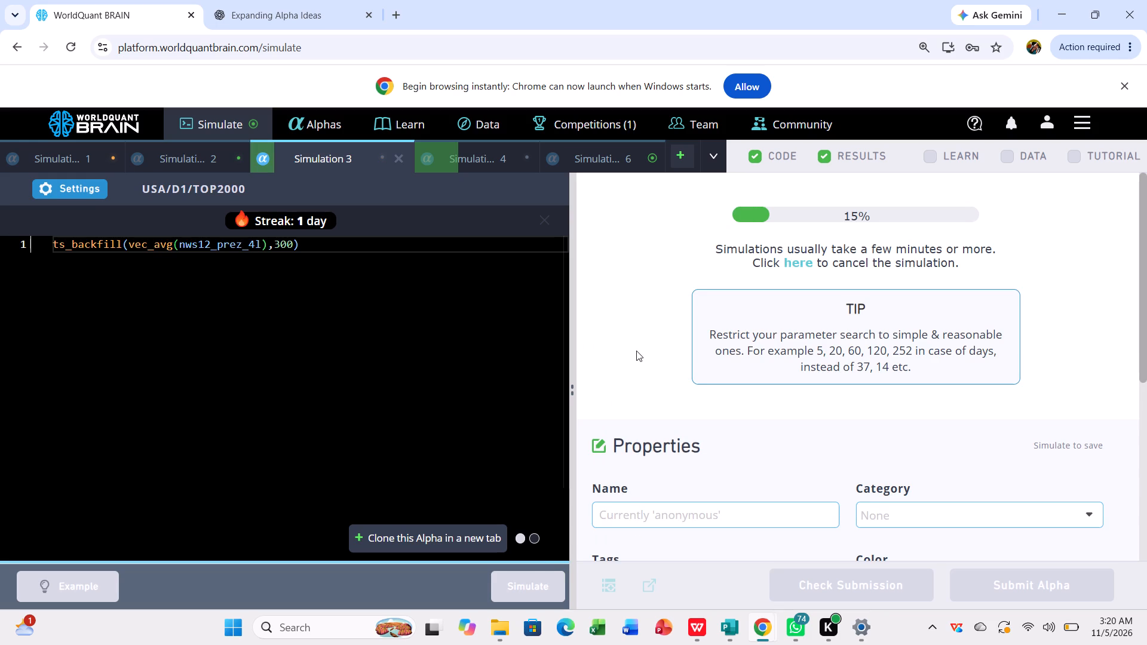
Reveal Simulation 6's test period and examine its IS Summary for the full IS period and its failed IS test.
left_click(612, 160)
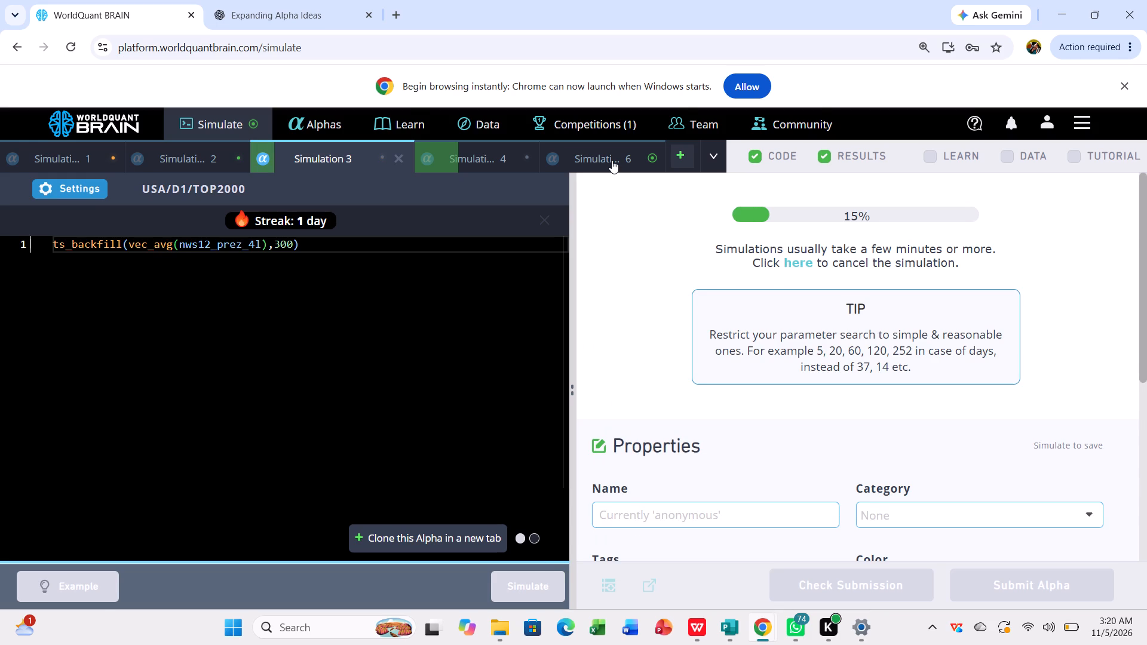
left_click(612, 160)
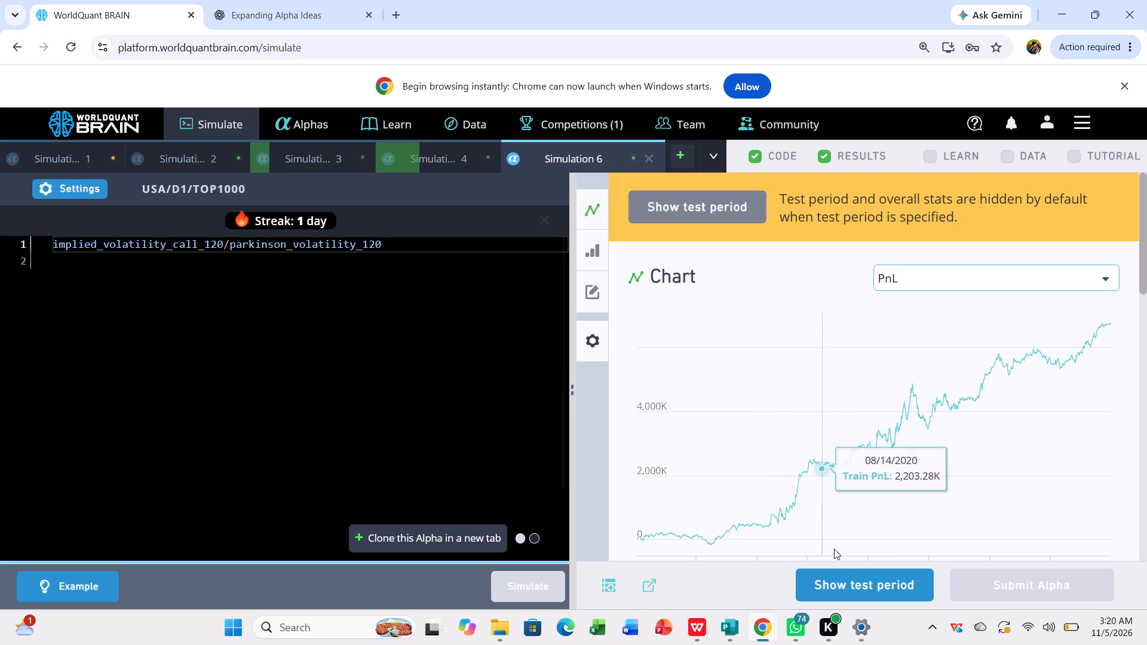
left_click(849, 572)
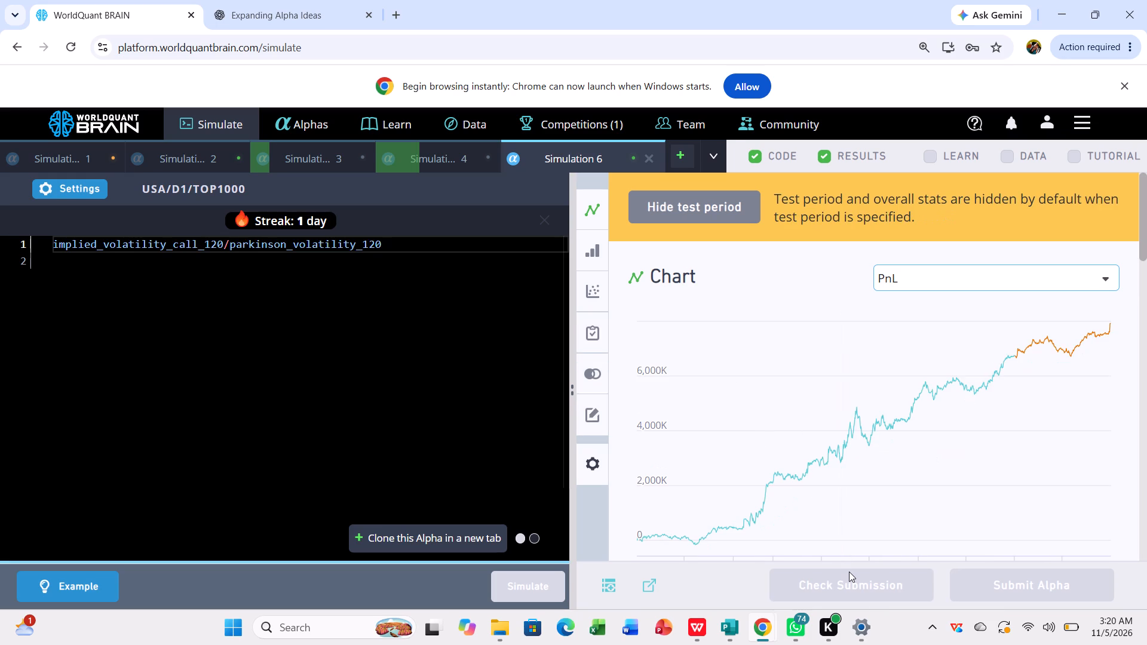
scroll(849, 572, "down", 9)
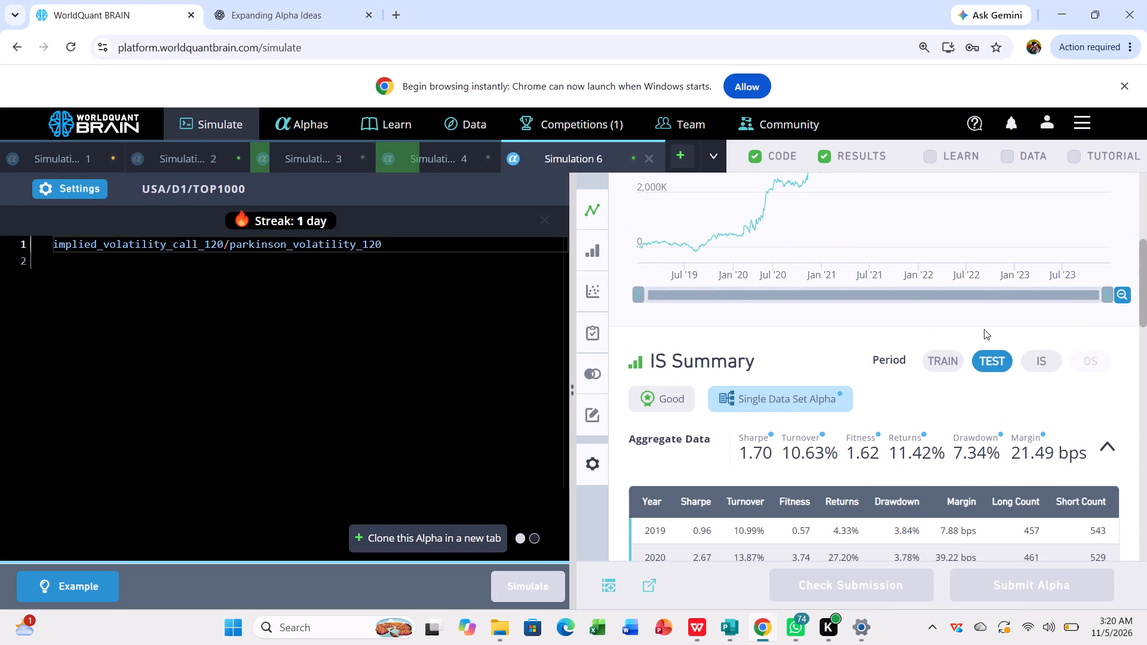
left_click(1038, 352)
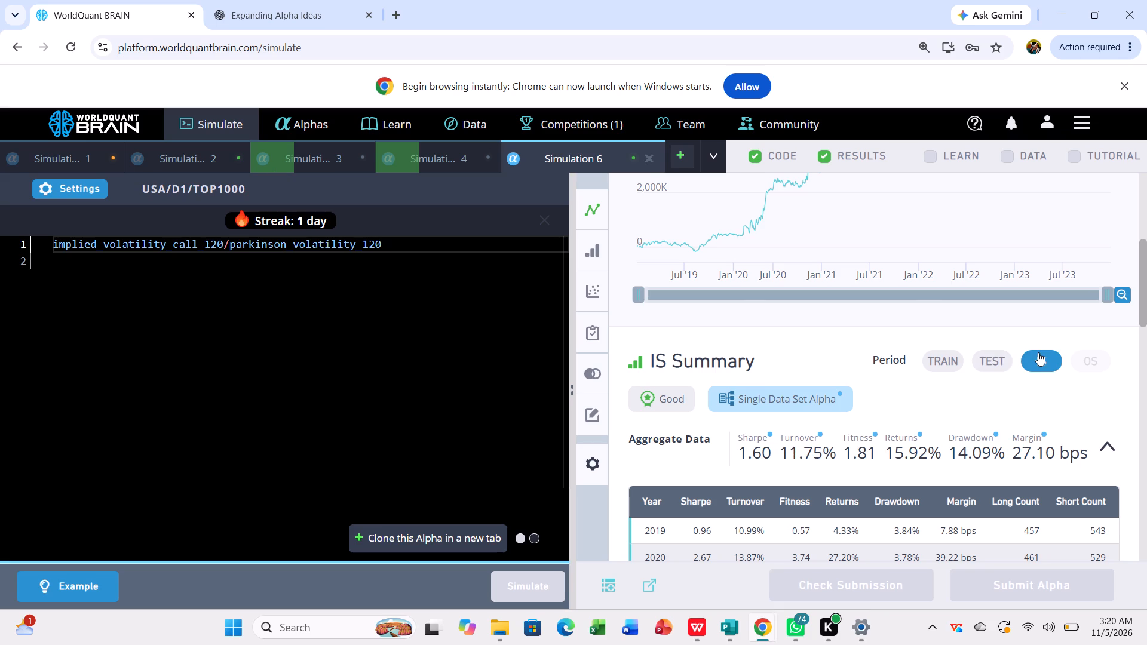
scroll(934, 521, "down", 5)
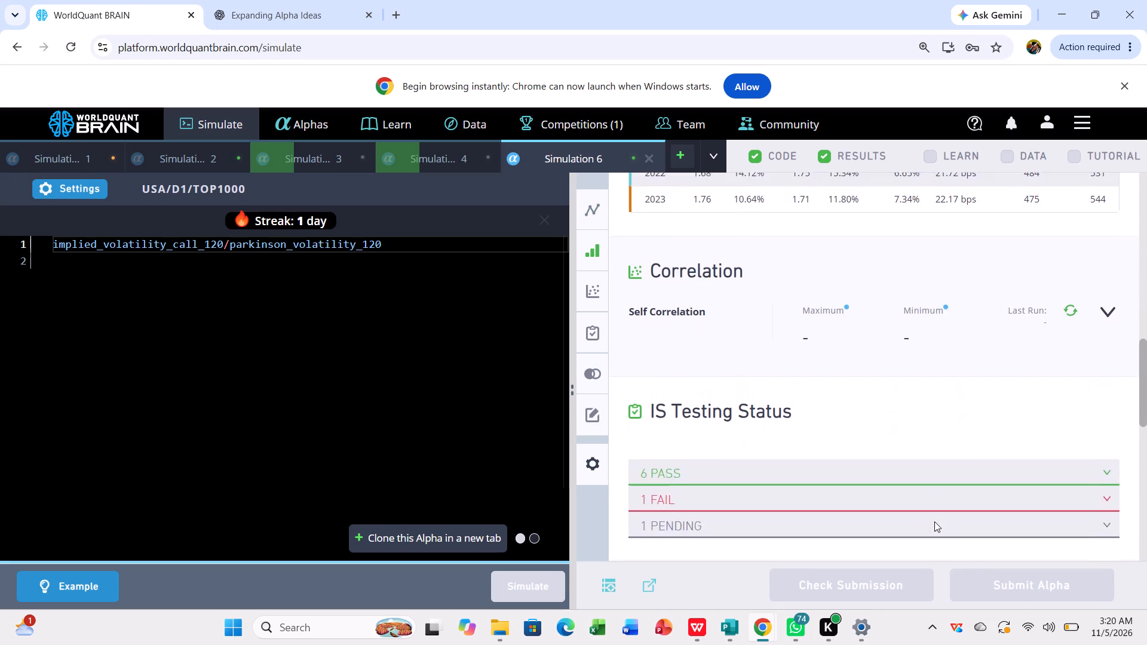
scroll(934, 521, "down", 1)
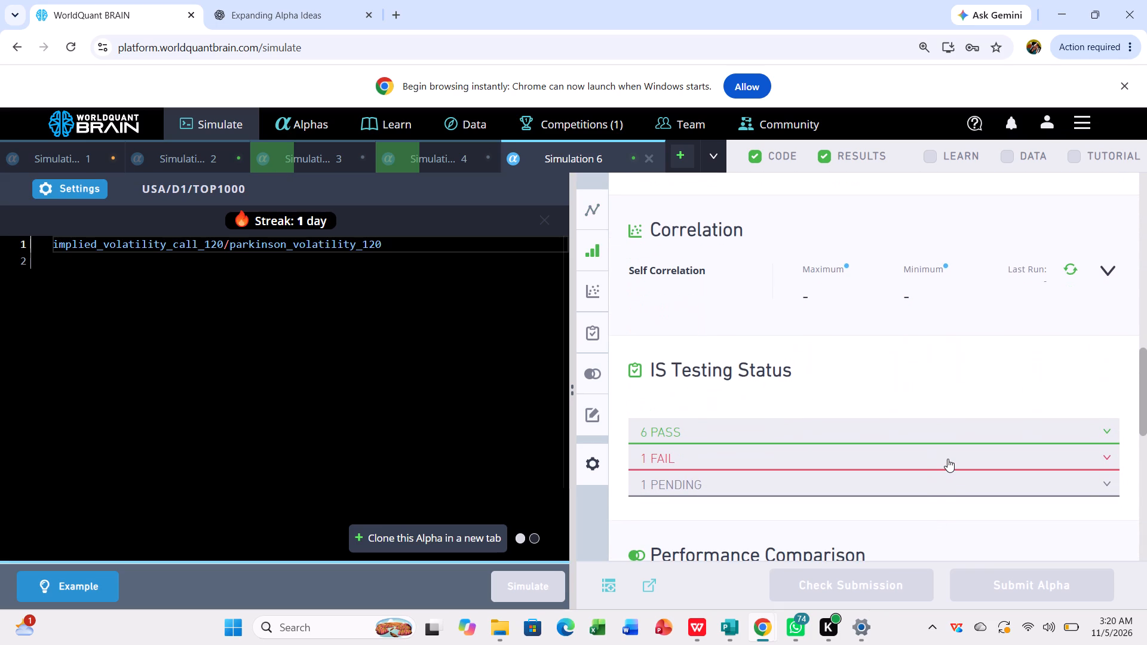
left_click(947, 459)
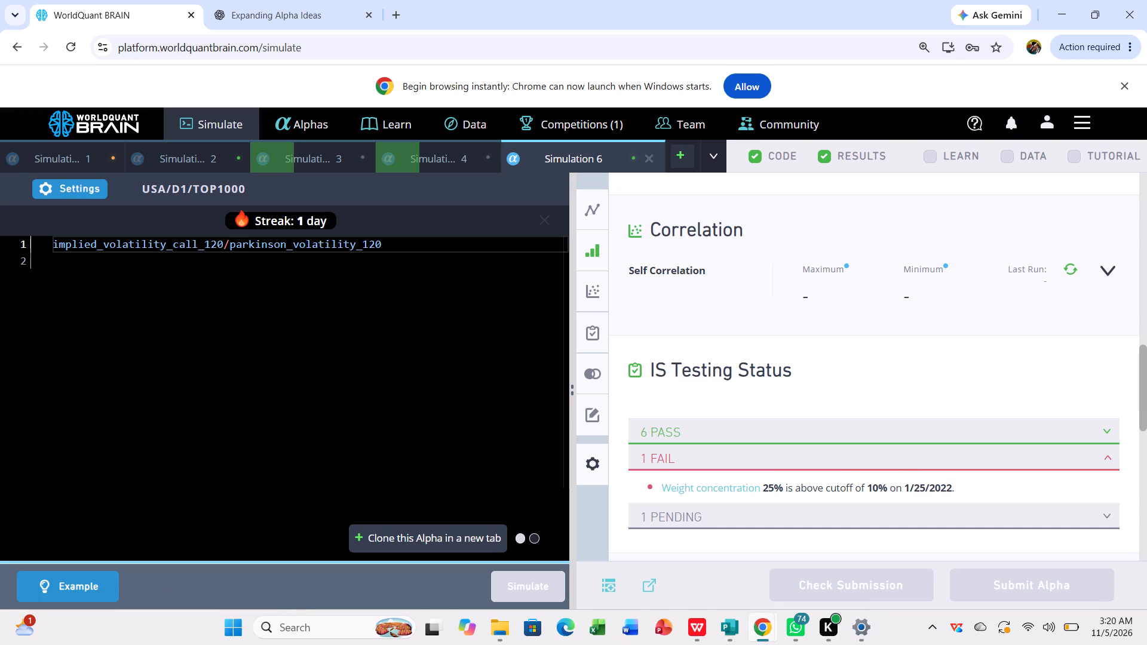
Set Simulation 6's universe to TOP200, apply the settings, and simulate the volatility ratio alpha again.
left_click(69, 188)
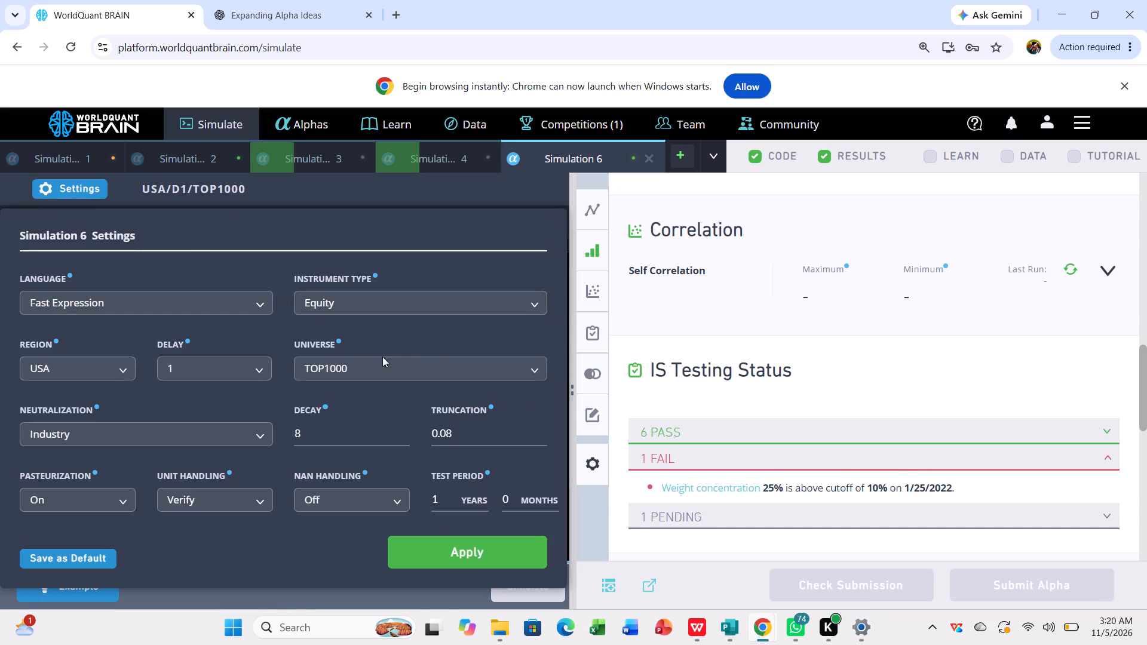
left_click(447, 363)
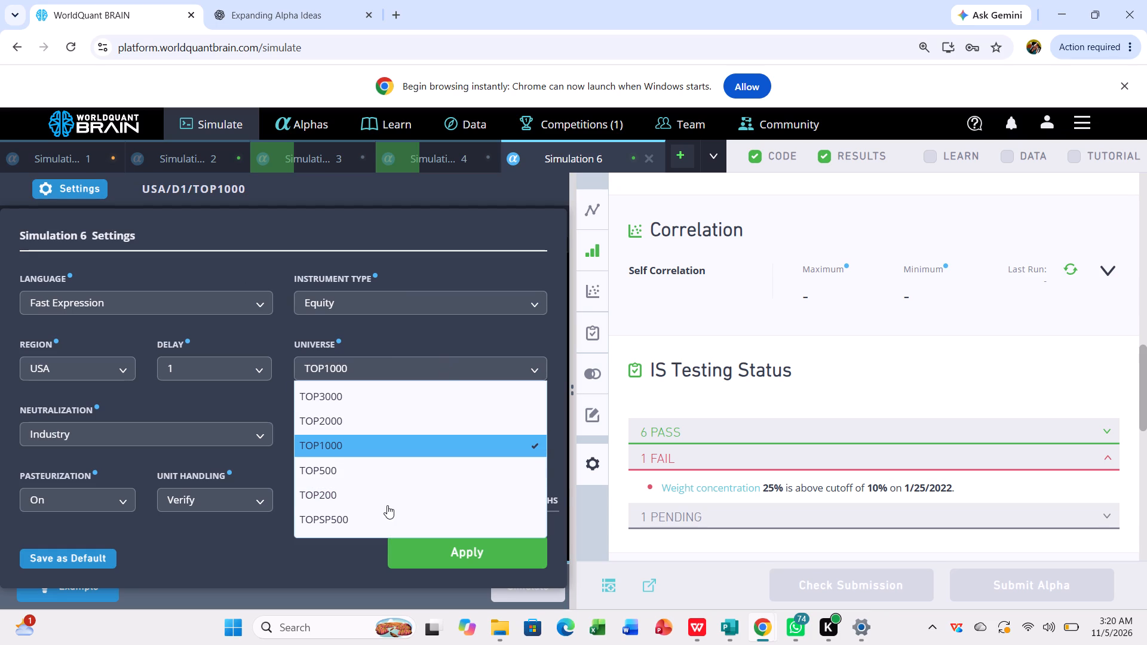
left_click(387, 505)
left_click(435, 542)
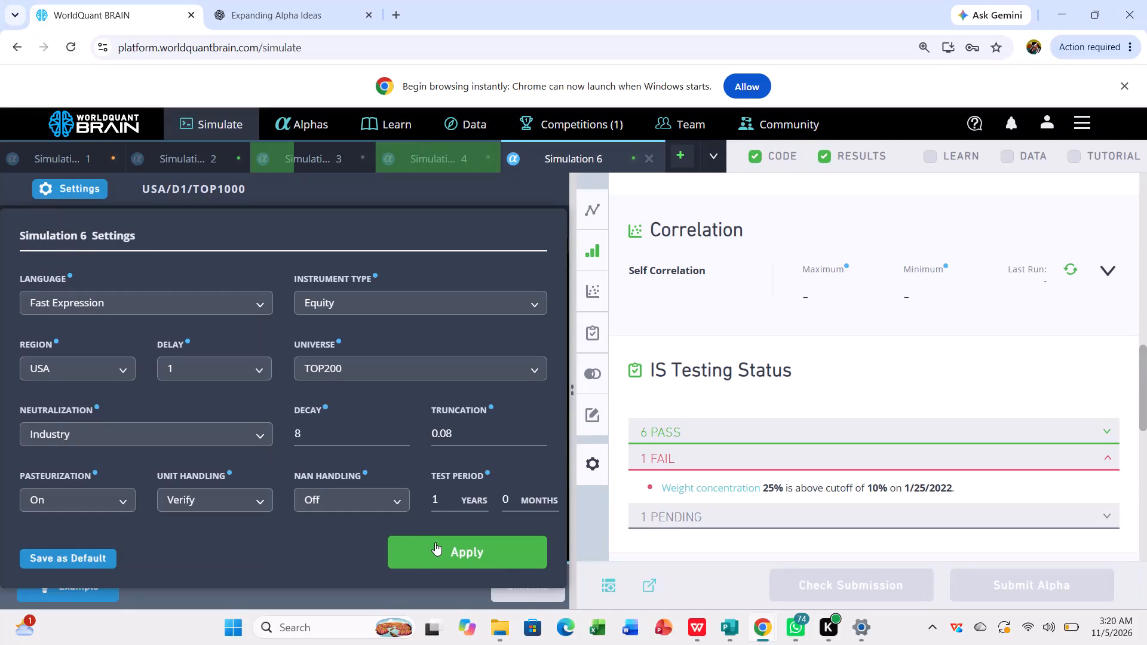
double_click(517, 576)
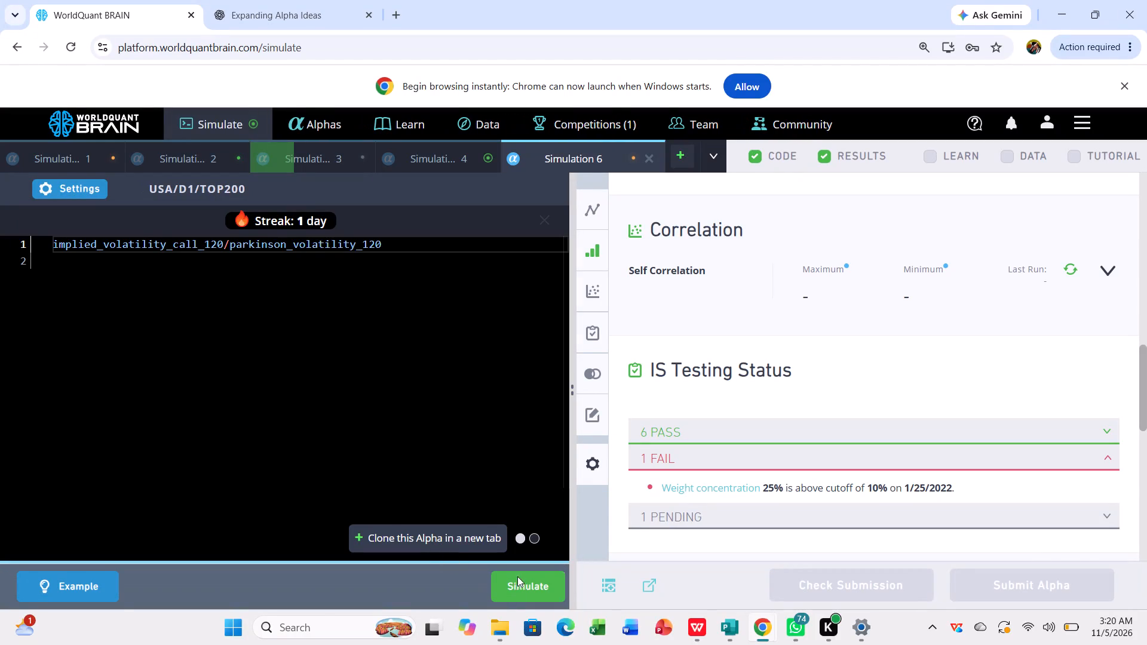
left_click(517, 576)
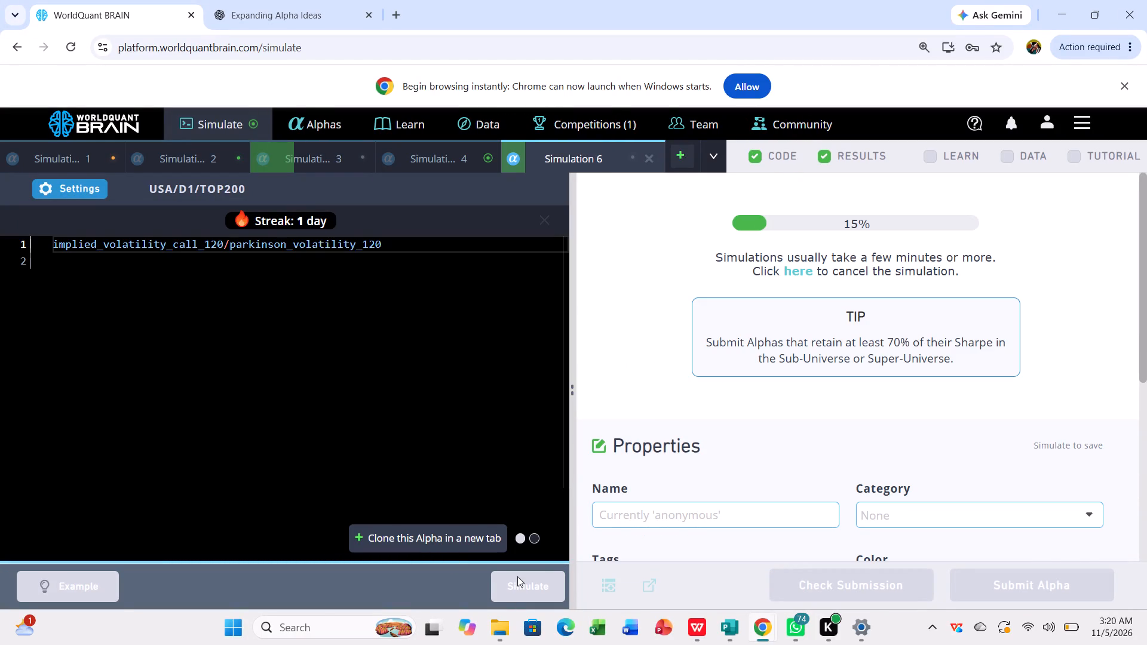
scroll(497, 435, "down", 1)
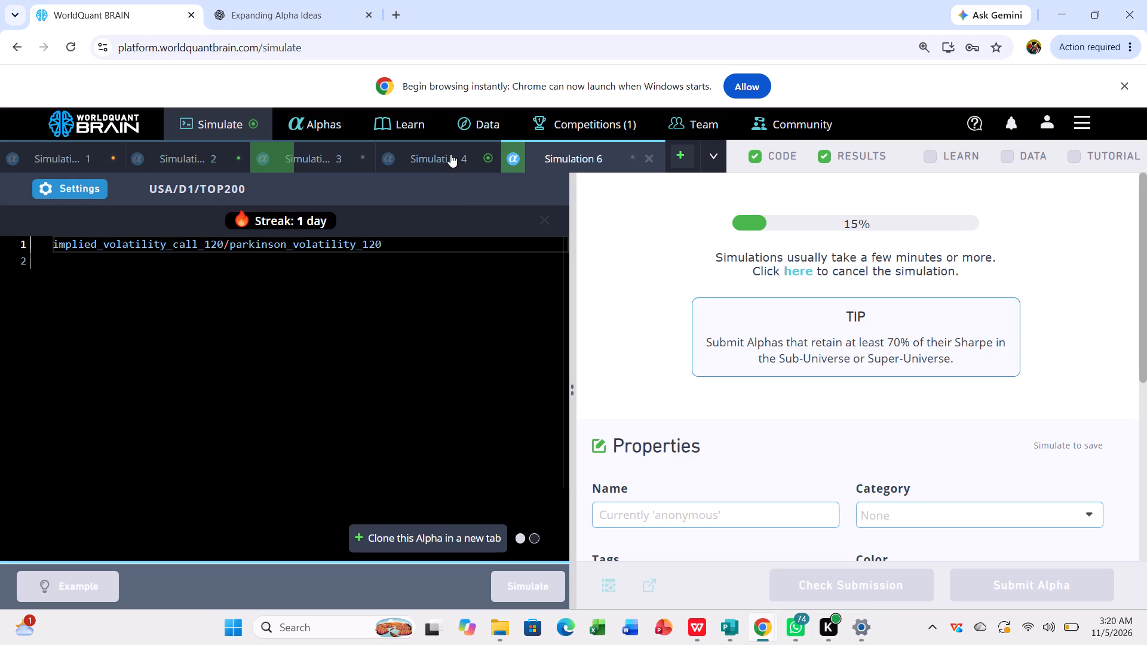
Reveal Simulation 4's test period and examine its IS Summary for the full IS period and its failed IS tests.
left_click(450, 154)
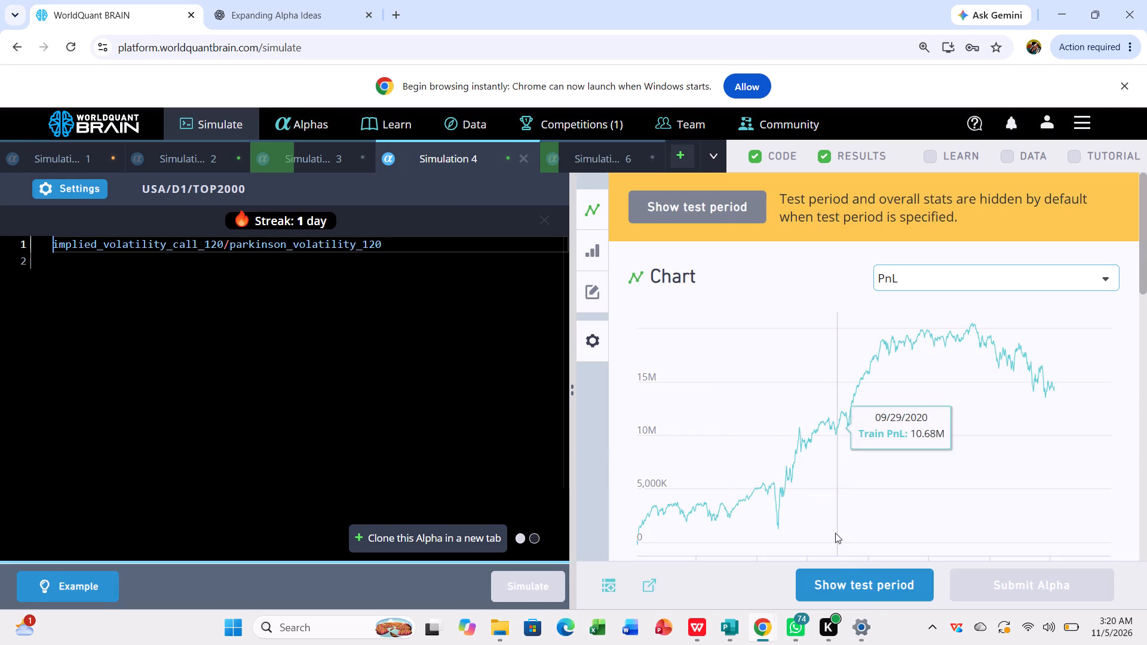
left_click(840, 570)
scroll(844, 530, "down", 4)
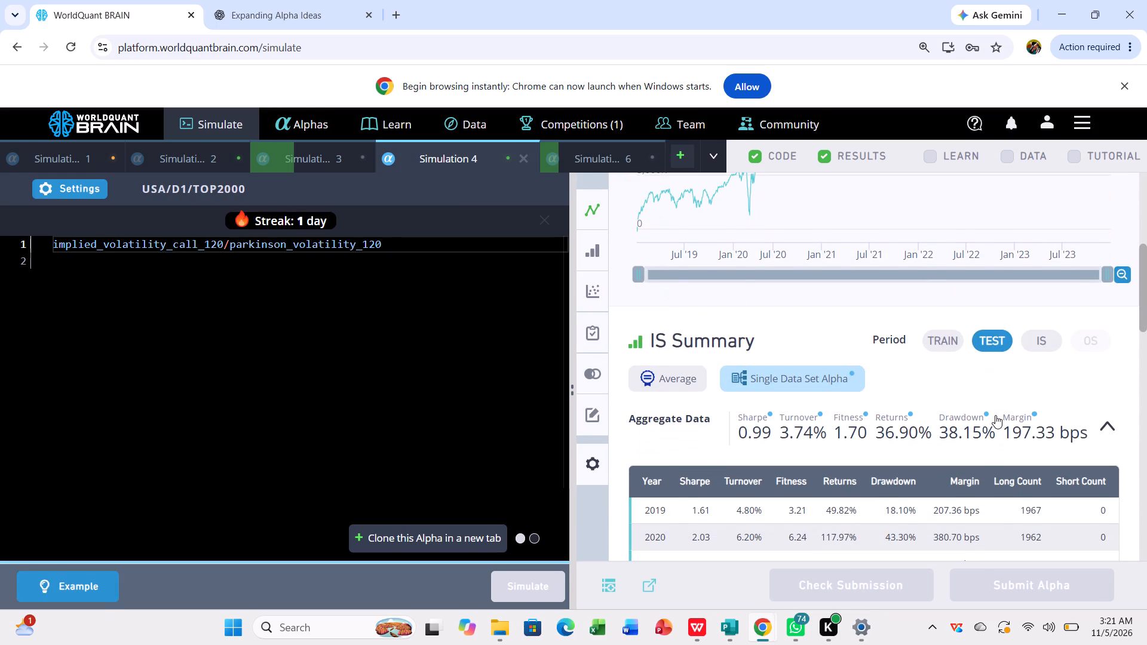
left_click(1045, 341)
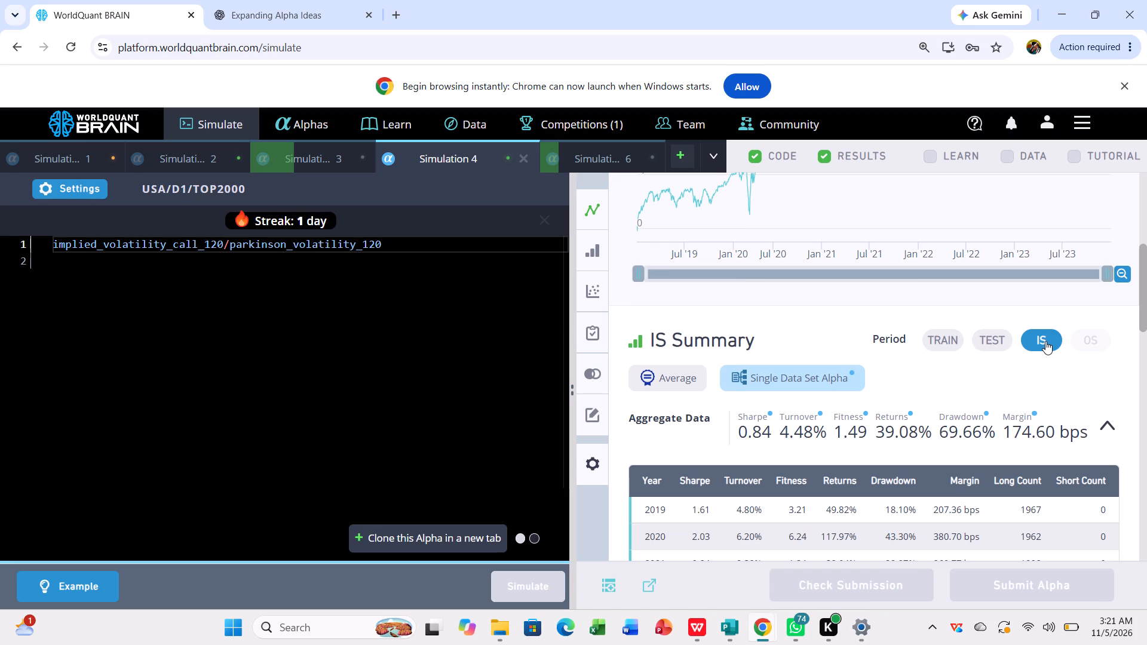
scroll(944, 413, "down", 5)
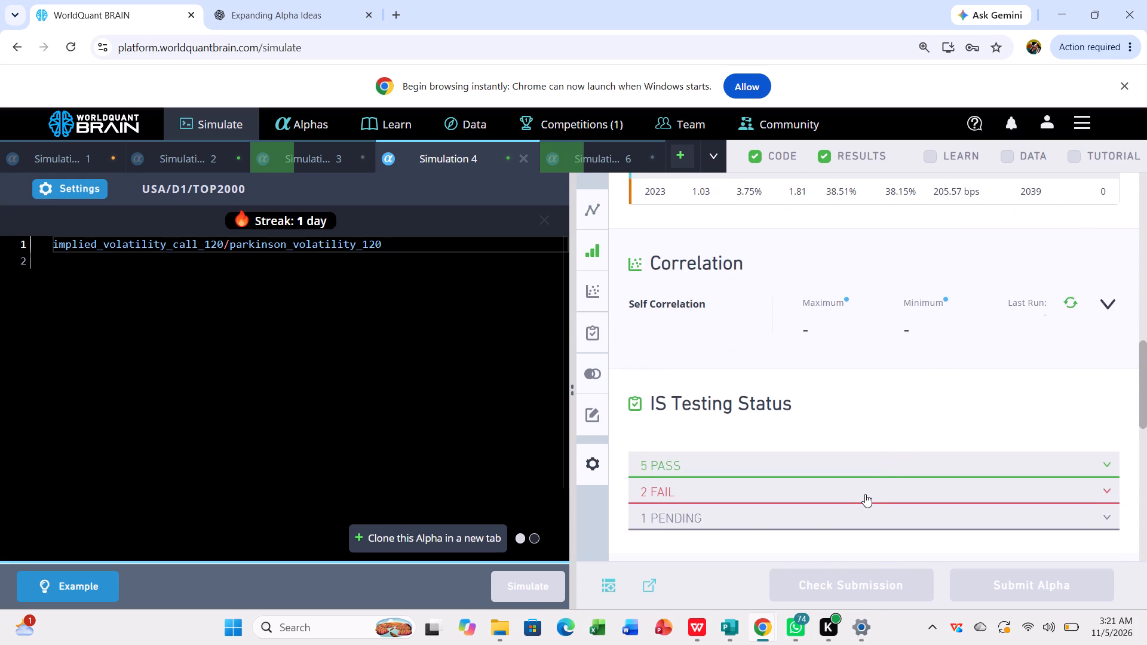
left_click(865, 494)
scroll(865, 494, "down", 1)
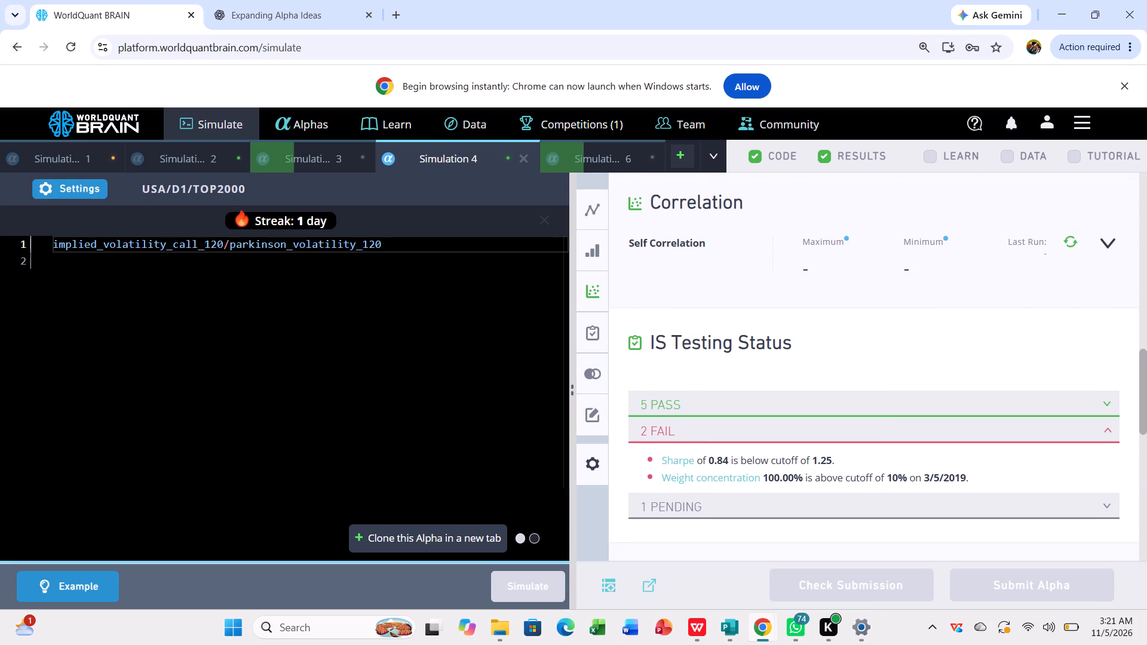
Set Simulation 4's neutralization to Sector and universe to TOP1000, apply the settings, and simulate the volatility ratio alpha again.
left_click(78, 188)
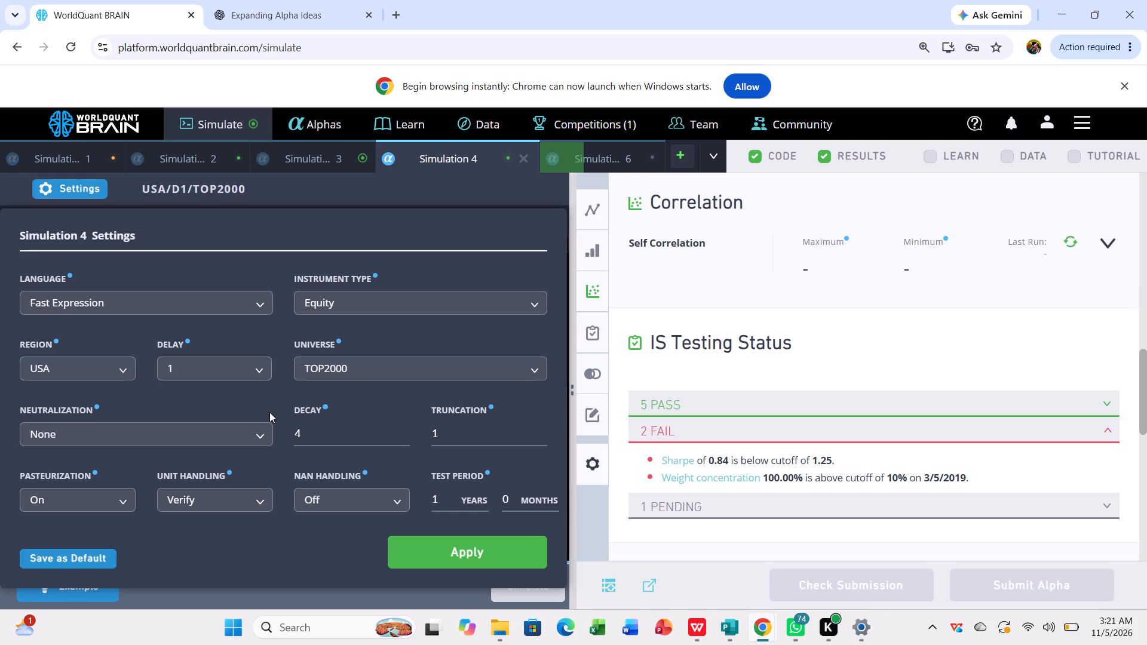
left_click(258, 438)
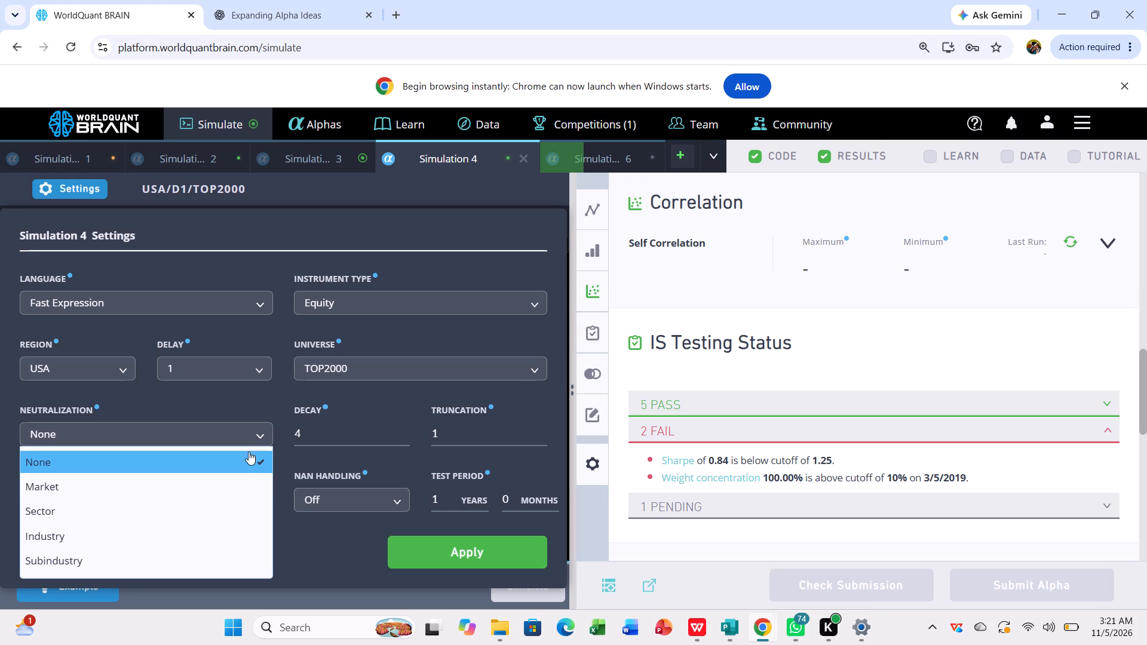
left_click(200, 503)
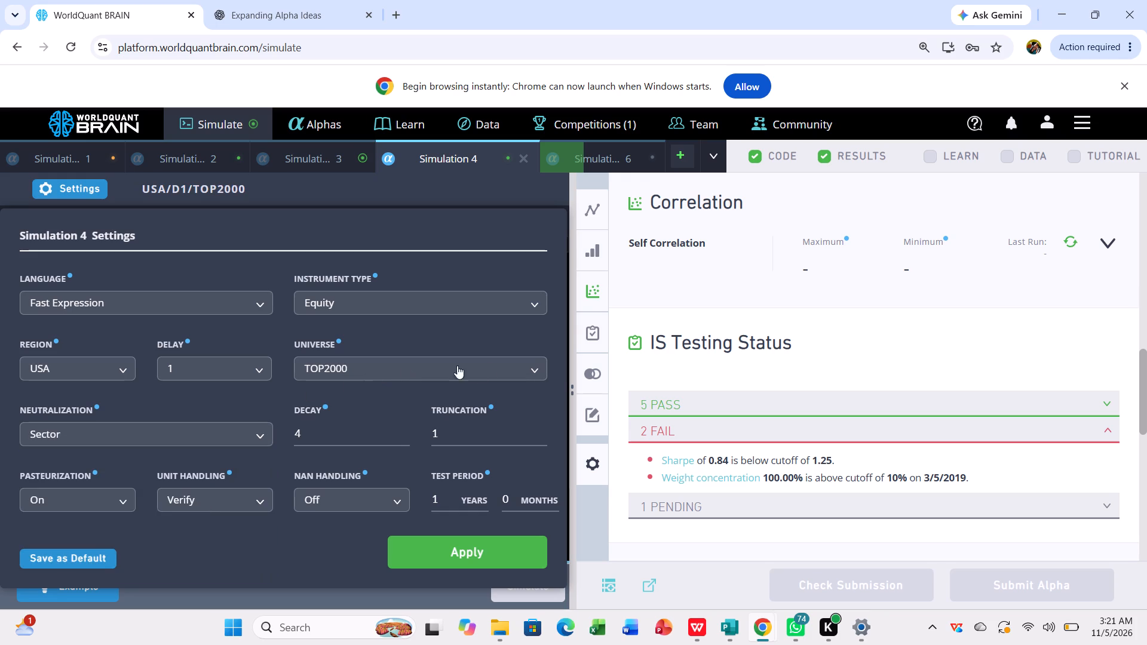
left_click(498, 366)
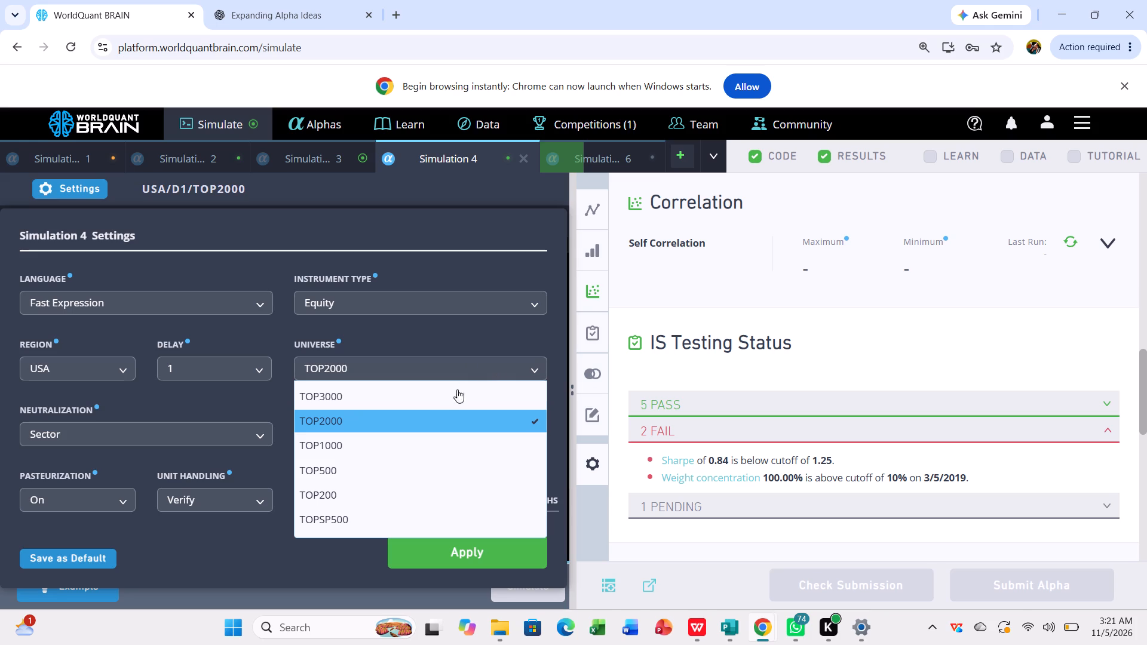
left_click(415, 449)
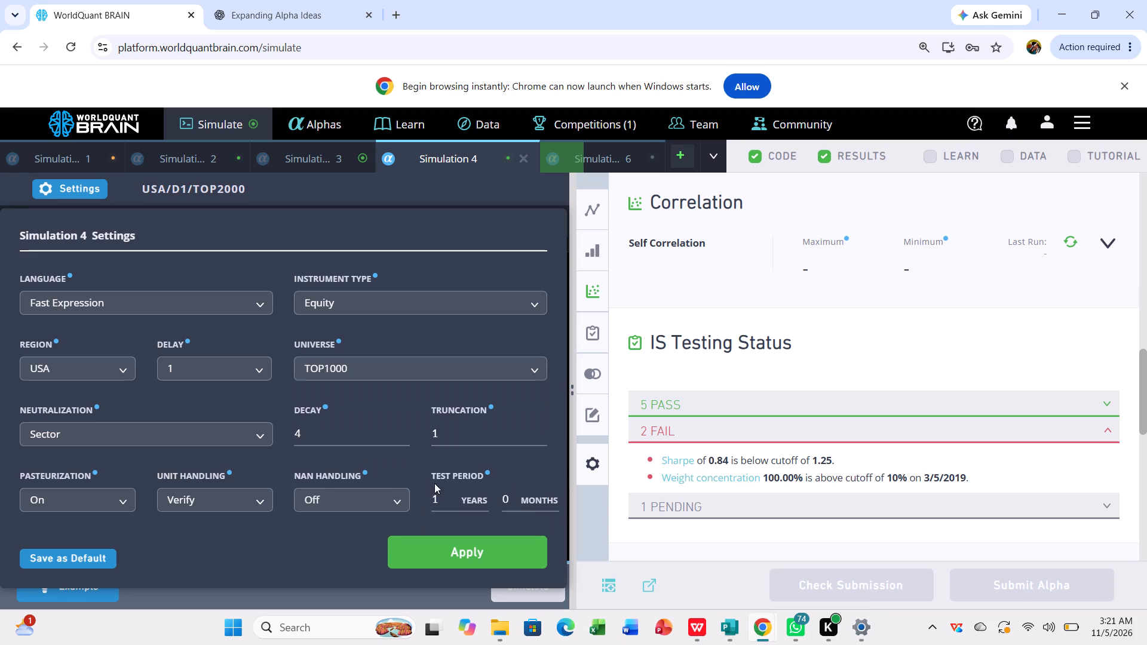
left_click(468, 535)
left_click(468, 551)
left_click(522, 588)
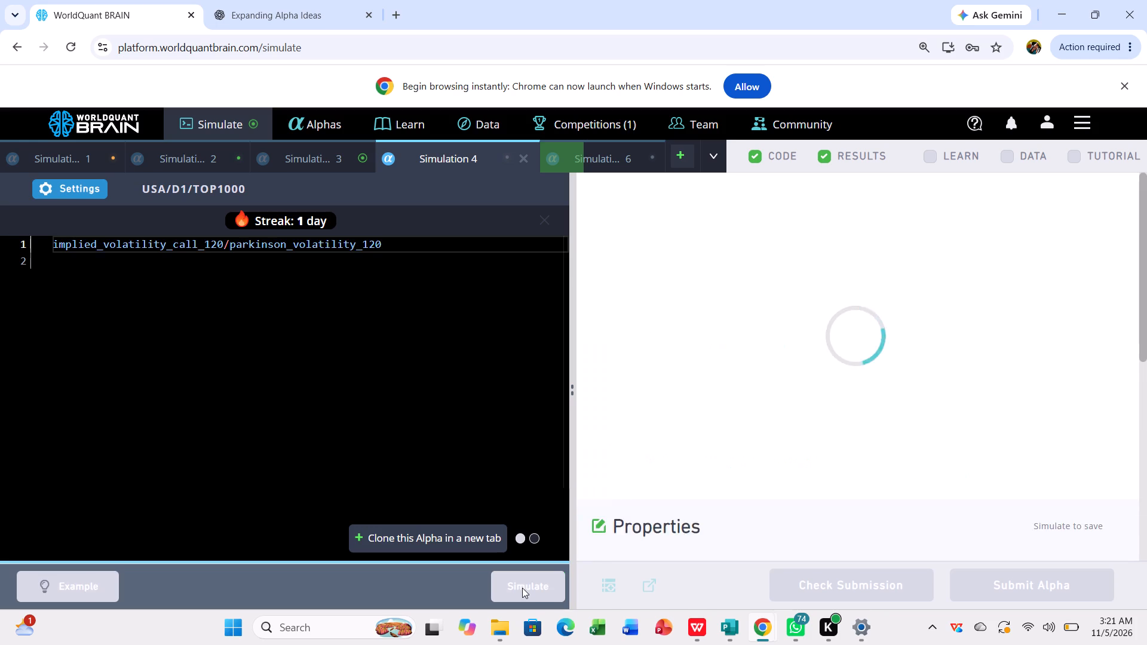
Reveal Simulation 3's test period and examine its IS Summary for the full IS period and its failed IS tests.
left_click(344, 158)
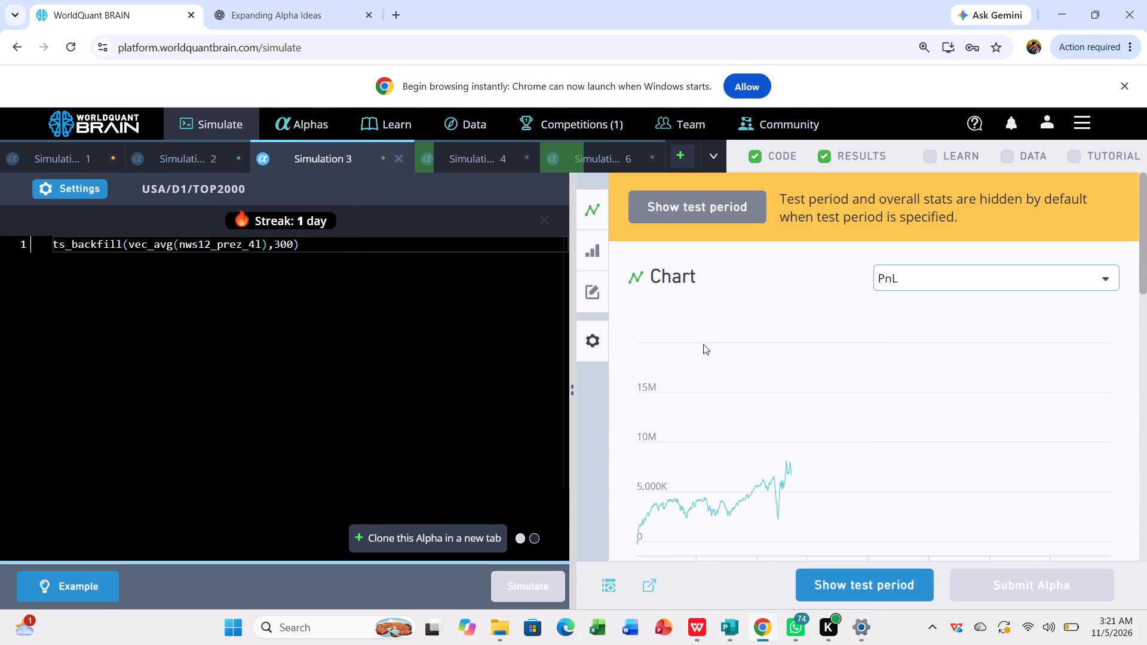
left_click(855, 579)
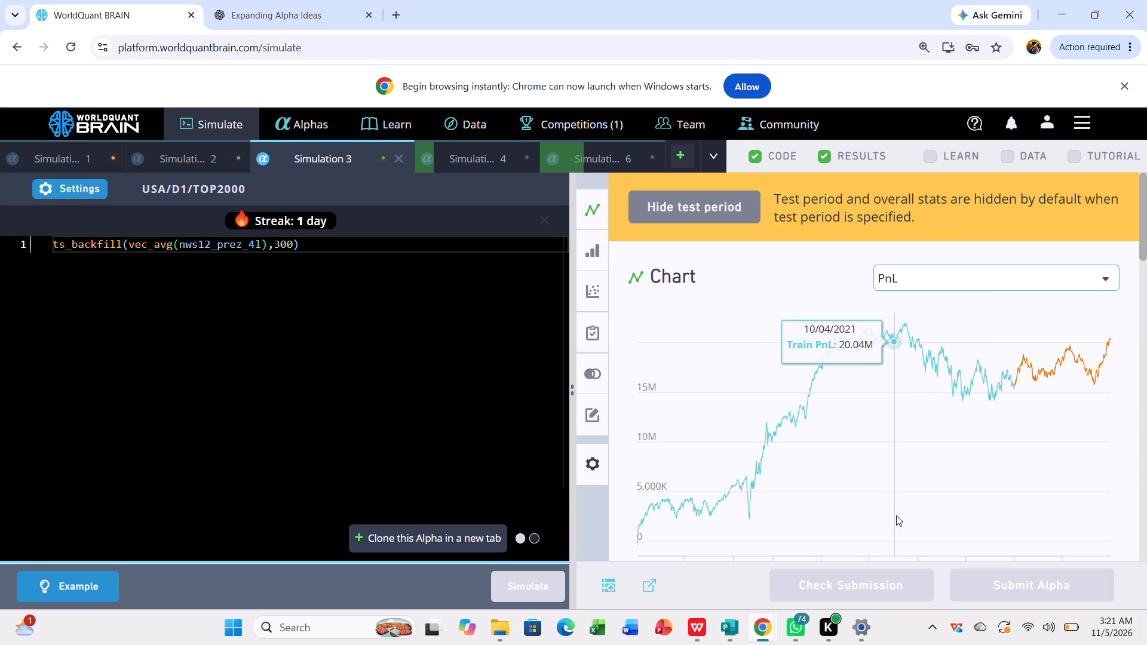
scroll(896, 515, "down", 4)
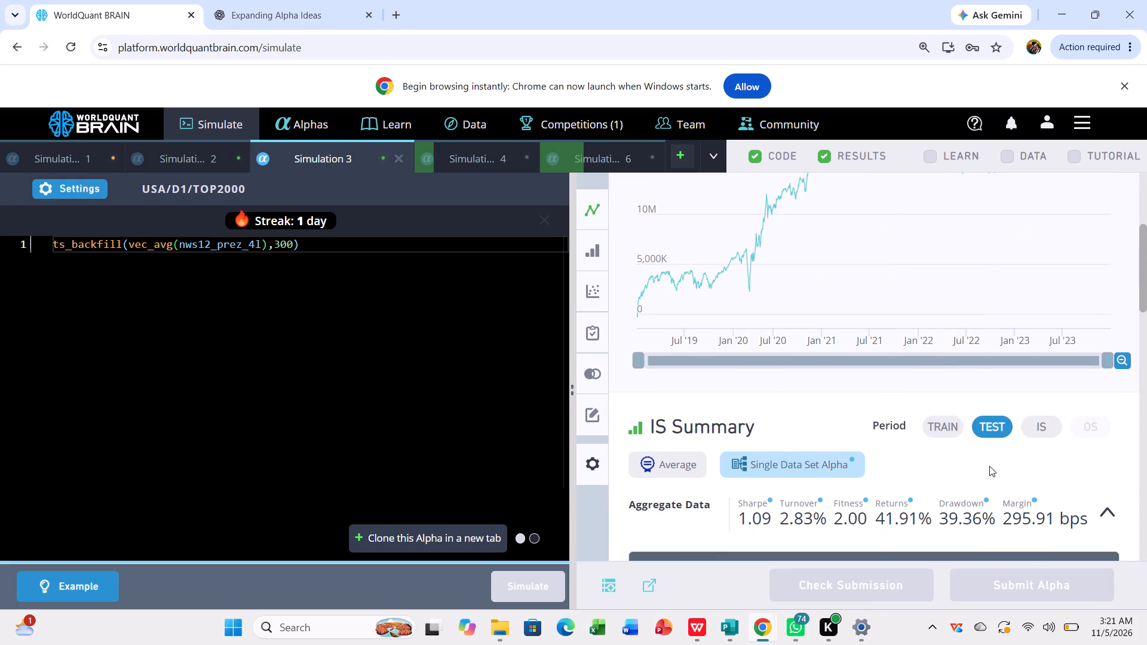
left_click(1042, 425)
scroll(1042, 425, "down", 1)
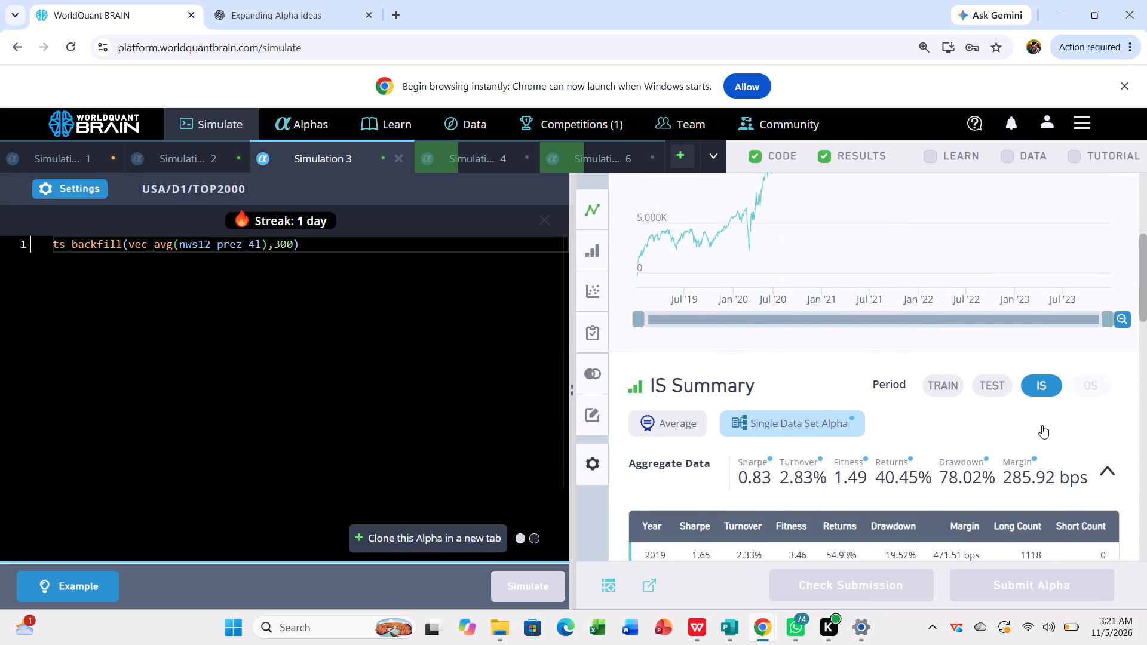
scroll(1042, 425, "down", 4)
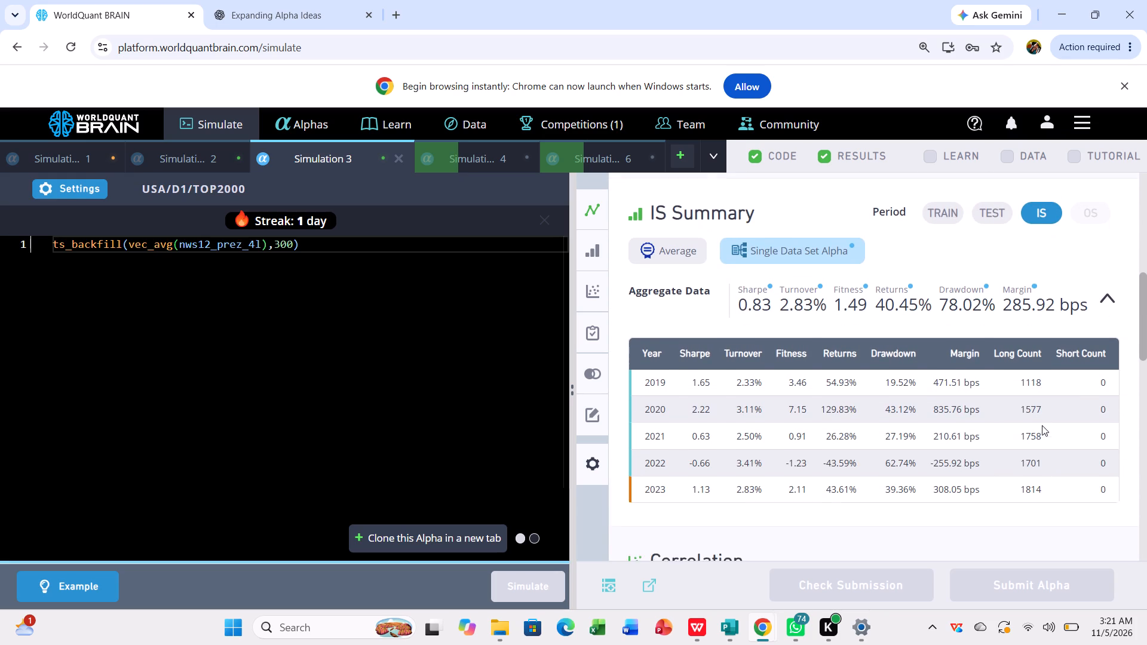
scroll(1042, 425, "down", 3)
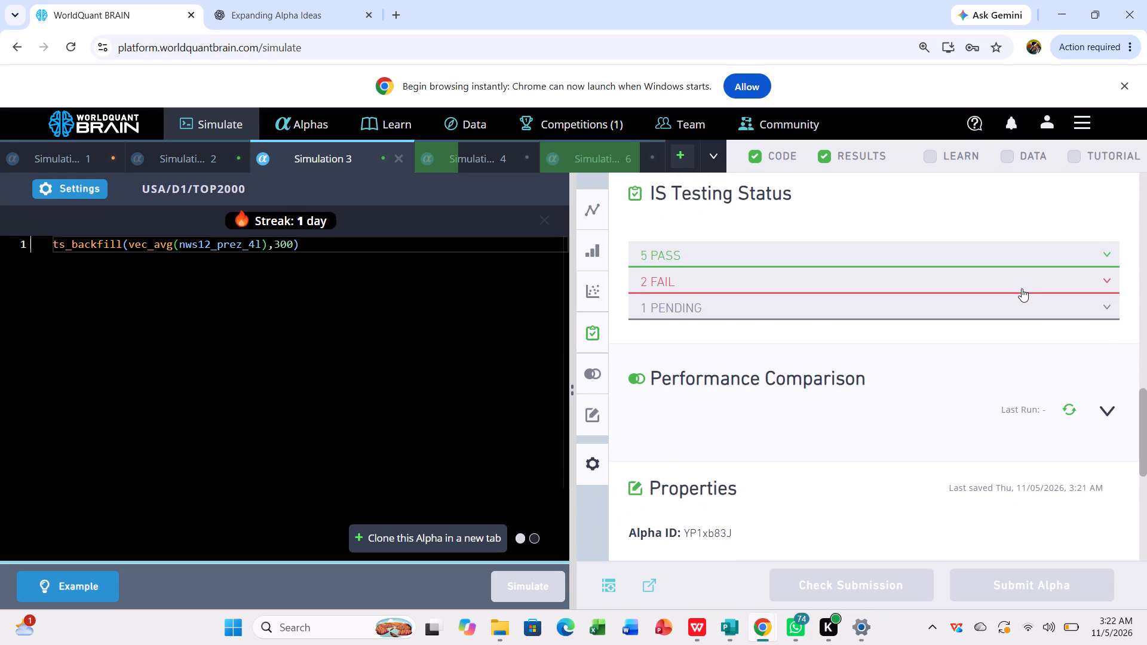
left_click(1022, 288)
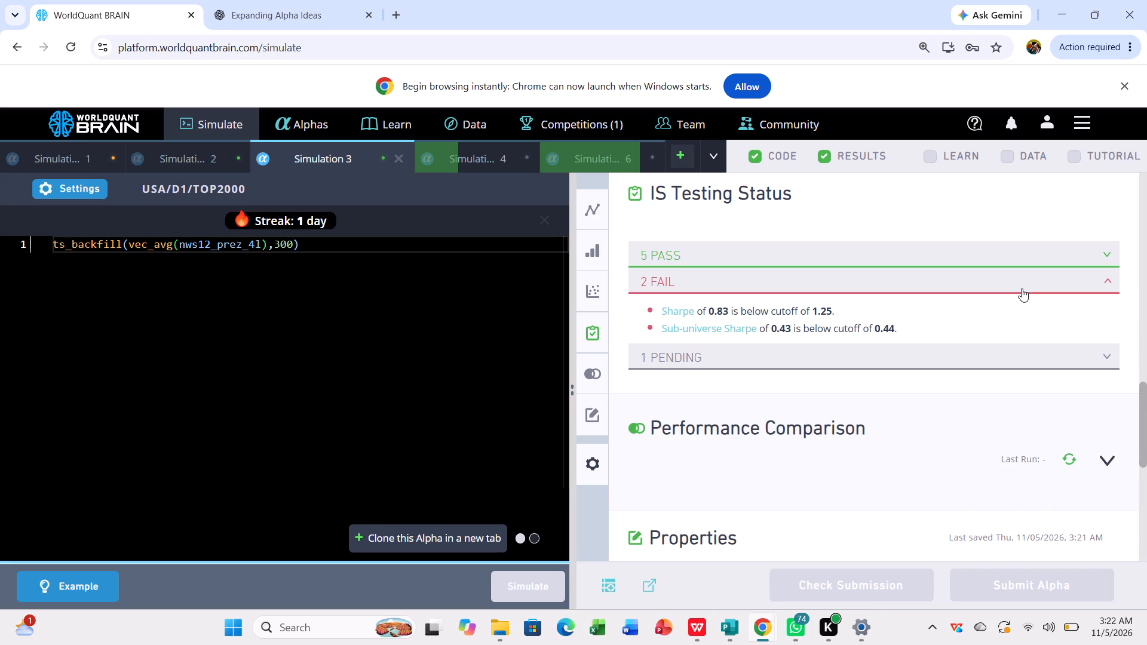
left_click(1022, 288)
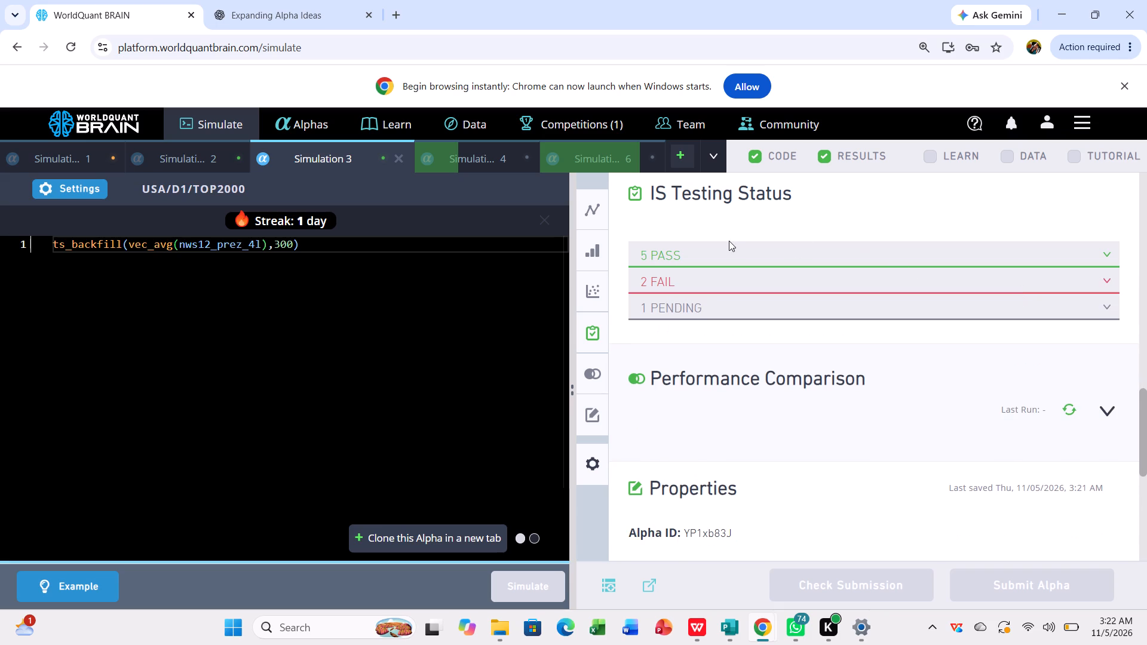
Change the ts_backfill window in Simulation 3's nws12_prez_4l news alpha to 900 and simulate it again.
left_click(286, 246)
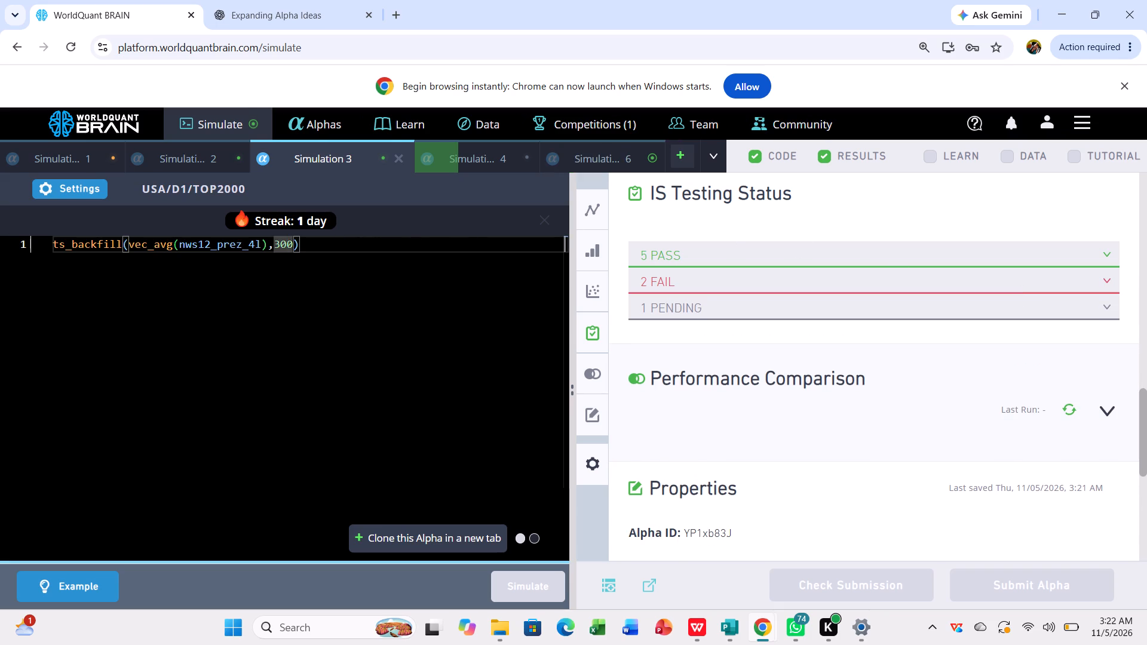
key("BackSpace")
key("BackSpace")
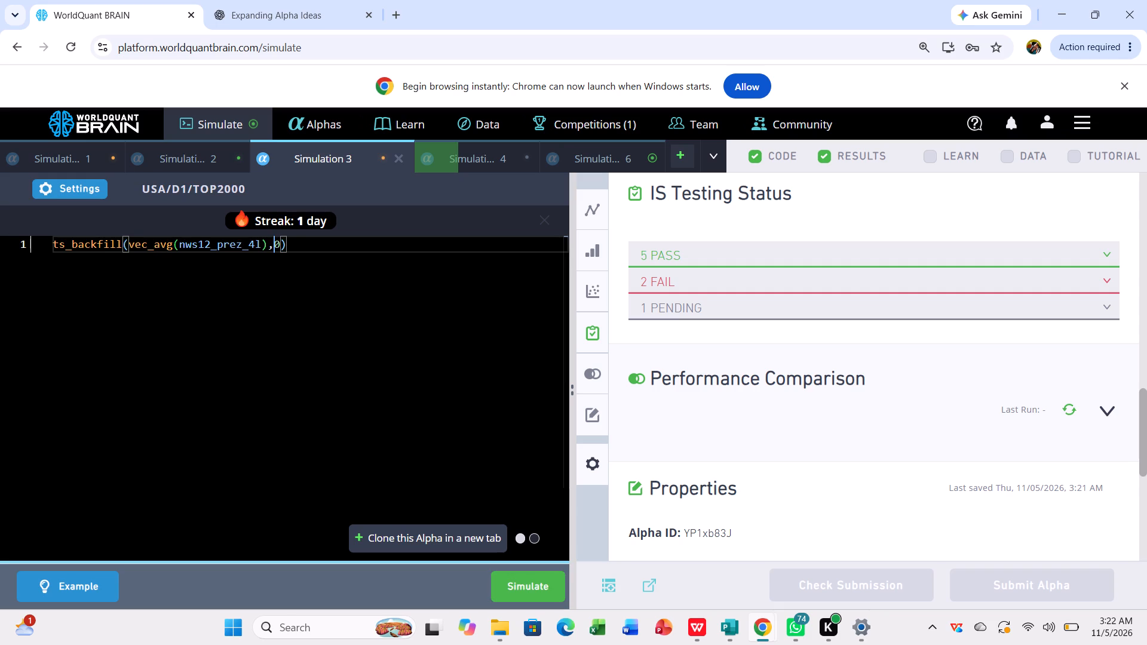
type("90")
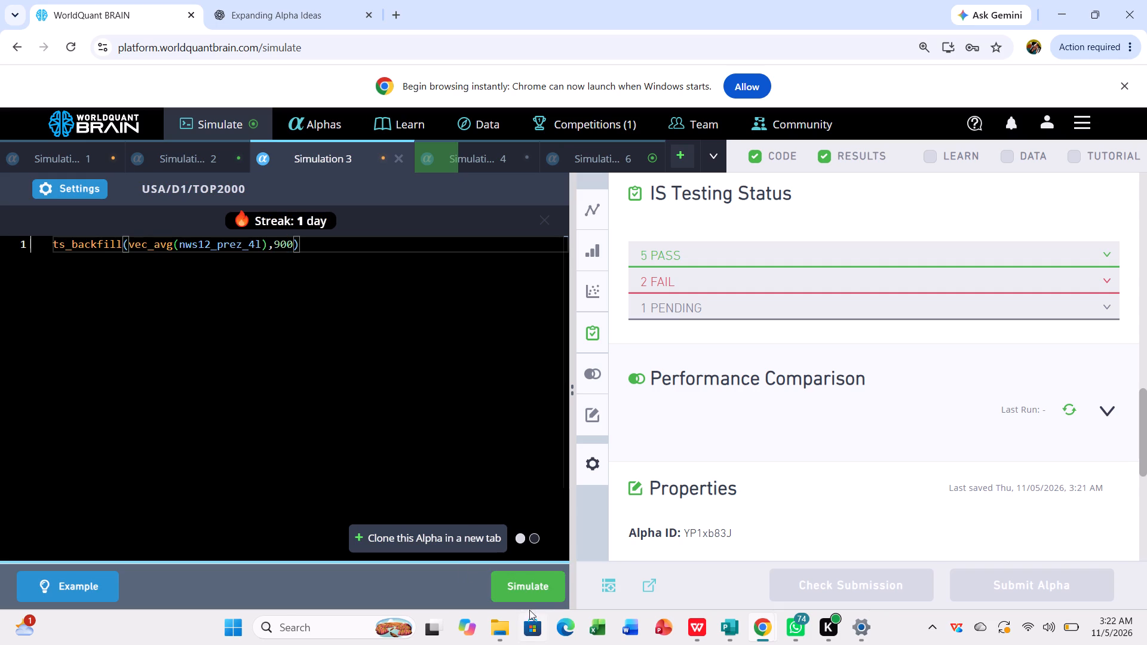
double_click(519, 578)
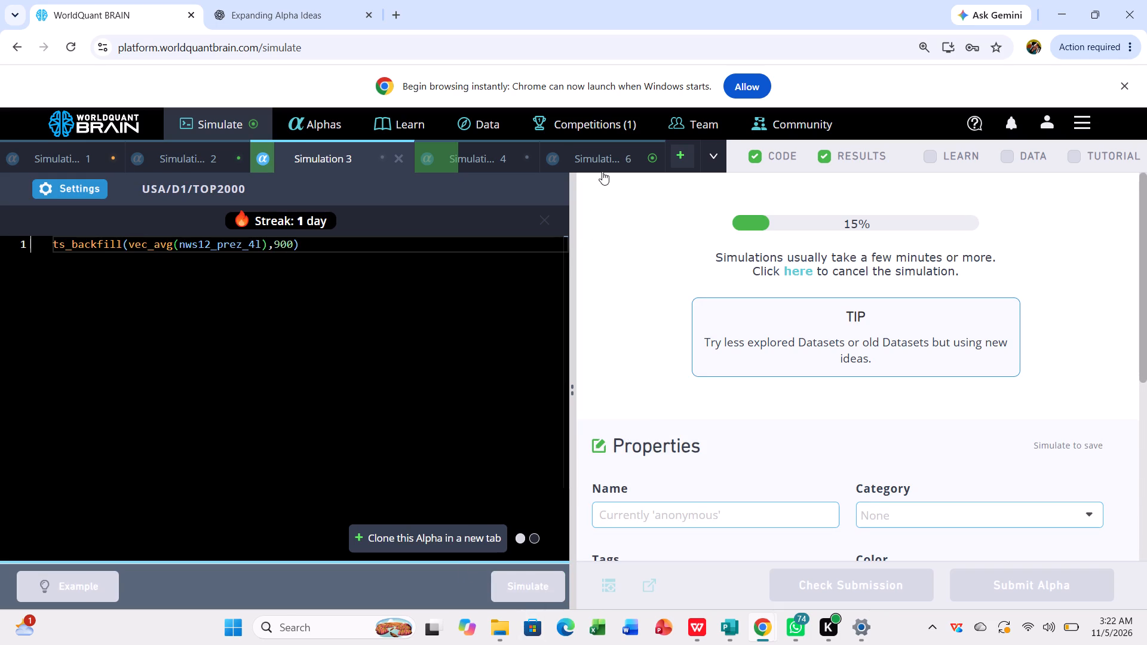
Reveal Simulation 6's test period and examine its IS Summary for the full IS period and its failed IS test.
left_click(607, 155)
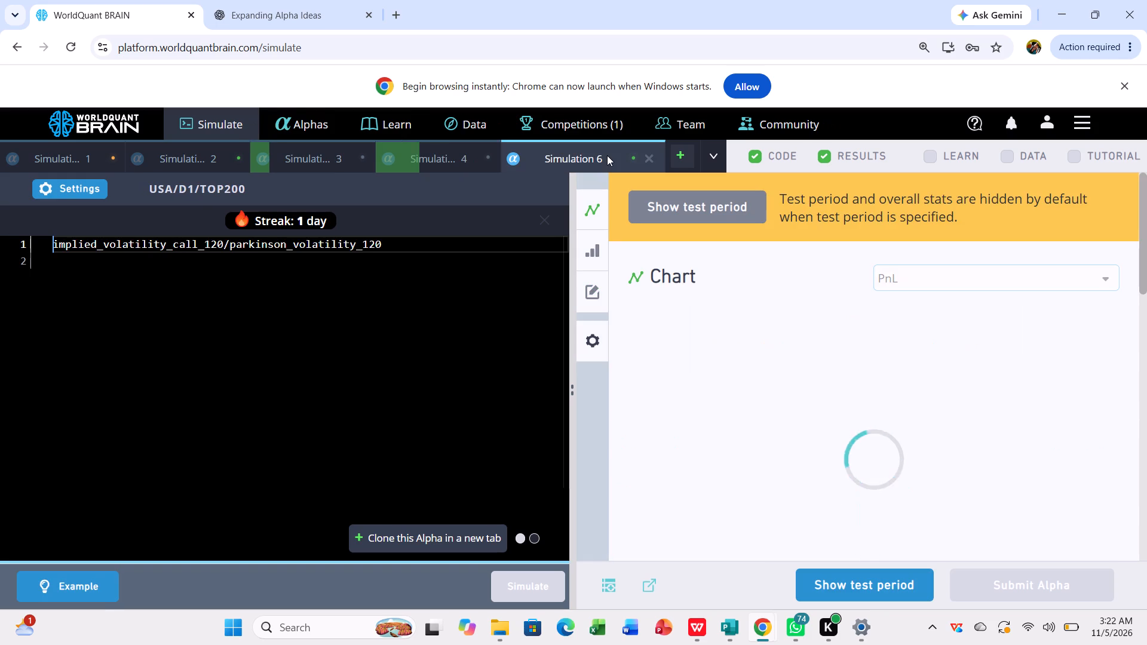
left_click(851, 583)
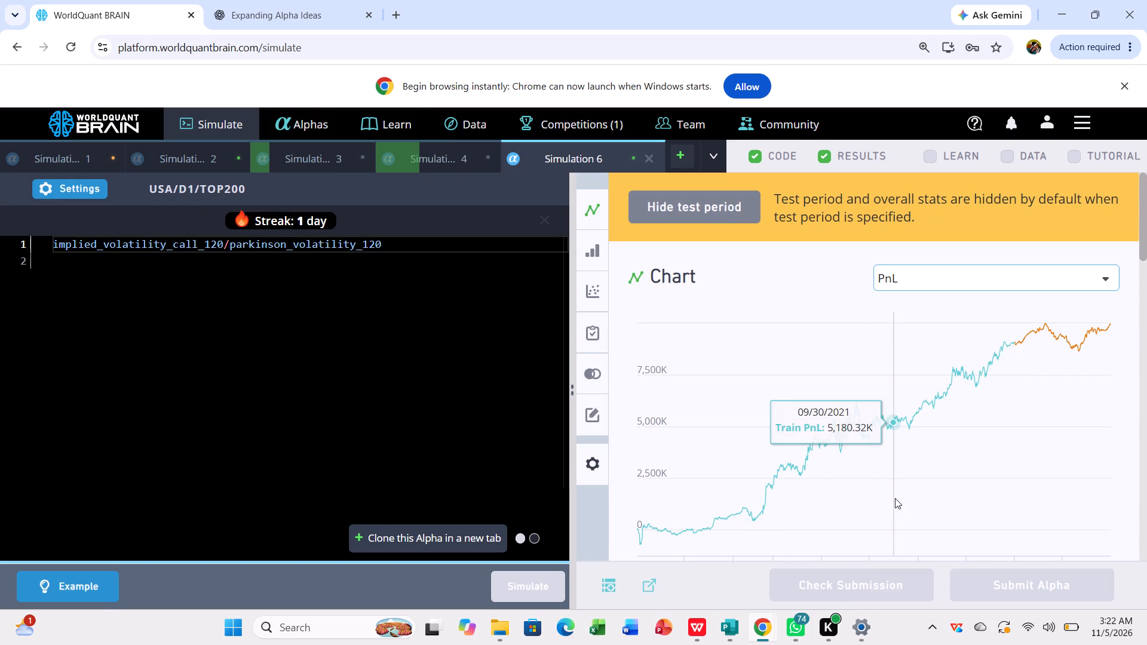
scroll(895, 498, "down", 3)
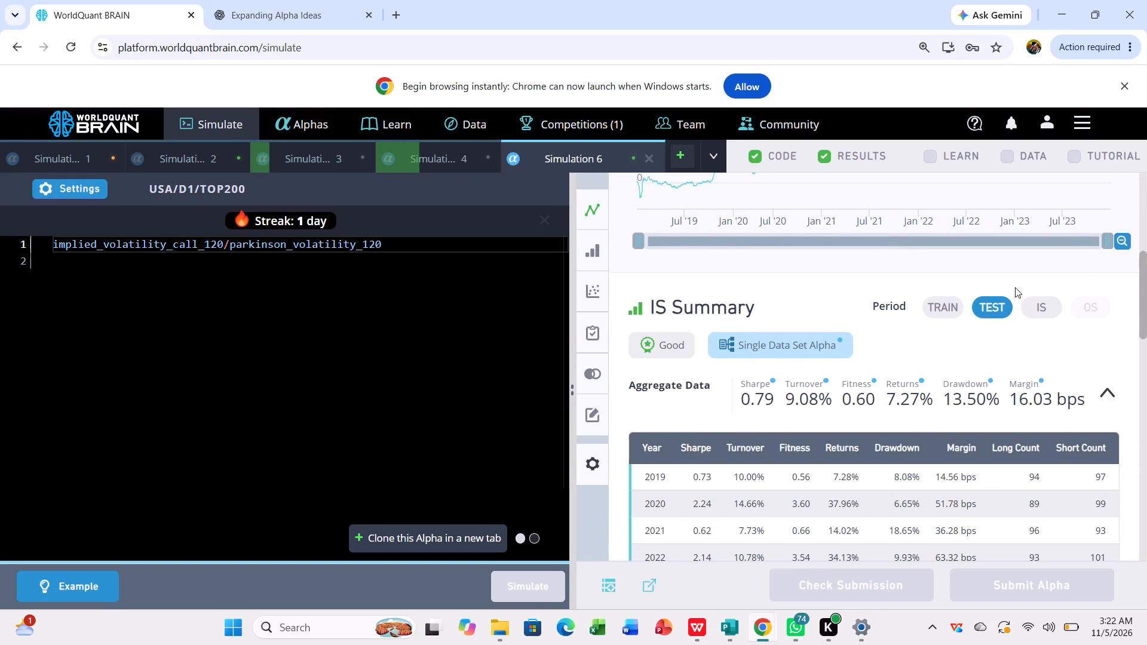
left_click(1035, 299)
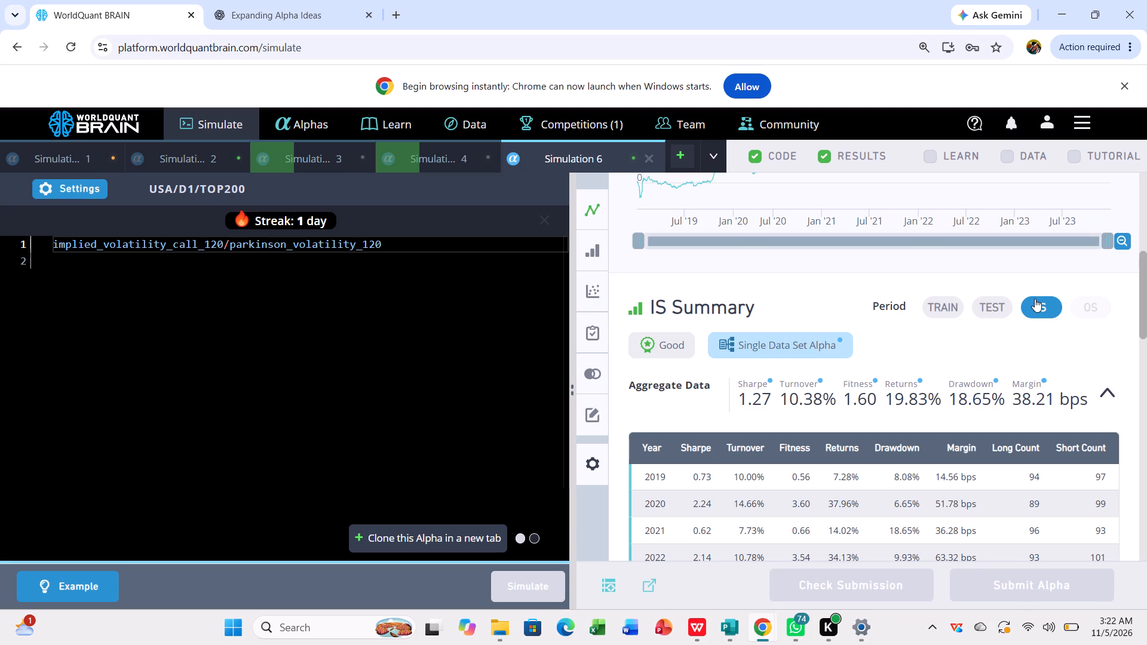
scroll(937, 435, "down", 3)
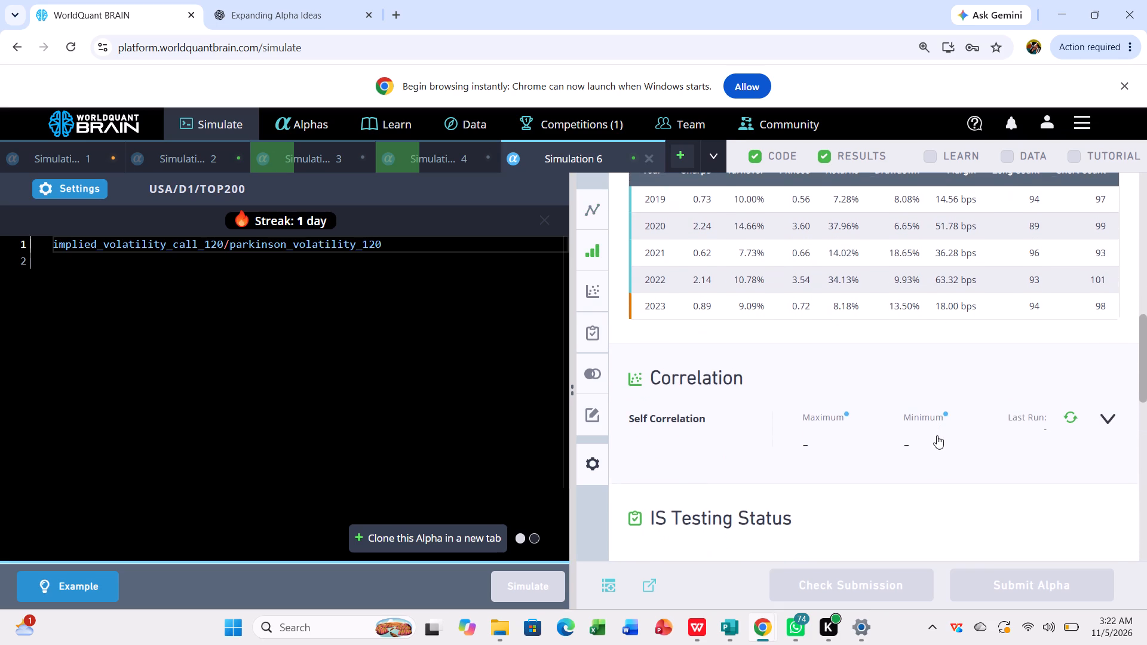
scroll(937, 435, "down", 2)
left_click(966, 420)
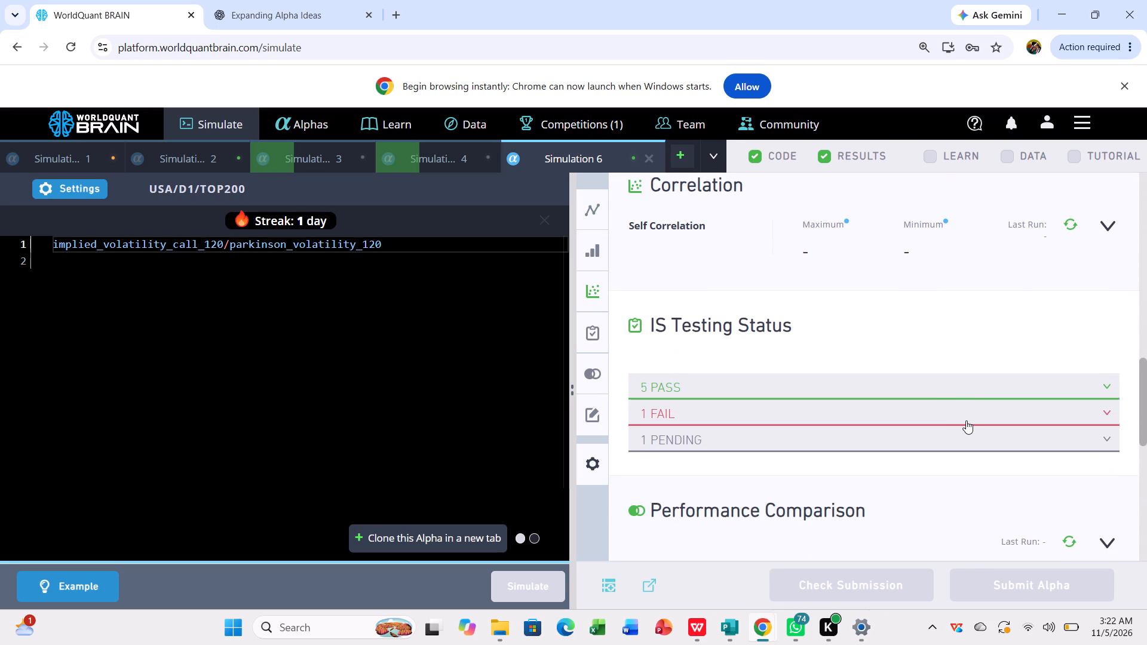
left_click_drag(966, 420, 569, 394)
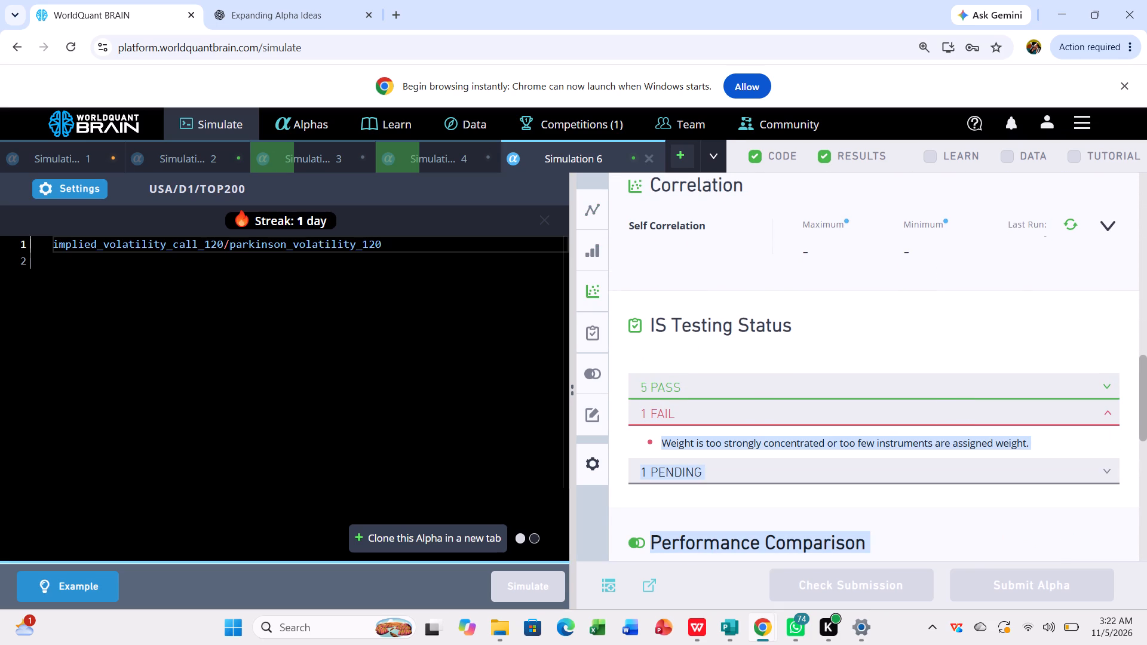
left_click(326, 297)
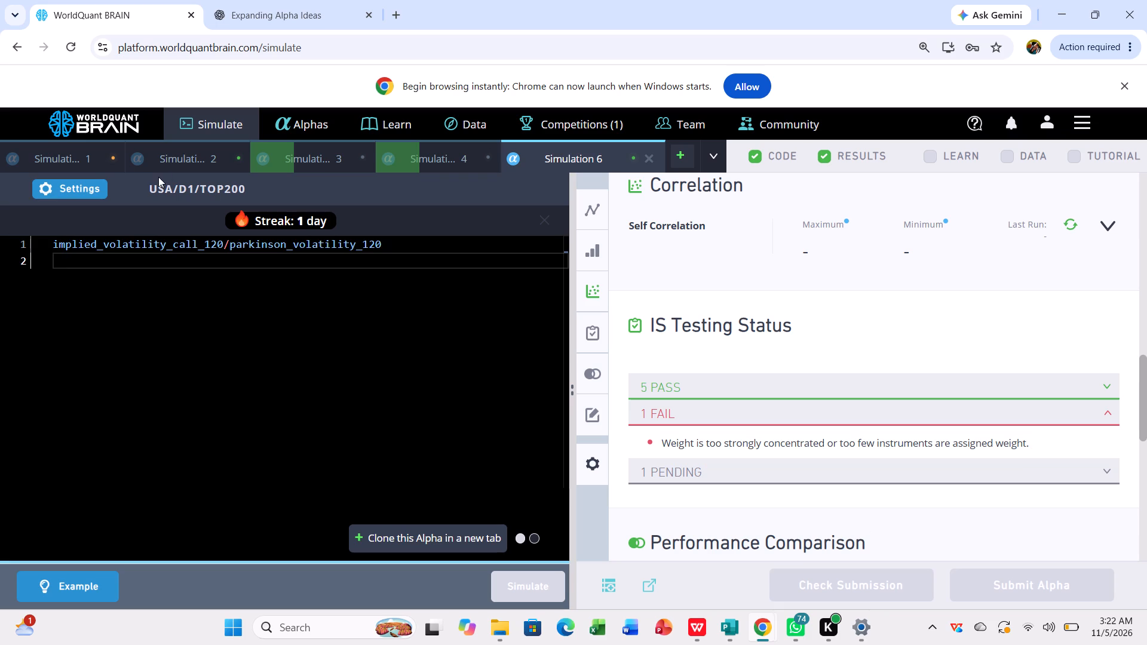
Set Simulation 6's neutralization to Subindustry, apply the settings, and simulate the volatility ratio alpha again.
left_click(99, 186)
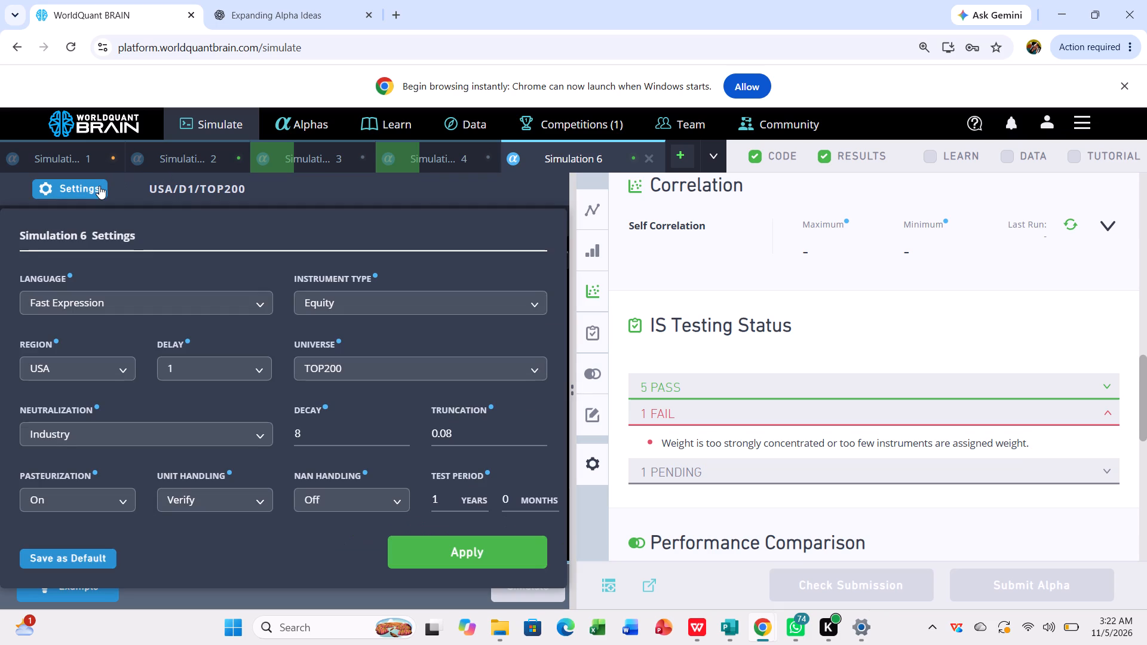
left_click(260, 418)
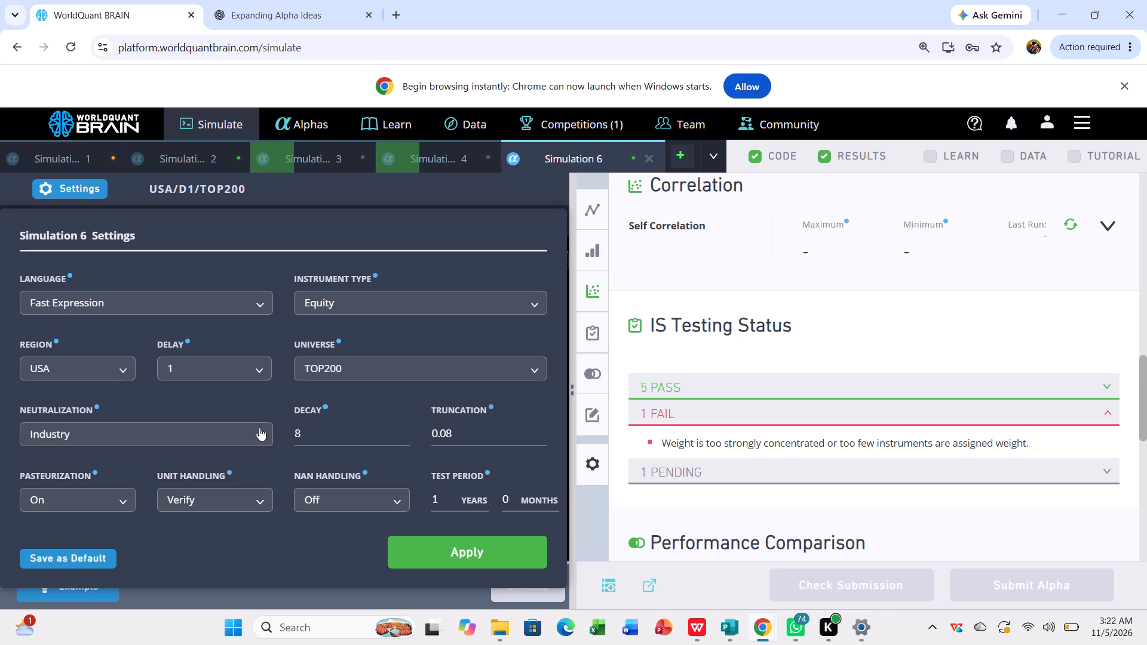
left_click(257, 432)
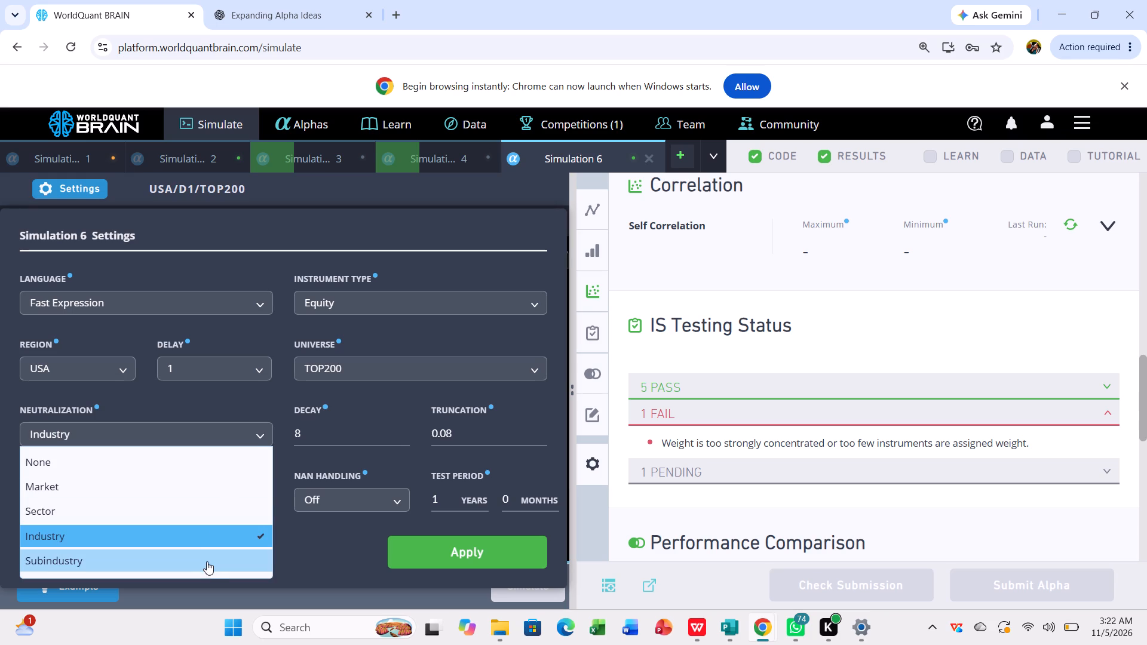
left_click(207, 561)
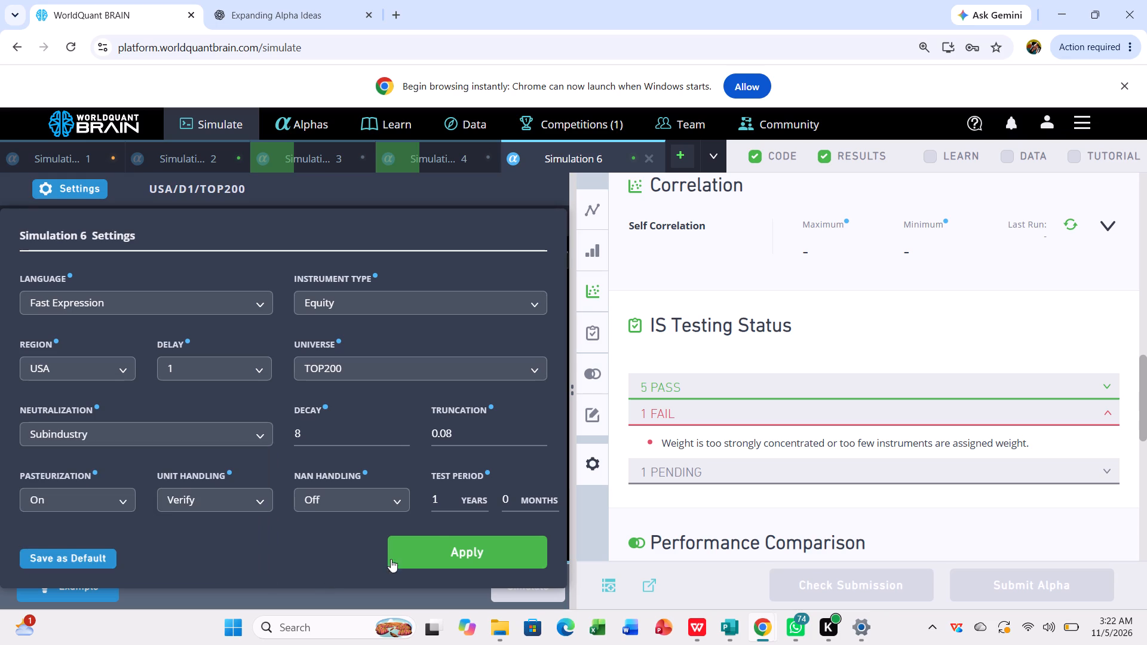
left_click(436, 537)
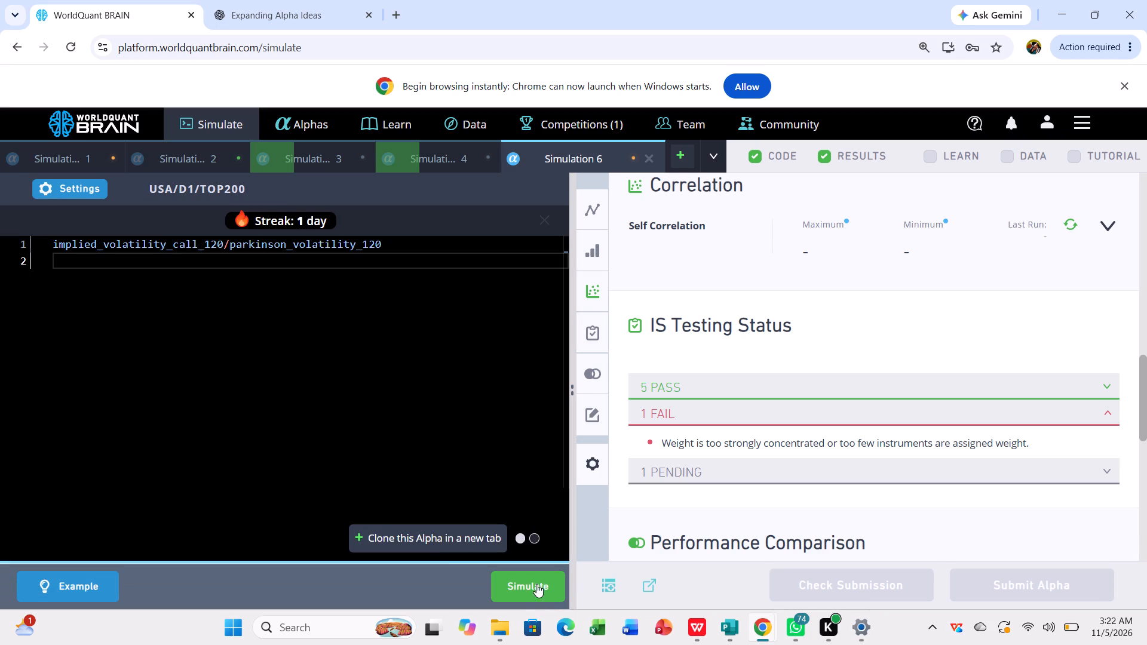
left_click(528, 585)
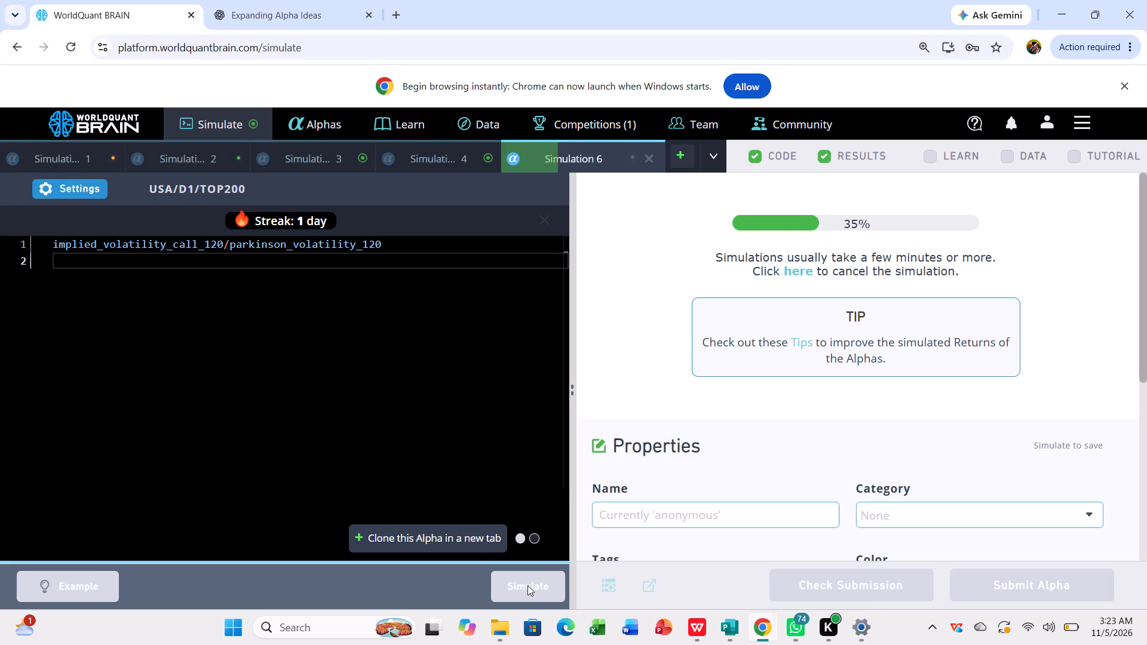
Reveal Simulation 4's test period and examine its IS Summary for the full IS period and its failed IS test.
left_click(454, 155)
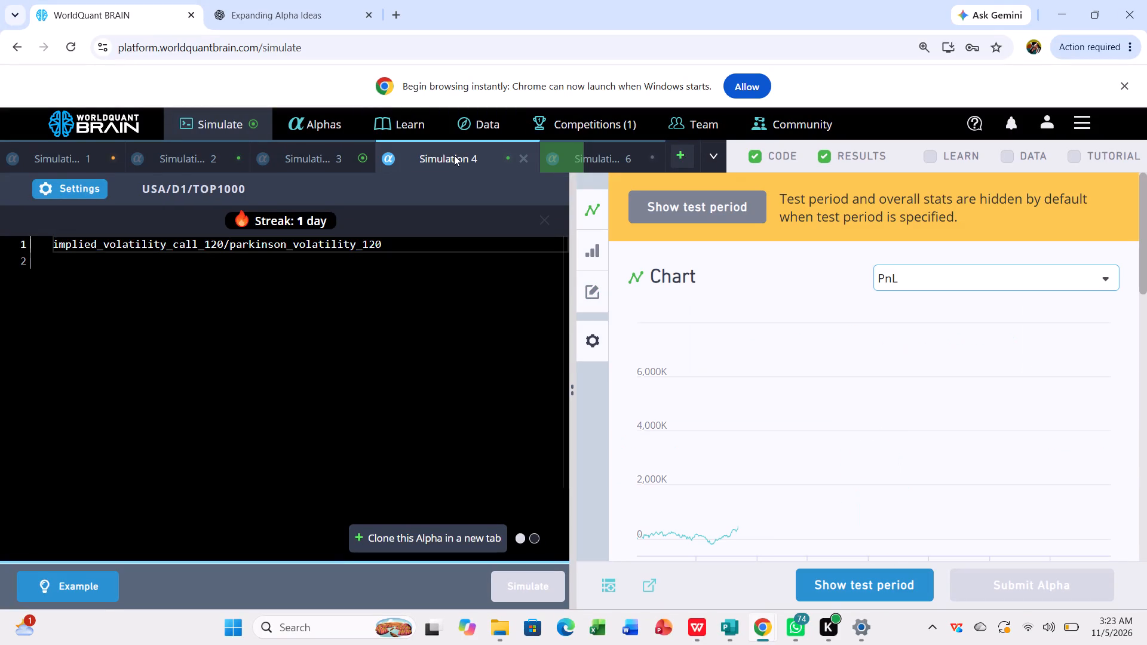
left_click(864, 578)
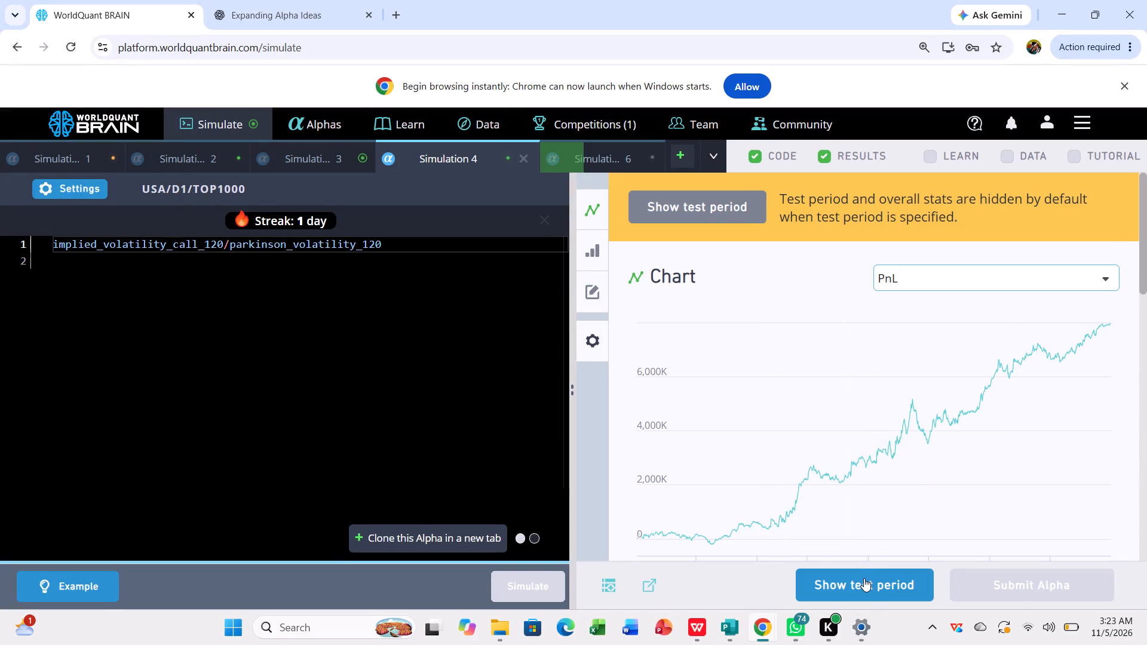
scroll(866, 481, "down", 5)
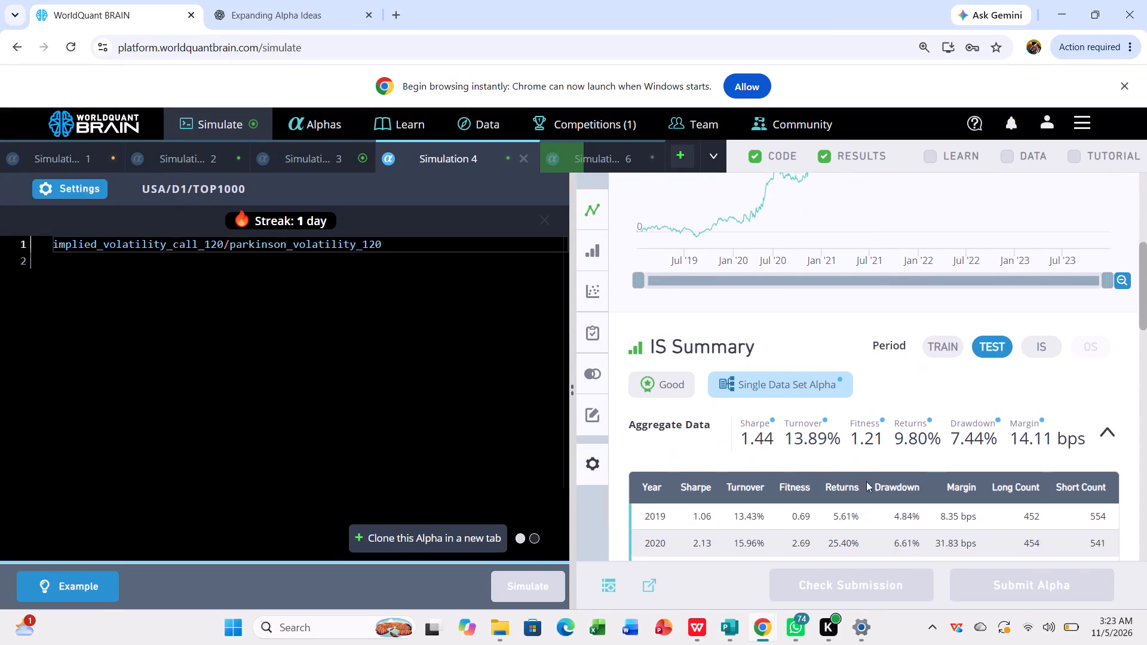
scroll(866, 481, "down", 1)
left_click(1031, 287)
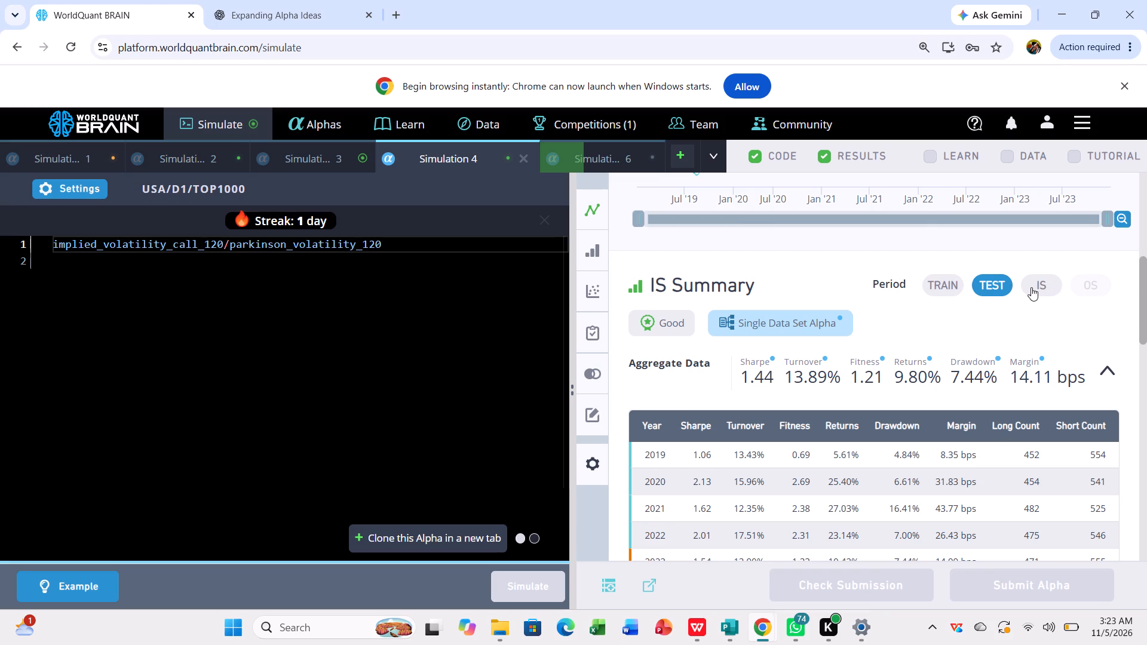
scroll(946, 420, "down", 3)
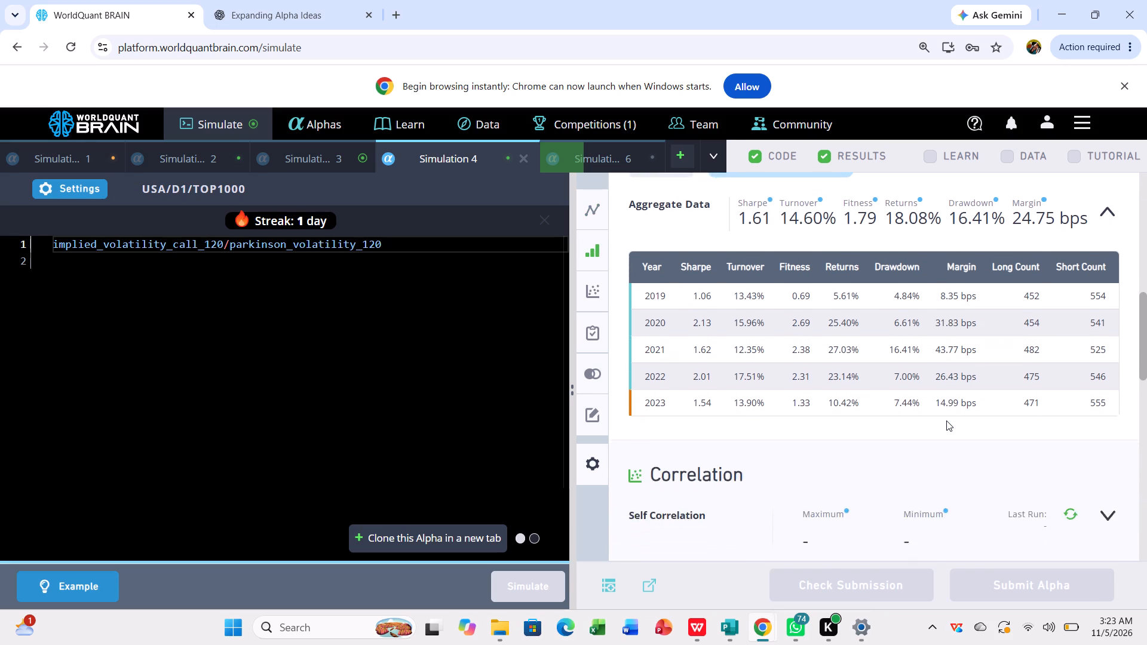
scroll(946, 420, "down", 1)
left_click(943, 460)
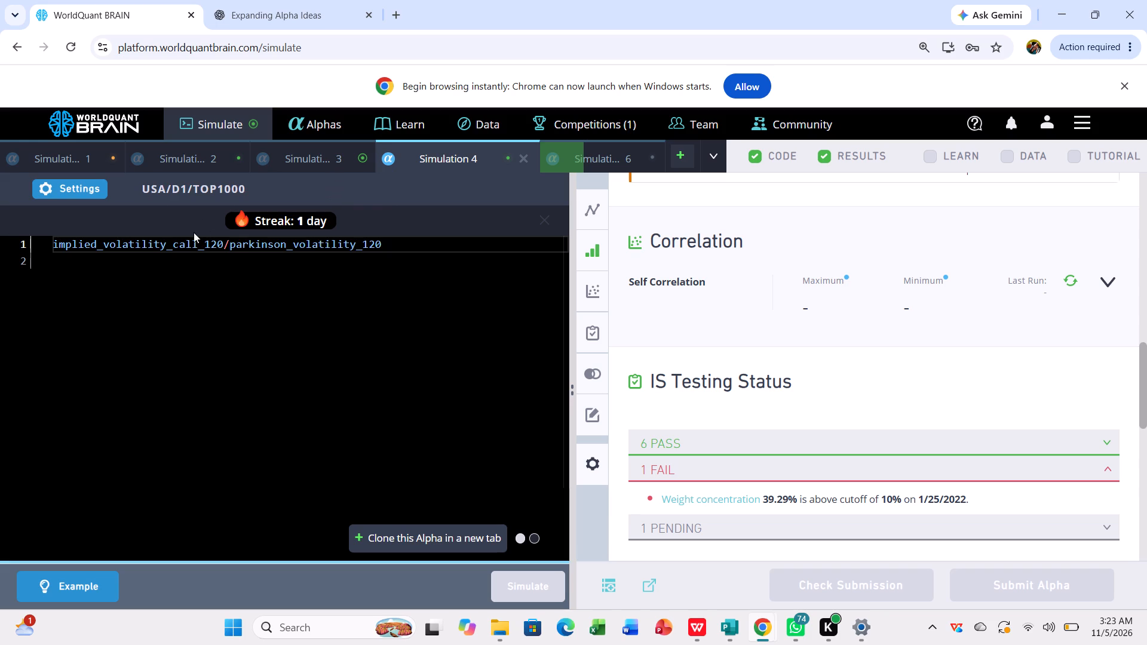
Set Simulation 4's neutralization to Subindustry, apply the settings, and simulate the volatility ratio alpha again.
left_click(95, 183)
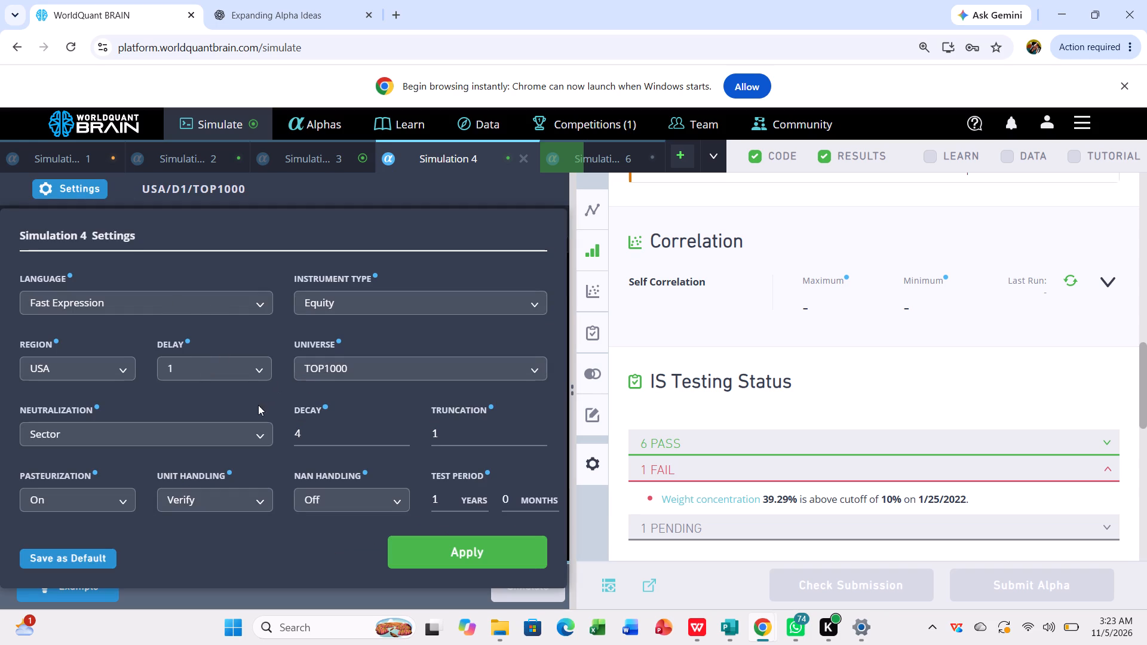
left_click(262, 434)
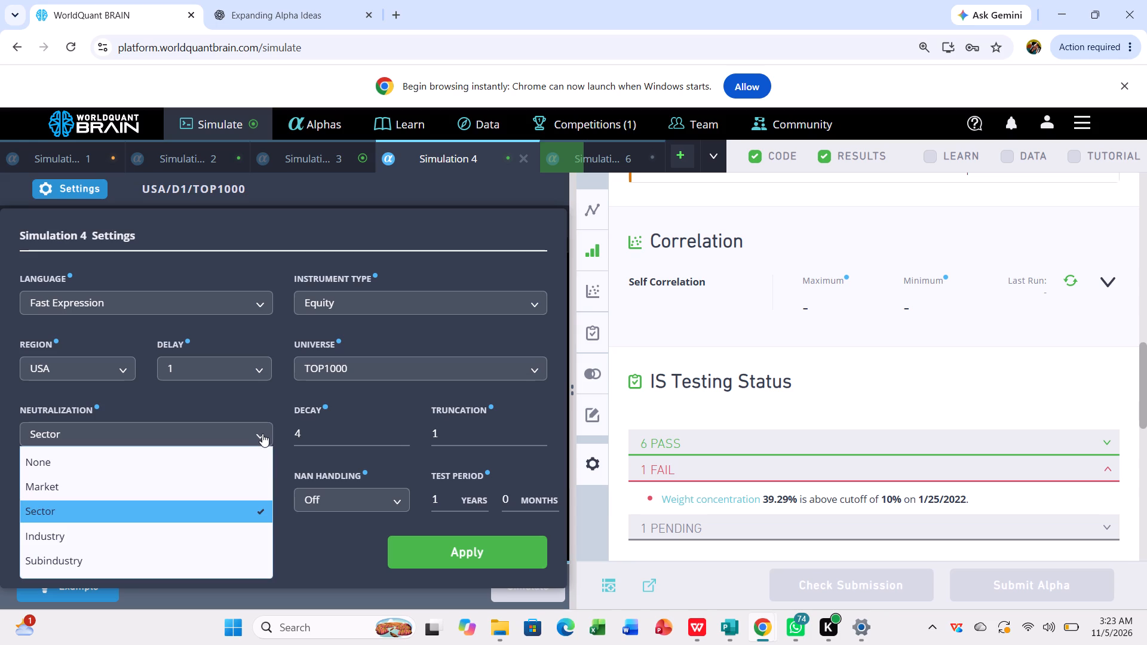
left_click(217, 558)
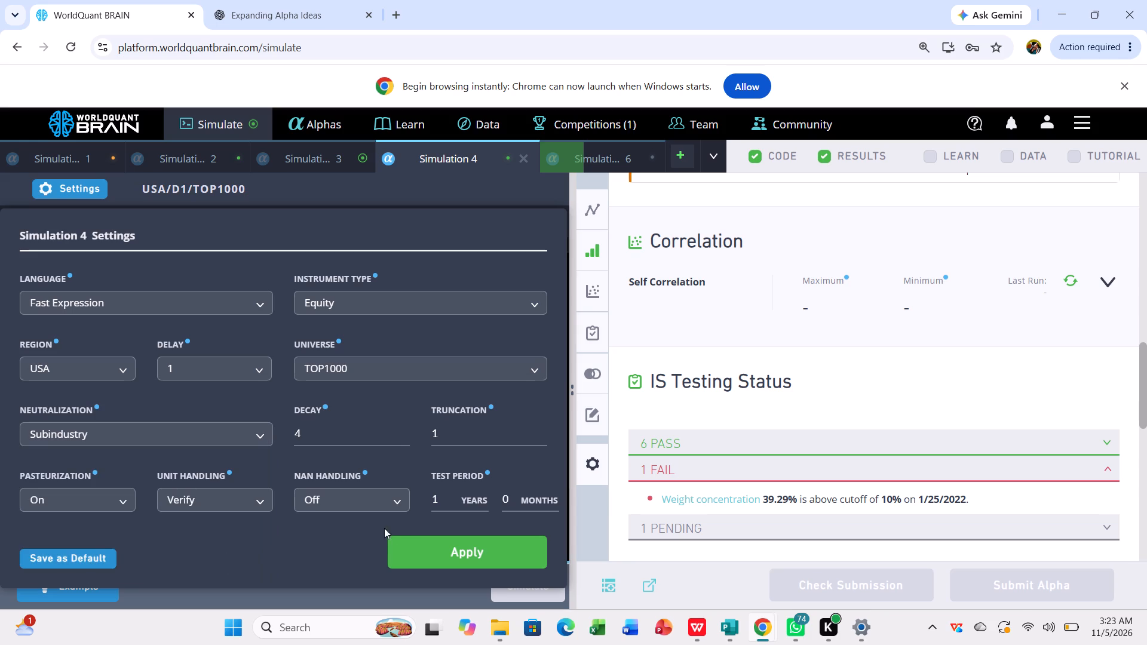
left_click(415, 549)
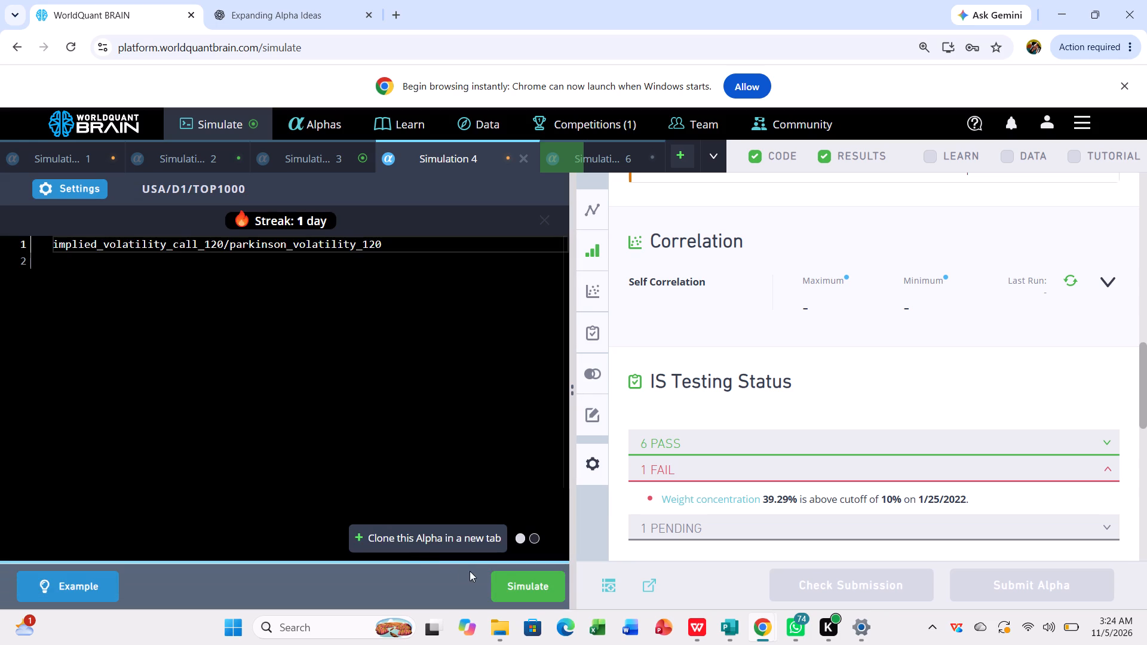
left_click(513, 583)
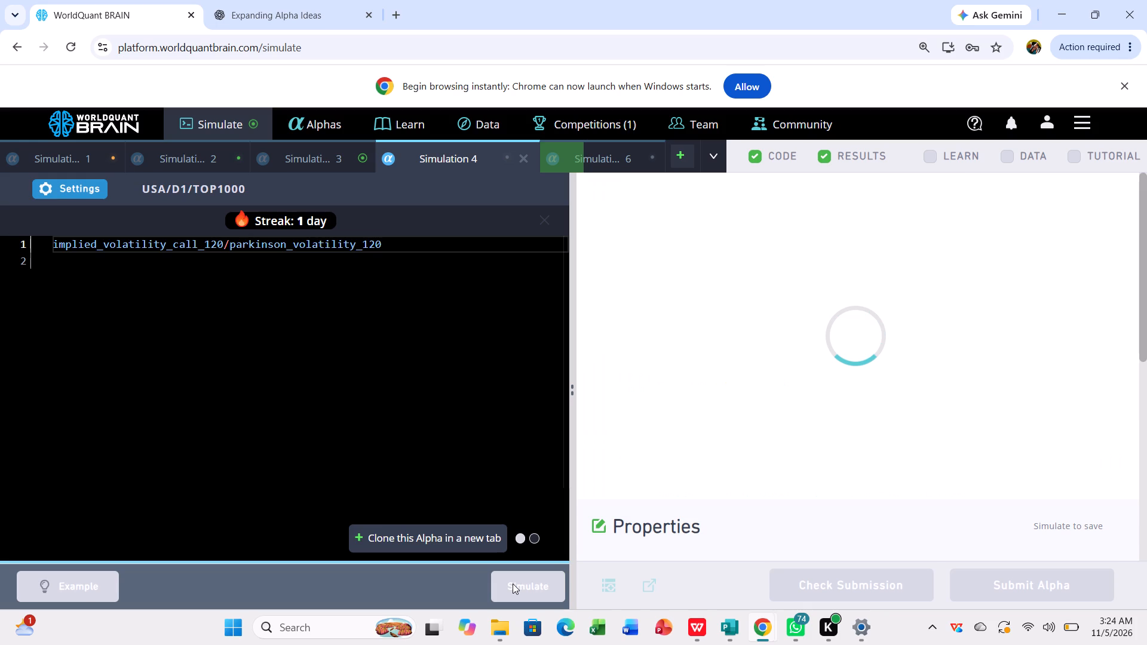
Reveal Simulation 3's test period and examine its IS Summary for the full IS period and its failed IS tests.
left_click(346, 153)
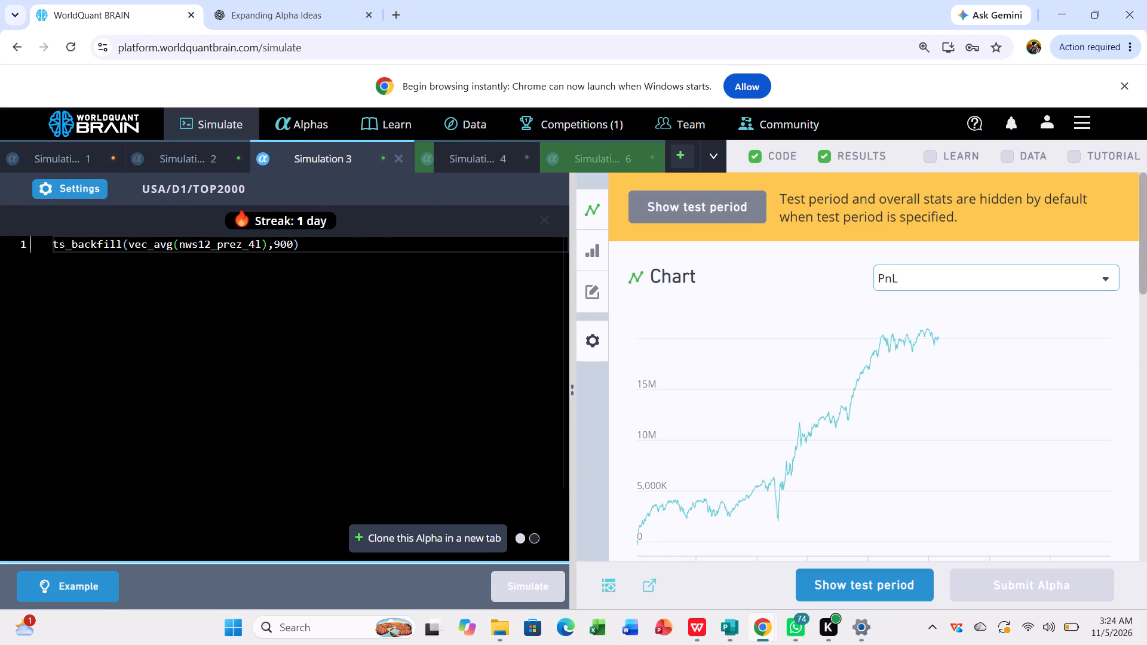
left_click(835, 592)
scroll(876, 530, "down", 2)
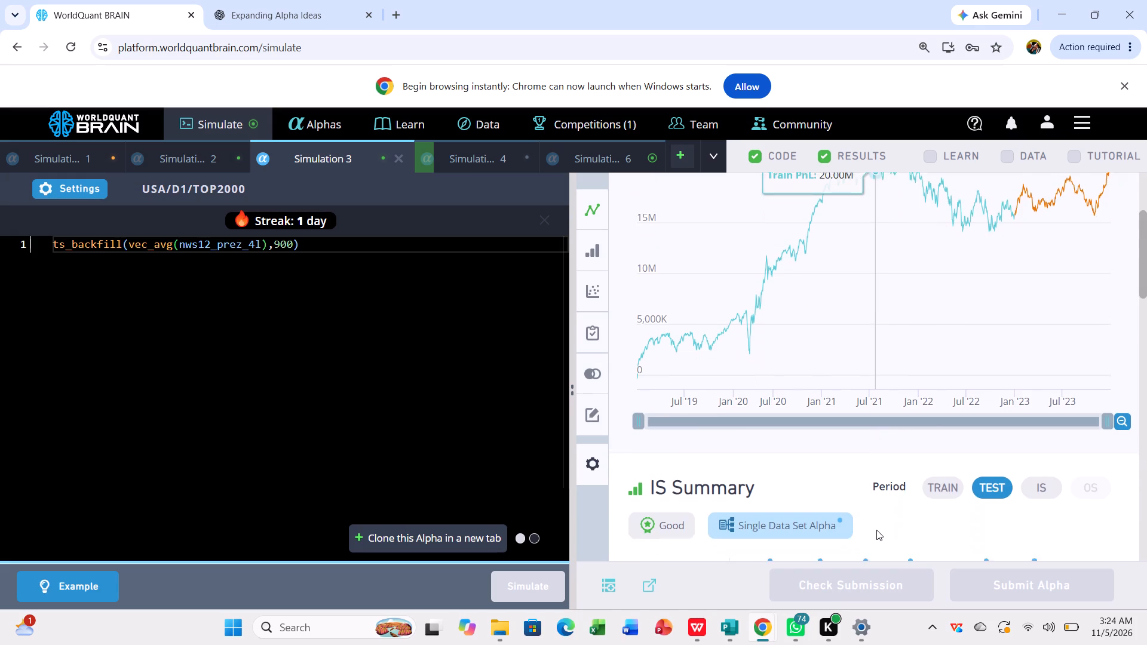
scroll(876, 530, "down", 1)
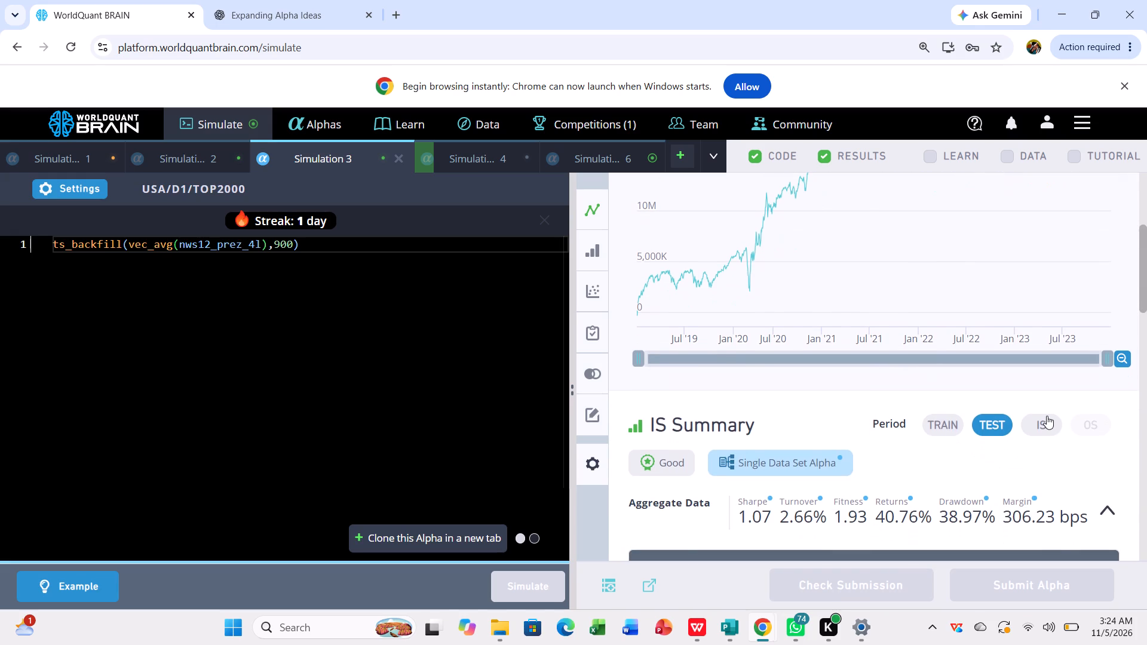
left_click(1047, 416)
scroll(1047, 416, "down", 3)
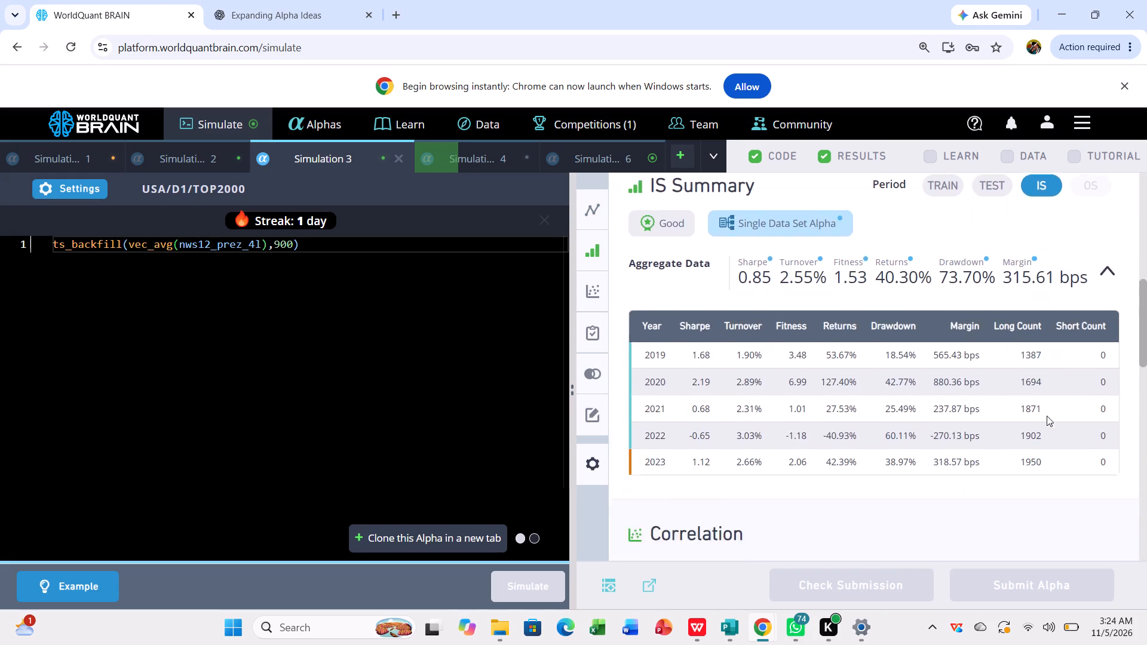
scroll(1047, 416, "down", 2)
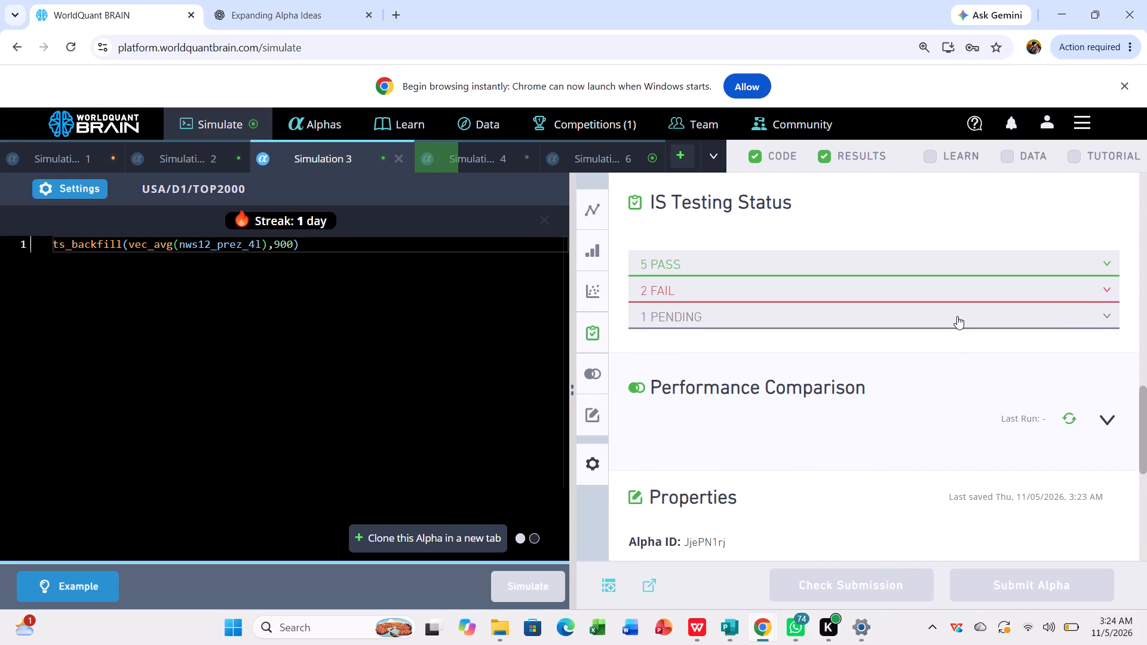
left_click(947, 278)
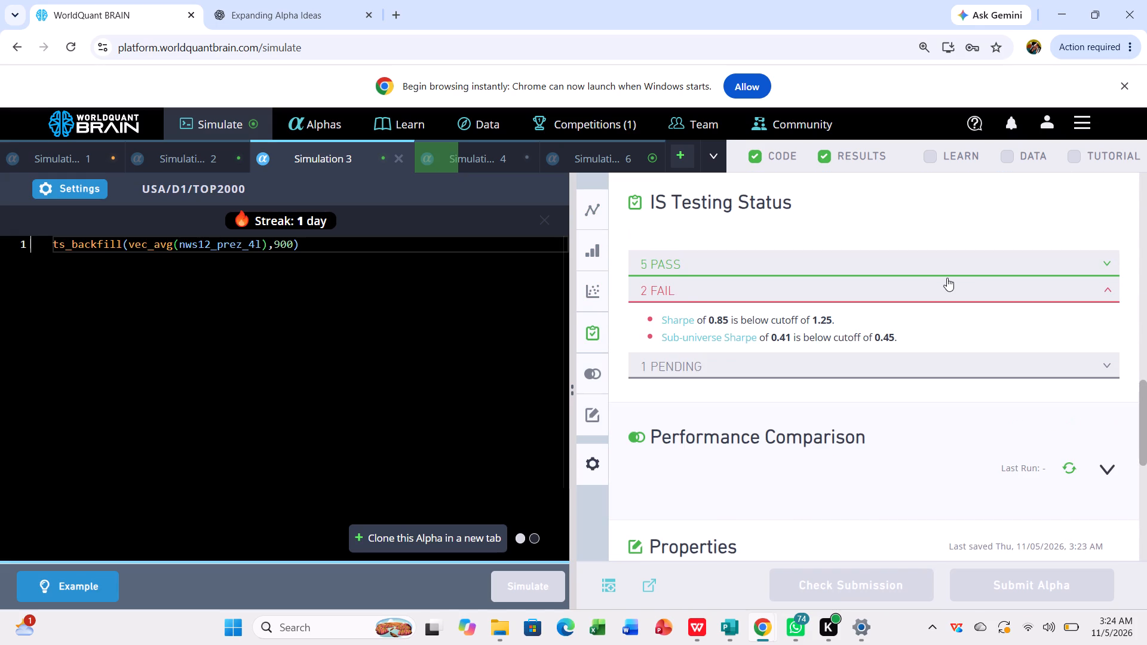
Set Simulation 3's neutralization to Sector, apply the settings, and simulate the nws12_prez_4l news alpha again.
left_click(88, 186)
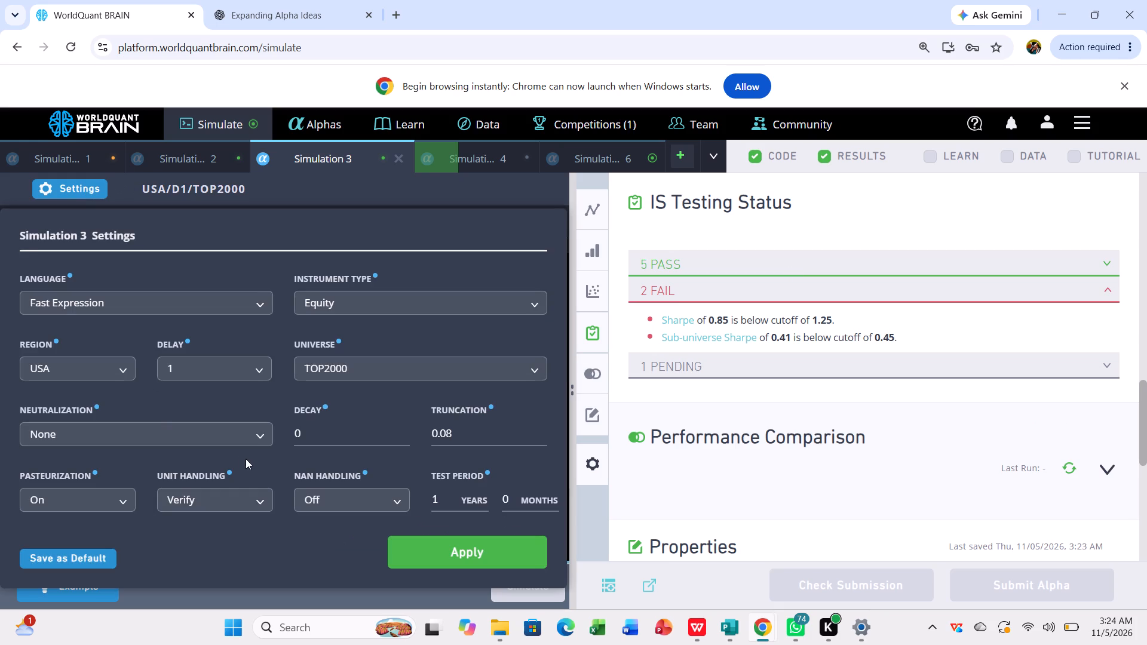
left_click(251, 441)
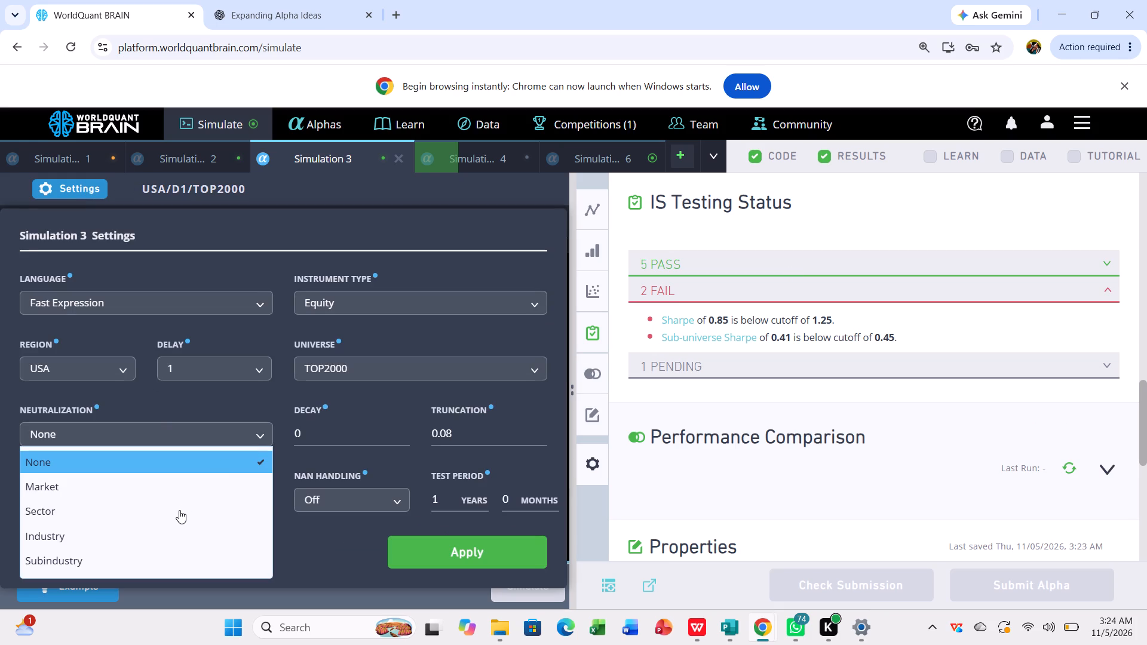
left_click(171, 522)
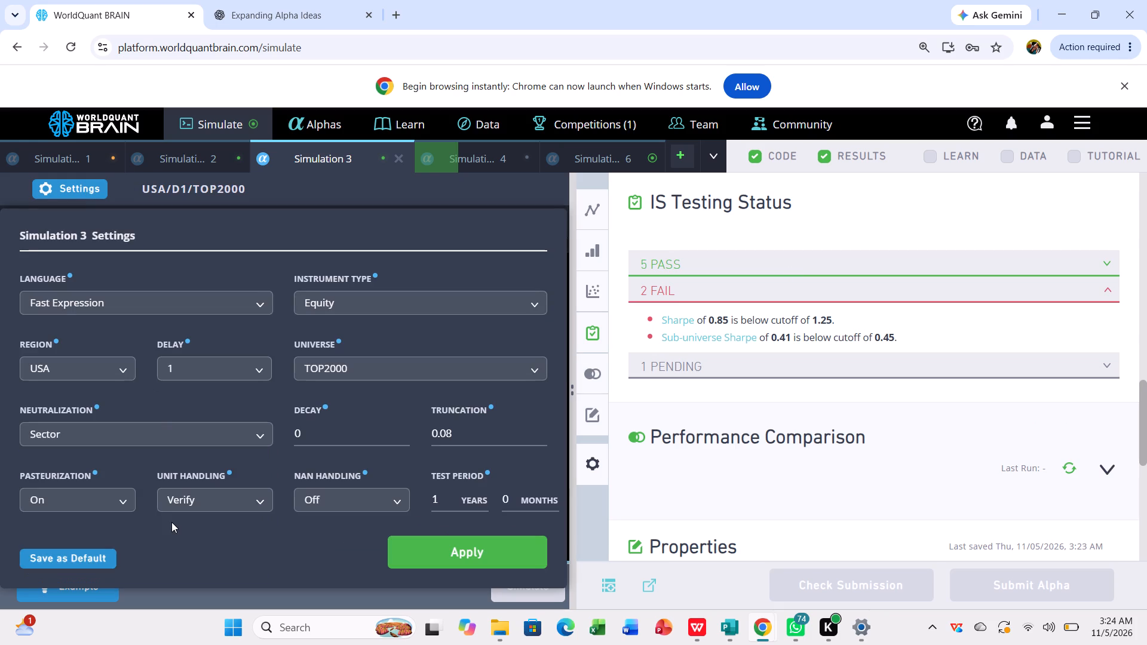
left_click(423, 541)
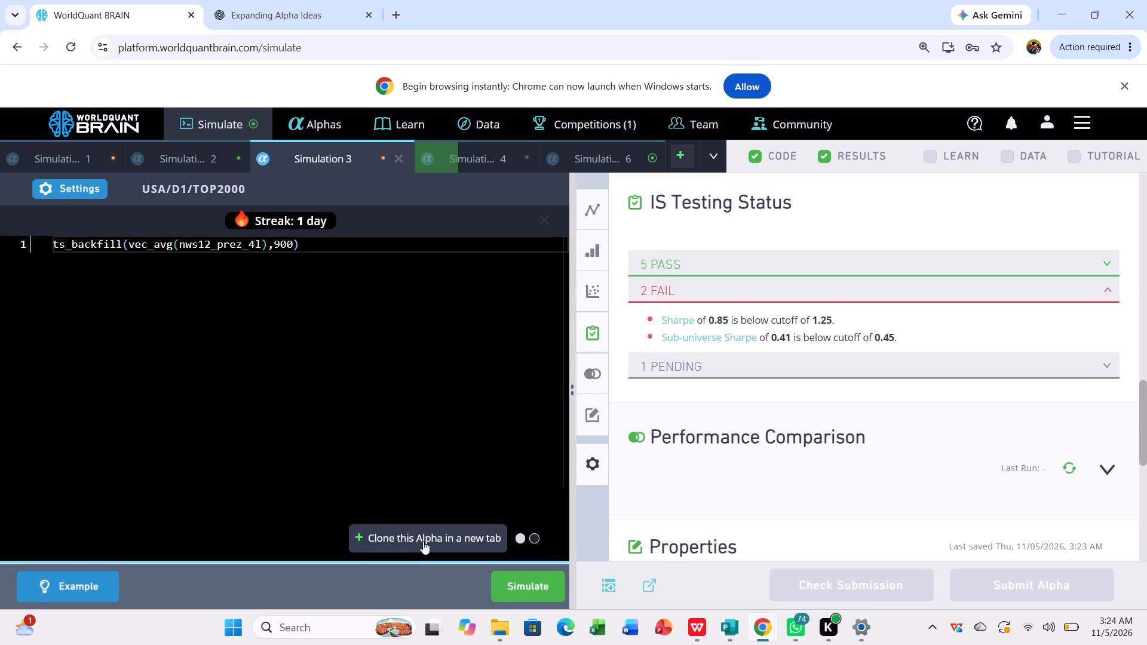
left_click(532, 573)
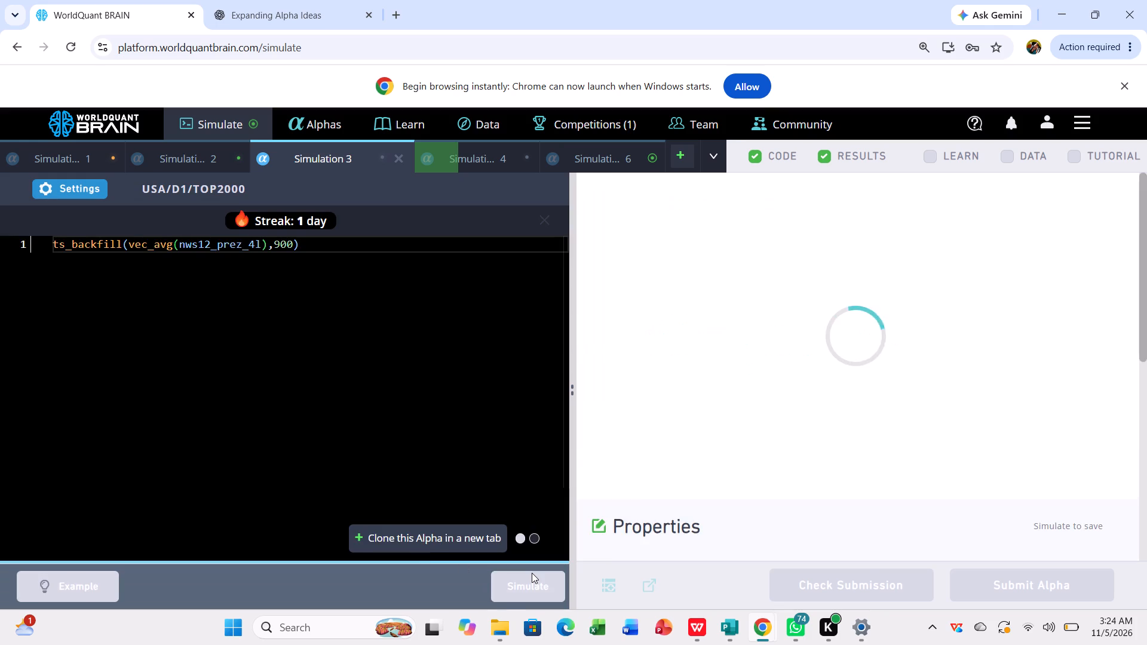
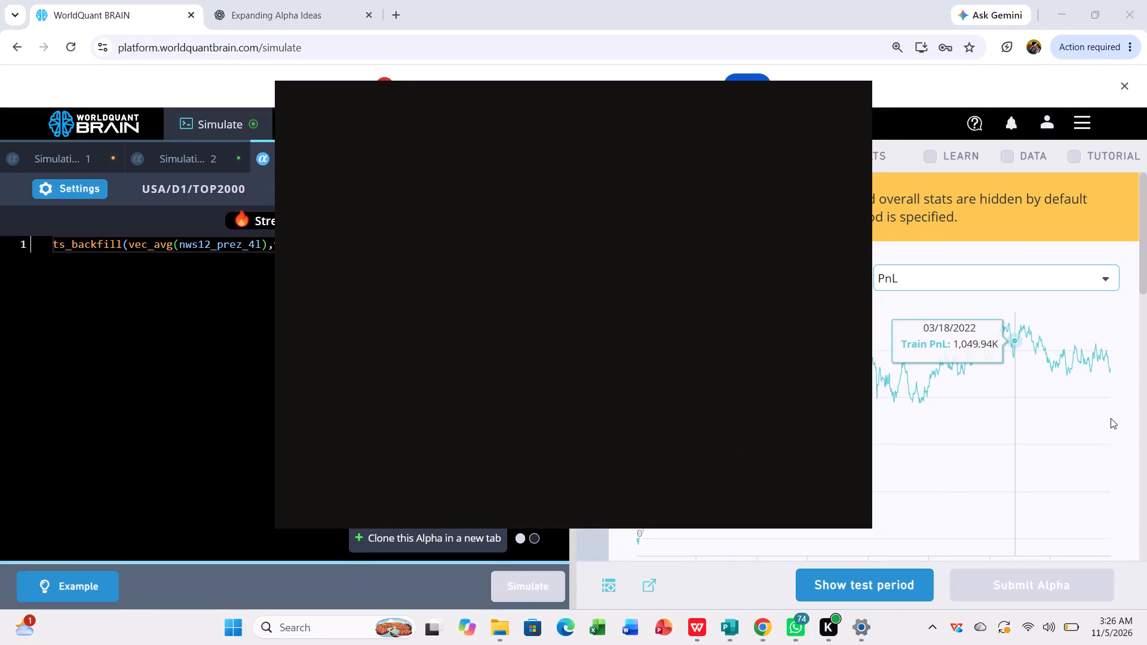
Close the browser window with the simulation page, leaving the site without saving the changes.
left_click(1140, 7)
left_click(1140, 7)
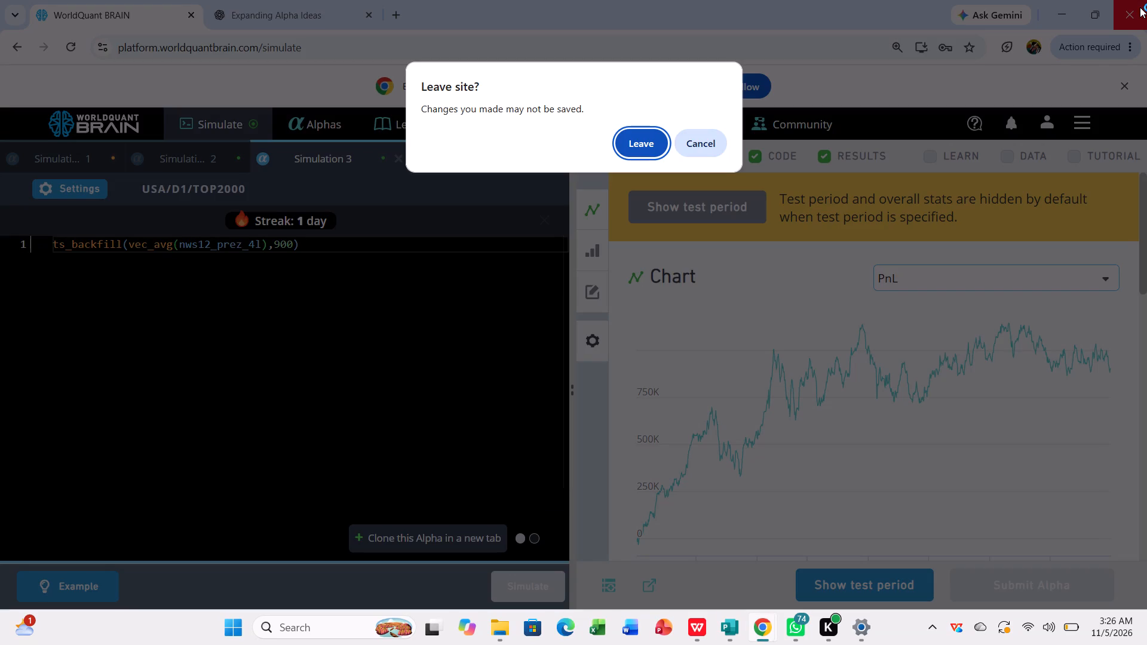
left_click(646, 146)
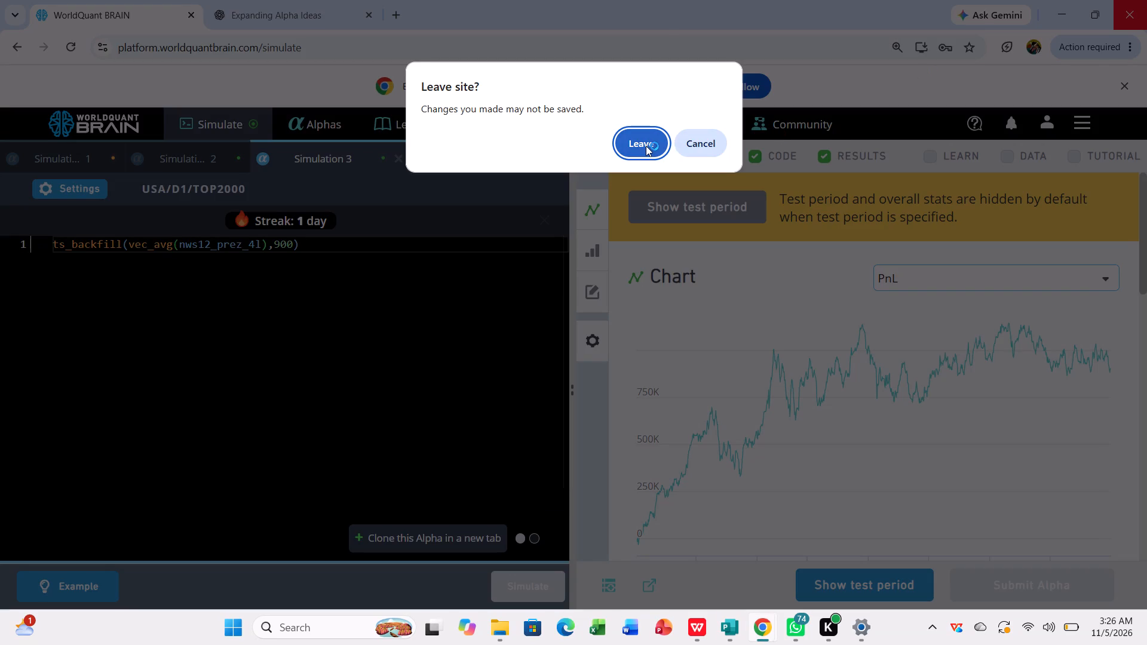